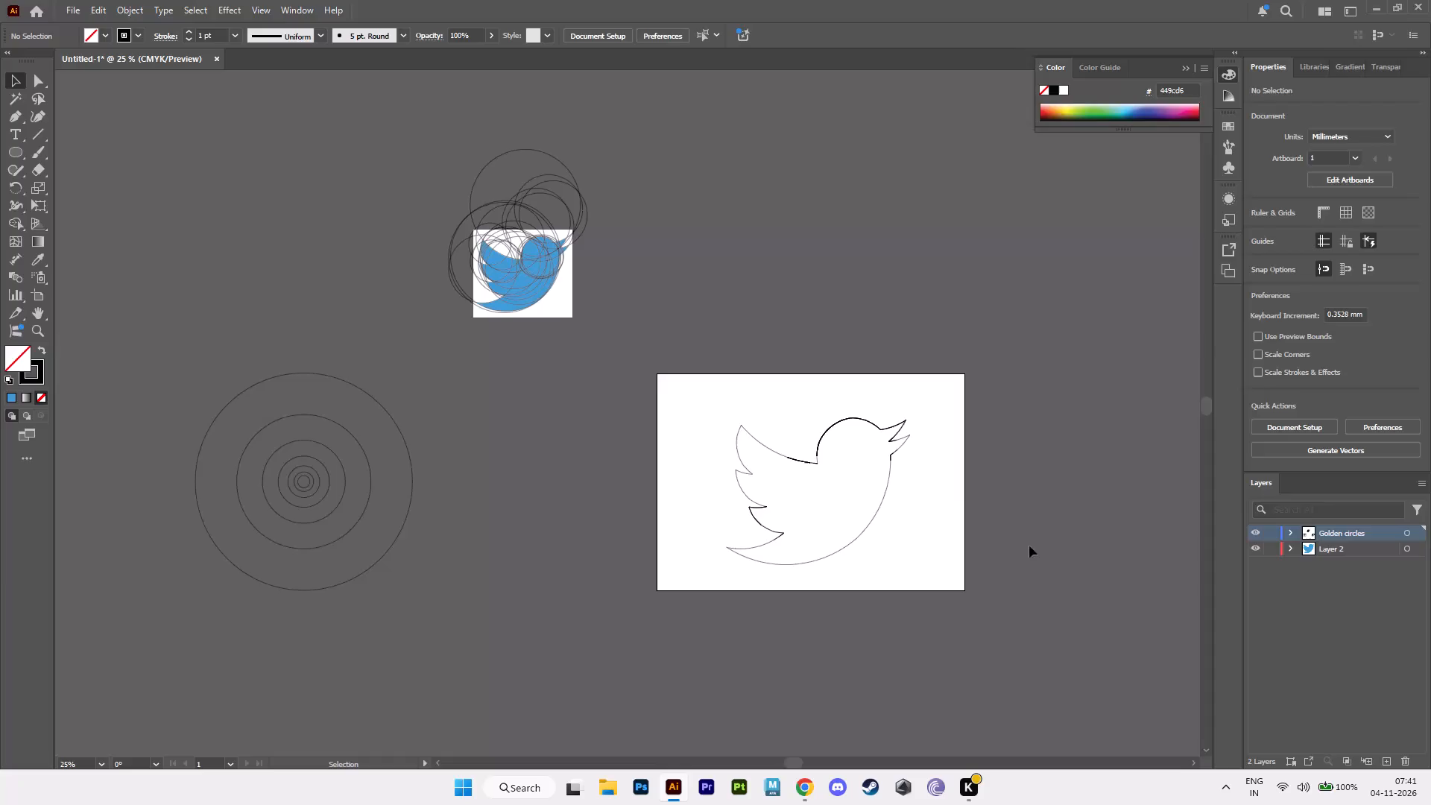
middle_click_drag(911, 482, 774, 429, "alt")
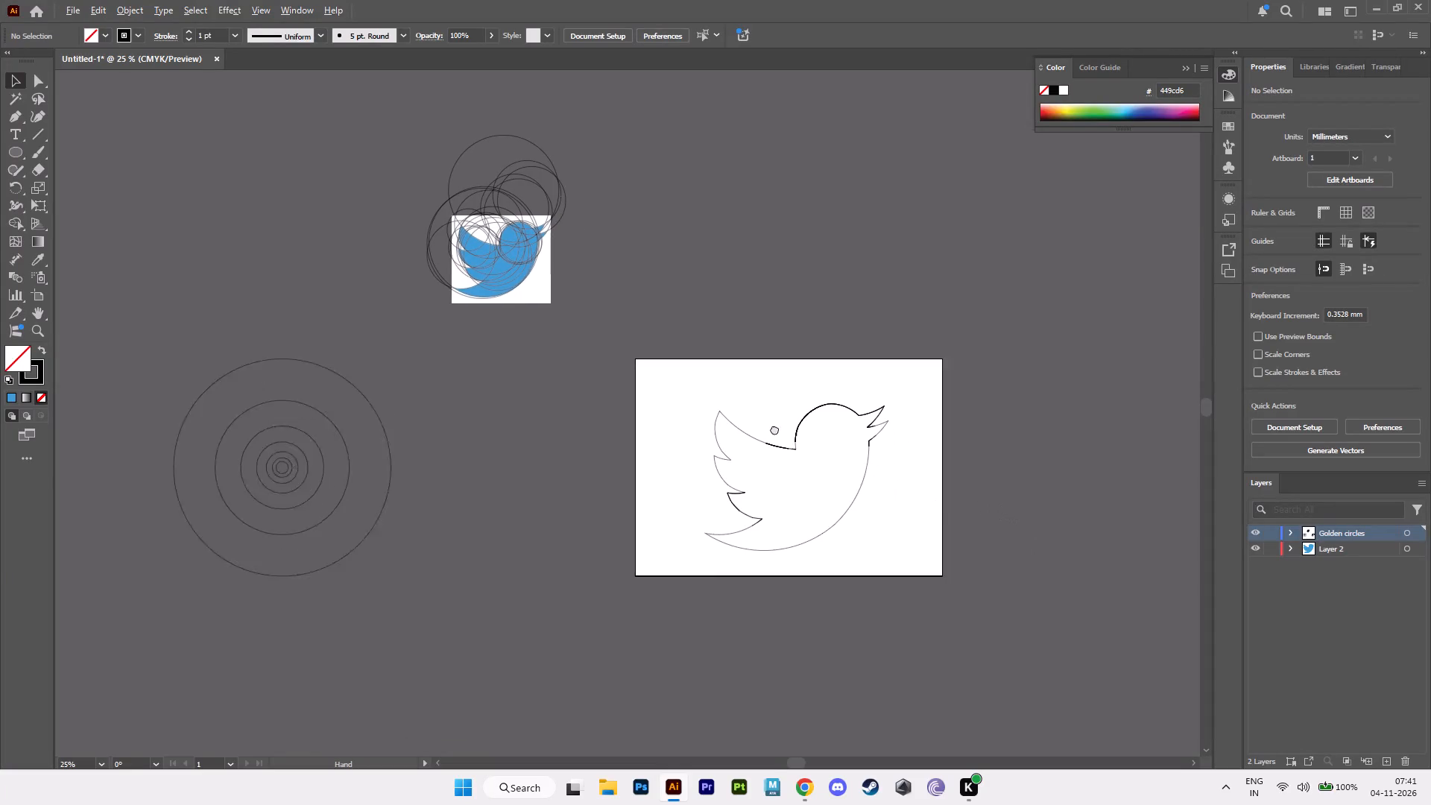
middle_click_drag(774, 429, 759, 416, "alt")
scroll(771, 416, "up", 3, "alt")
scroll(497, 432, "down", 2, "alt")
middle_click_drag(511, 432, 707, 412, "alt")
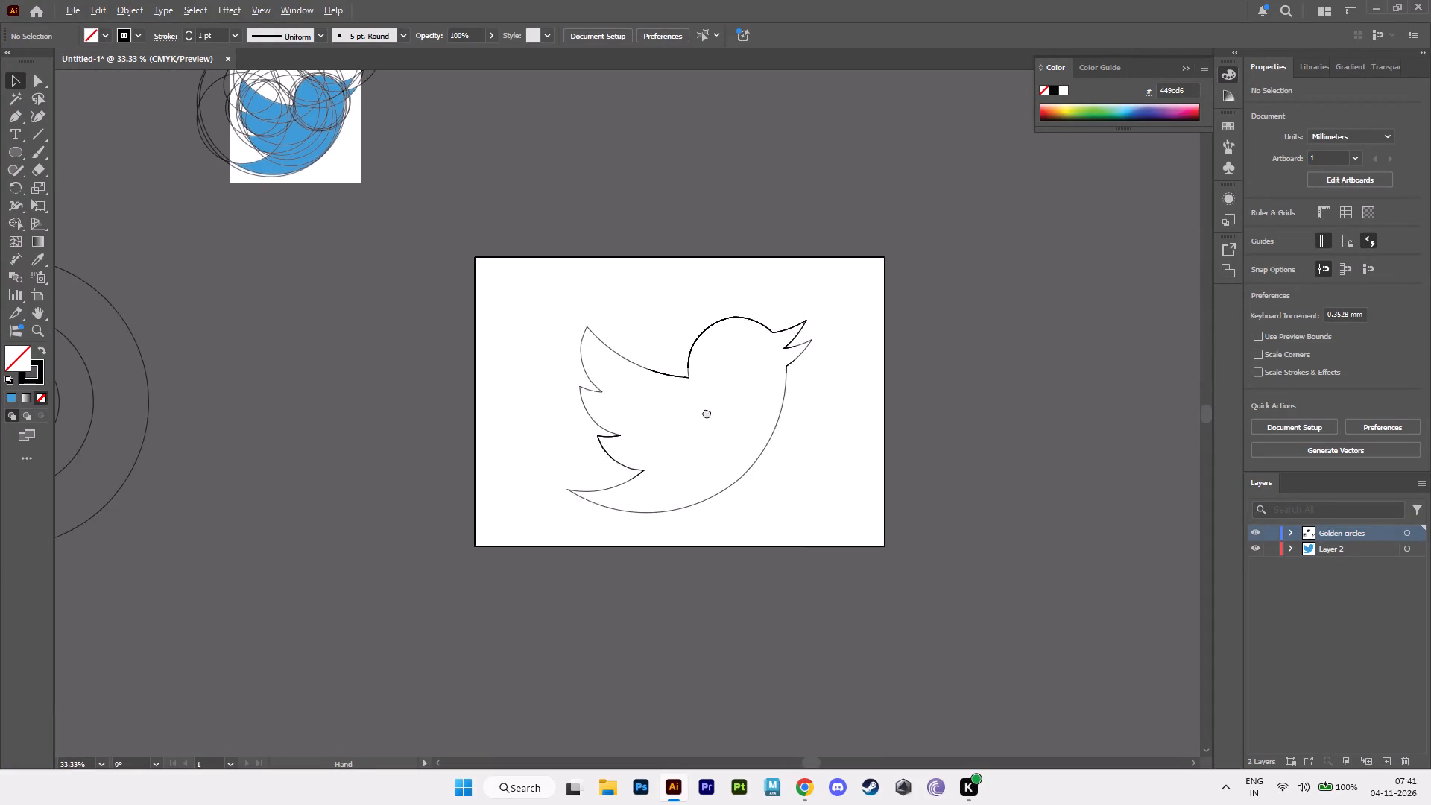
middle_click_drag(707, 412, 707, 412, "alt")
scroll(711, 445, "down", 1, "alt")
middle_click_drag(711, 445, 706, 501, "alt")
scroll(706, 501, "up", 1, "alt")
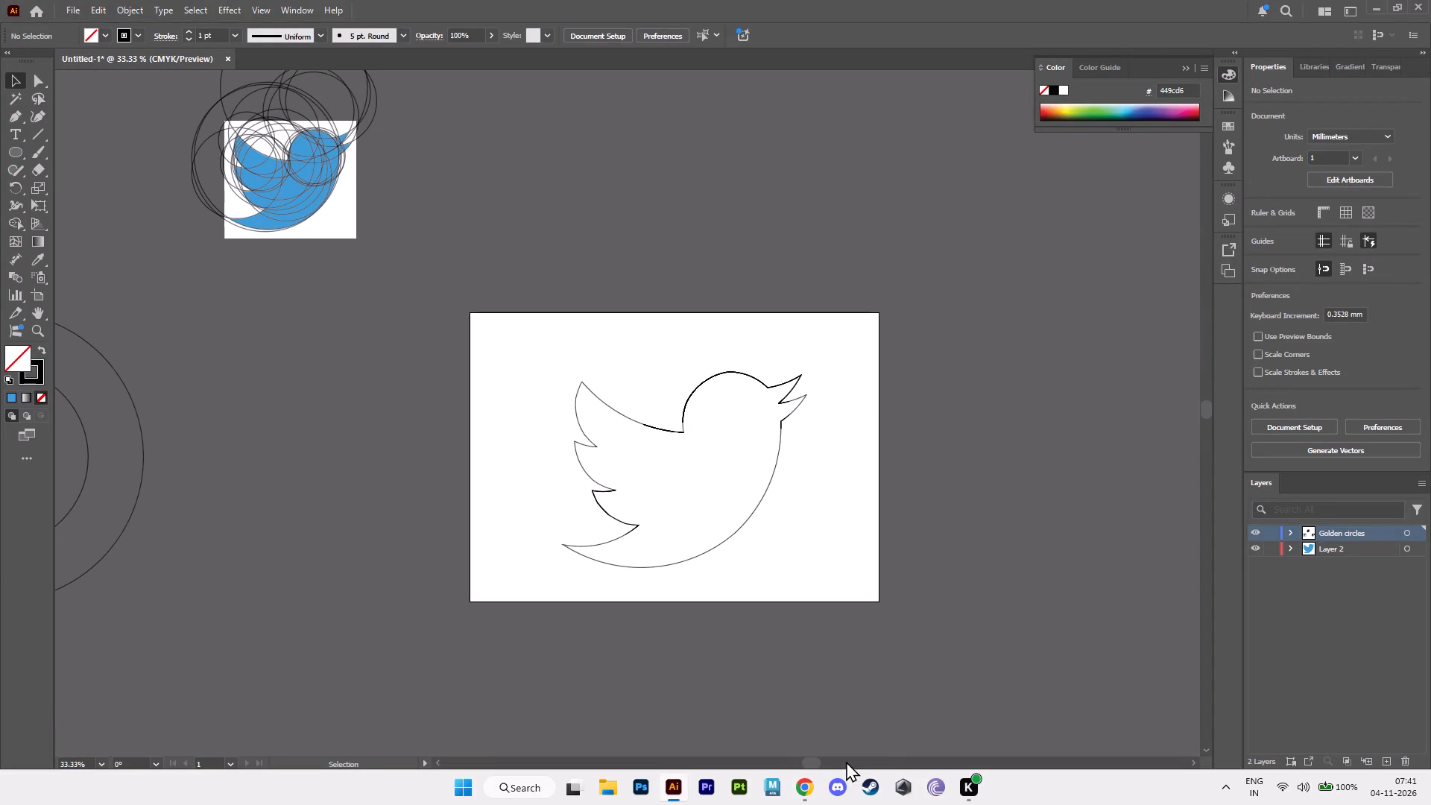
Switch to Chrome, pause the song playing in YouTube Music, and return to Illustrator.
left_click(808, 783)
left_click(664, 524)
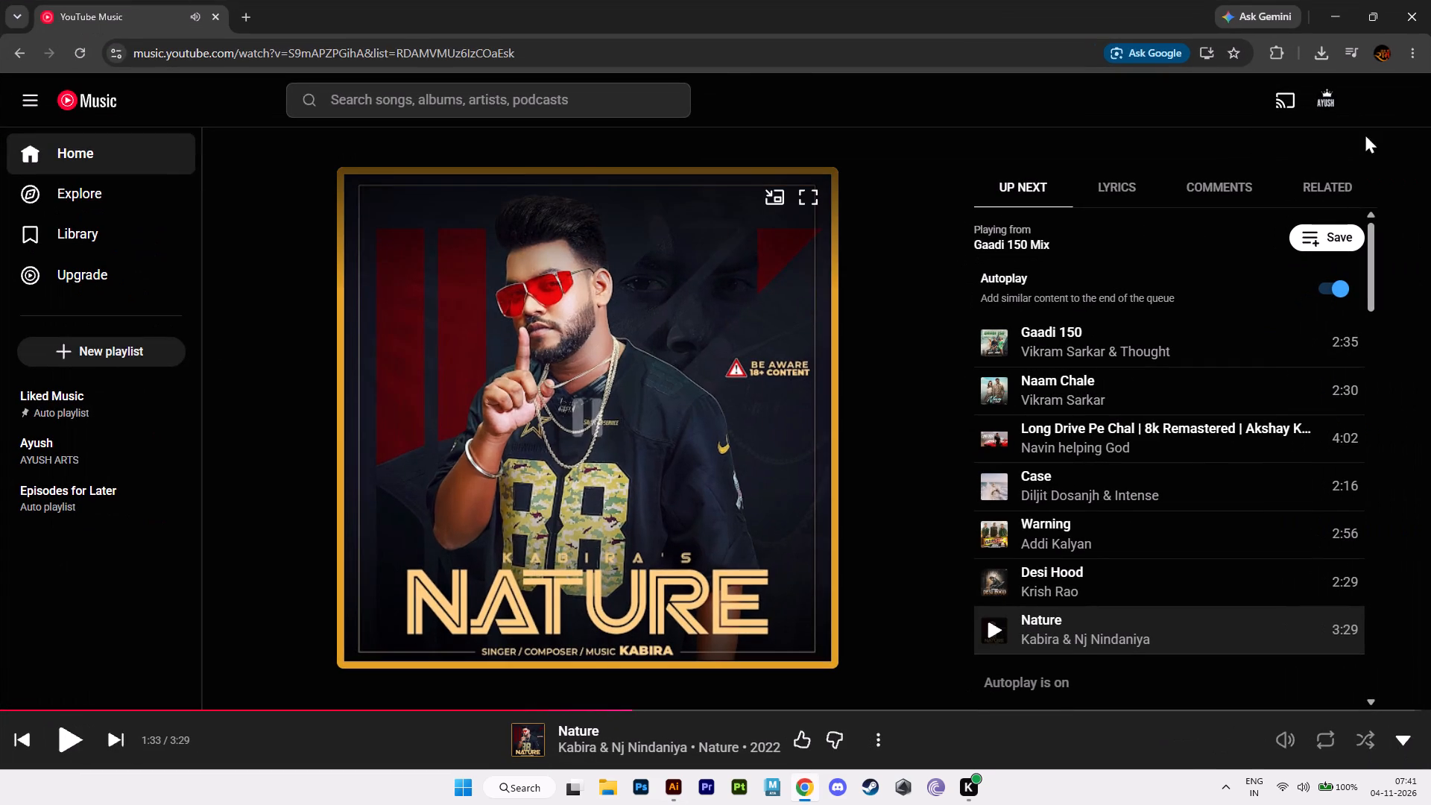
left_click(1346, 16)
Examine up close how the stroke ends meet where the bird's head curve joins the wing line.
scroll(795, 394, "up", 2, "alt")
middle_click_drag(657, 484, 819, 394, "alt")
scroll(734, 408, "up", 4, "alt")
scroll(738, 306, "up", 4, "alt")
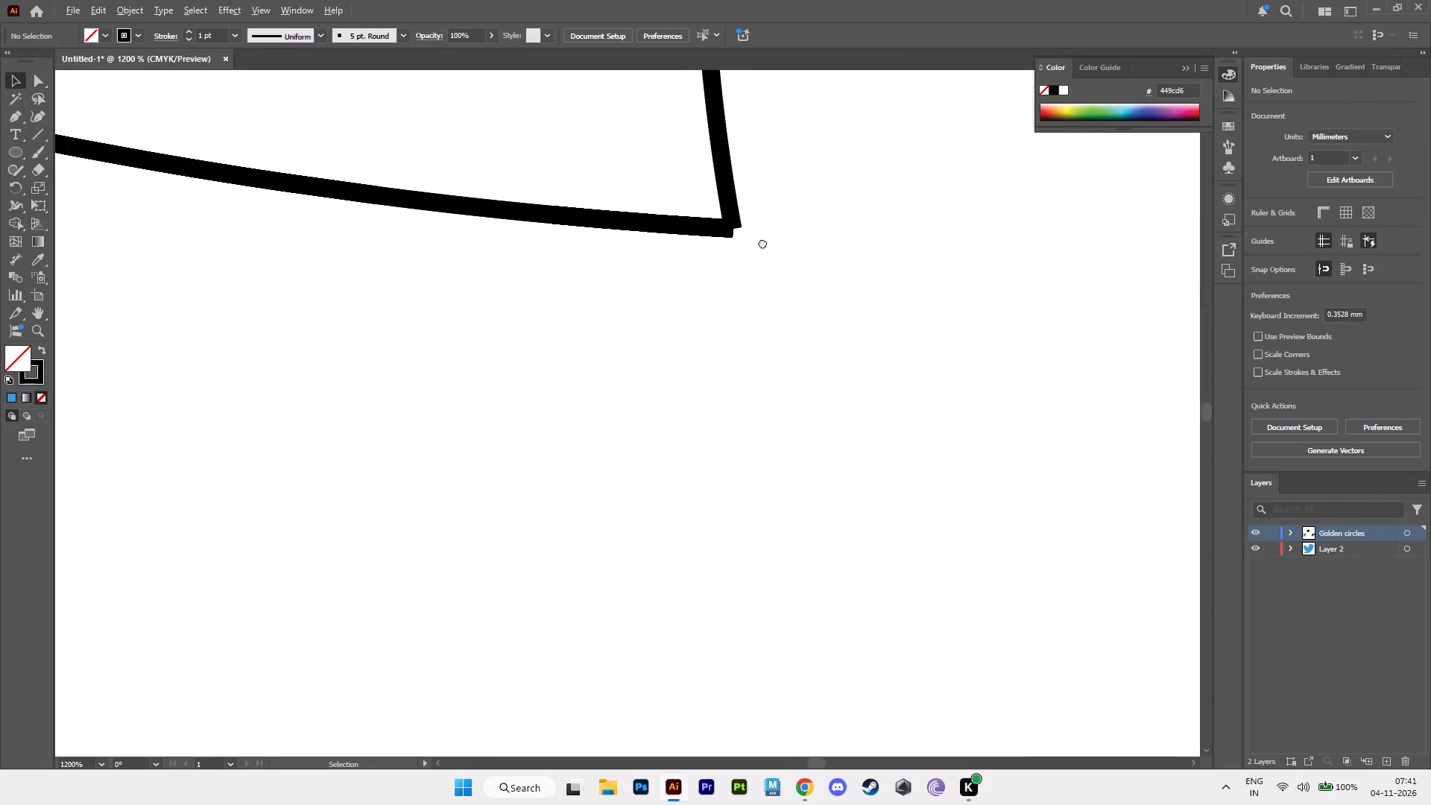
middle_click_drag(762, 242, 762, 492, "alt")
scroll(762, 492, "up", 9, "alt")
middle_click_drag(498, 378, 736, 726, "alt")
scroll(719, 682, "down", 1, "alt")
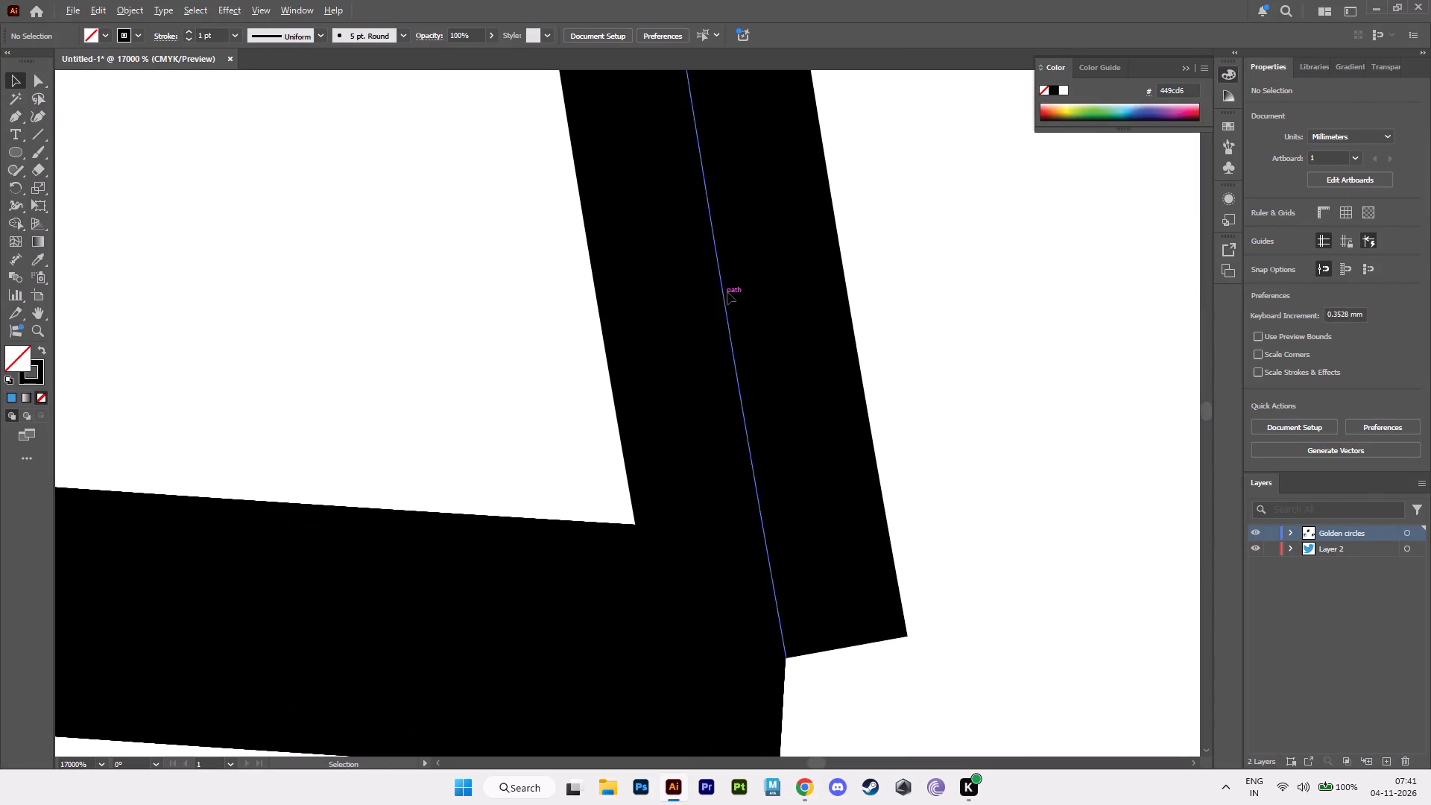
scroll(729, 433, "down", 9, "alt")
scroll(736, 472, "down", 13, "alt")
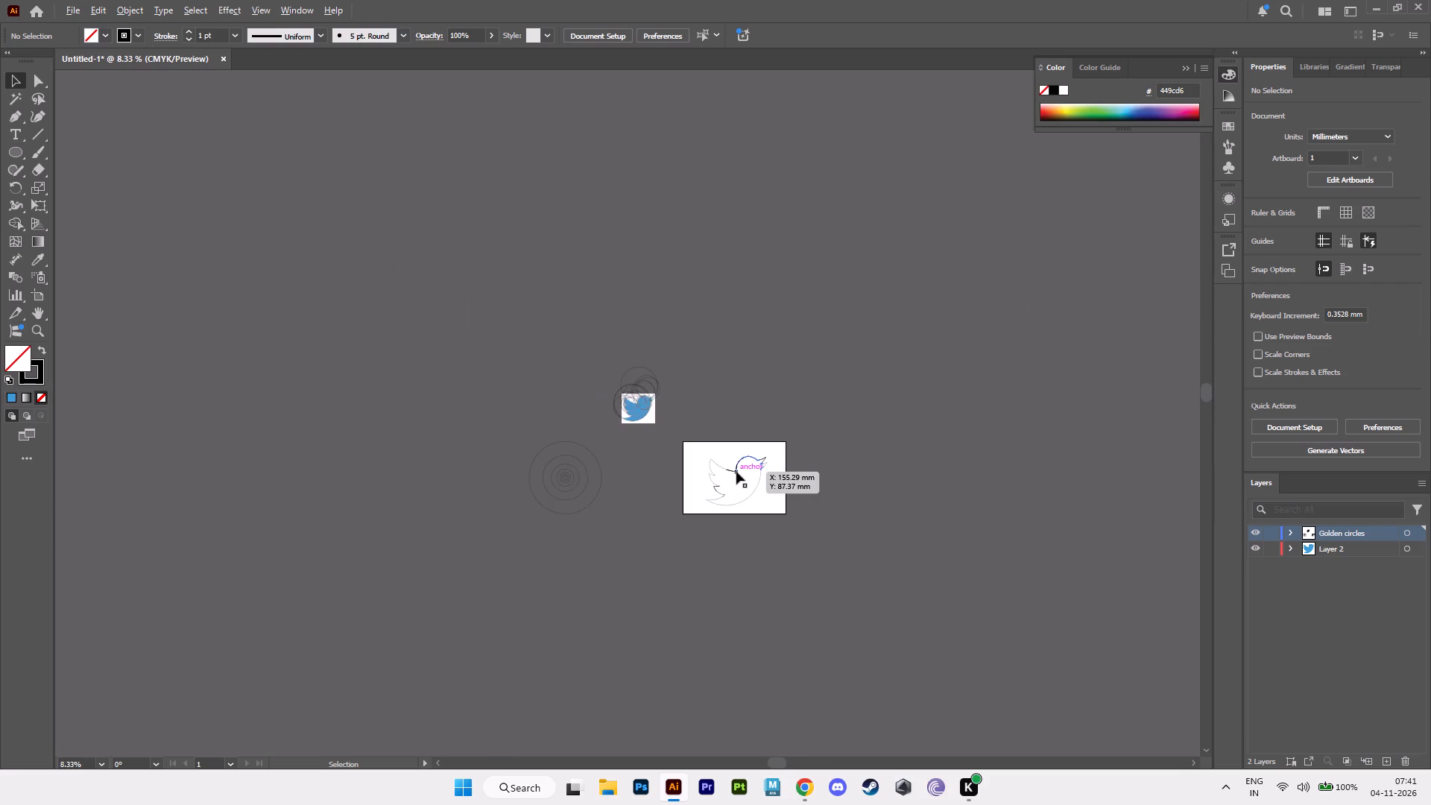
middle_click(736, 472, "alt")
scroll(736, 472, "up", 9, "alt")
scroll(724, 499, "down", 5, "alt")
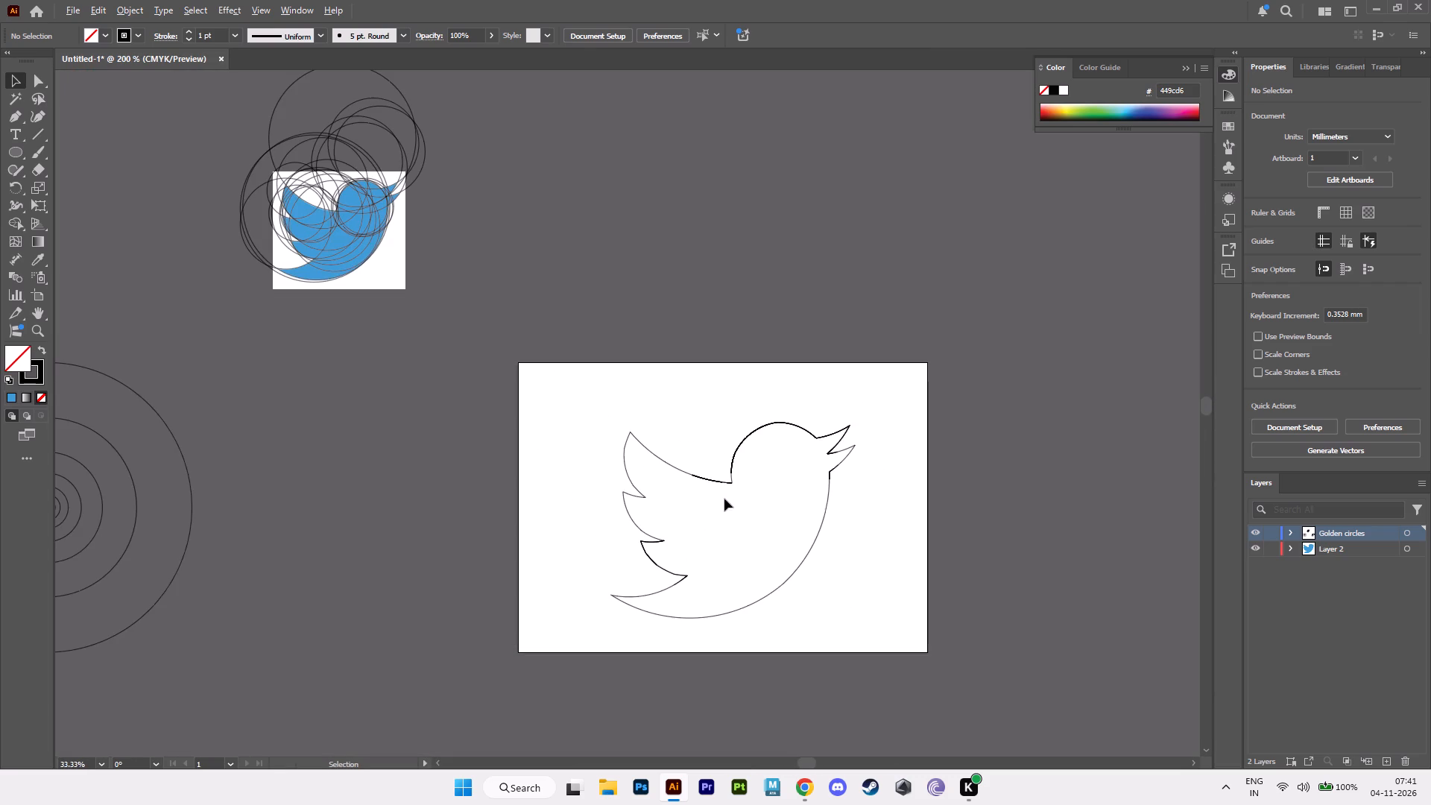
middle_click_drag(715, 504, 610, 461, "alt")
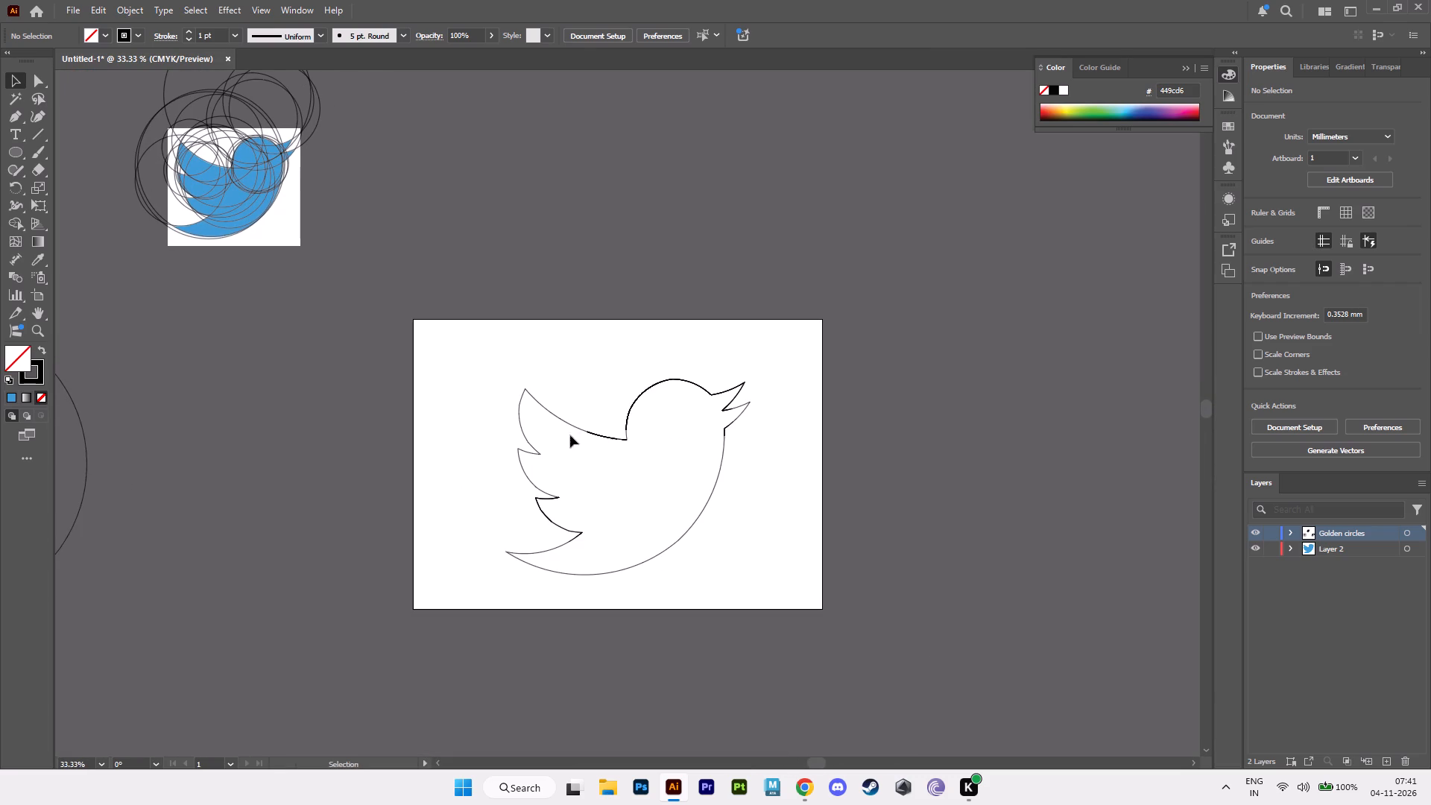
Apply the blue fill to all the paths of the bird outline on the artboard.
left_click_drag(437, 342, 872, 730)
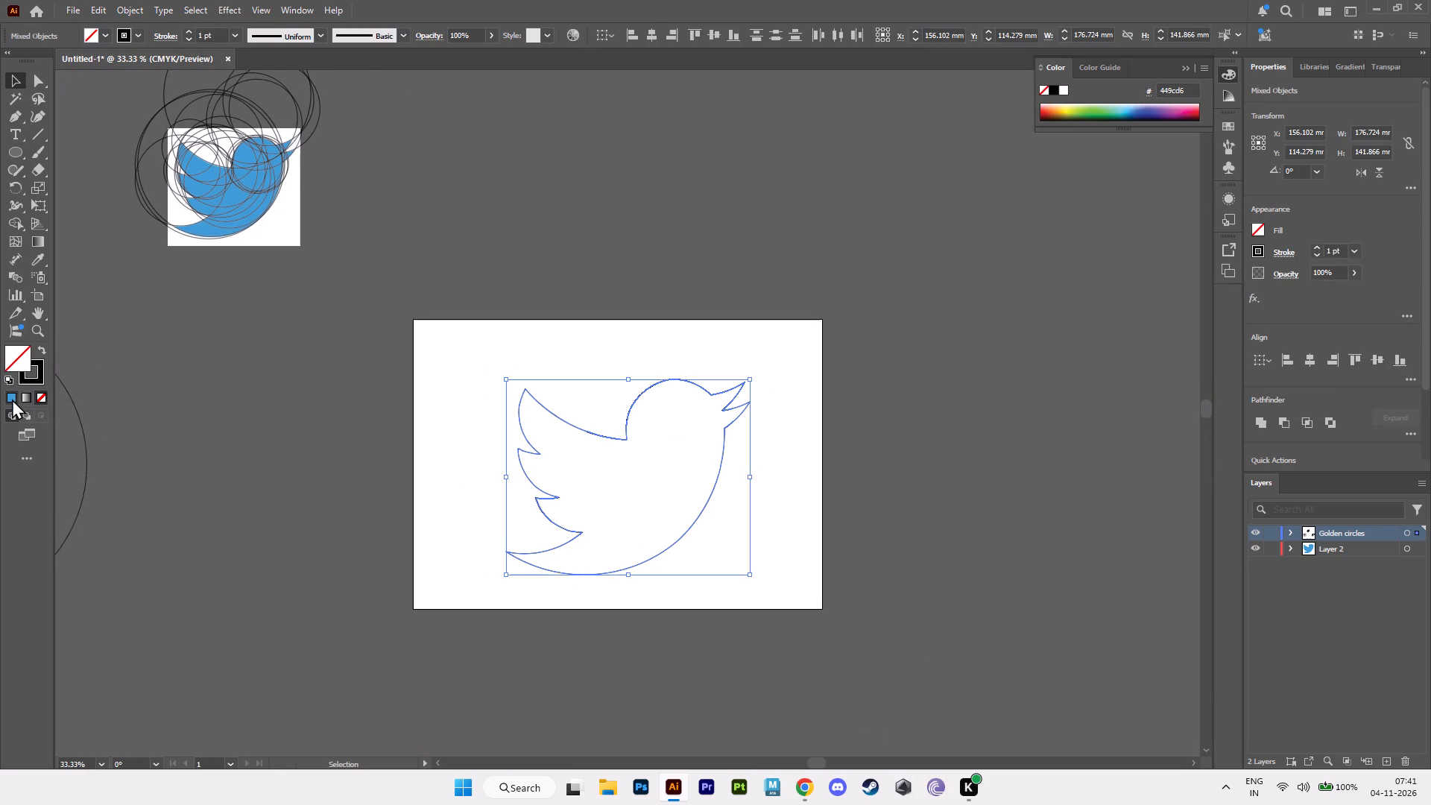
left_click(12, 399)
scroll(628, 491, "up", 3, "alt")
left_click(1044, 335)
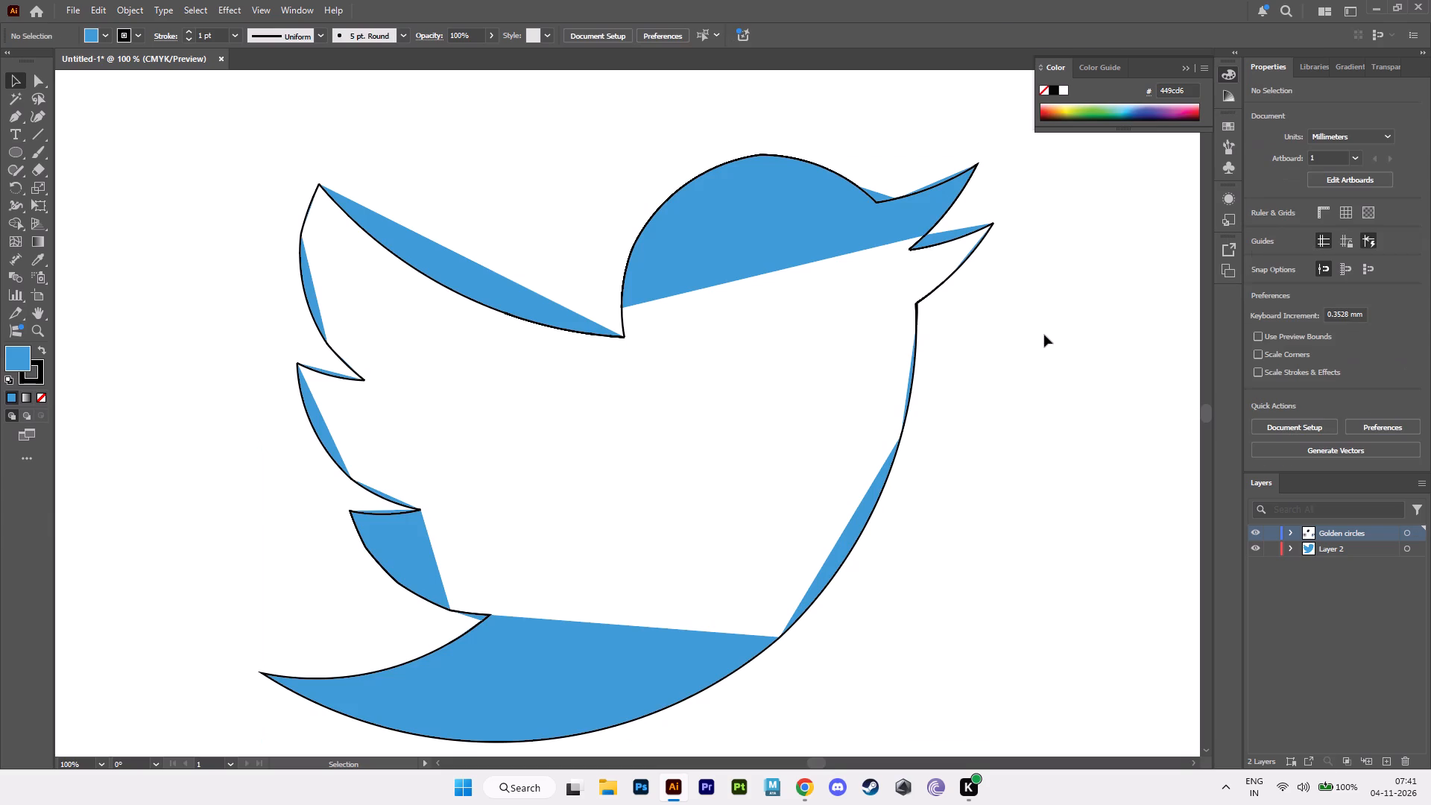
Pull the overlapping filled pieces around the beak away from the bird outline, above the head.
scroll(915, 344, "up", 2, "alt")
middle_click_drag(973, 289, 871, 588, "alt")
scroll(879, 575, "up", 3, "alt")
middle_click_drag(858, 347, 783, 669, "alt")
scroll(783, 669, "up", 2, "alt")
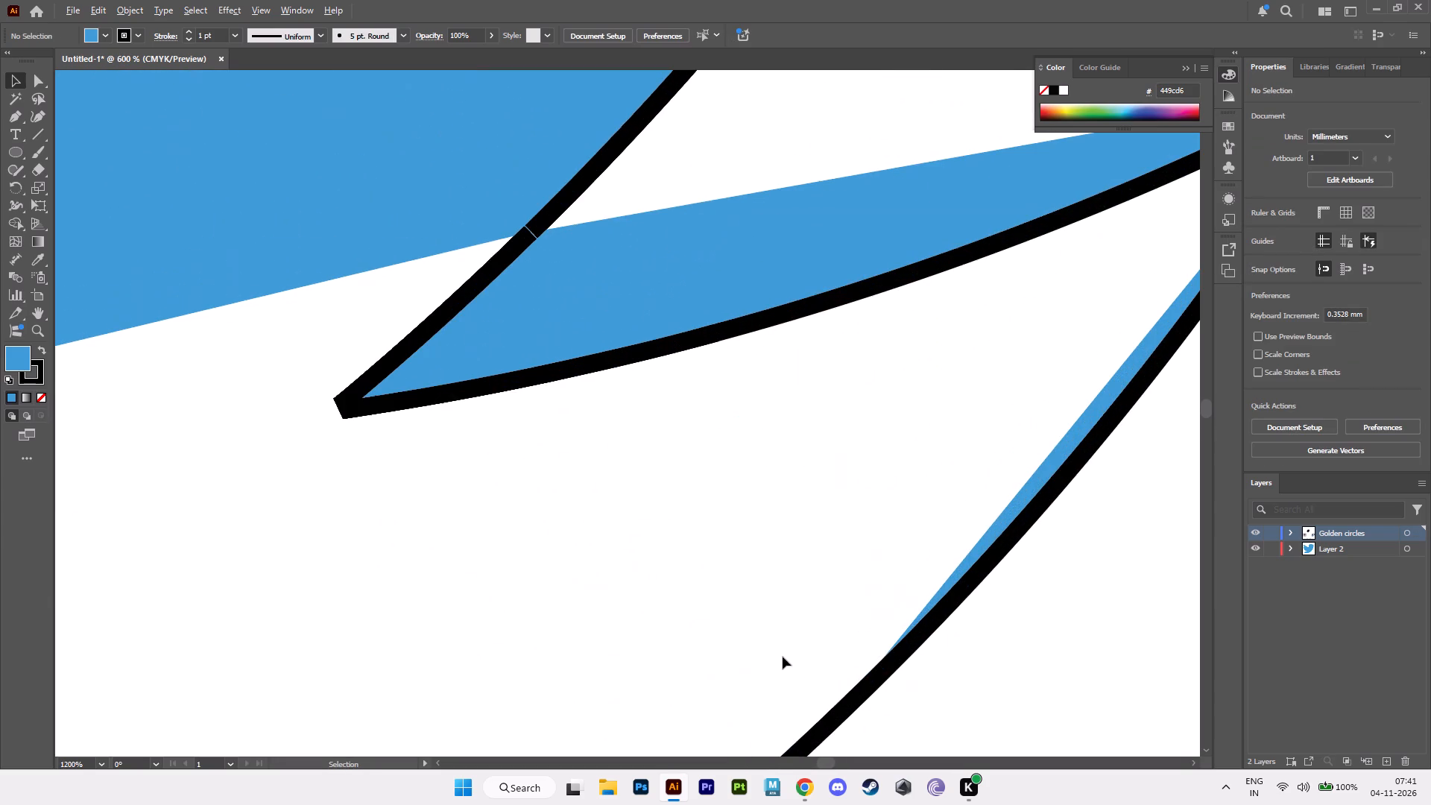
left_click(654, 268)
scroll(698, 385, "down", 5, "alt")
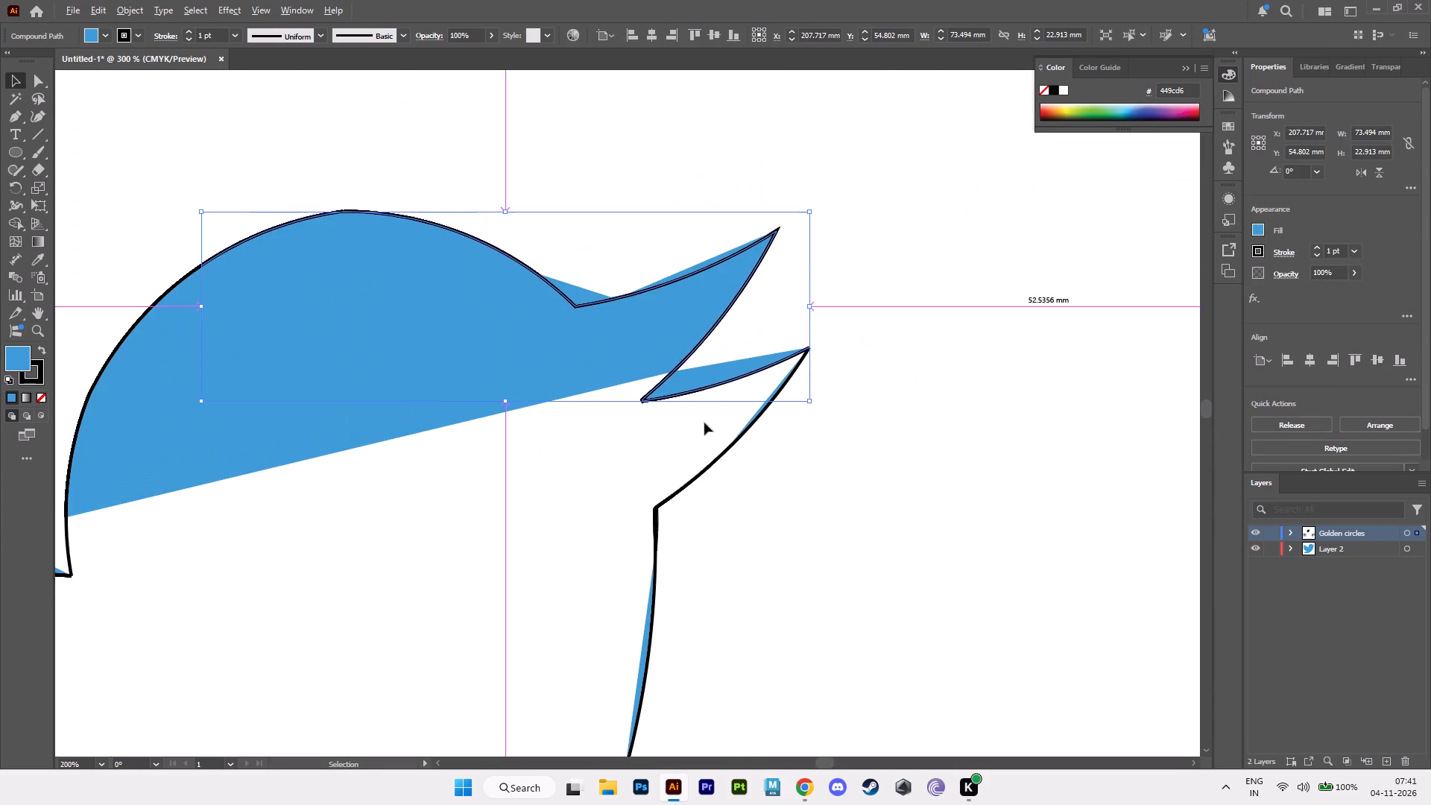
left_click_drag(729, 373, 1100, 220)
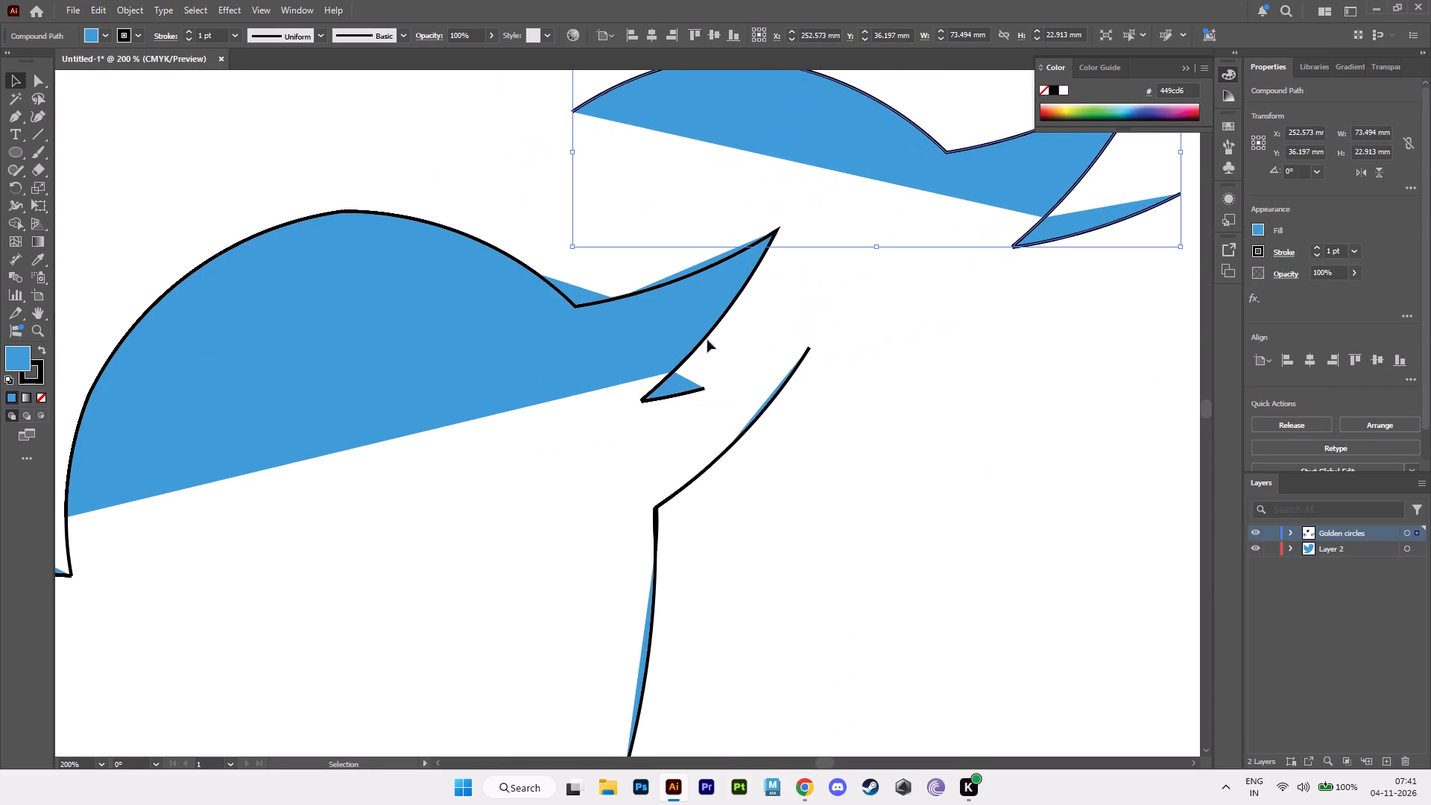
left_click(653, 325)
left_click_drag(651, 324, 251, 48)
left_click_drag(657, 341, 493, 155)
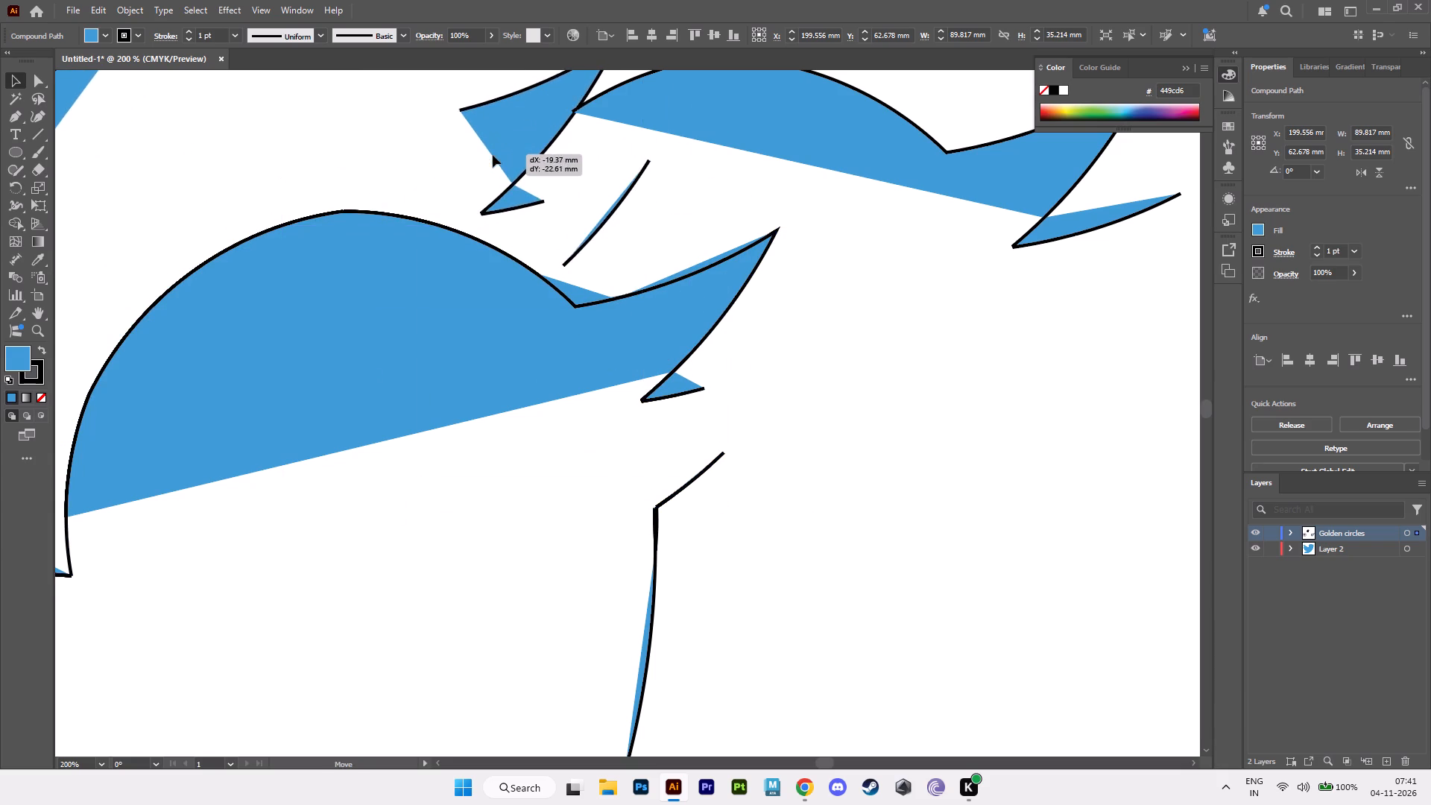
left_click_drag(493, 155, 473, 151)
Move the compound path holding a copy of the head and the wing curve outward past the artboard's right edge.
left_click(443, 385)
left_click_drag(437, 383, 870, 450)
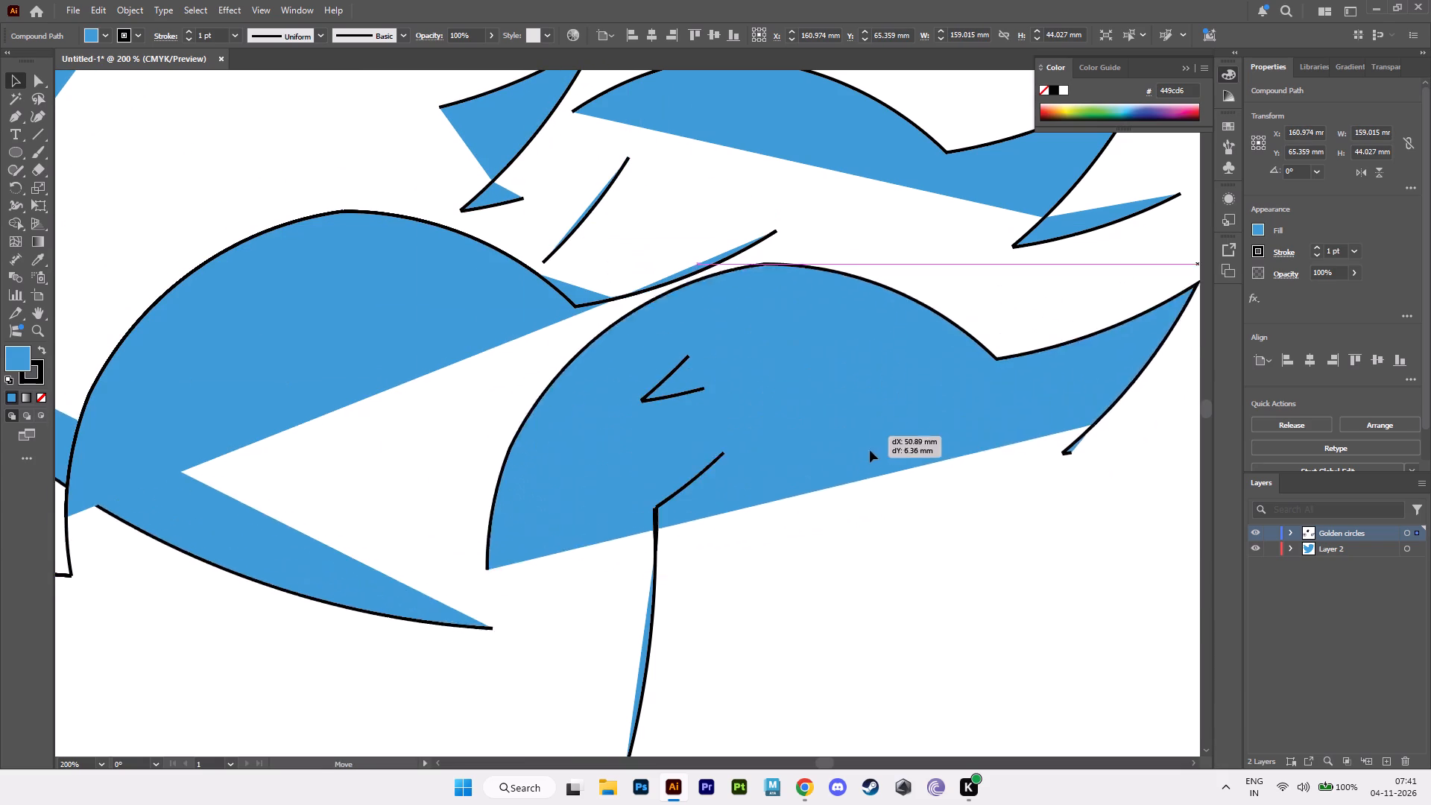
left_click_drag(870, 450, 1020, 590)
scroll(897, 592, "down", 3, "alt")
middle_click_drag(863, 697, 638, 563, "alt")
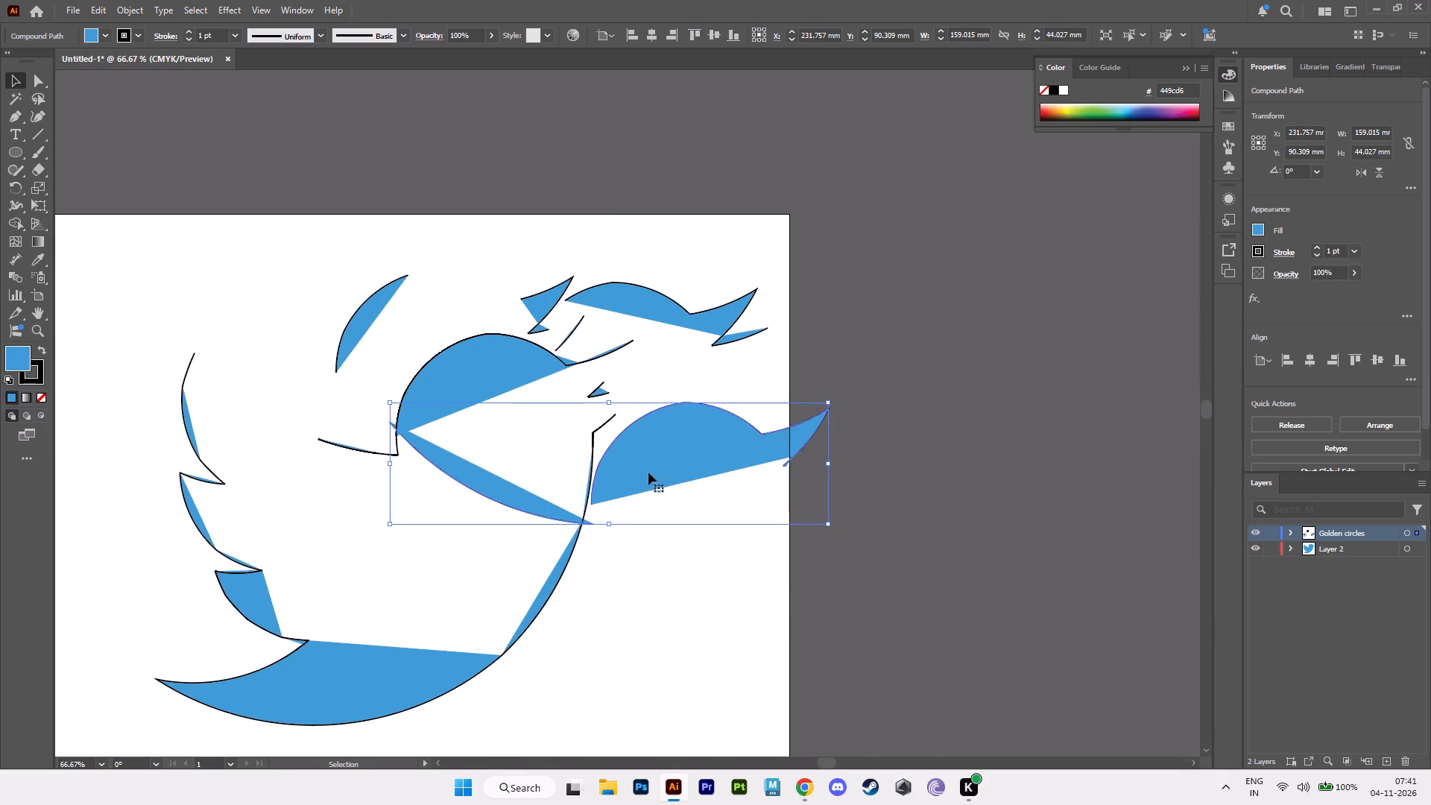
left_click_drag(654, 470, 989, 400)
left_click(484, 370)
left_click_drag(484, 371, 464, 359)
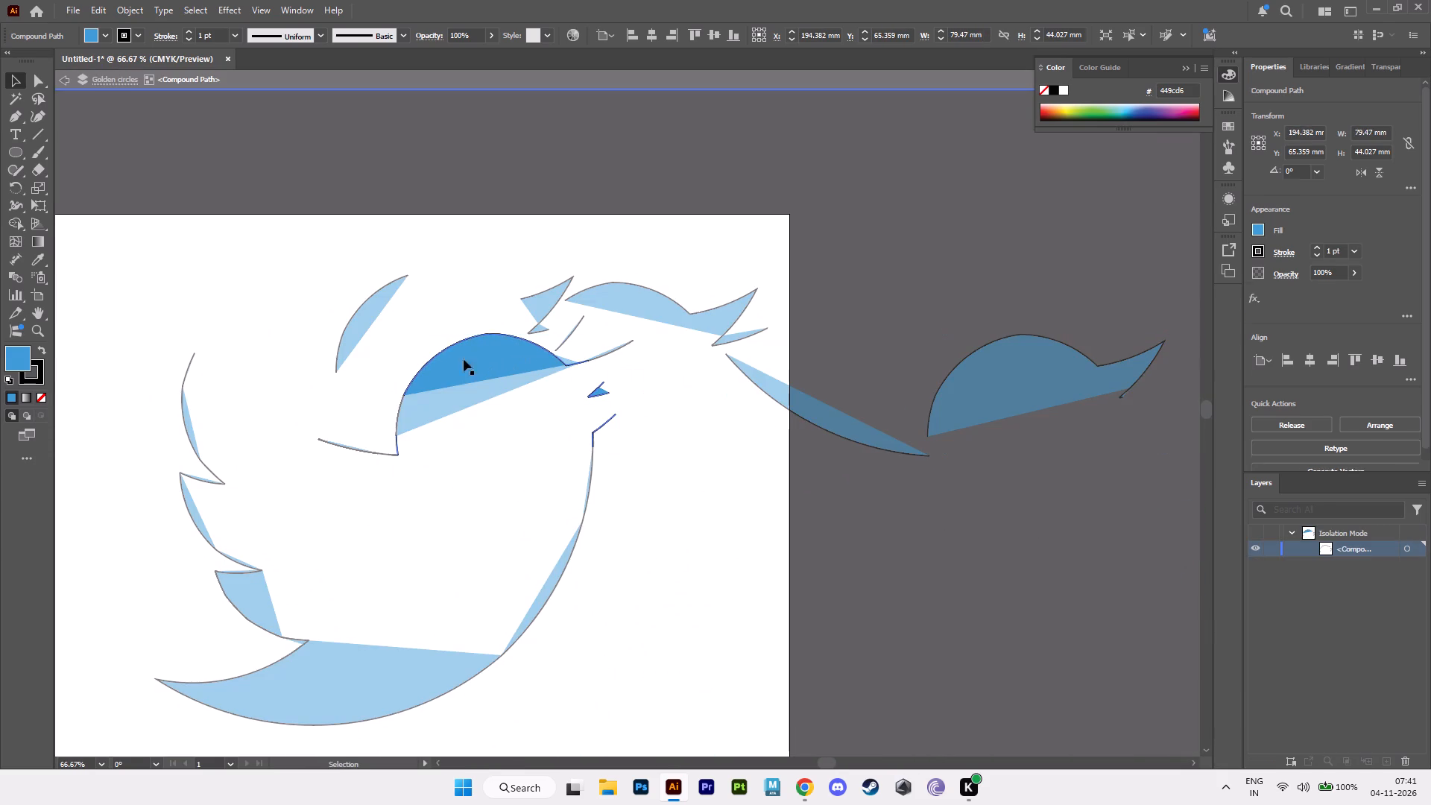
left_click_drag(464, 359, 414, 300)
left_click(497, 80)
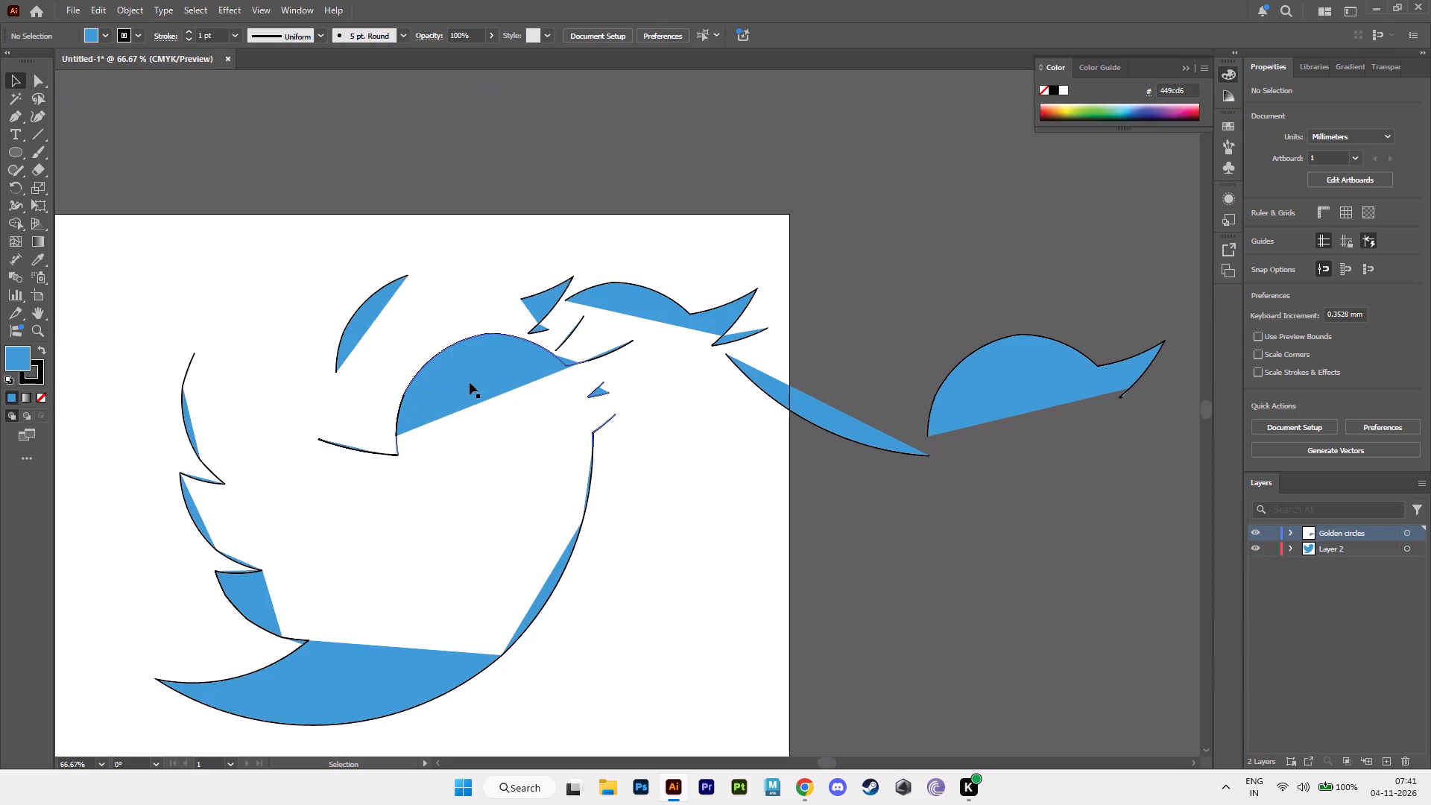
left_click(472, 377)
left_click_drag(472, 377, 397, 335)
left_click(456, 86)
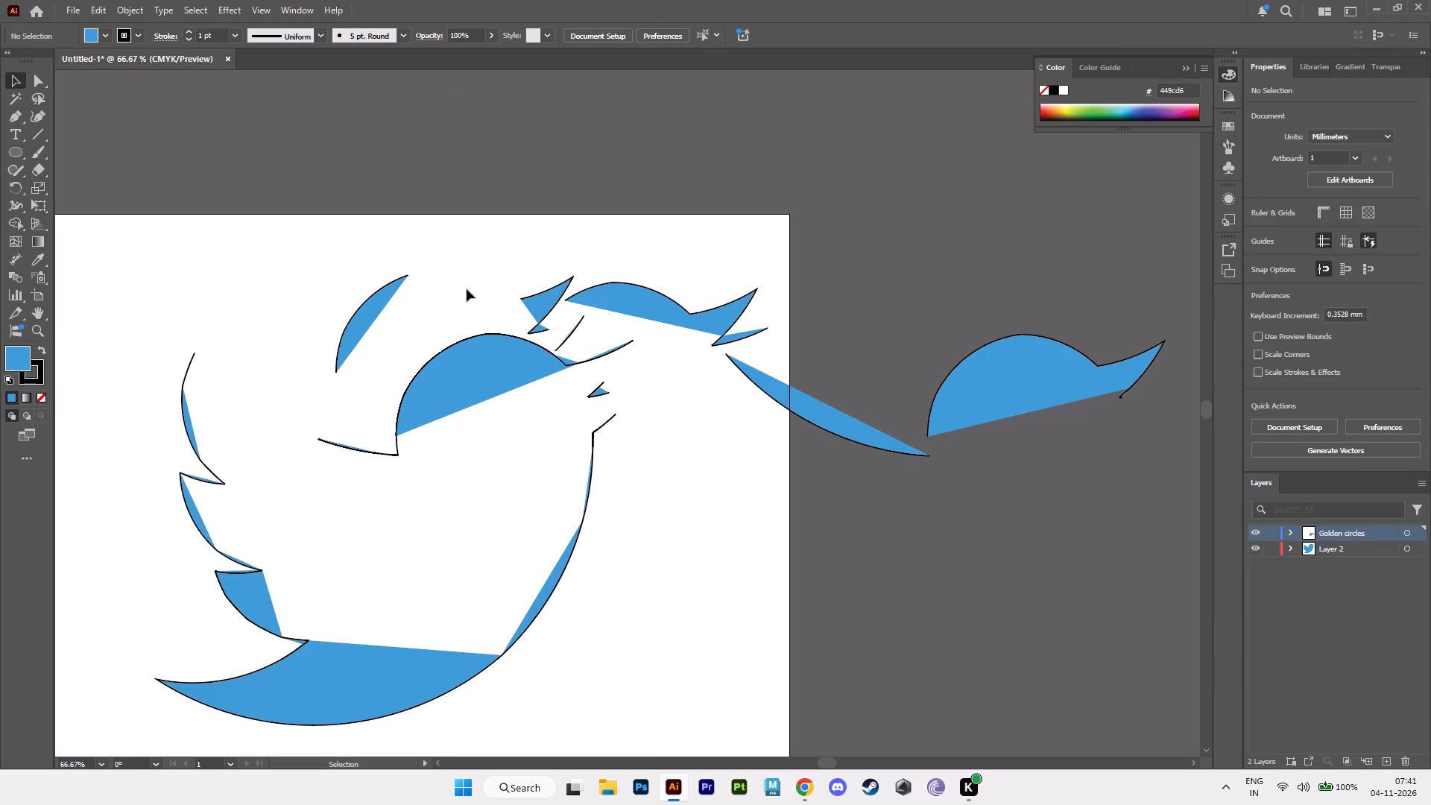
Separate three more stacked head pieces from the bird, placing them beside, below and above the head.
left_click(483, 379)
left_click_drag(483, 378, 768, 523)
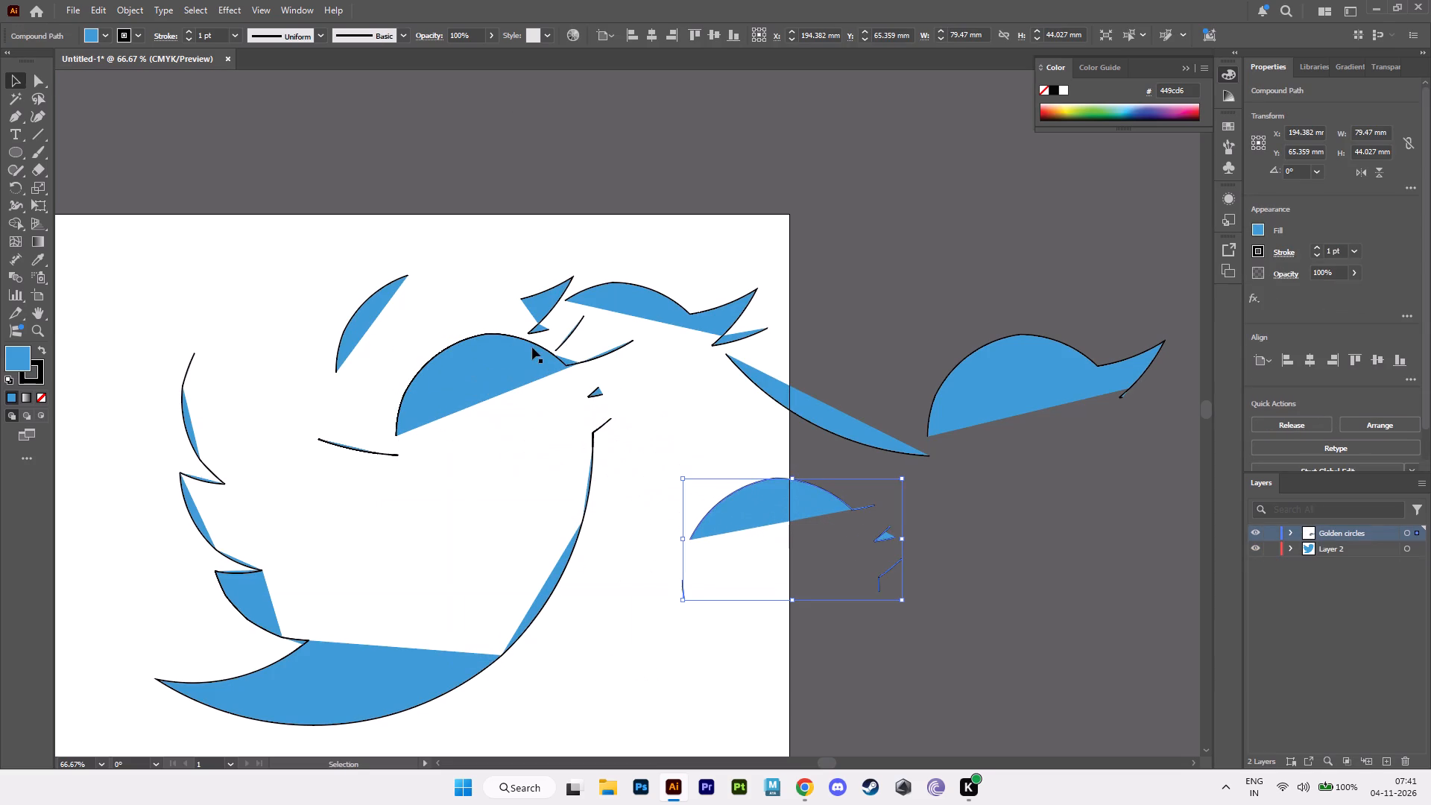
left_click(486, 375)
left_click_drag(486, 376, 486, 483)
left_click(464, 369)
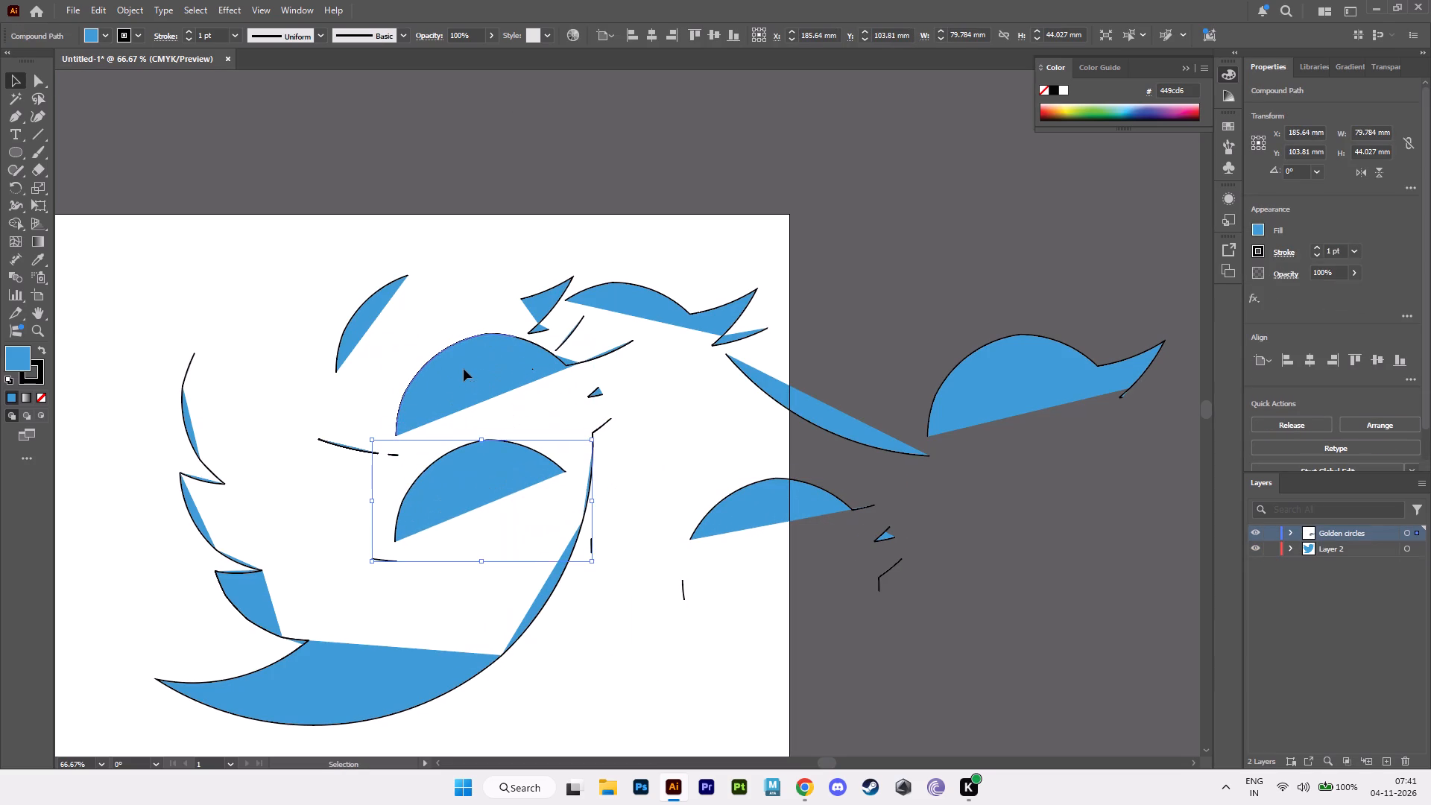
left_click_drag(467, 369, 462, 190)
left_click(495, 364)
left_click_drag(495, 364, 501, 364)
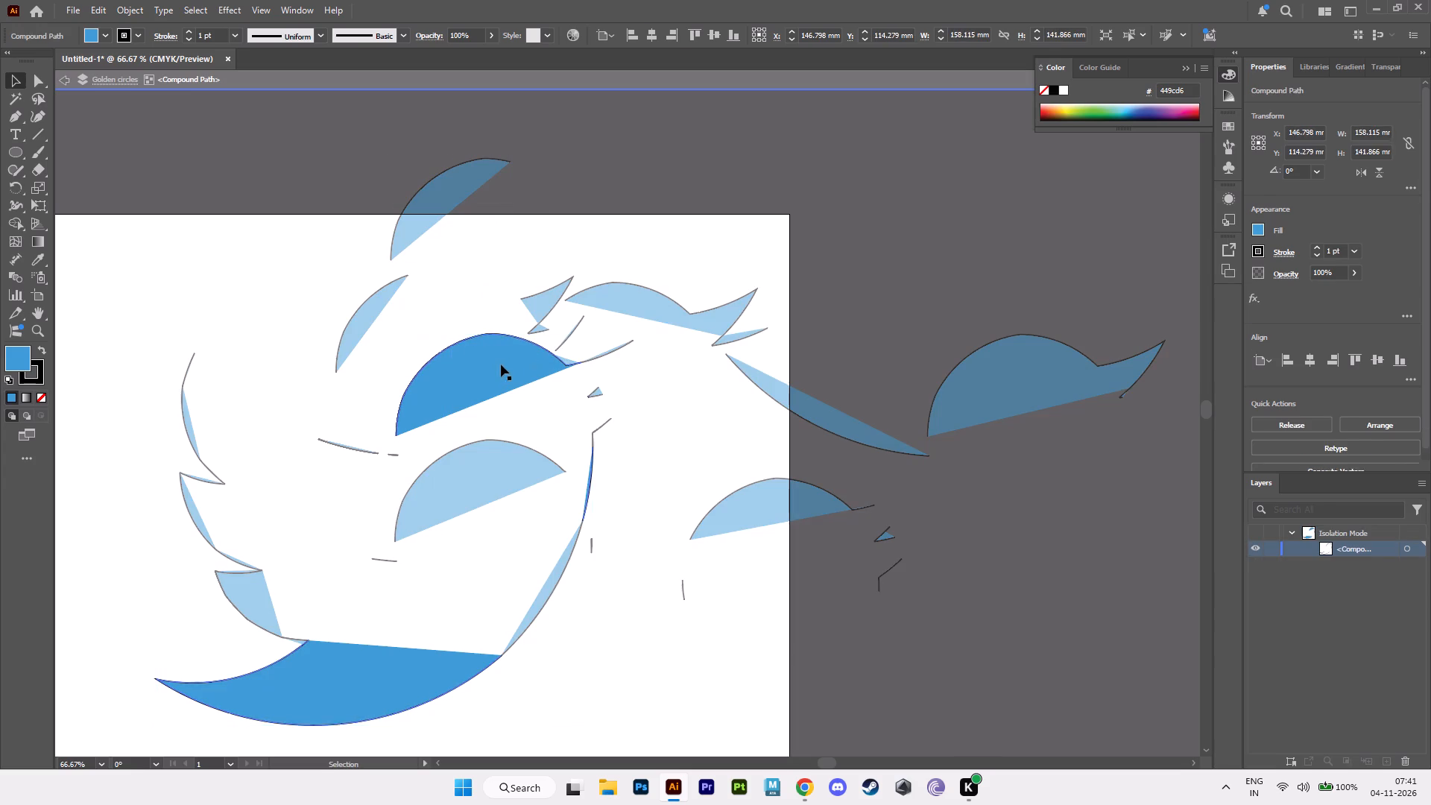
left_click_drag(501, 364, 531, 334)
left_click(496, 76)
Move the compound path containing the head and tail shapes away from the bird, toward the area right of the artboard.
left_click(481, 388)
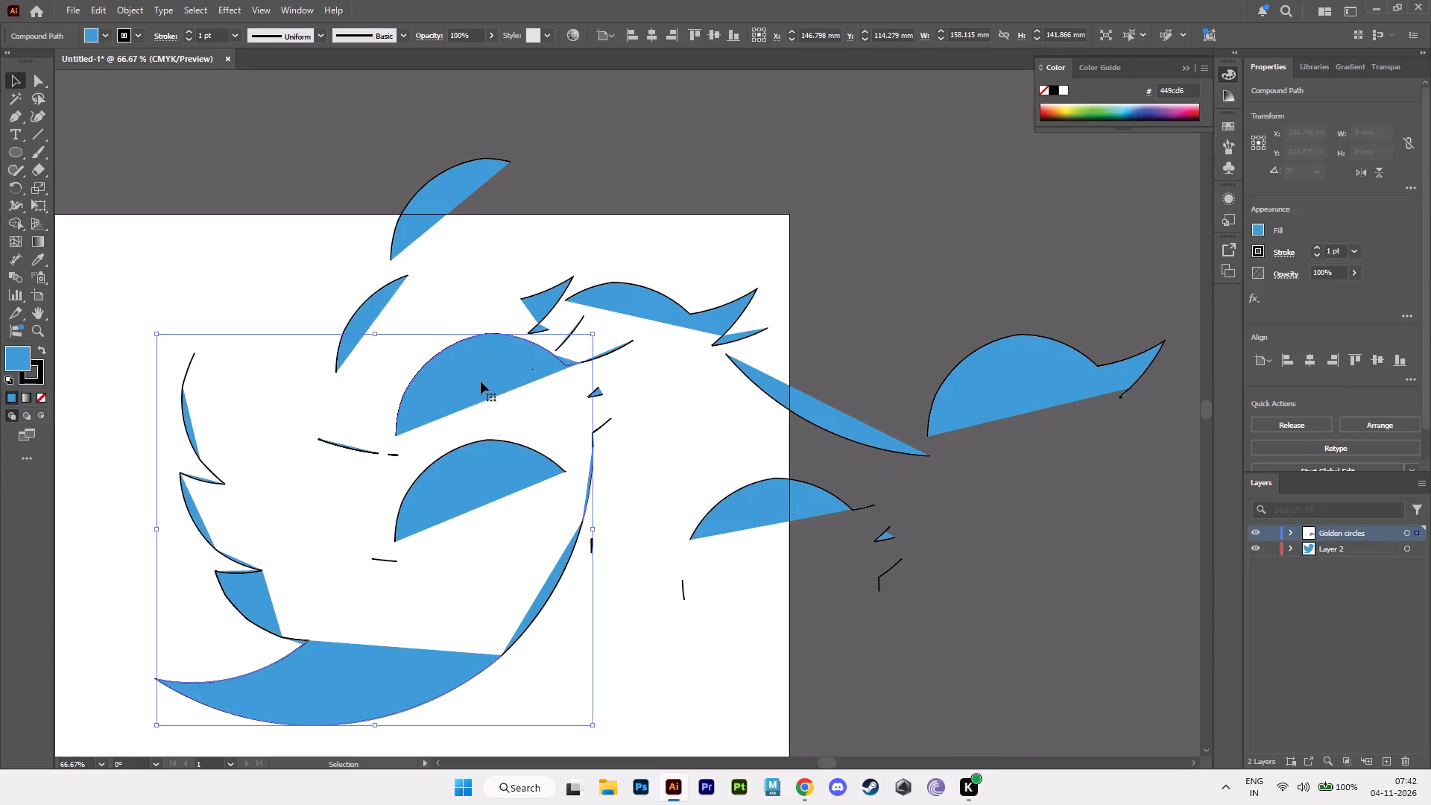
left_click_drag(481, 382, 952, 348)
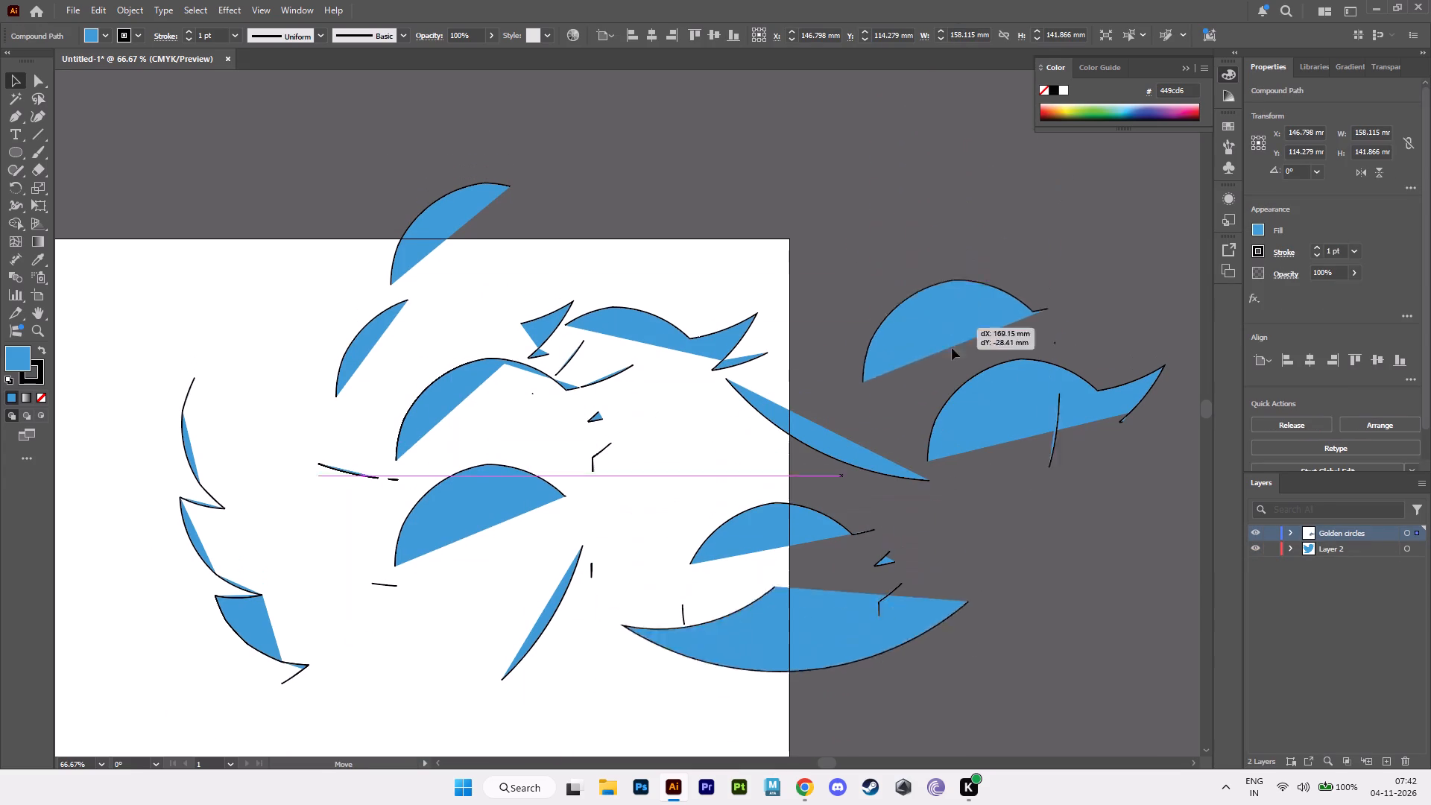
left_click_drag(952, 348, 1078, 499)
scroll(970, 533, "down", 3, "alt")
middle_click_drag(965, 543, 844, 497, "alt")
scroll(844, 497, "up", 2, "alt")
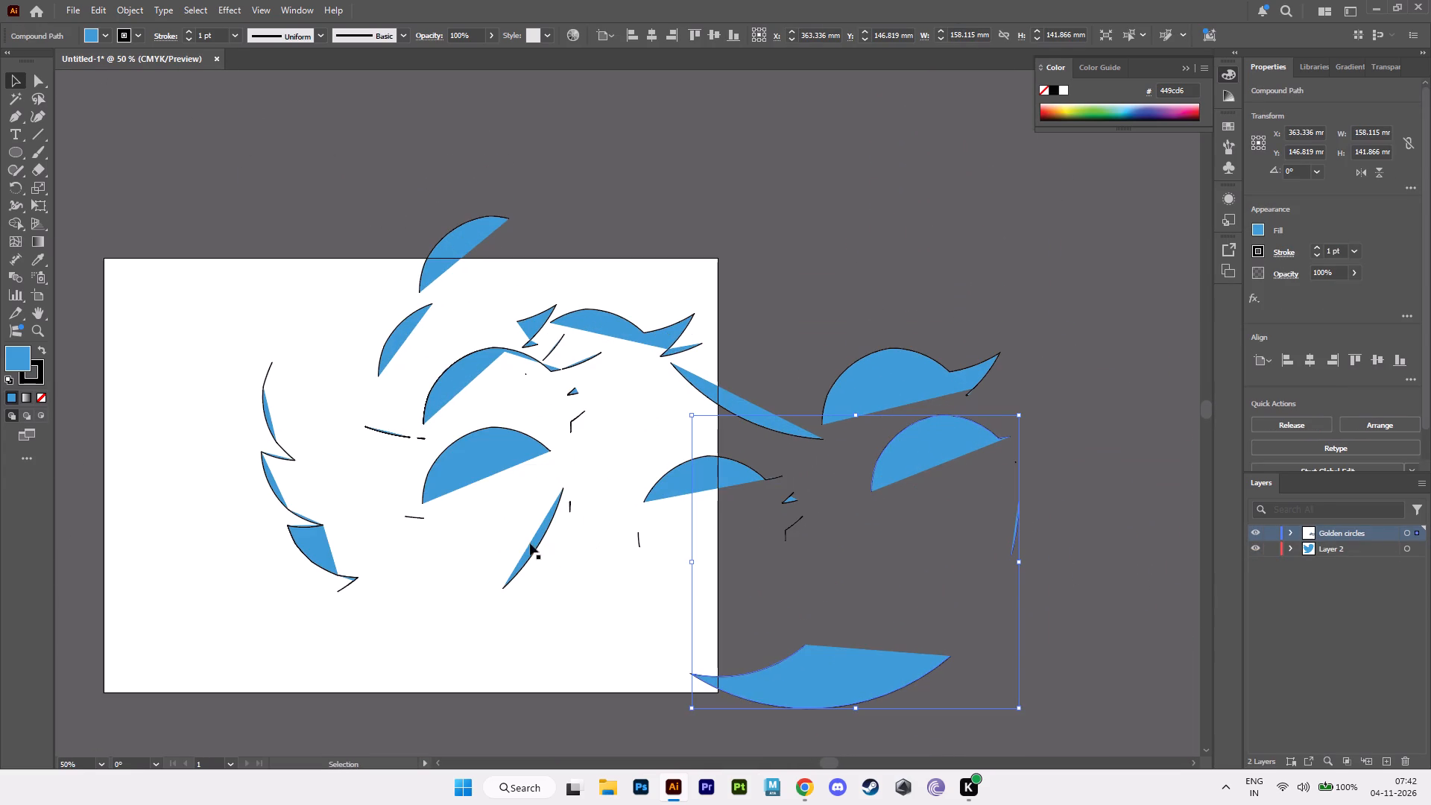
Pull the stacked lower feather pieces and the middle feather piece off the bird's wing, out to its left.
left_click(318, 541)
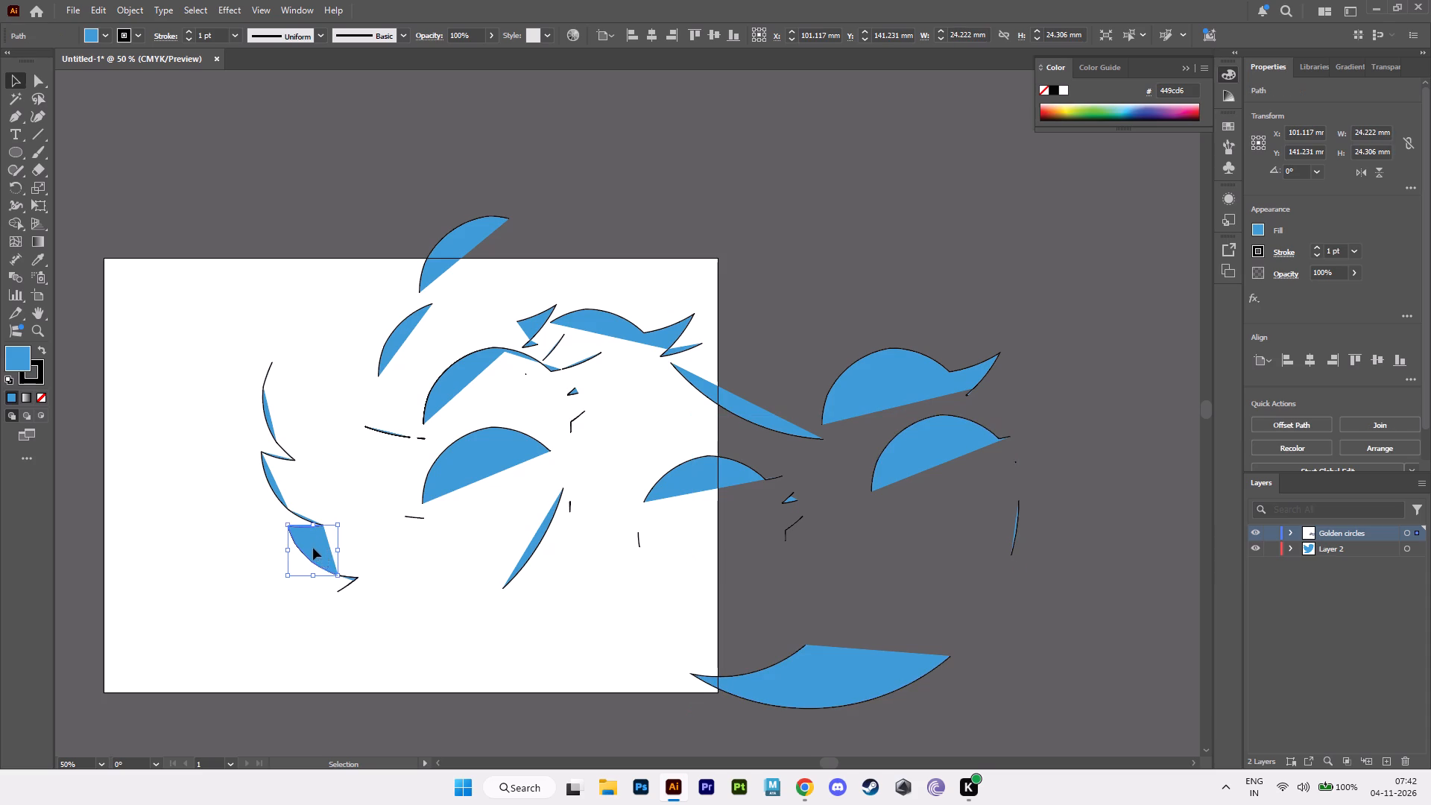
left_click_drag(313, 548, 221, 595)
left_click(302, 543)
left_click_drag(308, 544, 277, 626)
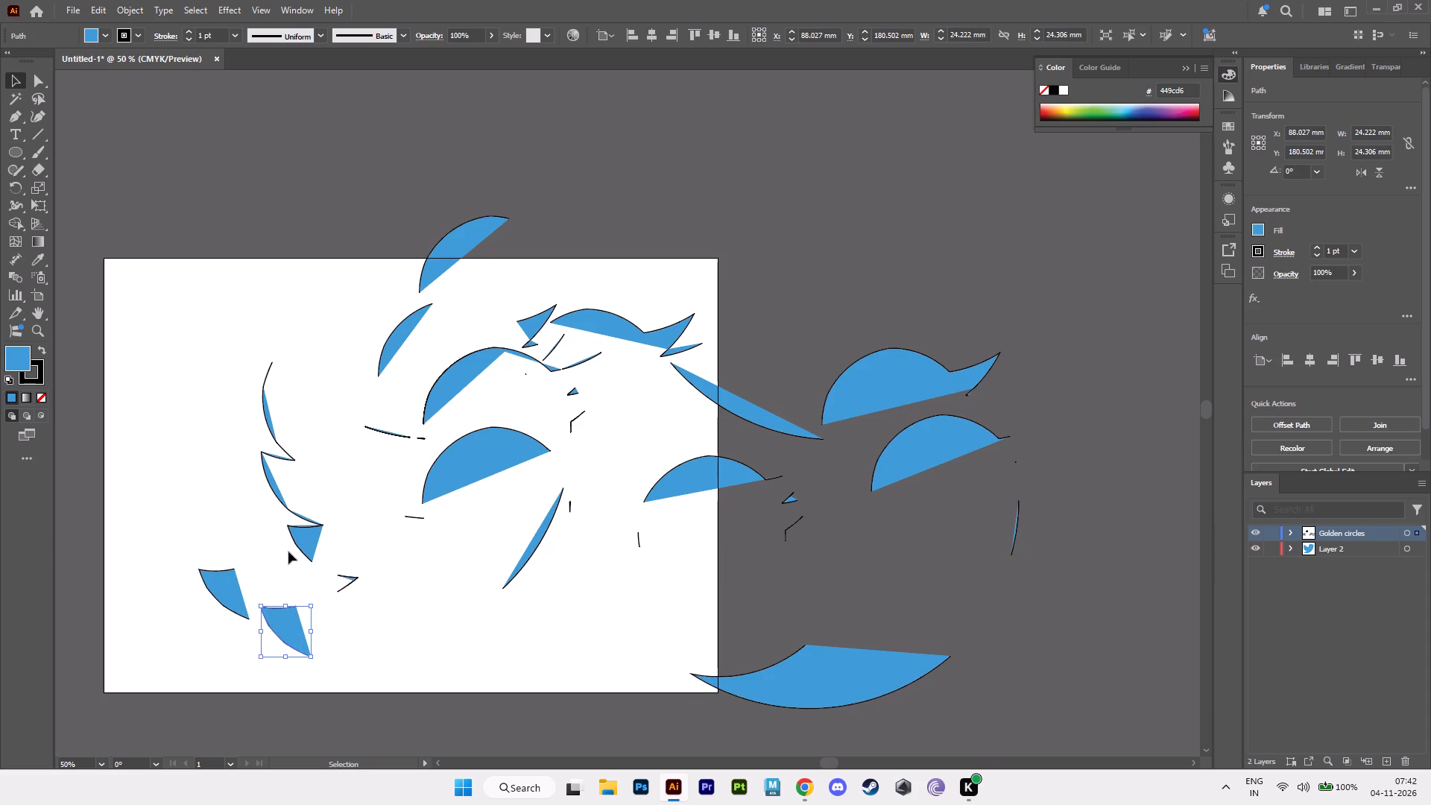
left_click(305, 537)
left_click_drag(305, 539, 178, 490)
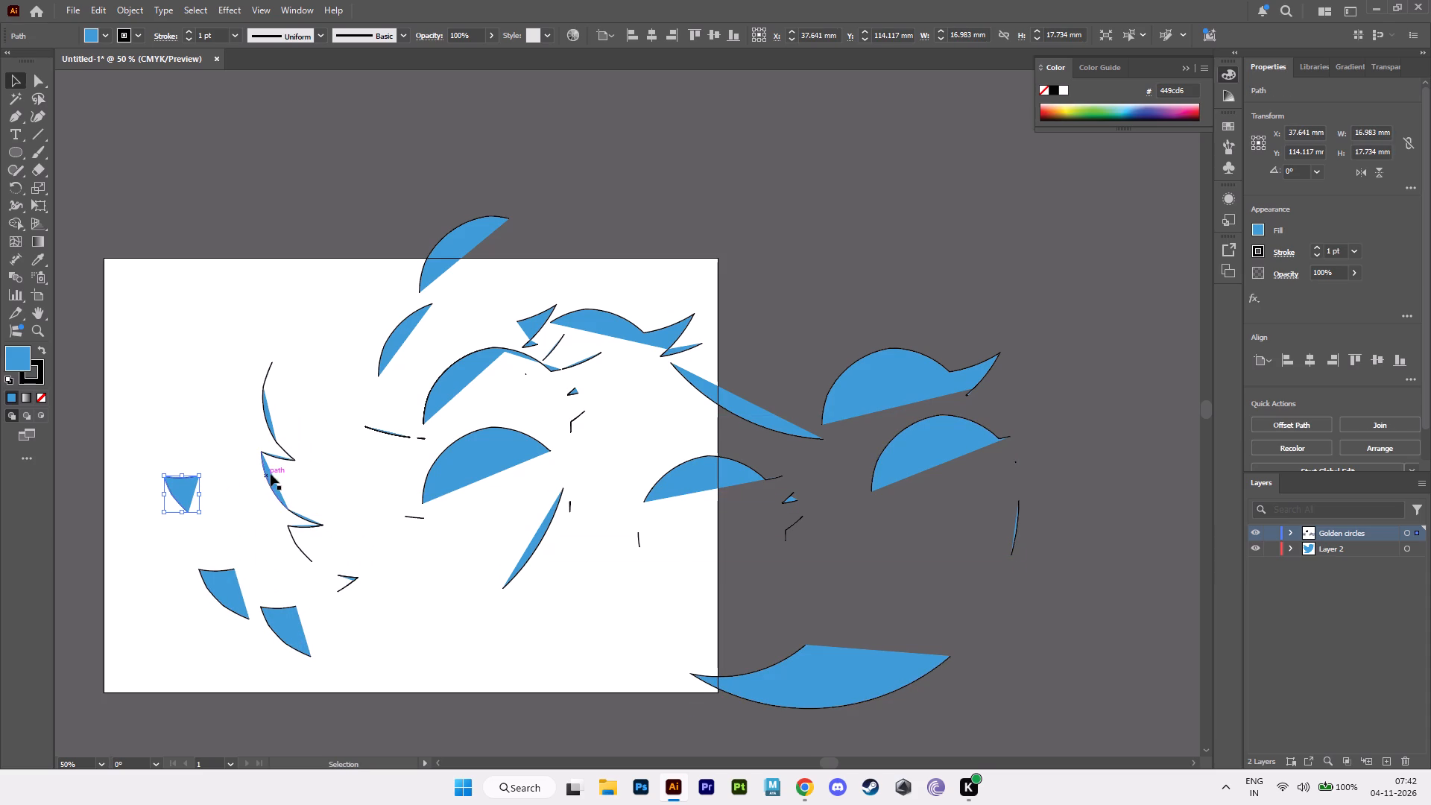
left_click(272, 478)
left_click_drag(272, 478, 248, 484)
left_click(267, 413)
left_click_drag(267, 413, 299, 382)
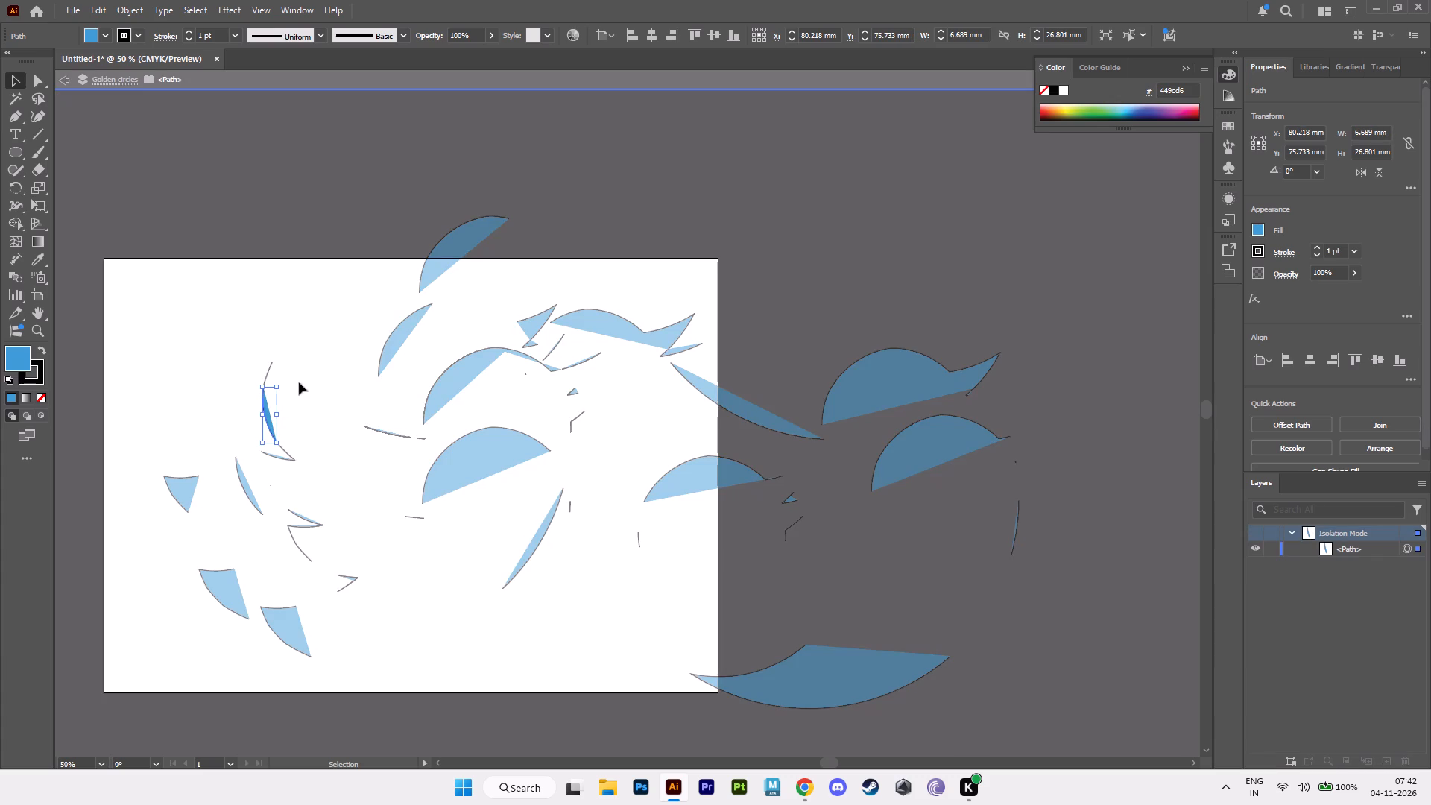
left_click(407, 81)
Delete the blue bird reference image together with the construction circles laid over it.
scroll(514, 396, "down", 3, "alt")
middle_click_drag(542, 453, 593, 477, "alt")
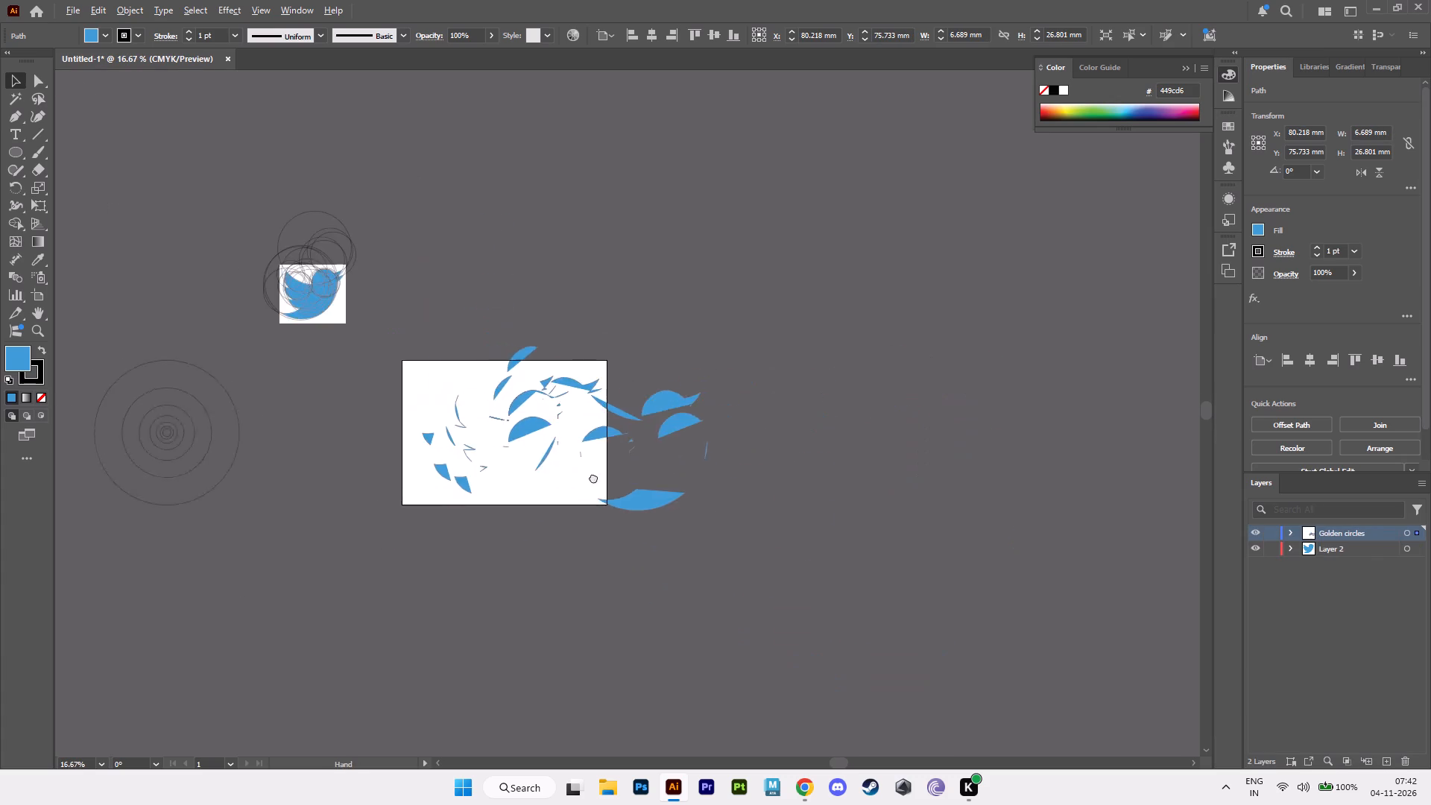
middle_click_drag(593, 477, 869, 578, "alt")
scroll(710, 529, "up", 2, "alt")
scroll(855, 591, "down", 1, "alt")
middle_click_drag(855, 591, 809, 561, "alt")
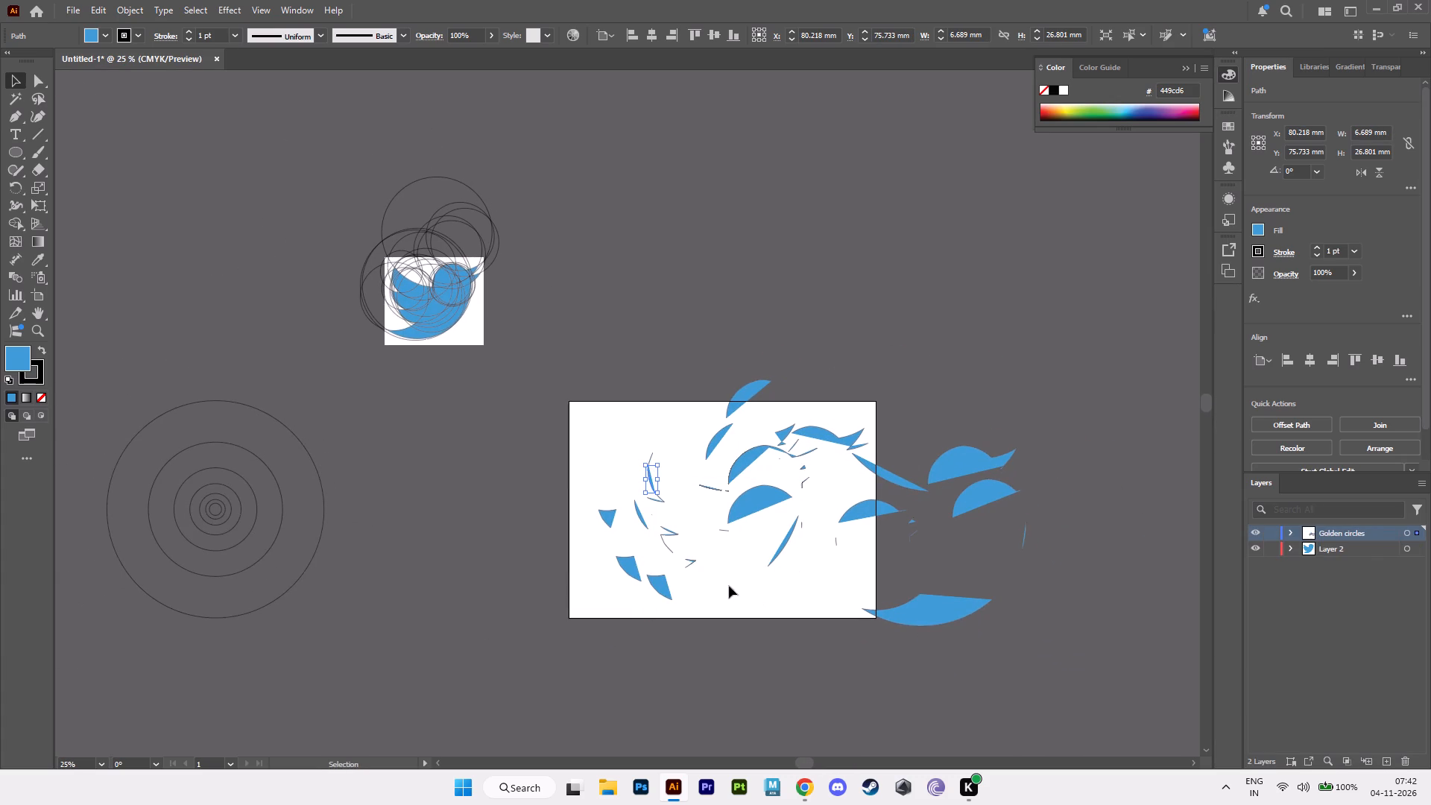
left_click_drag(310, 167, 558, 411)
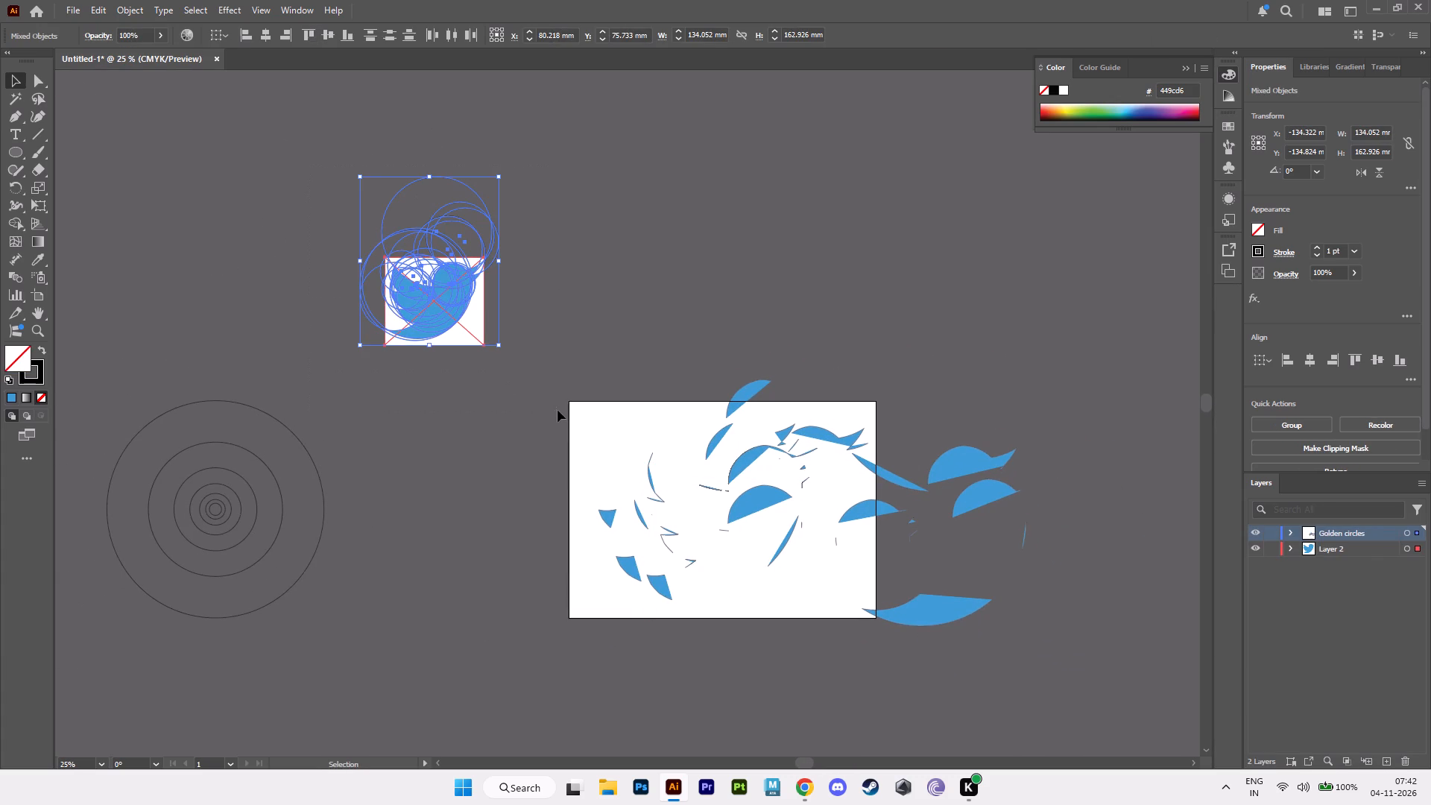
key("Delete")
Delete all the scattered bird pieces on and around the artboard, keeping the concentric golden circles.
left_click_drag(503, 303, 1085, 689)
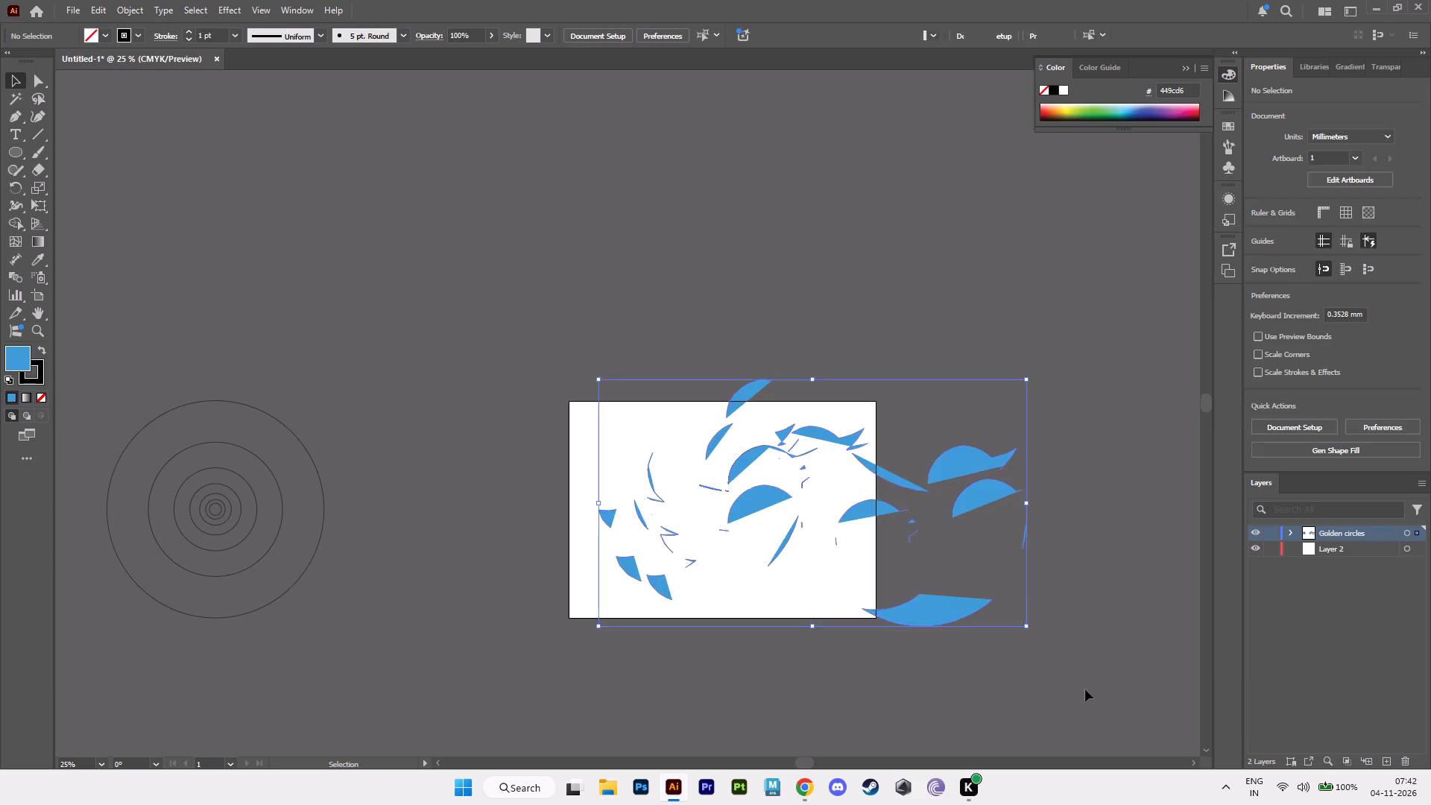
key("Delete")
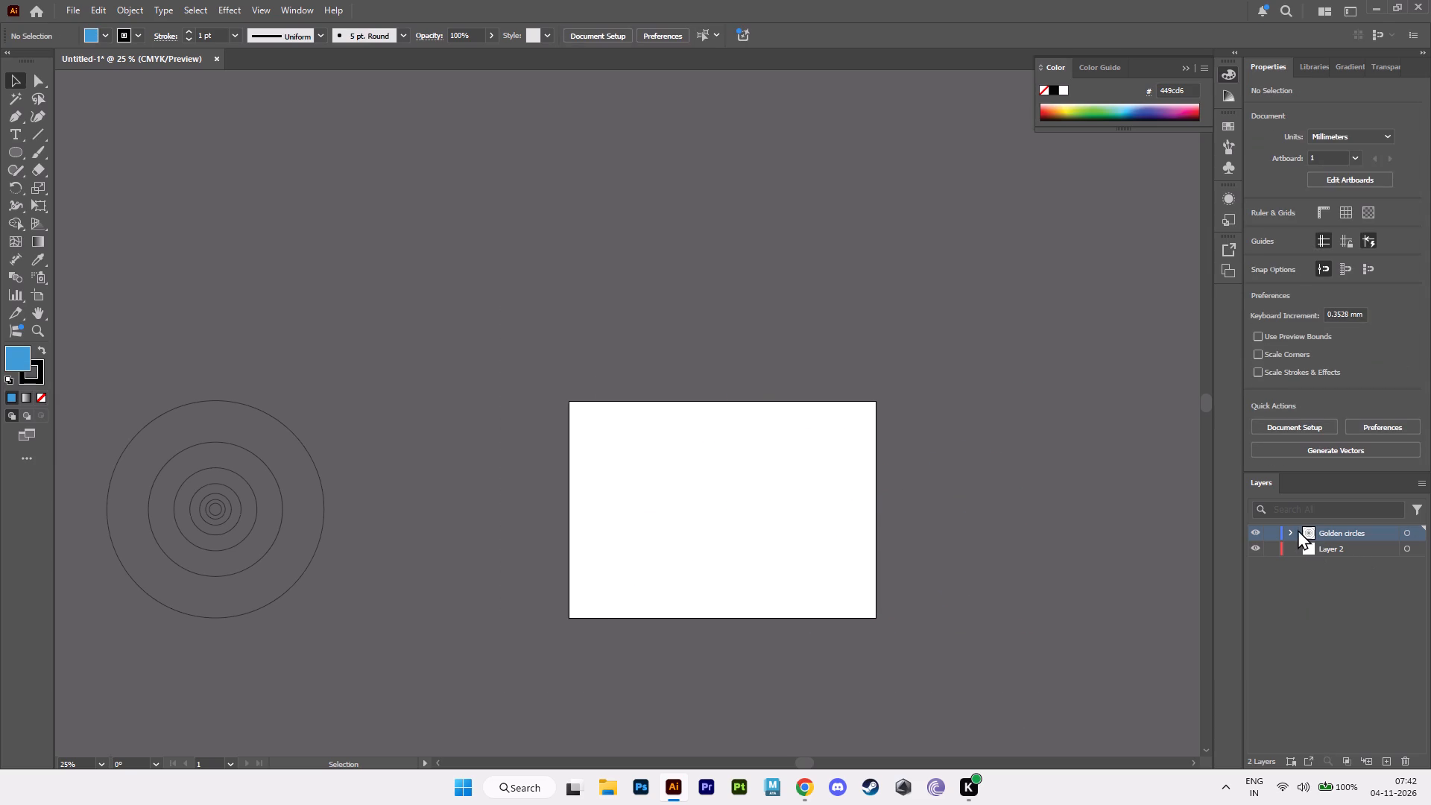
Place the Google G logo image from the Downloads folder on Layer 2 and centre it horizontally on the artboard.
left_click(1292, 531)
left_click(1291, 530)
left_click(1324, 554)
left_click(610, 798)
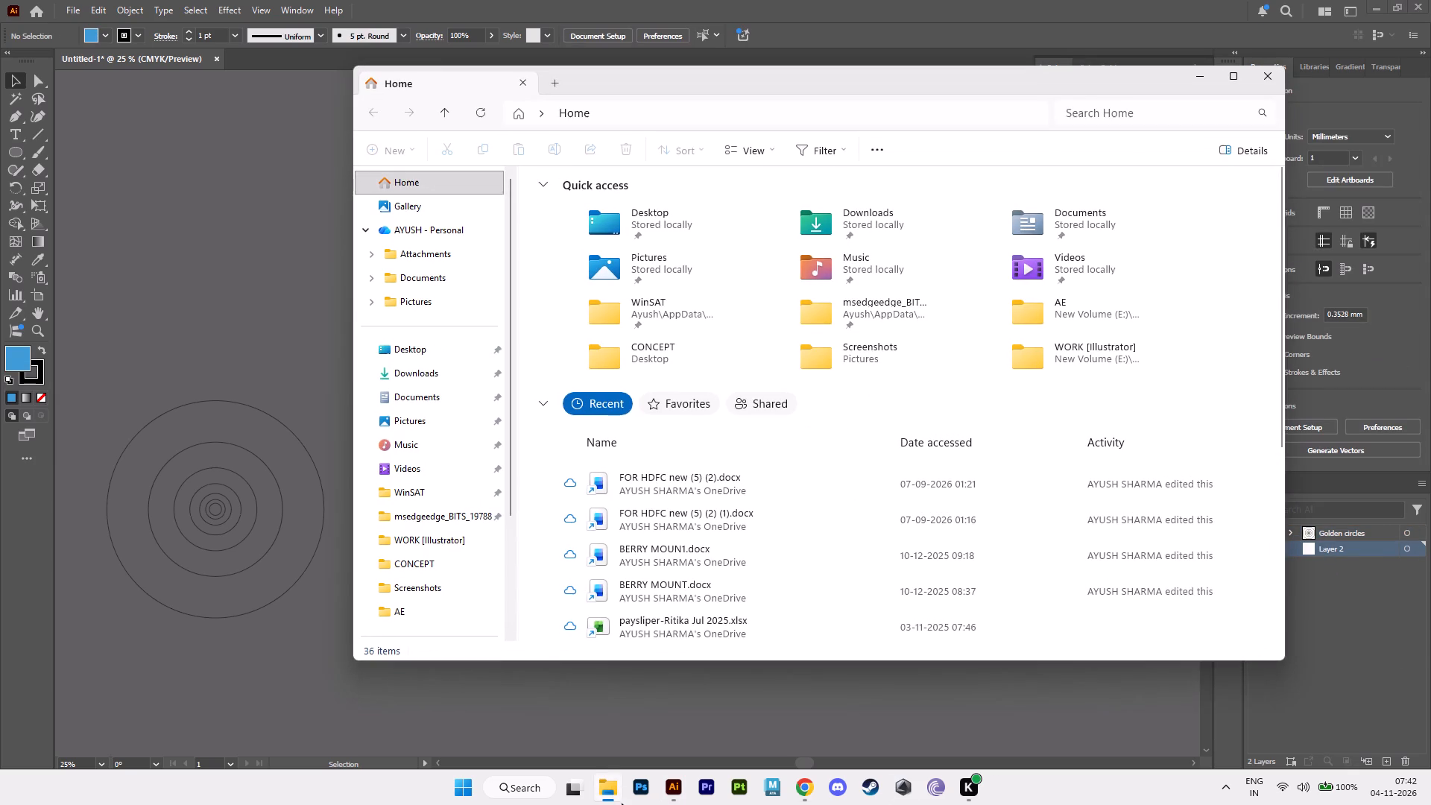
left_click(411, 370)
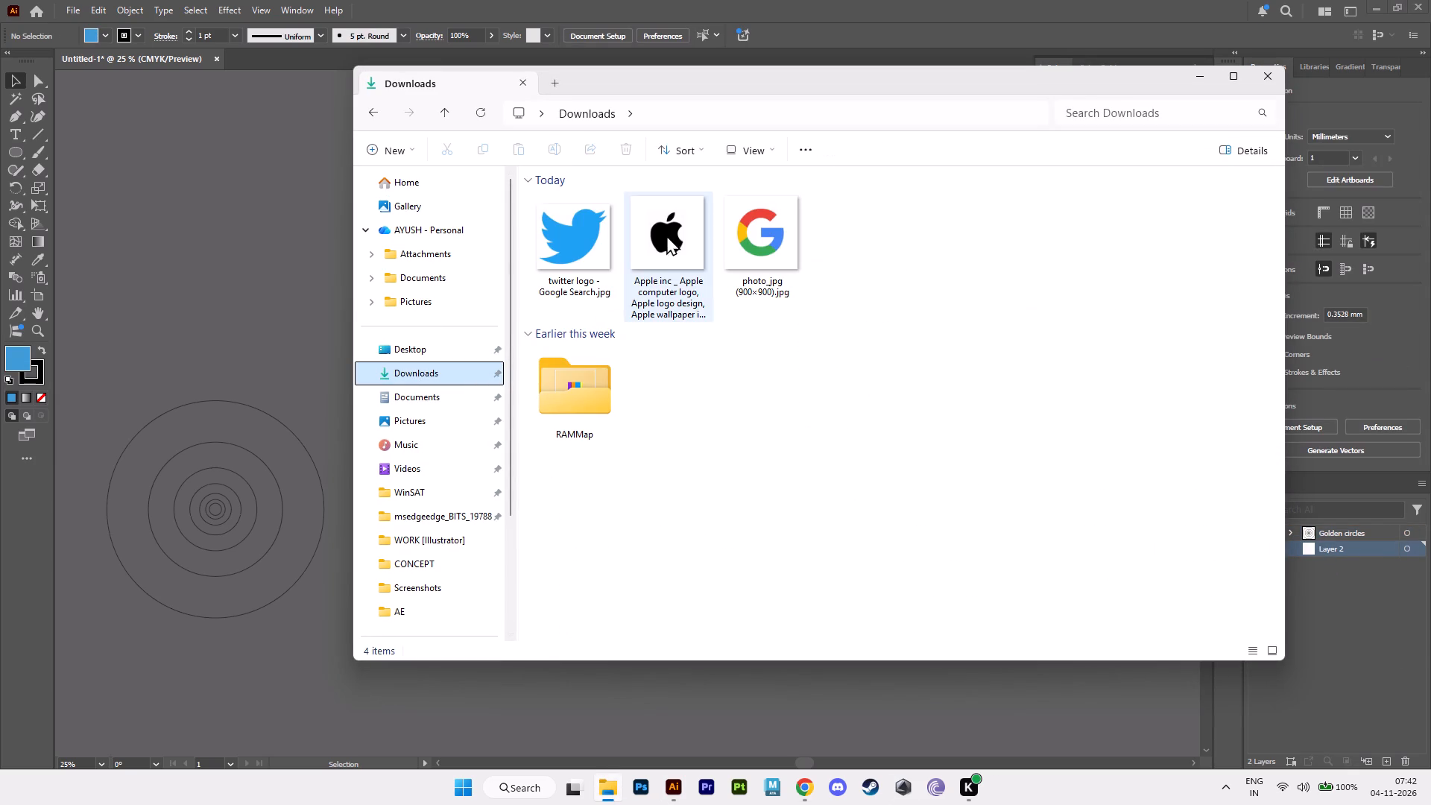
left_click_drag(764, 227, 215, 186)
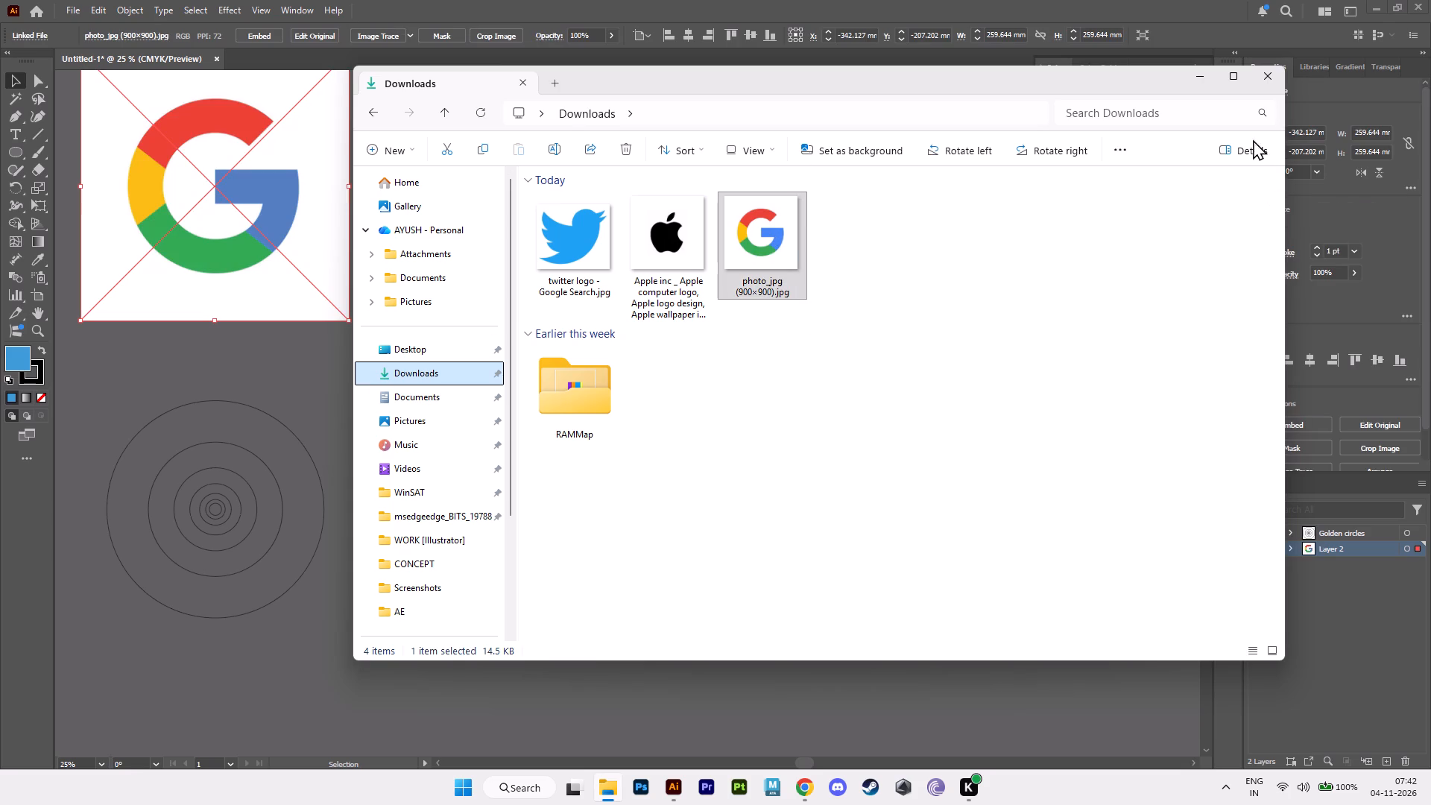
left_click(1268, 78)
left_click_drag(205, 217, 754, 534)
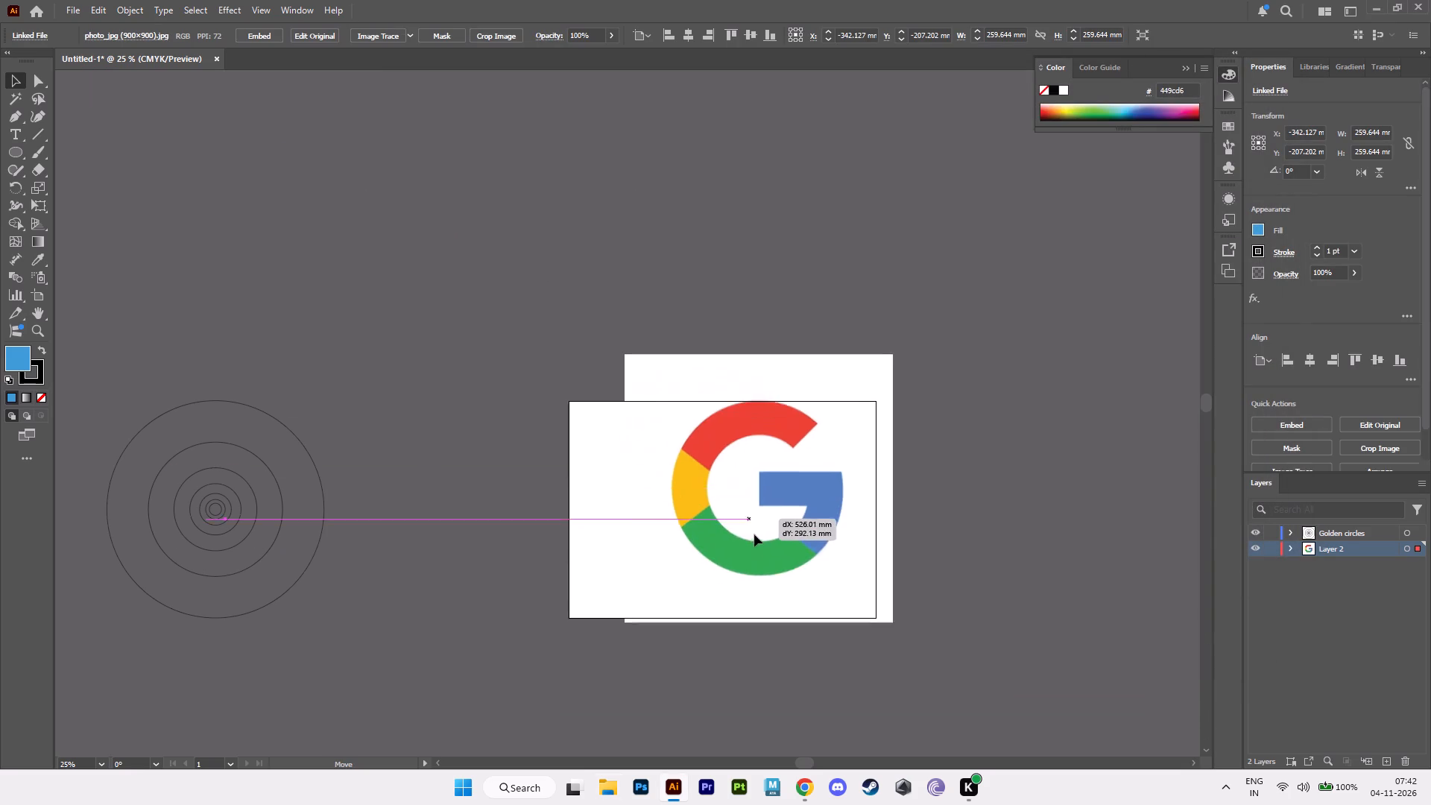
left_click_drag(754, 534, 710, 537)
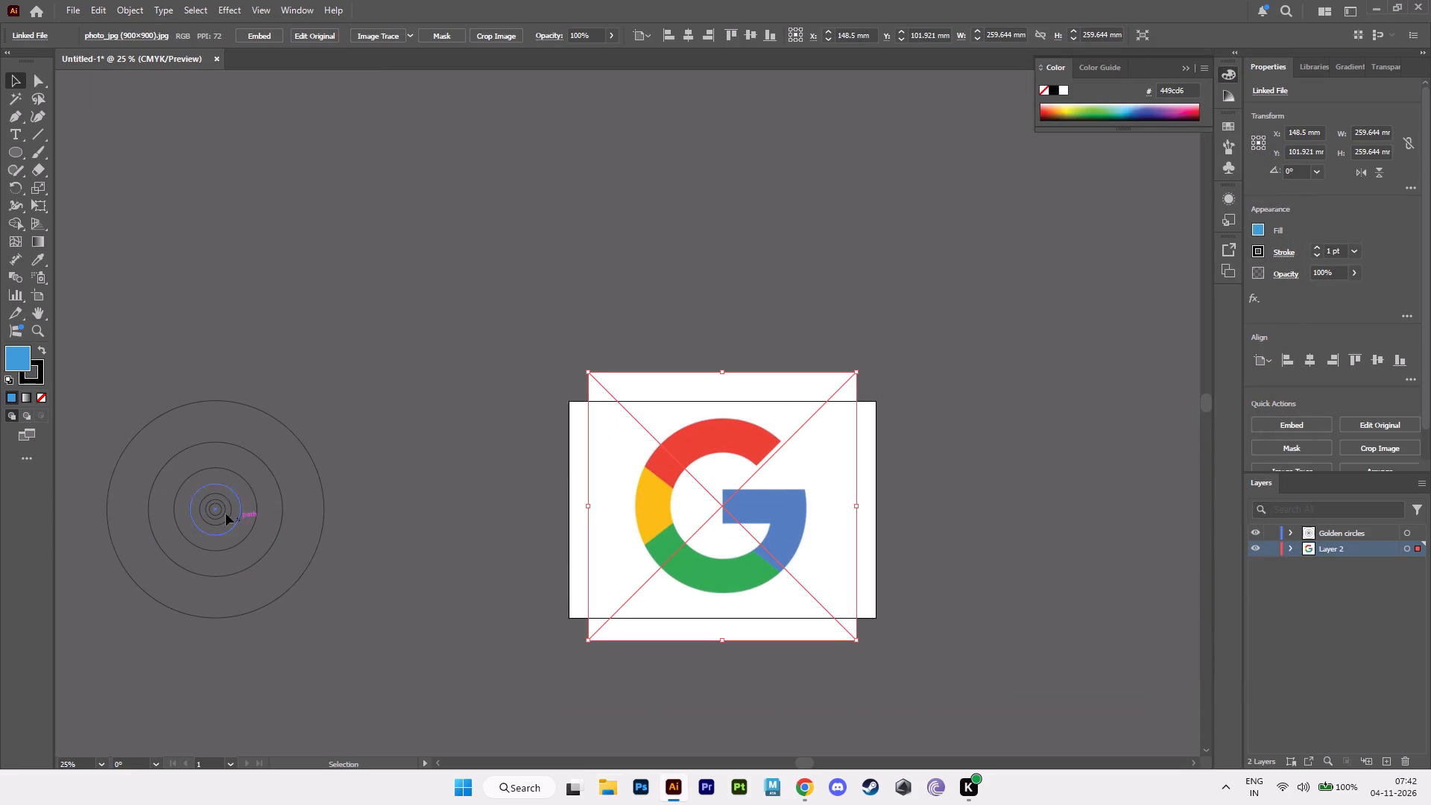
Move the whole set of concentric golden circles onto the Google logo, near its centre.
left_click_drag(68, 347, 436, 739)
left_click_drag(218, 510, 718, 502)
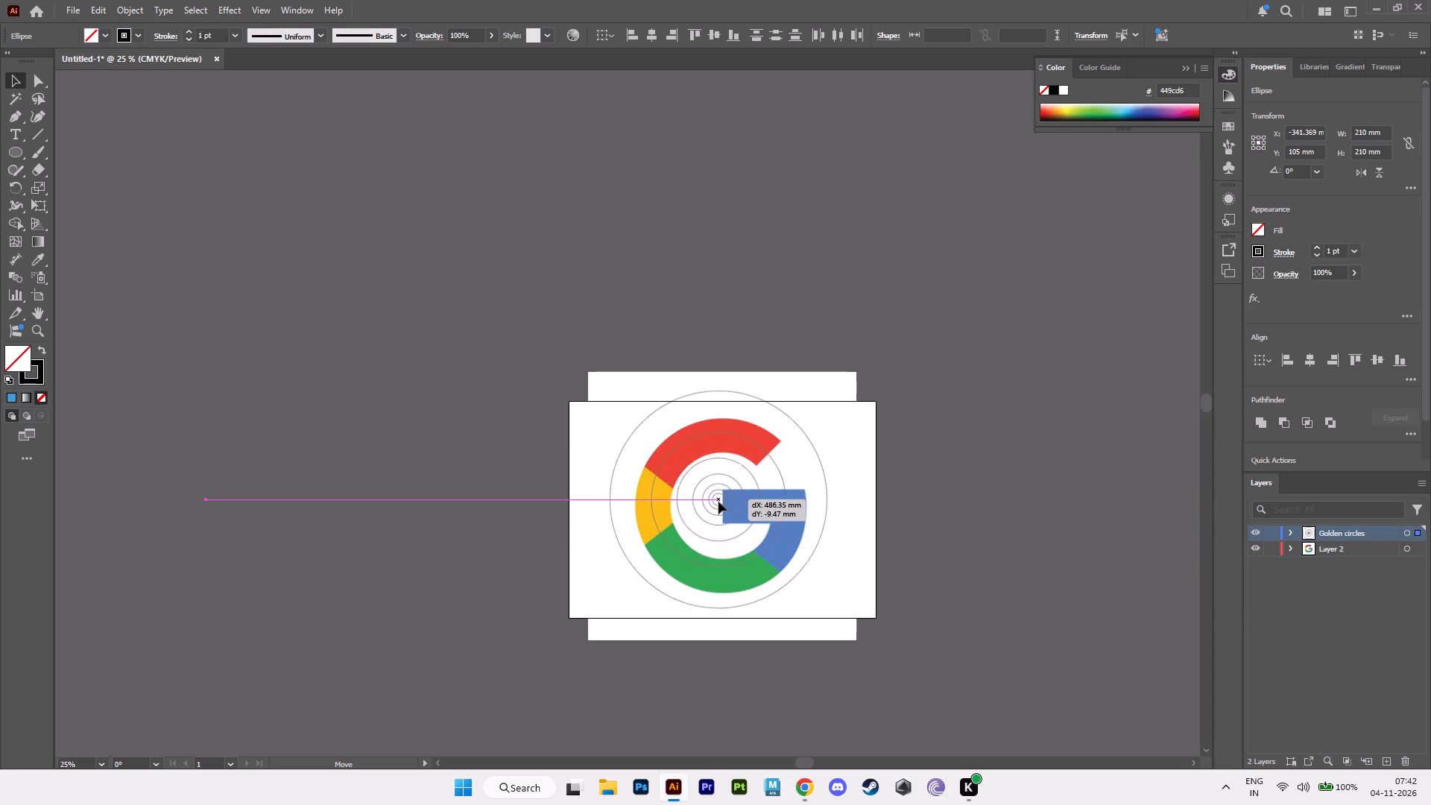
left_click_drag(718, 502, 716, 504)
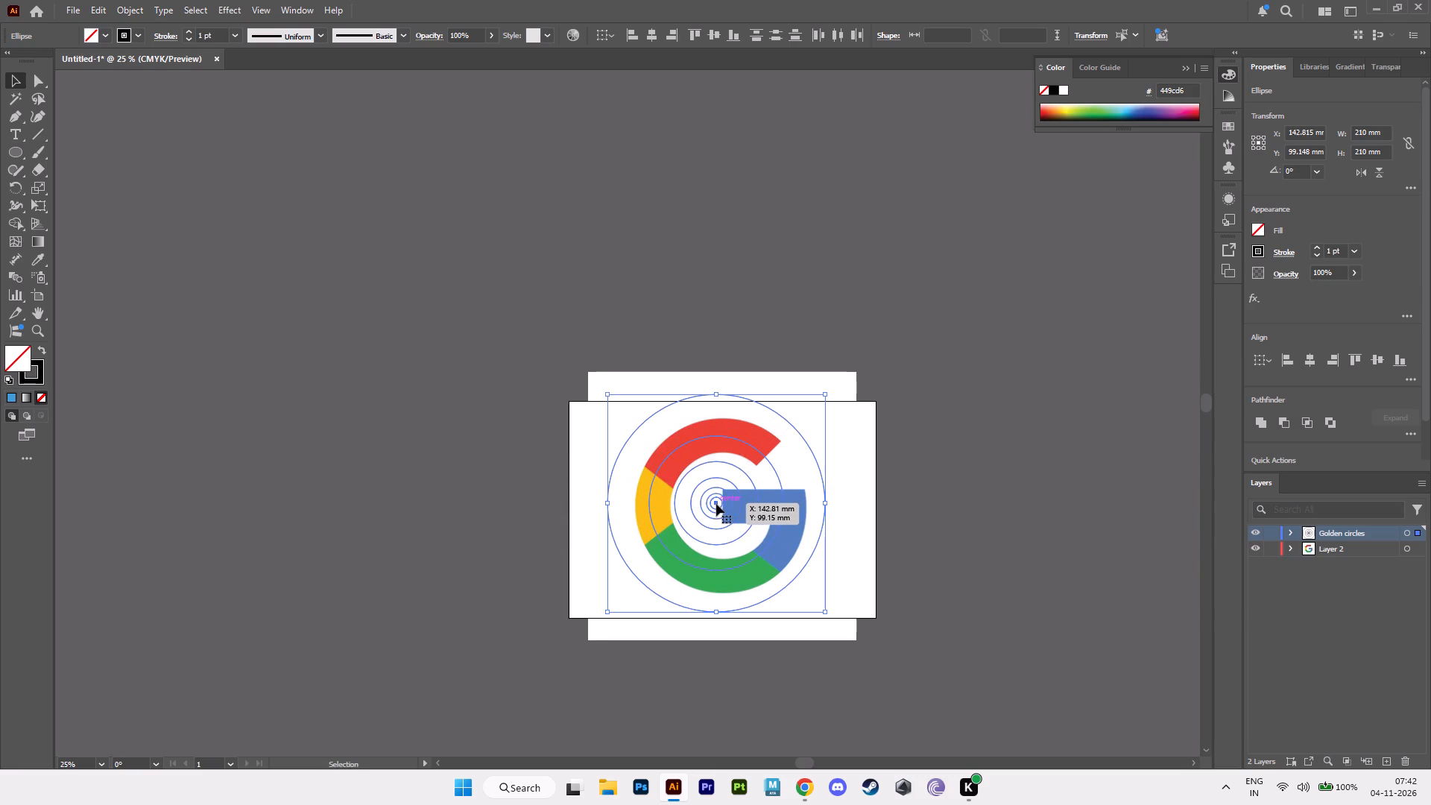
scroll(735, 534, "up", 3, "alt")
middle_click_drag(748, 552, 749, 460, "alt")
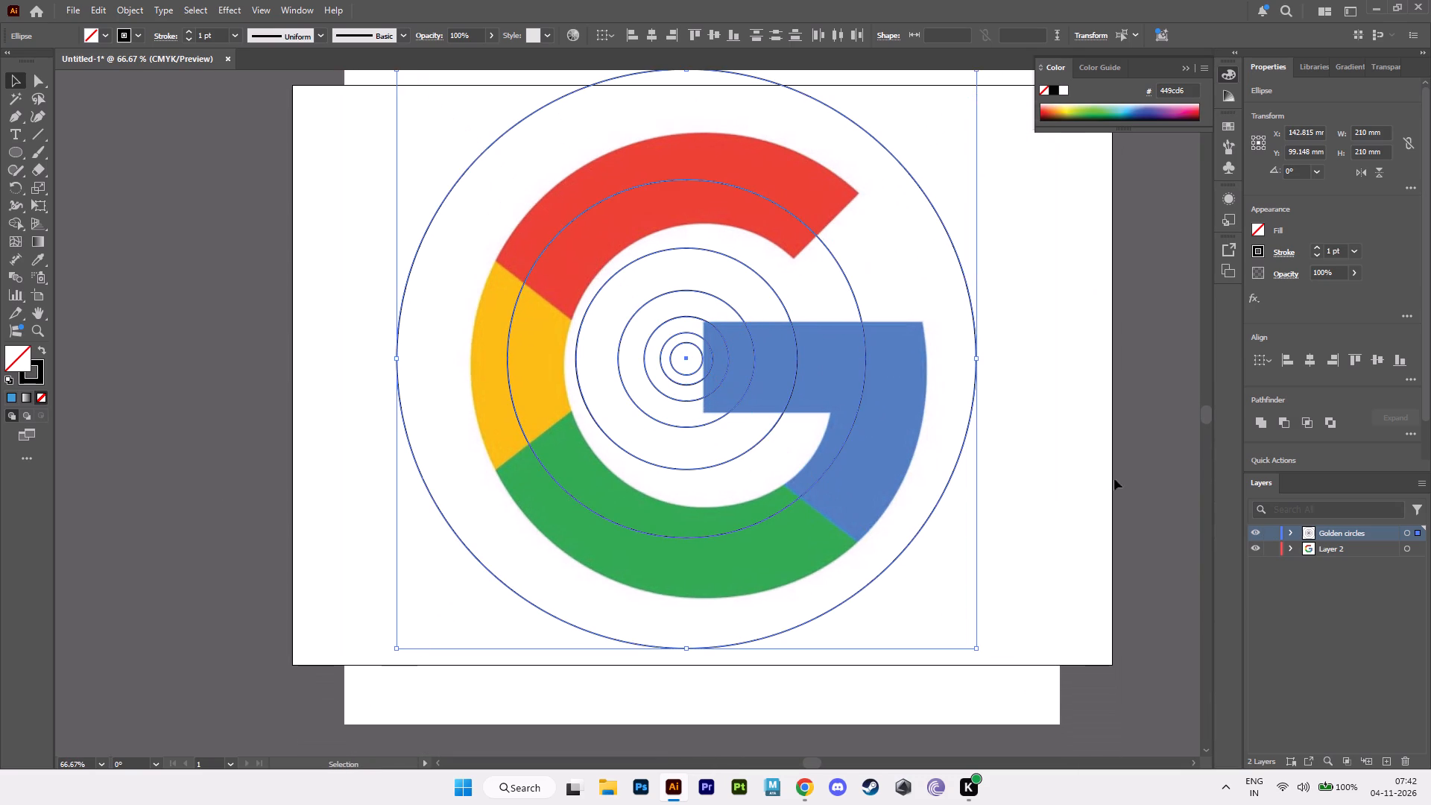
left_click(1096, 473)
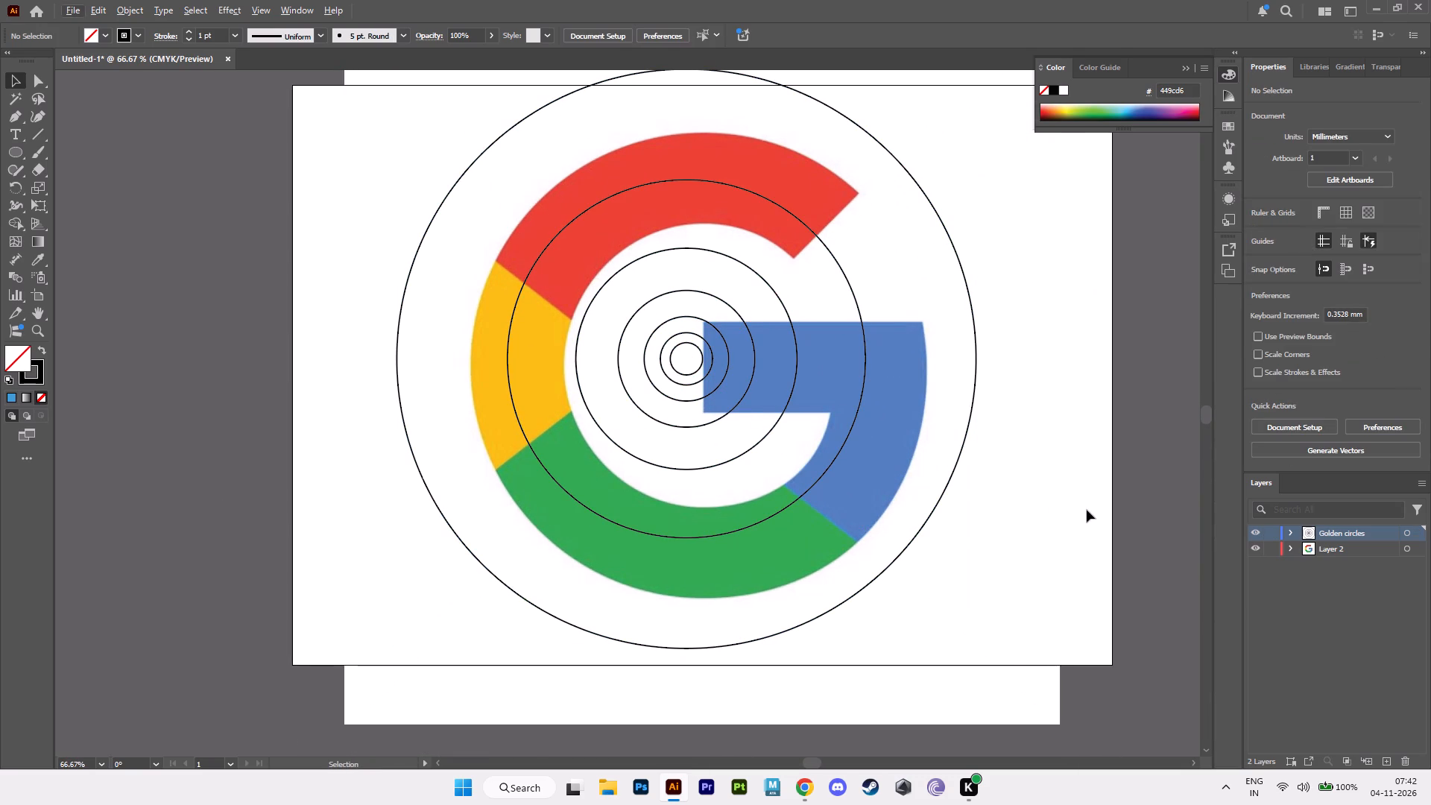
Enlarge the Google logo image proportionally to about 302 mm and align its centre with the concentric golden circles.
left_click(1023, 511)
scroll(1047, 549, "down", 2, "alt")
scroll(1027, 593, "up", 2, "alt")
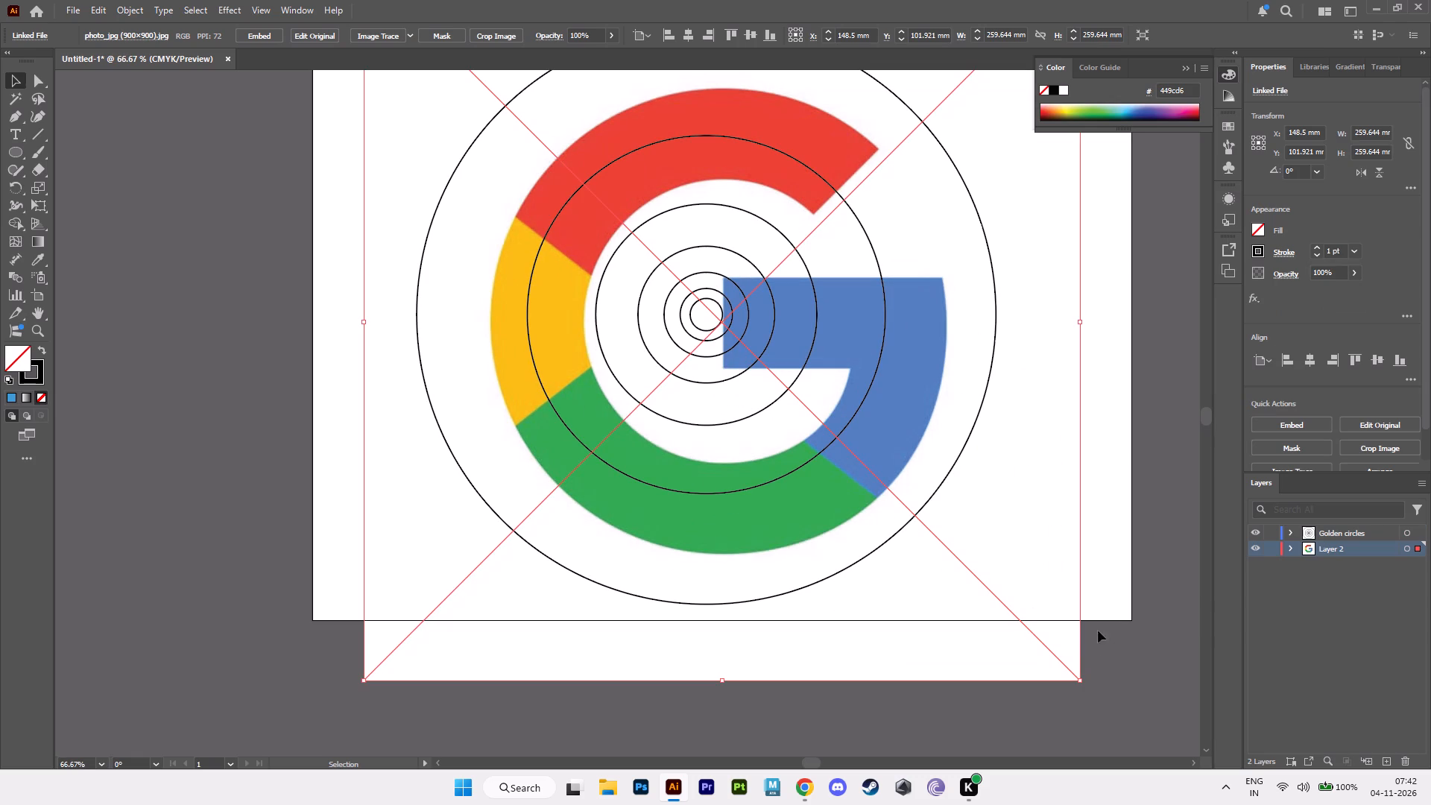
left_click_drag(1081, 681, 1167, 736, "alt+shift")
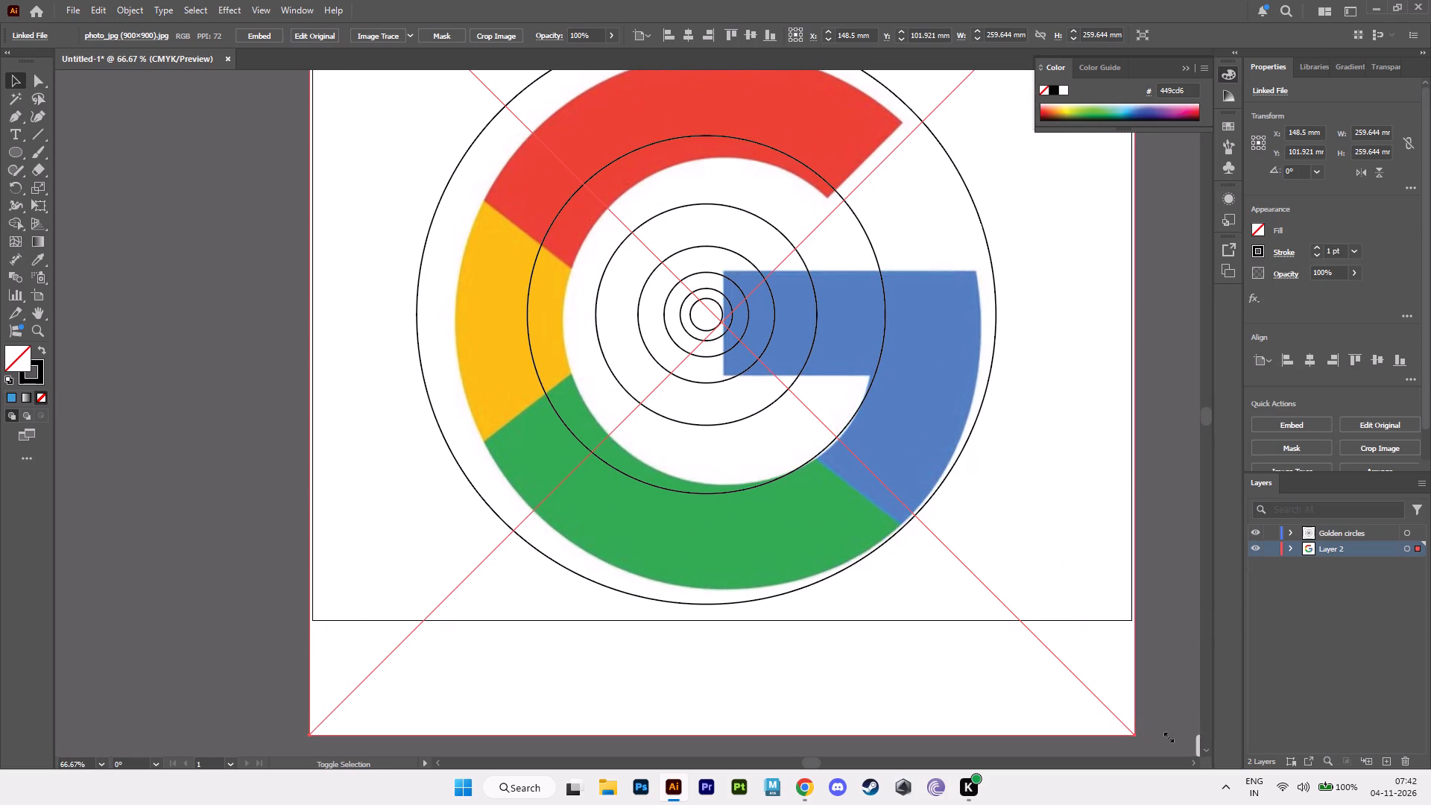
left_click_drag(1167, 736, 1178, 739, "alt+shift")
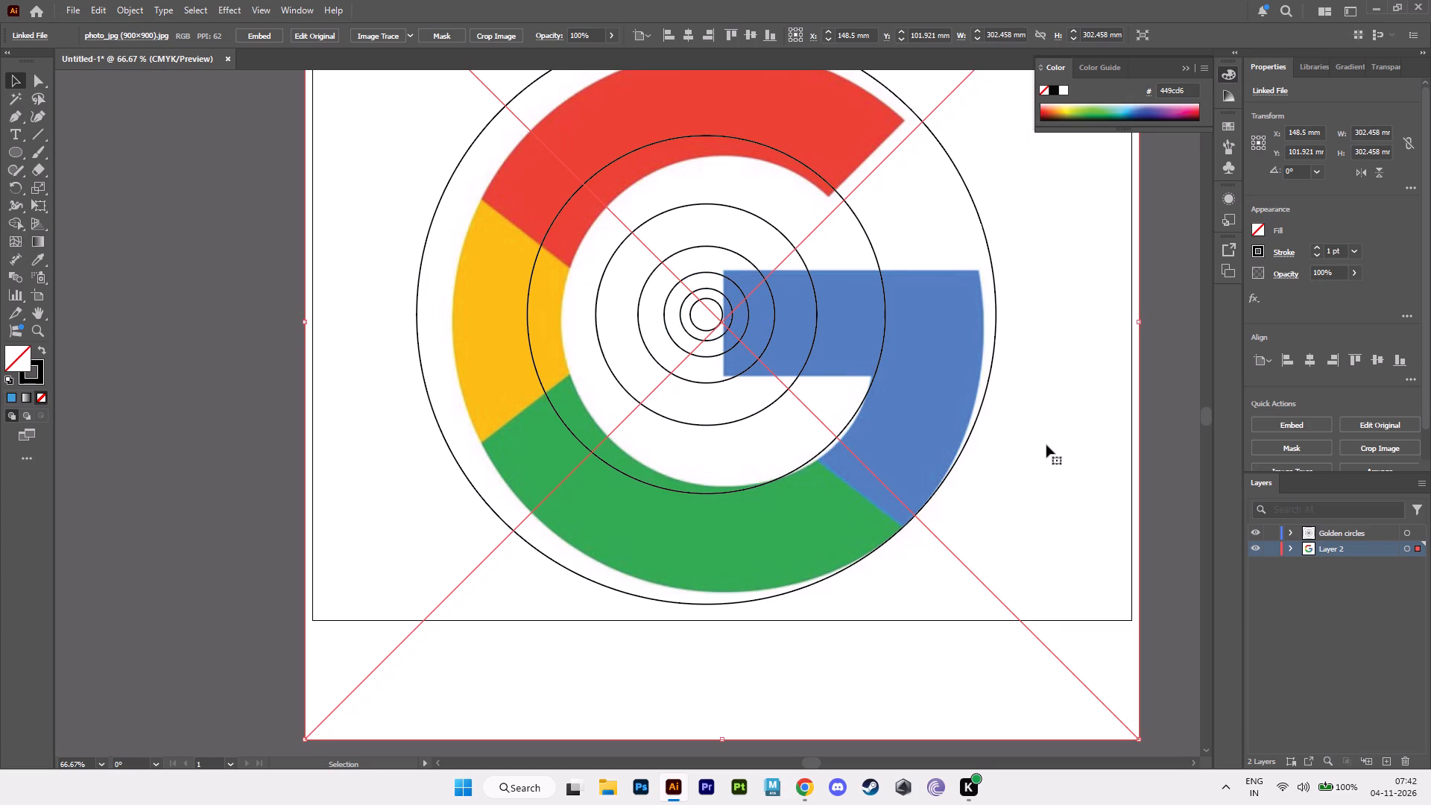
left_click_drag(1046, 445, 1023, 458)
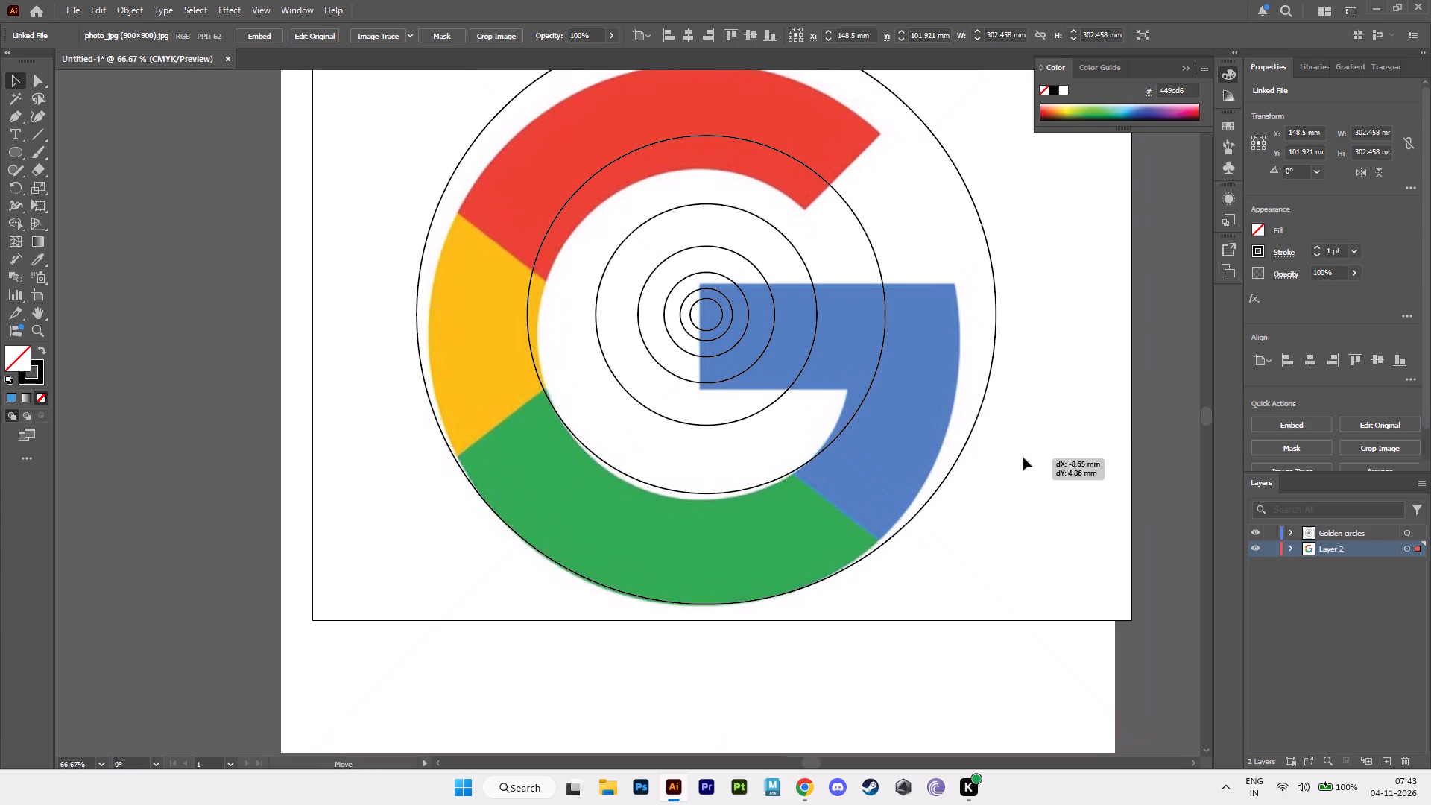
left_click_drag(1023, 458, 1026, 440)
Scale the logo image from its centre to about 322 mm so its ring fits the two largest golden circles.
scroll(1026, 440, "down", 1, "alt")
middle_click_drag(1023, 438, 986, 473, "alt")
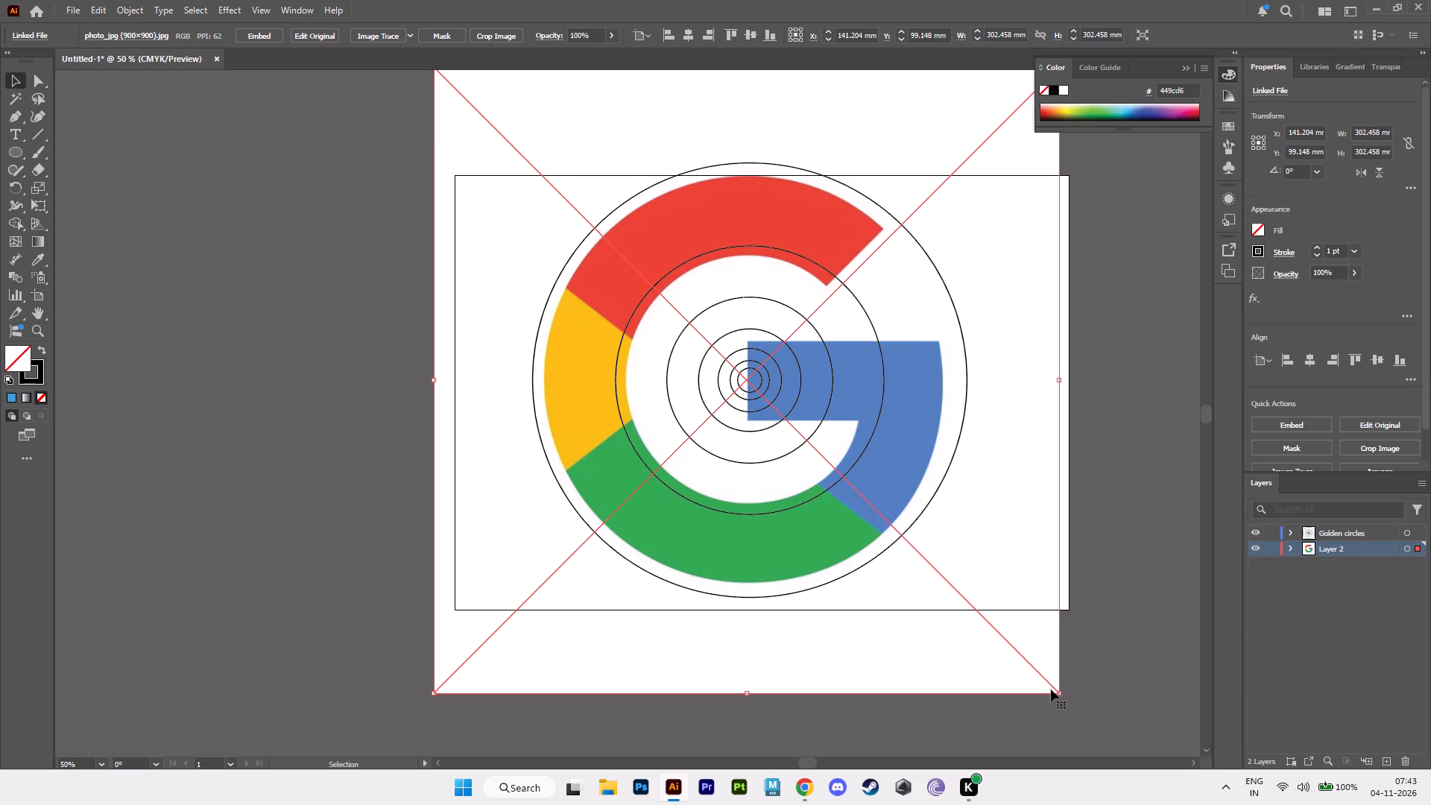
left_click_drag(1057, 692, 1075, 704, "alt+shift")
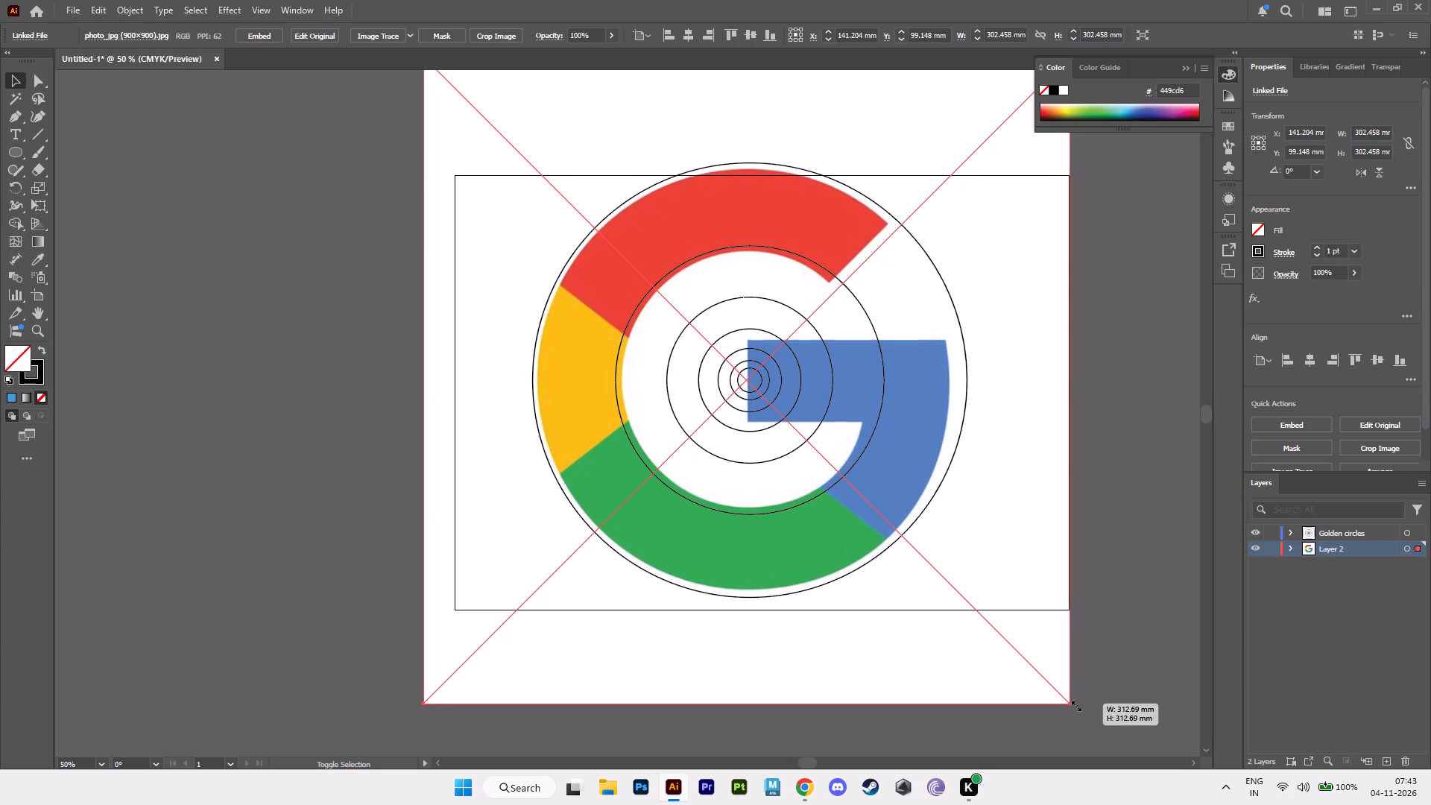
left_click_drag(1075, 704, 1107, 709, "alt+shift")
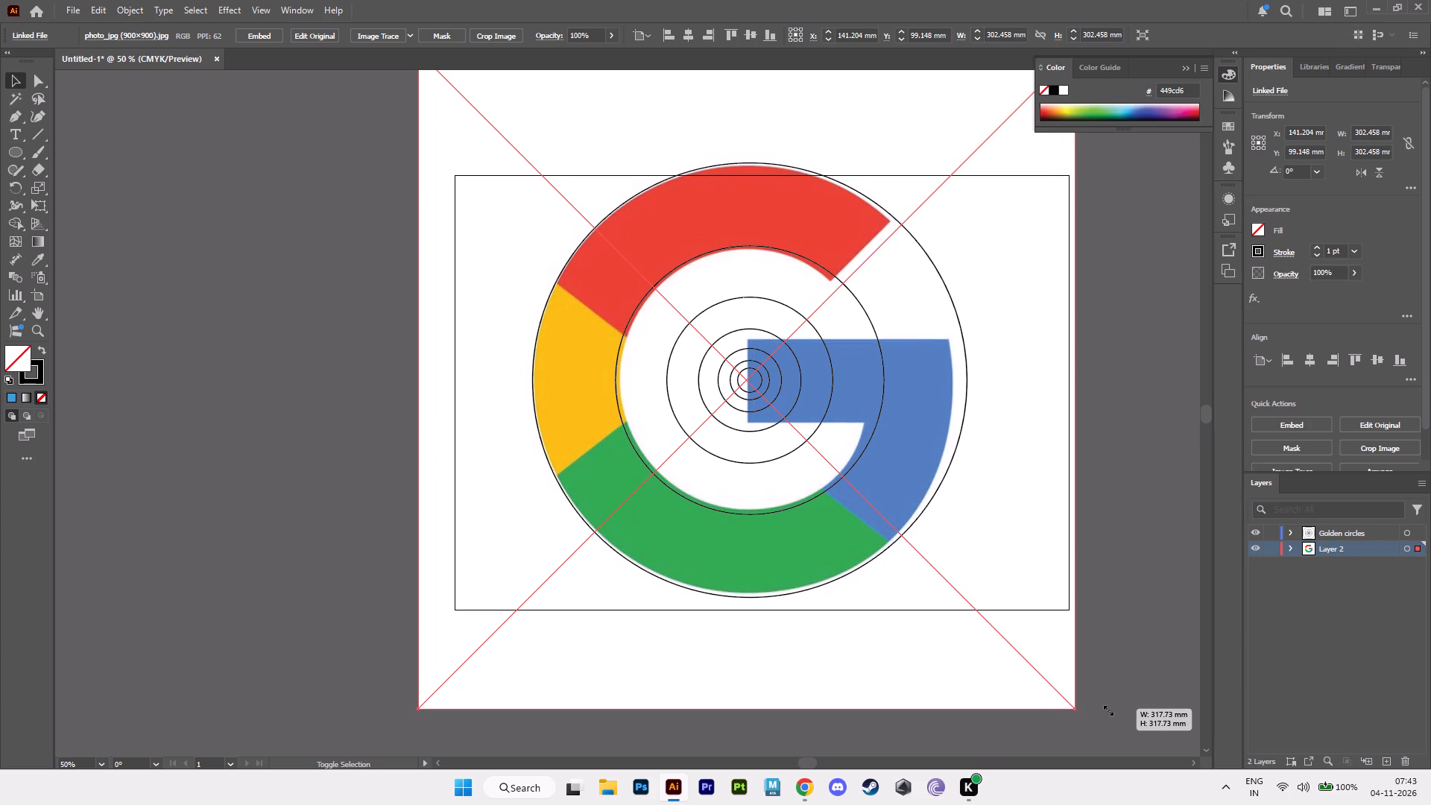
left_click_drag(1107, 709, 1122, 711, "alt+shift")
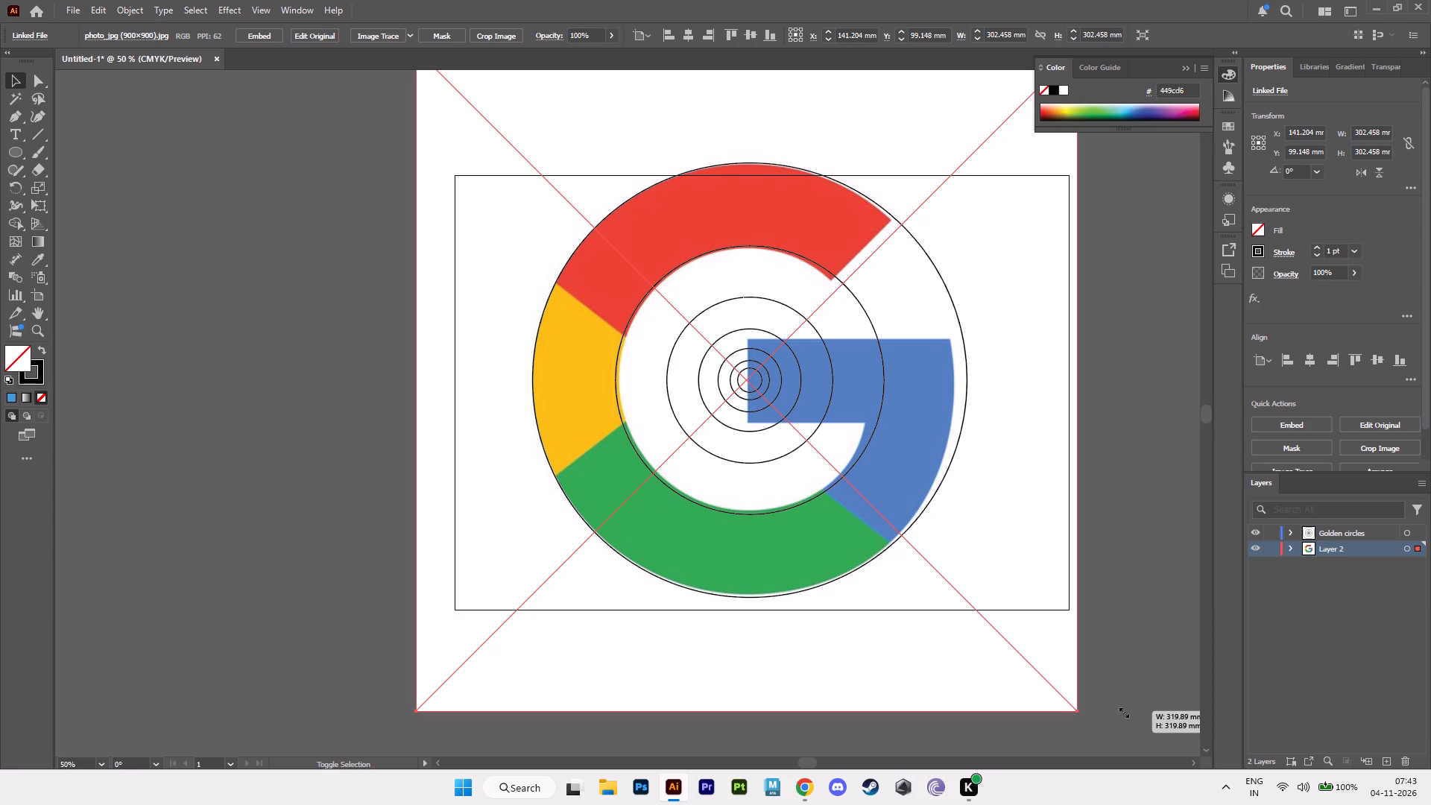
left_click_drag(1122, 711, 1131, 714, "alt+shift")
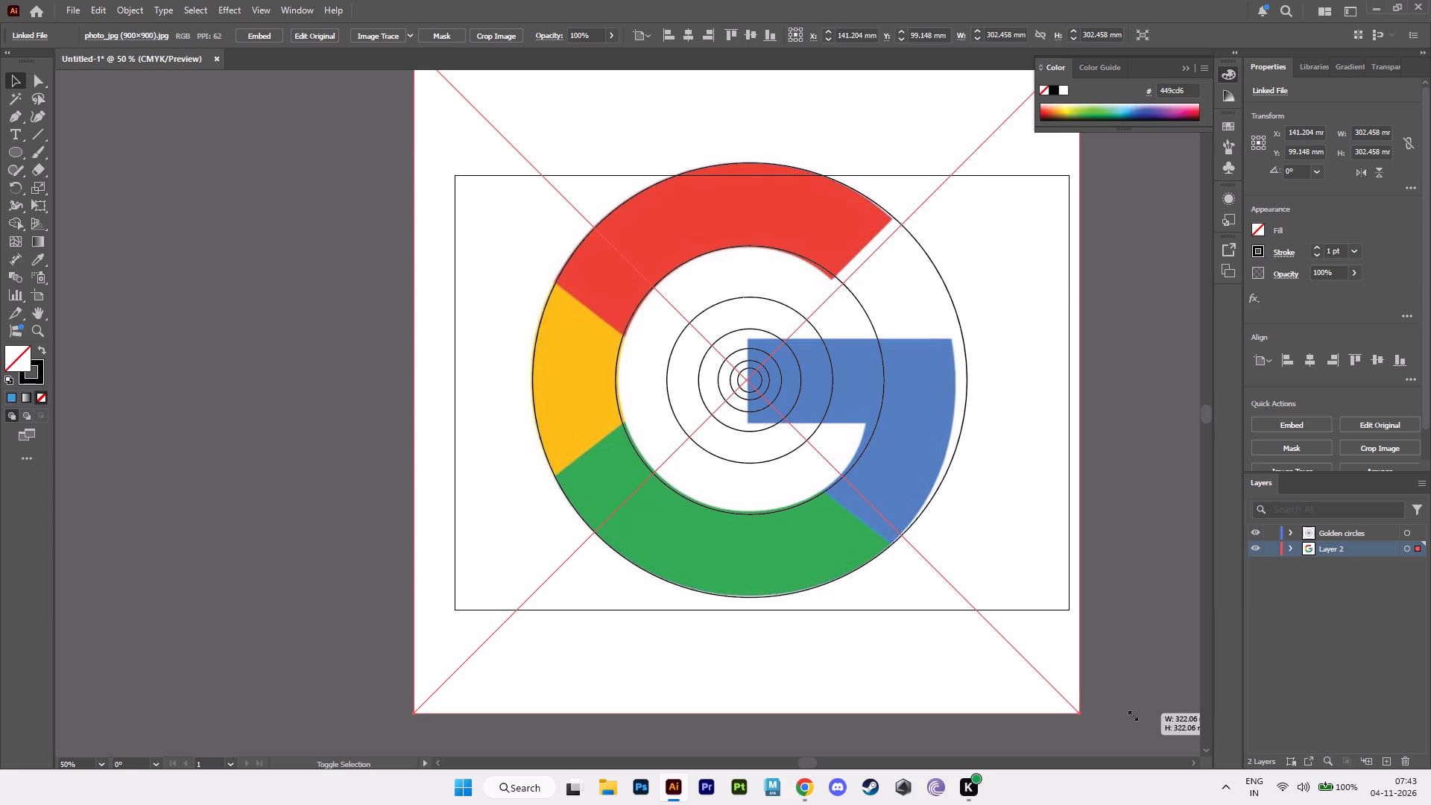
left_click_drag(1131, 714, 1116, 716, "alt+shift")
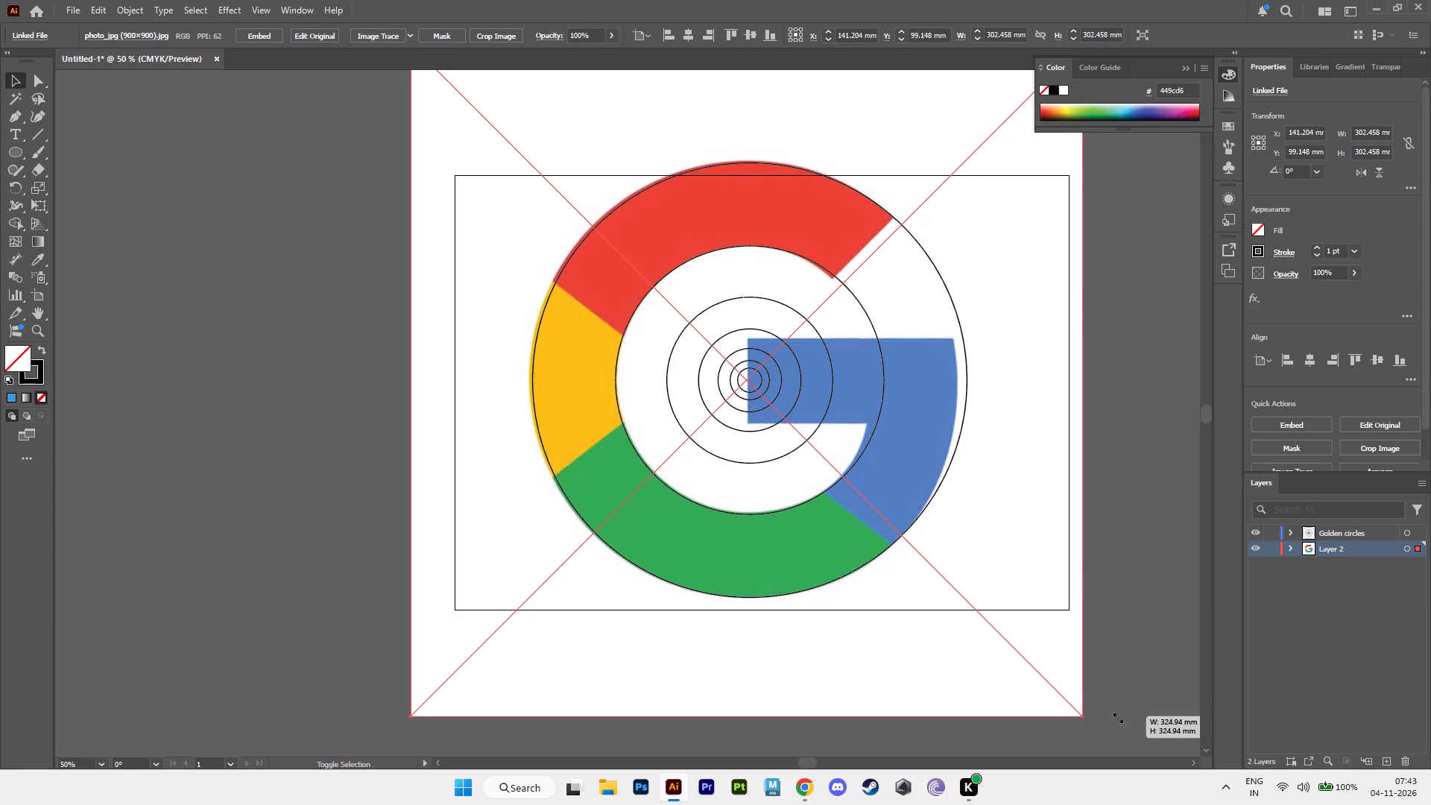
left_click_drag(1116, 716, 1099, 713, "alt+shift")
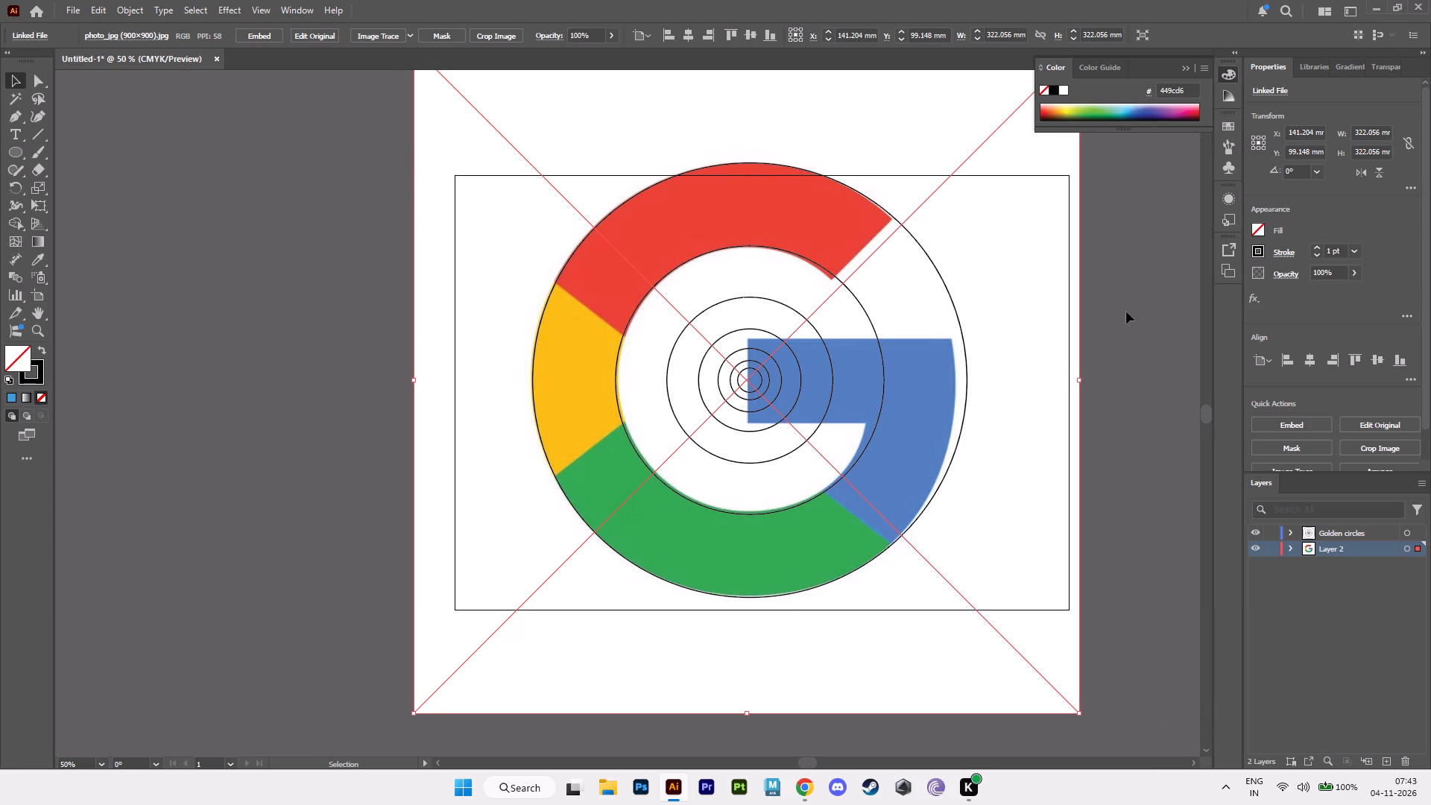
left_click(1119, 300)
Lock Layer 2 with the Google logo image, keeping the layer visible.
scroll(1080, 374, "down", 2, "alt")
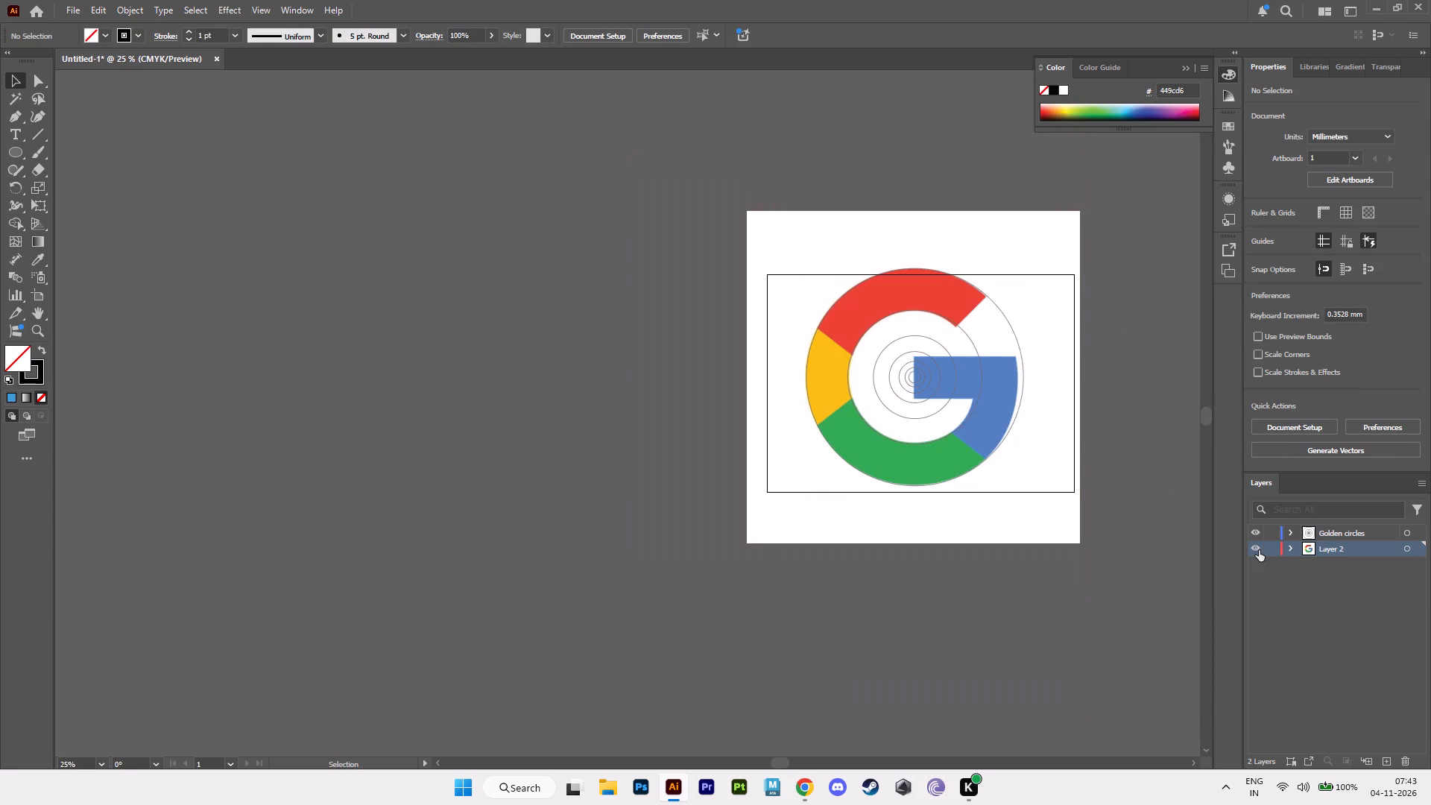
left_click(1259, 550)
left_click(1256, 546)
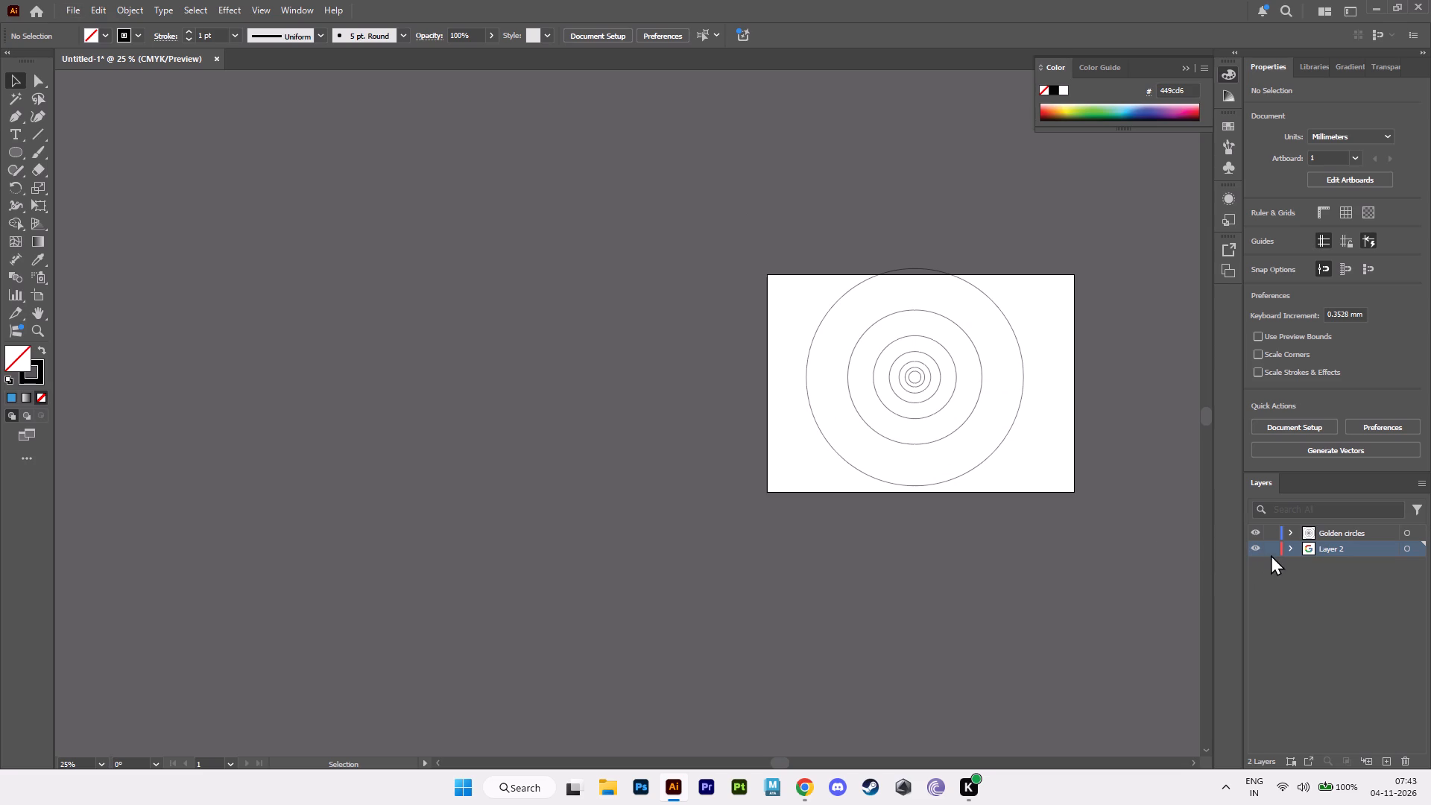
left_click(1271, 555)
left_click(1272, 548)
left_click(1061, 543)
Move all the concentric golden circles off the logo, about 335 mm to the left and level with it.
scroll(1054, 544, "up", 3, "alt")
middle_click_drag(969, 471, 1083, 683, "alt")
scroll(1081, 681, "down", 1, "alt")
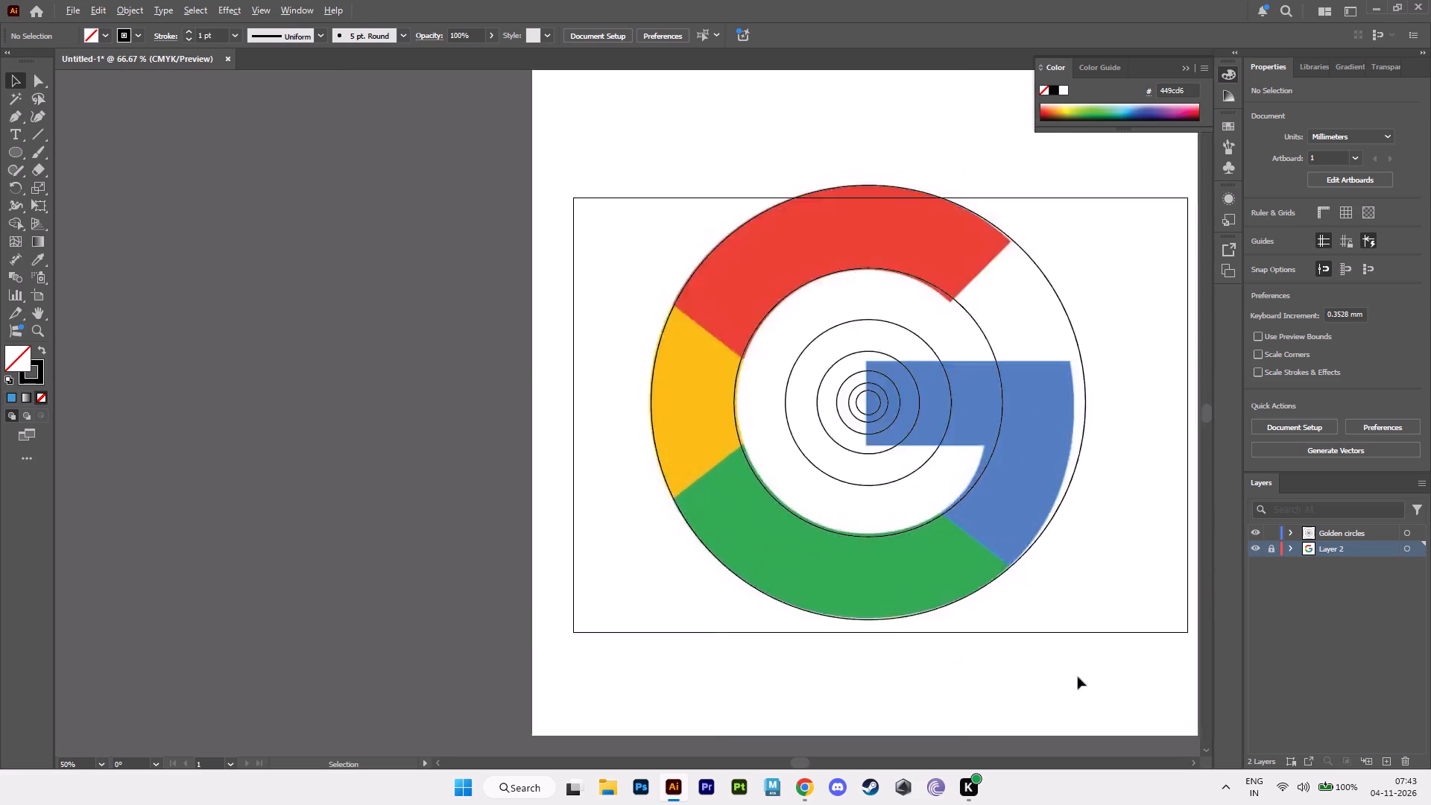
scroll(1078, 677, "down", 1, "alt")
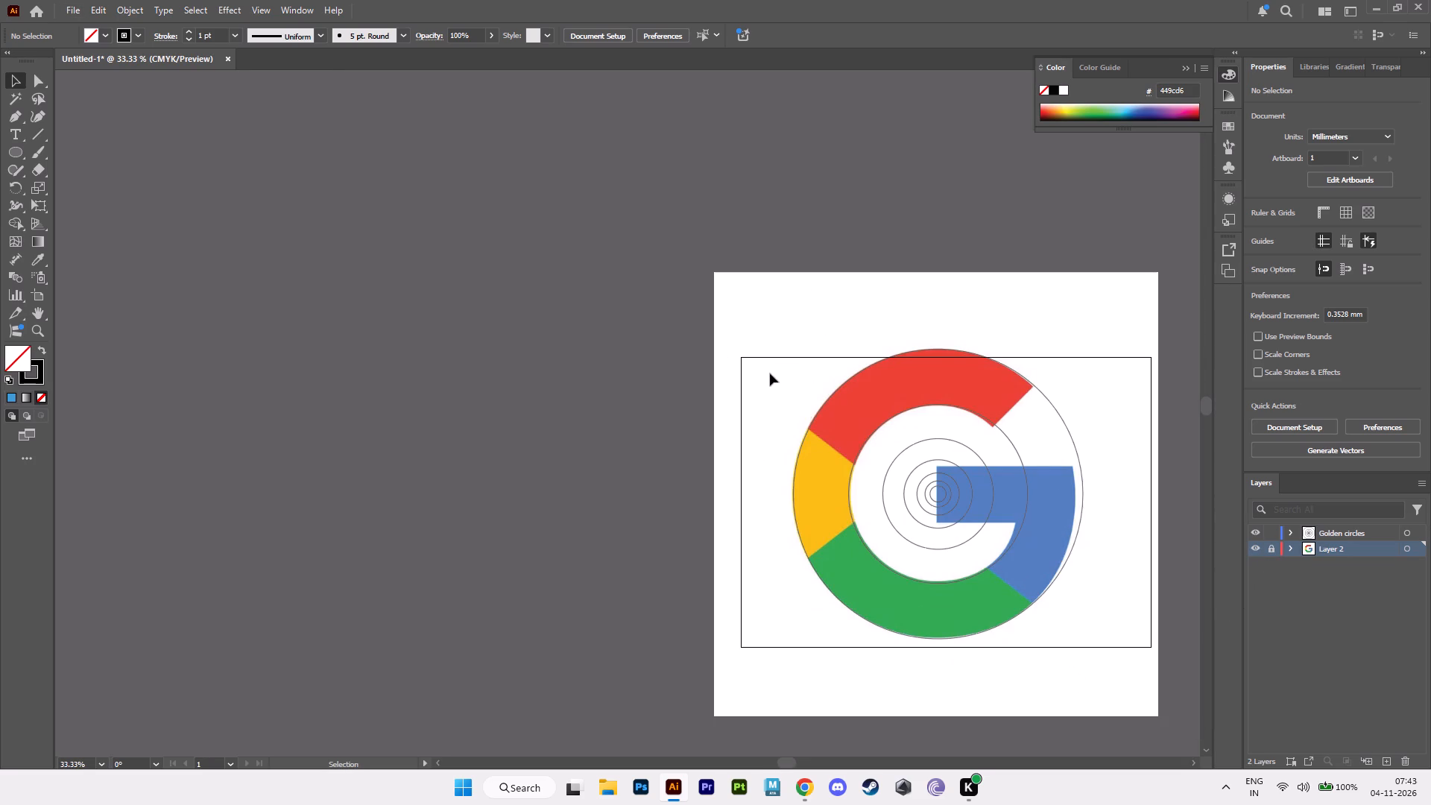
left_click_drag(768, 356, 1197, 719)
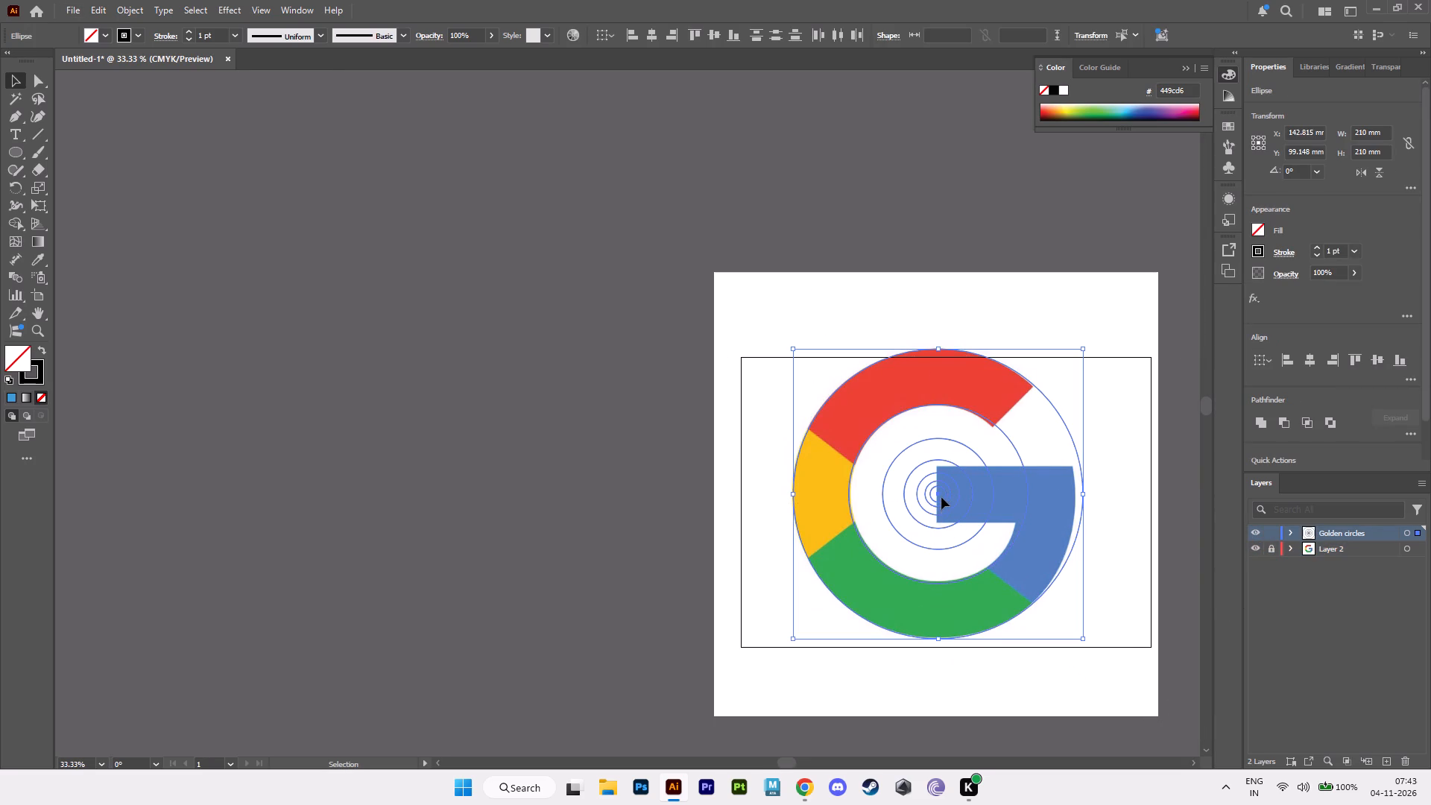
left_click_drag(941, 496, 828, 499)
left_click_drag(724, 307, 1295, 804)
left_click_drag(914, 471, 445, 473)
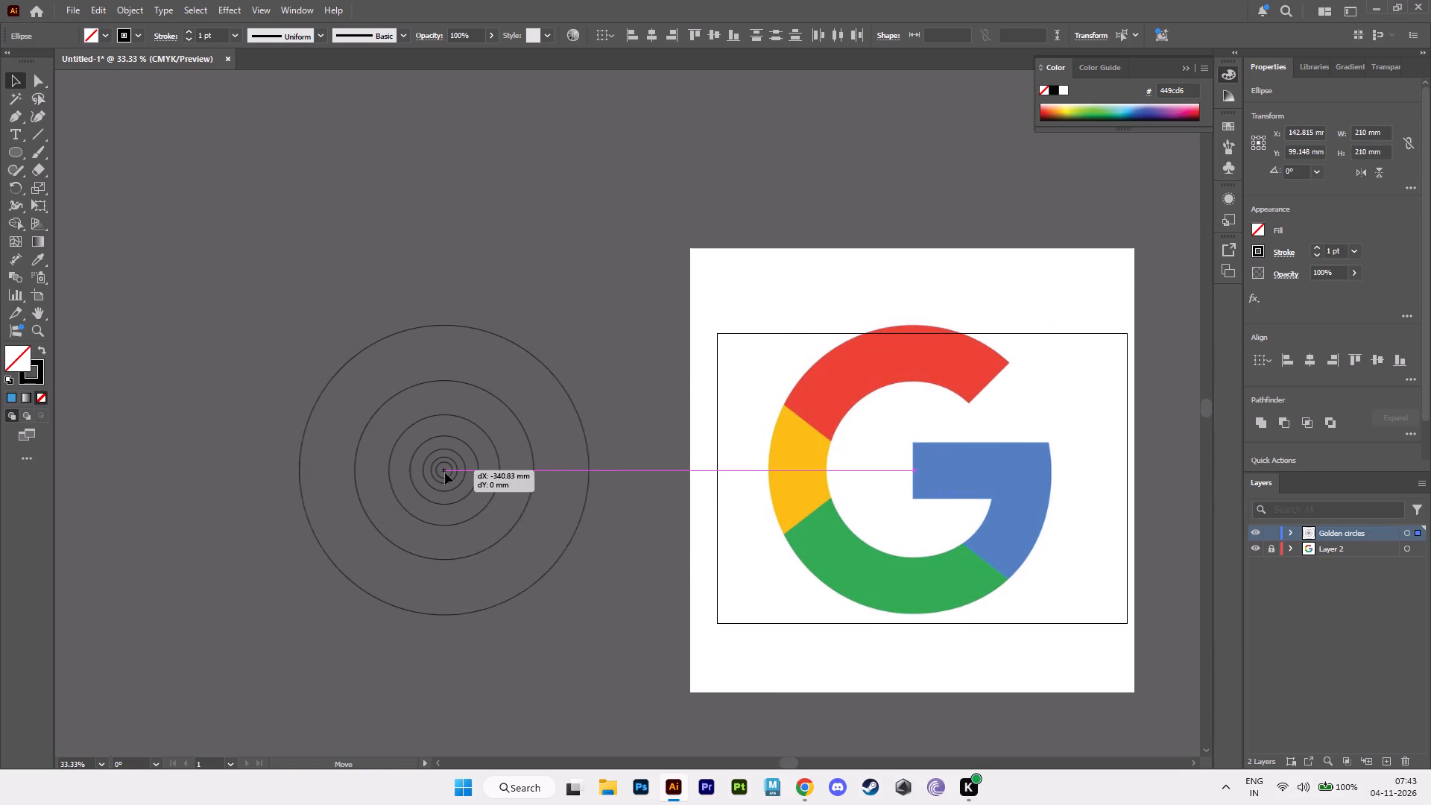
left_click_drag(445, 473, 452, 479)
left_click(546, 245)
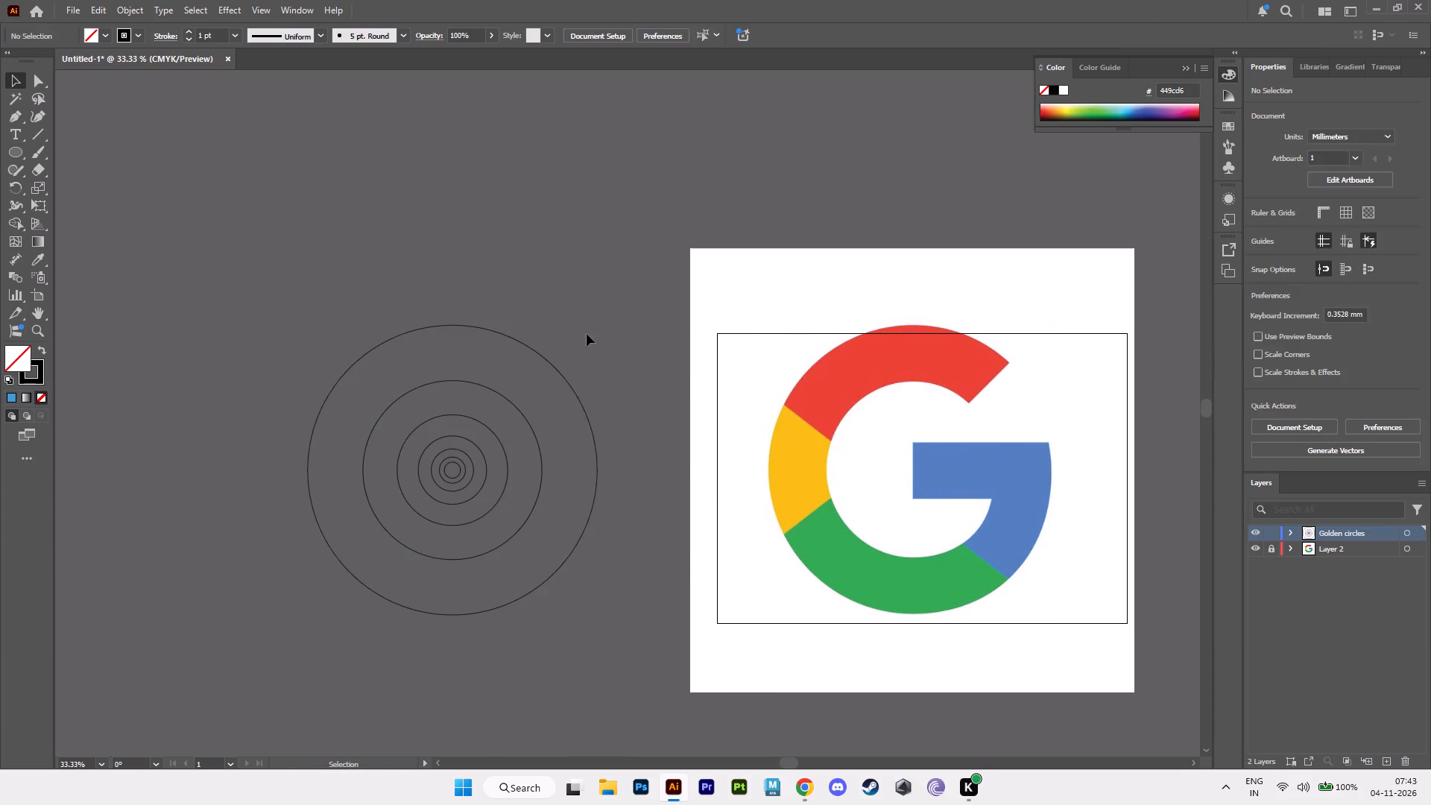
Duplicate the outermost 210 mm golden circle and place the copy over the Google logo's outer edge.
left_click_drag(584, 341, 524, 393)
left_click_drag(547, 364, 704, 402, "alt")
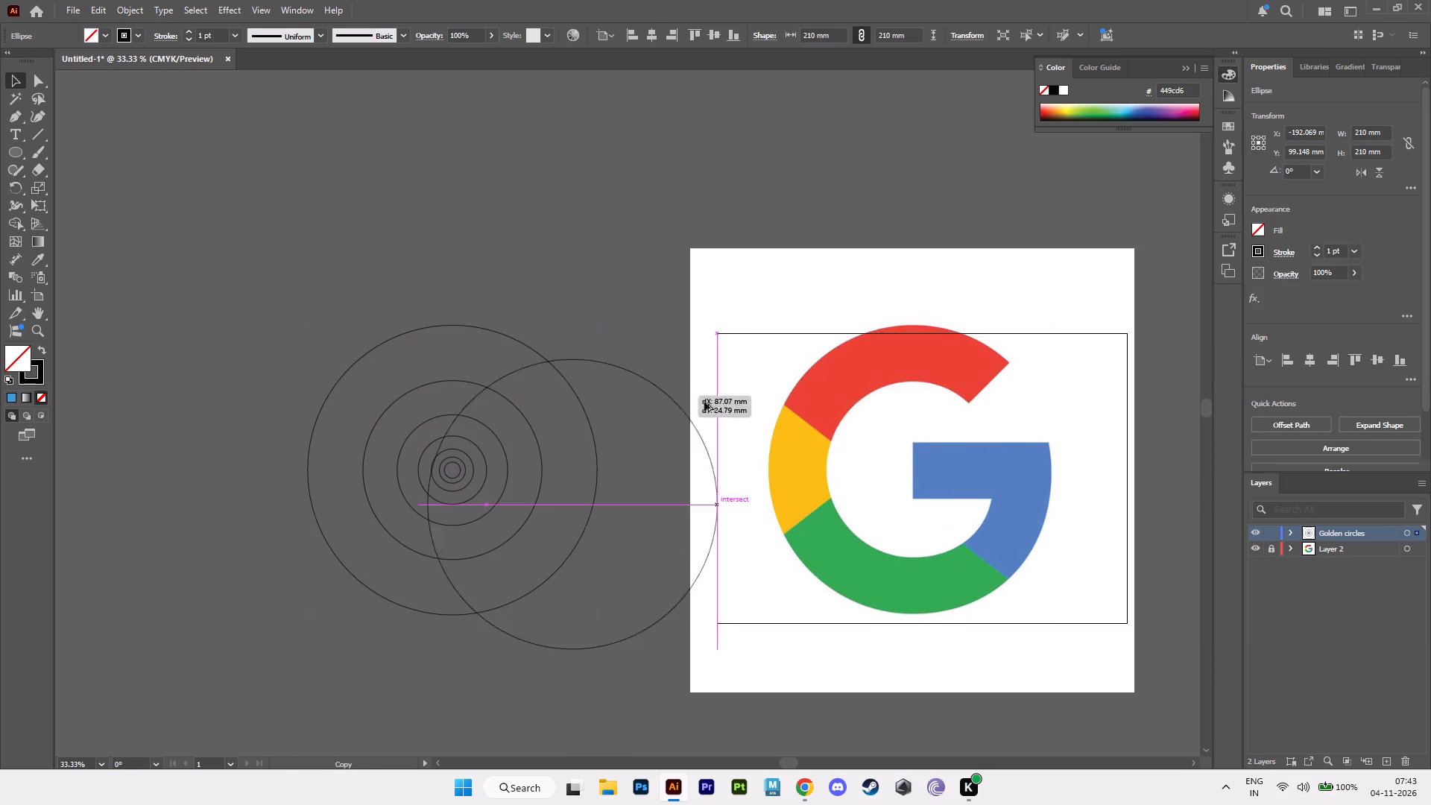
left_click_drag(704, 402, 1007, 359, "alt")
Reposition the 210 mm circle copy about 2.5 mm lower so it follows the Google logo's outer edge.
scroll(987, 451, "up", 2, "alt")
middle_click_drag(988, 497, 830, 354, "alt")
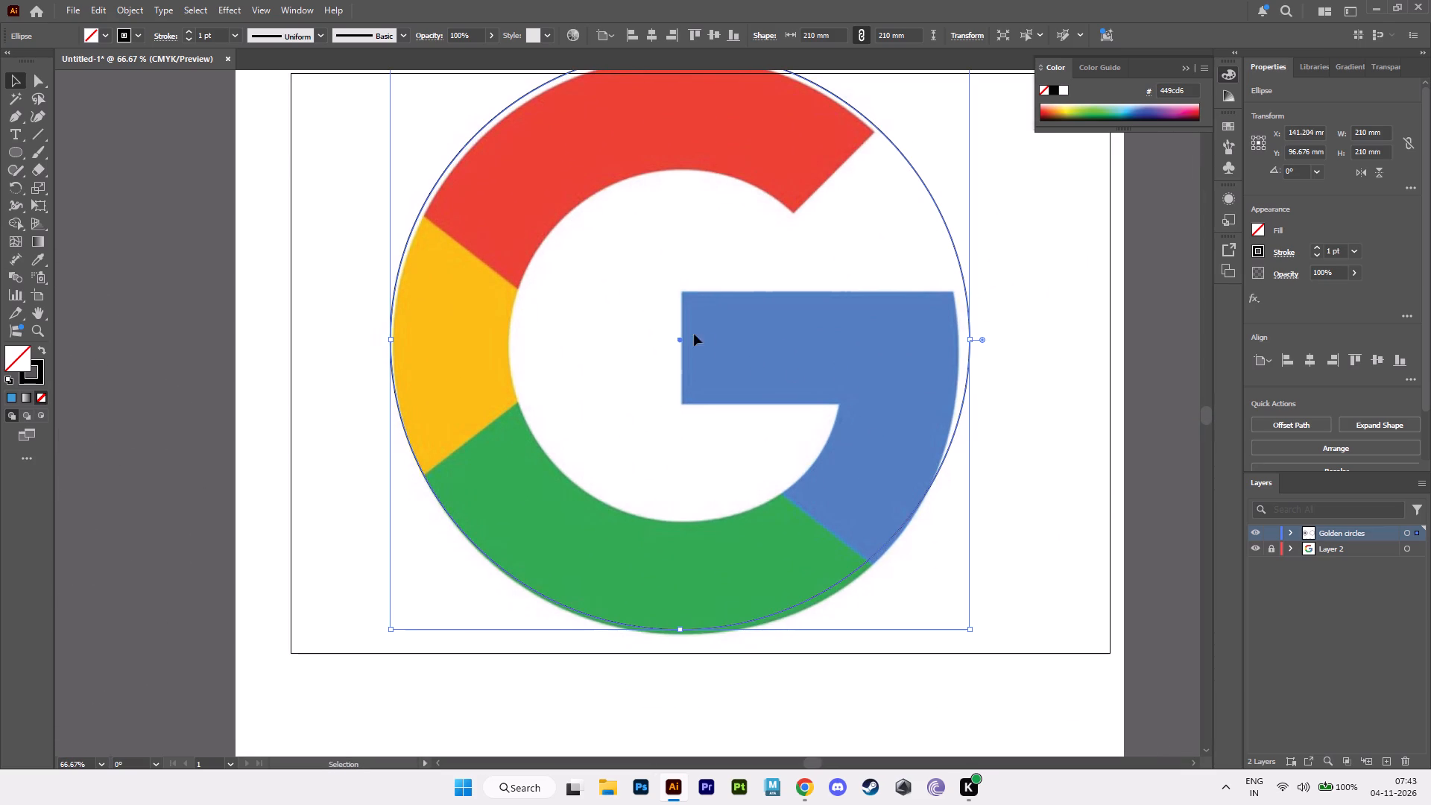
left_click_drag(677, 339, 675, 346)
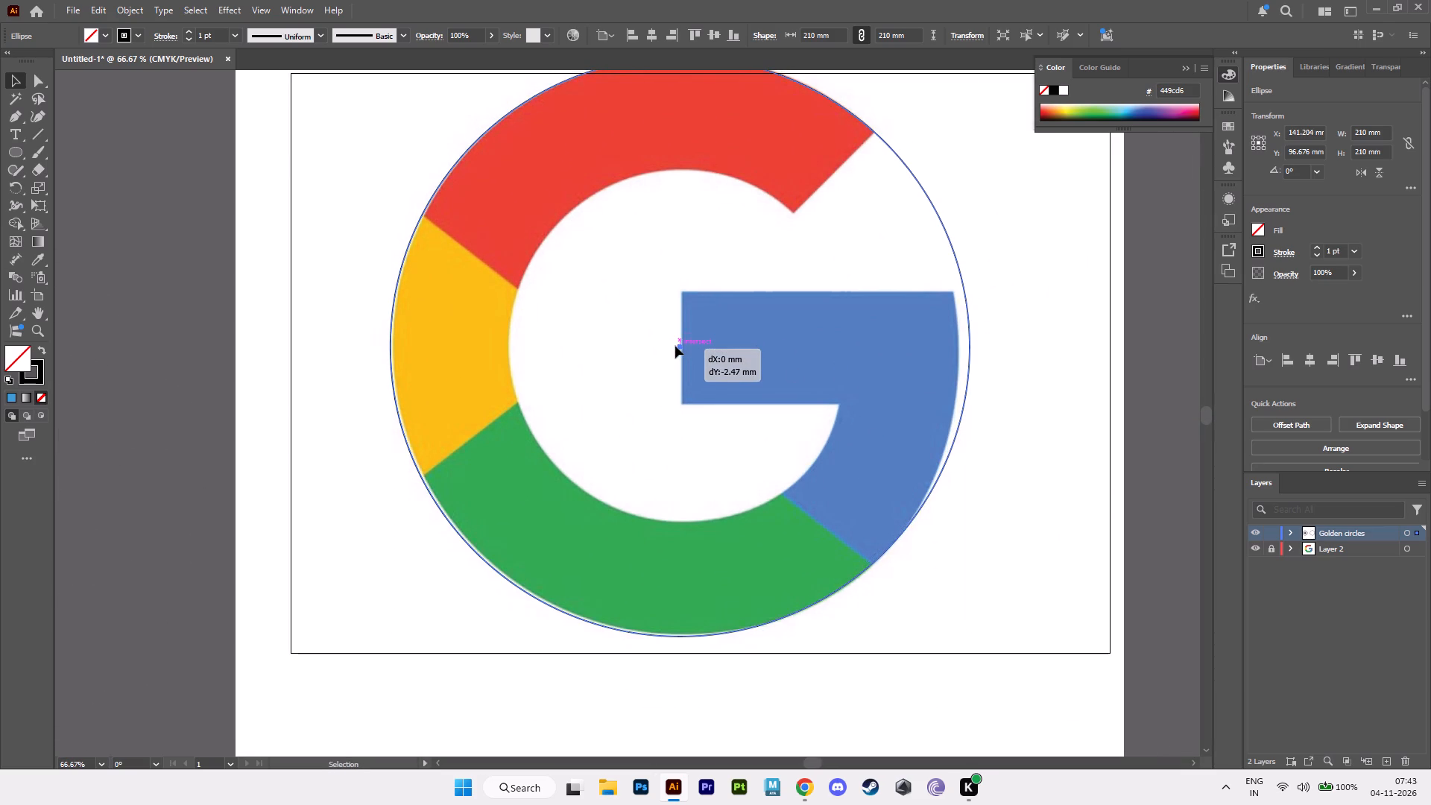
left_click_drag(675, 346, 682, 342)
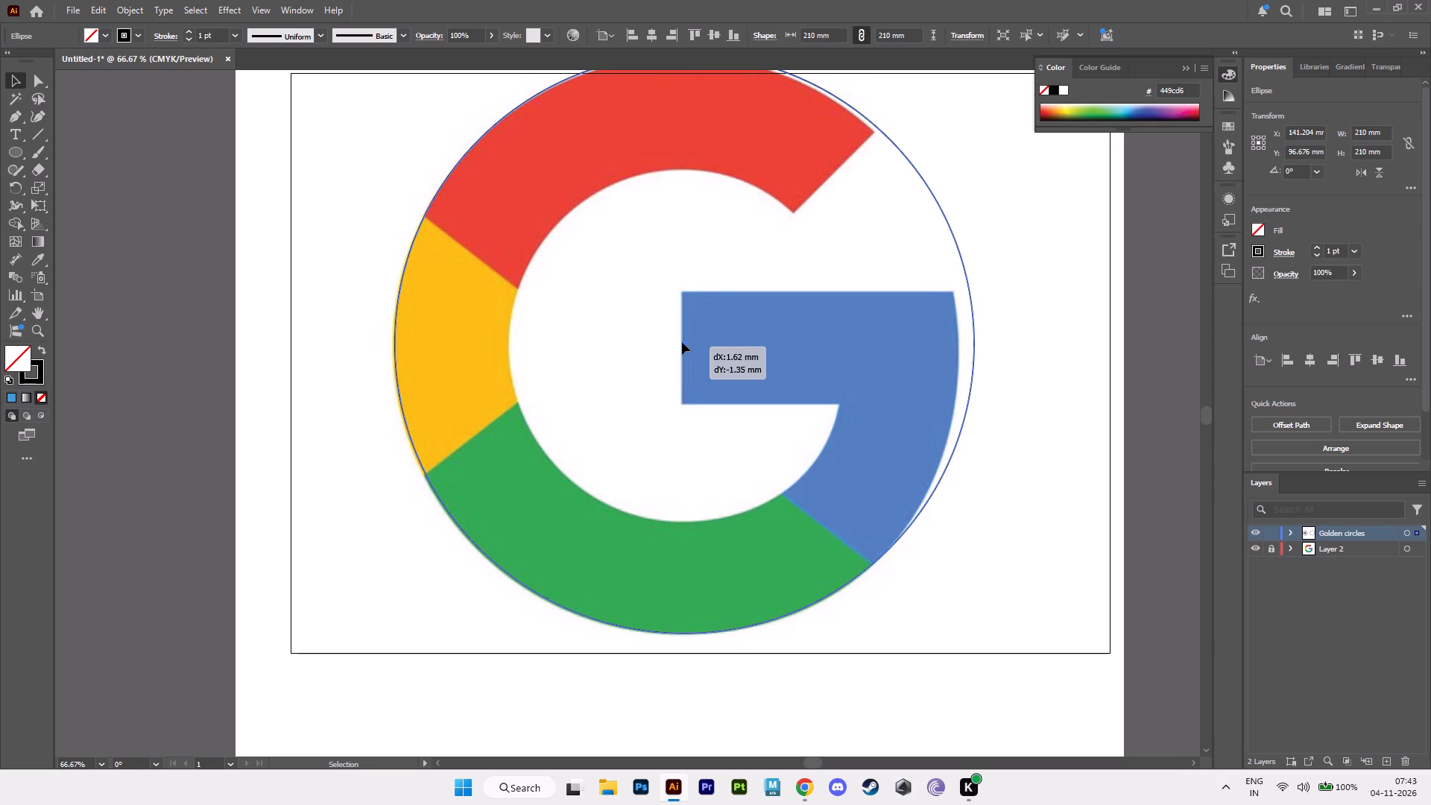
left_click_drag(682, 342, 667, 344)
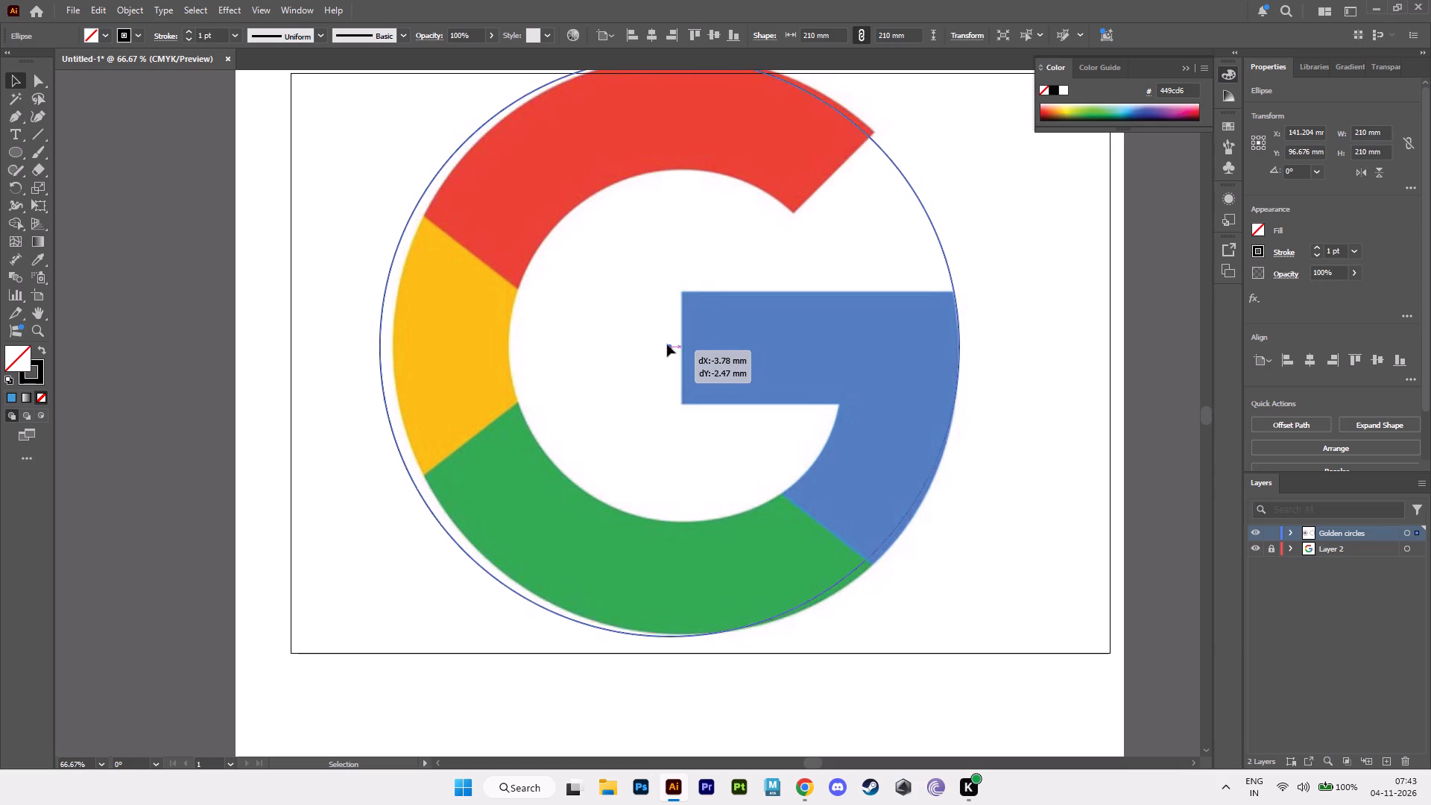
left_click_drag(667, 344, 663, 335)
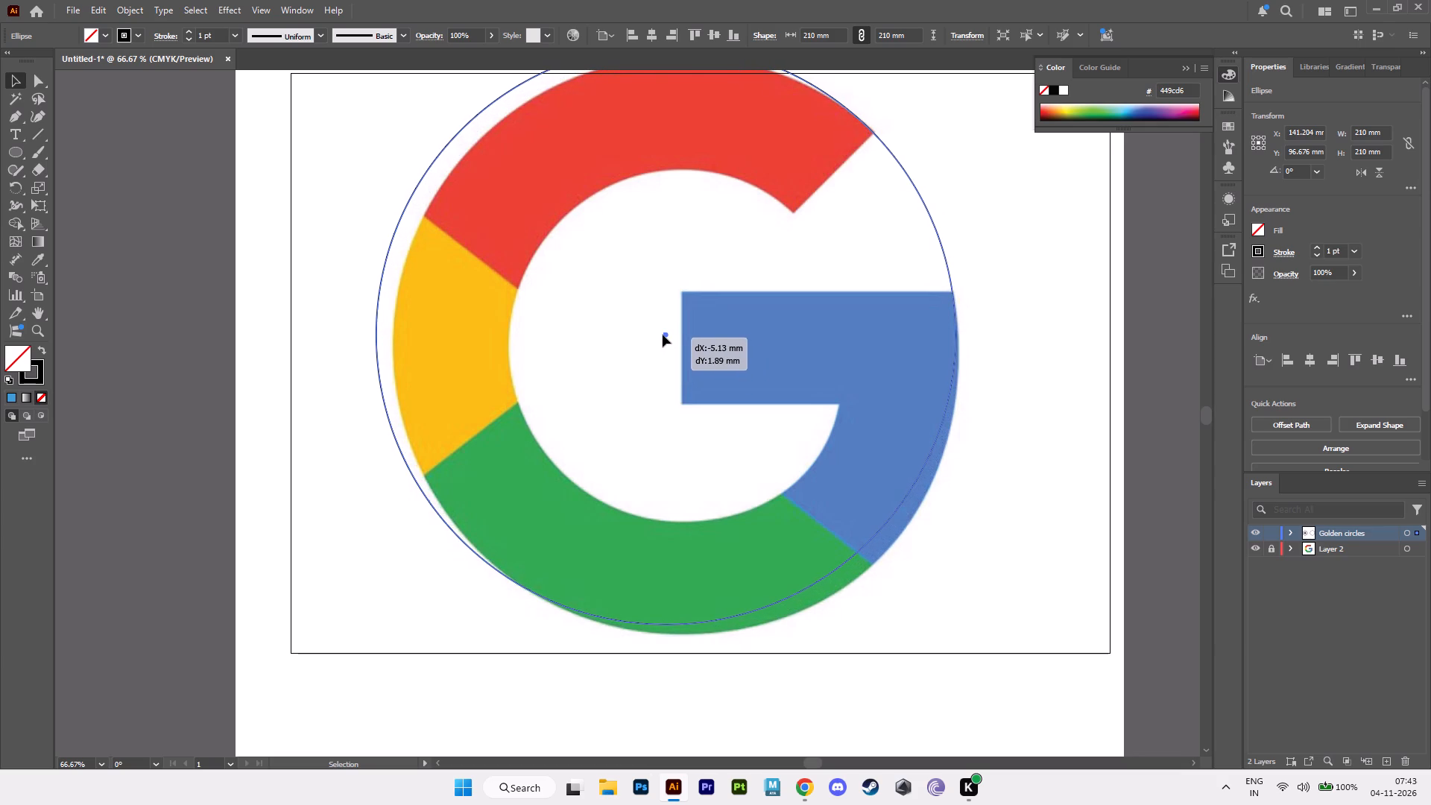
left_click_drag(663, 335, 666, 335)
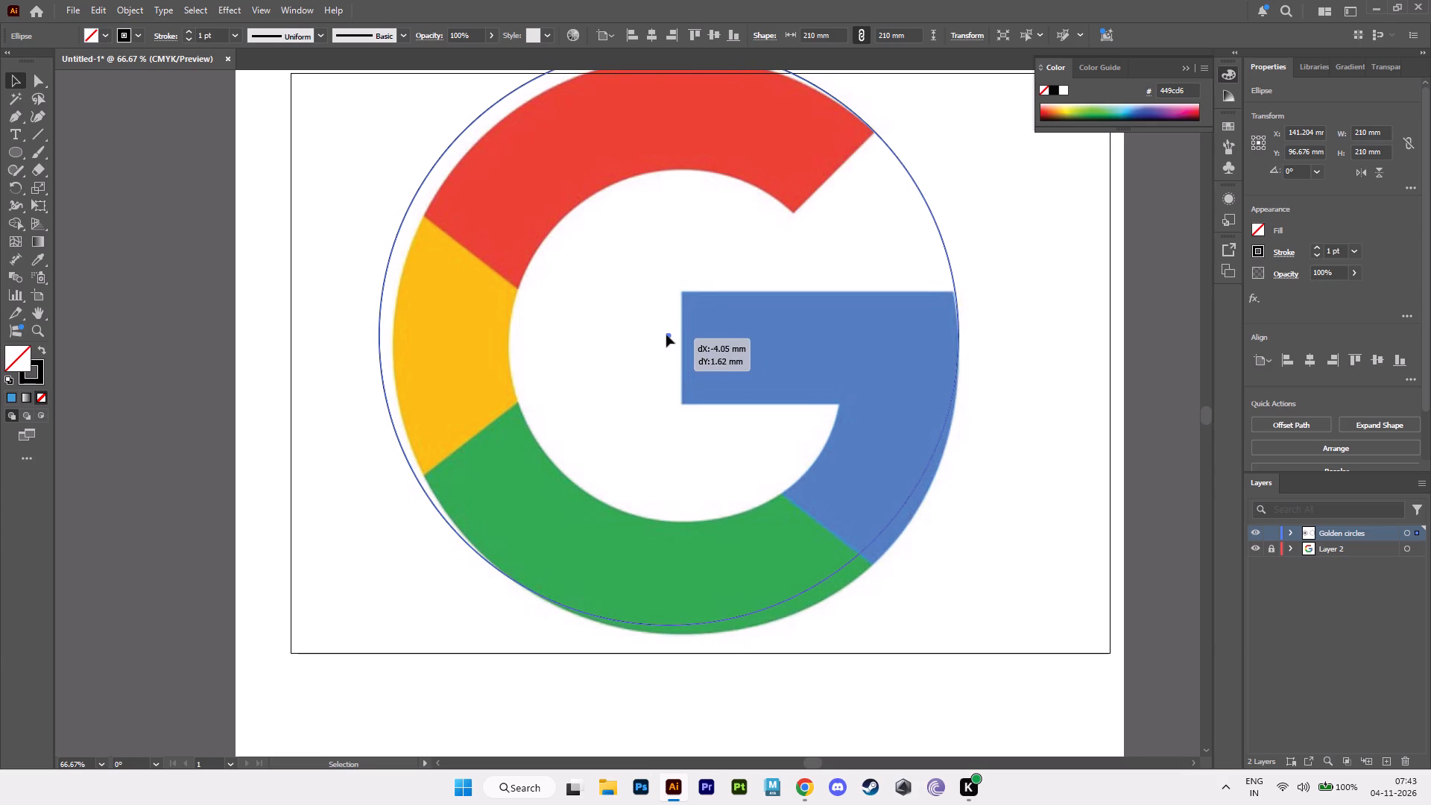
left_click_drag(666, 335, 675, 352)
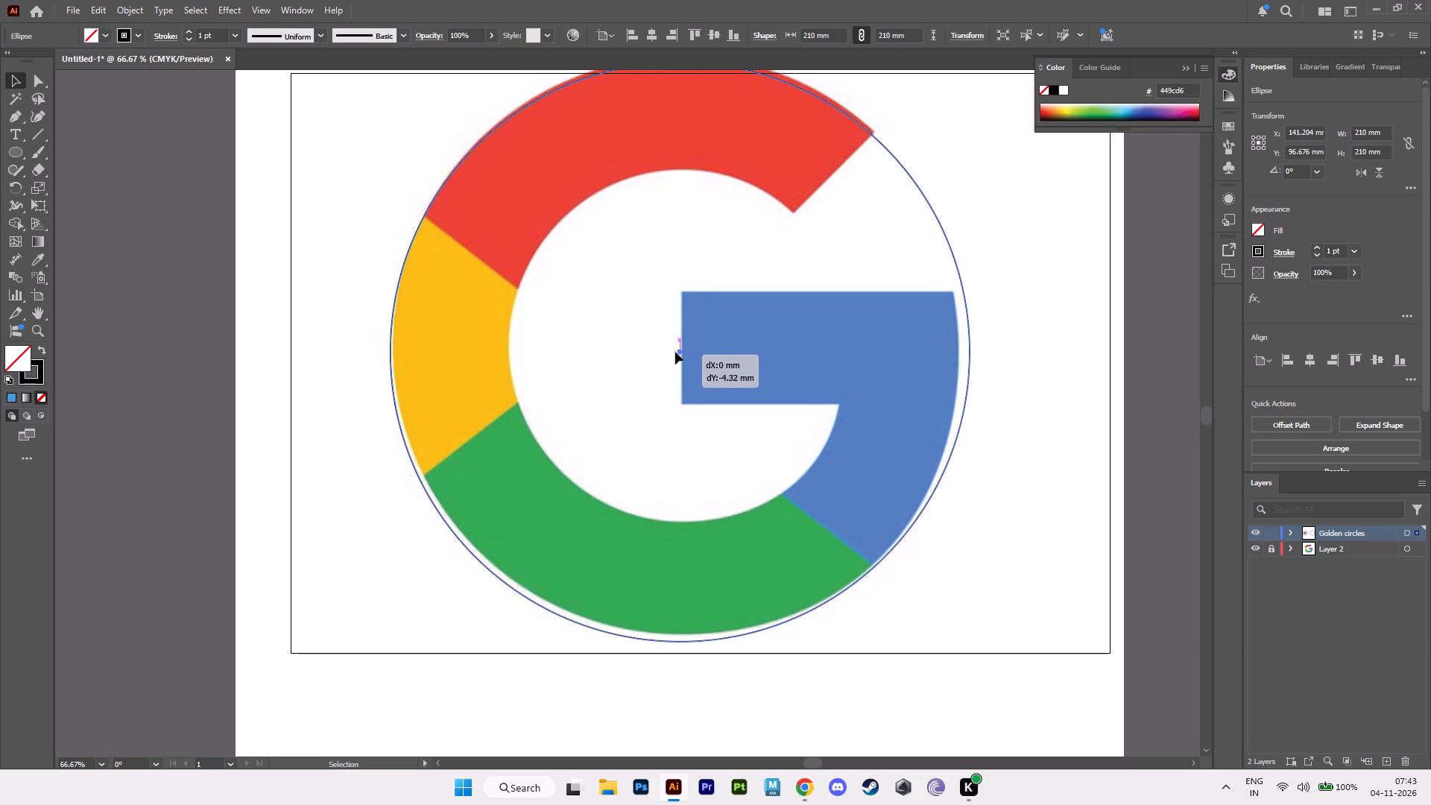
left_click_drag(675, 352, 677, 346)
Nudge the 210 mm circle about 1 mm to the right so it meets the yellow segment's outer edge.
scroll(680, 402, "down", 1, "alt")
middle_click_drag(674, 420, 660, 482, "alt")
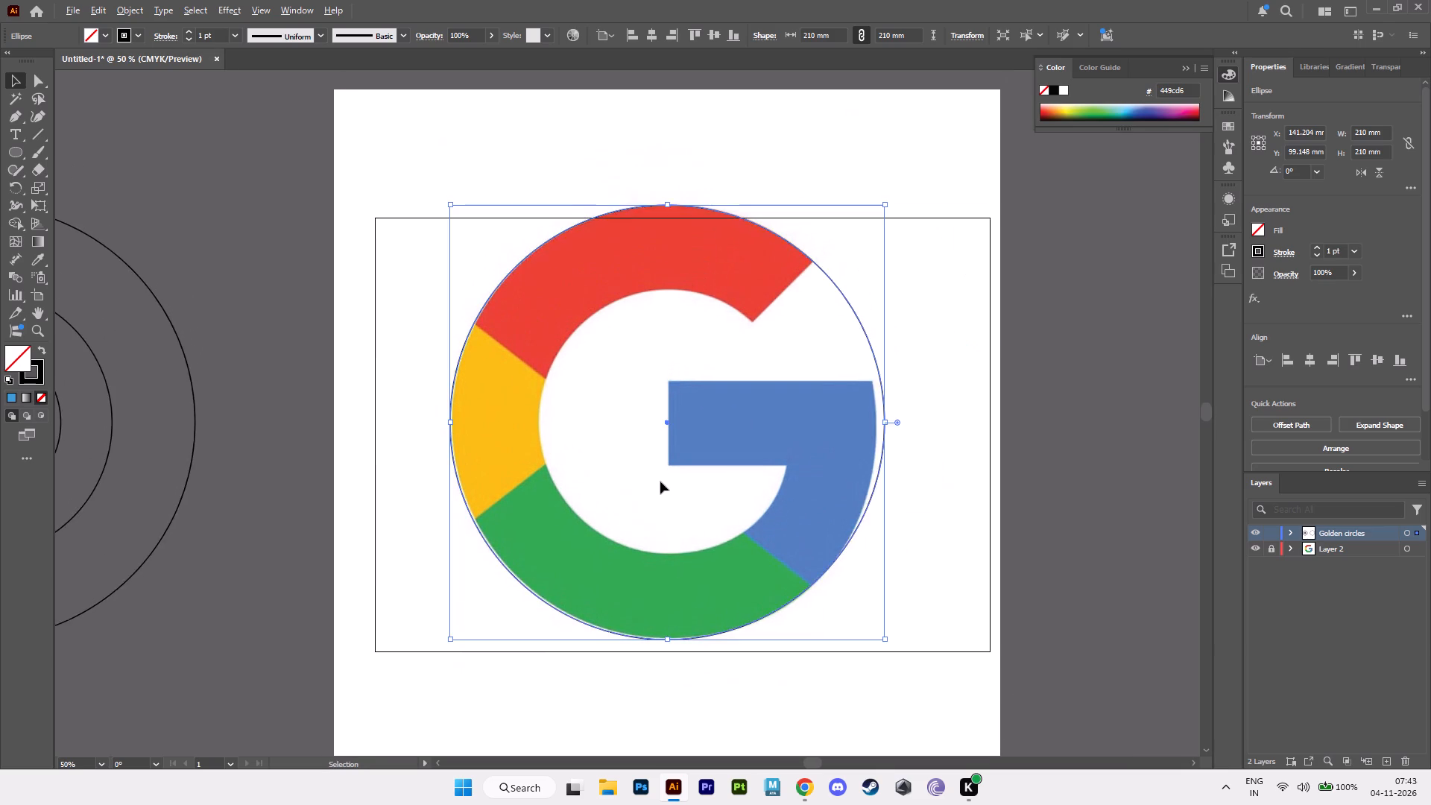
scroll(660, 482, "up", 1, "alt")
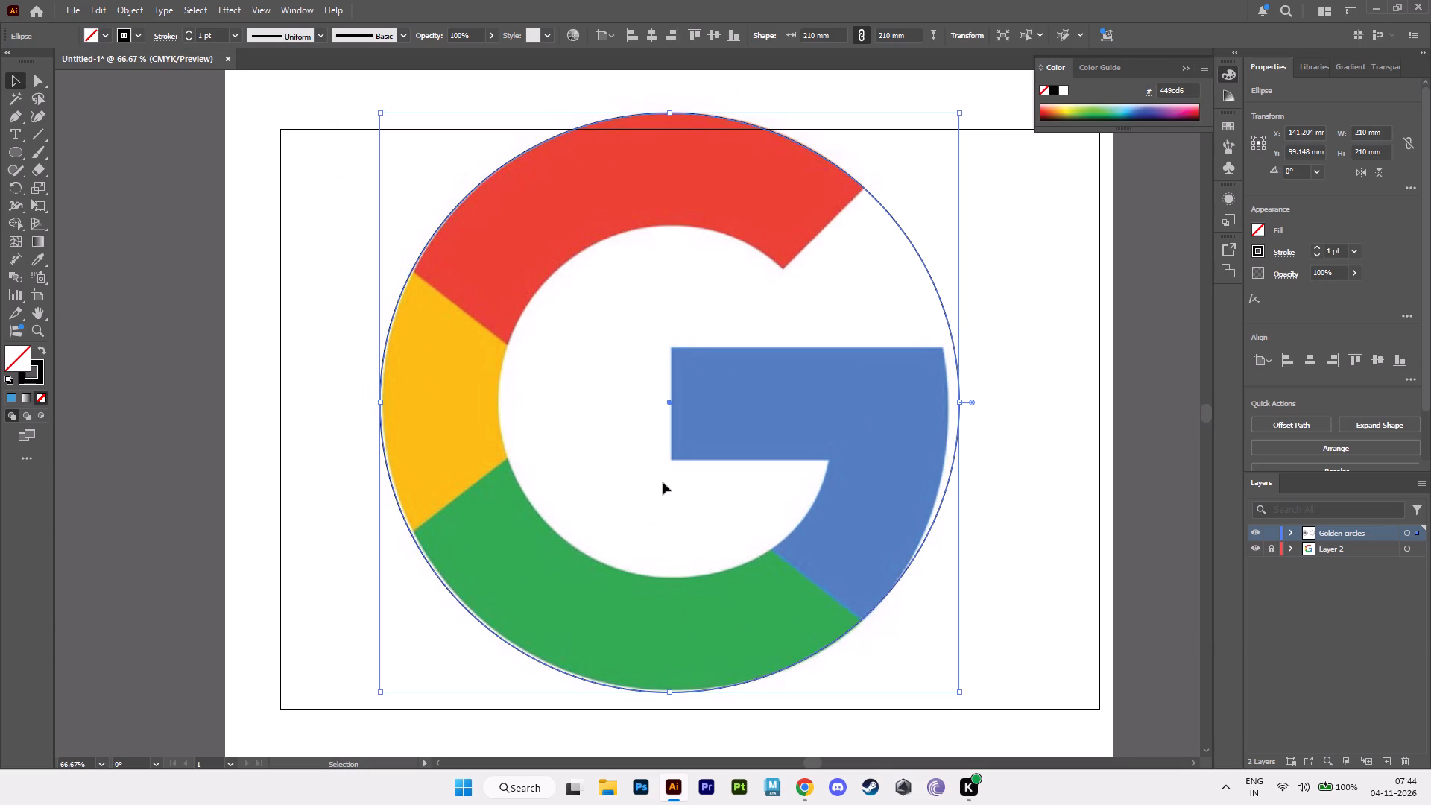
key("Right")
key("Right")
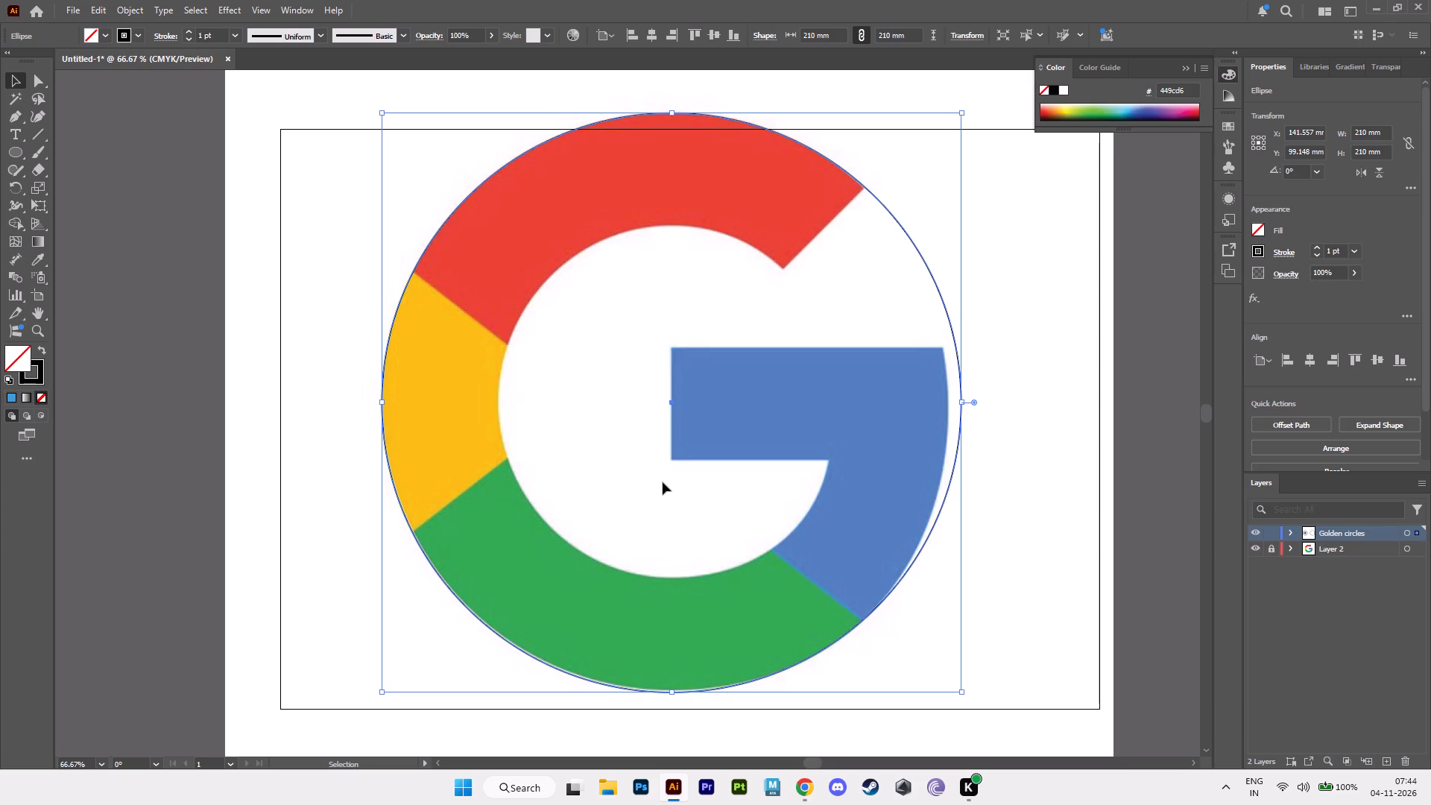
key("Right")
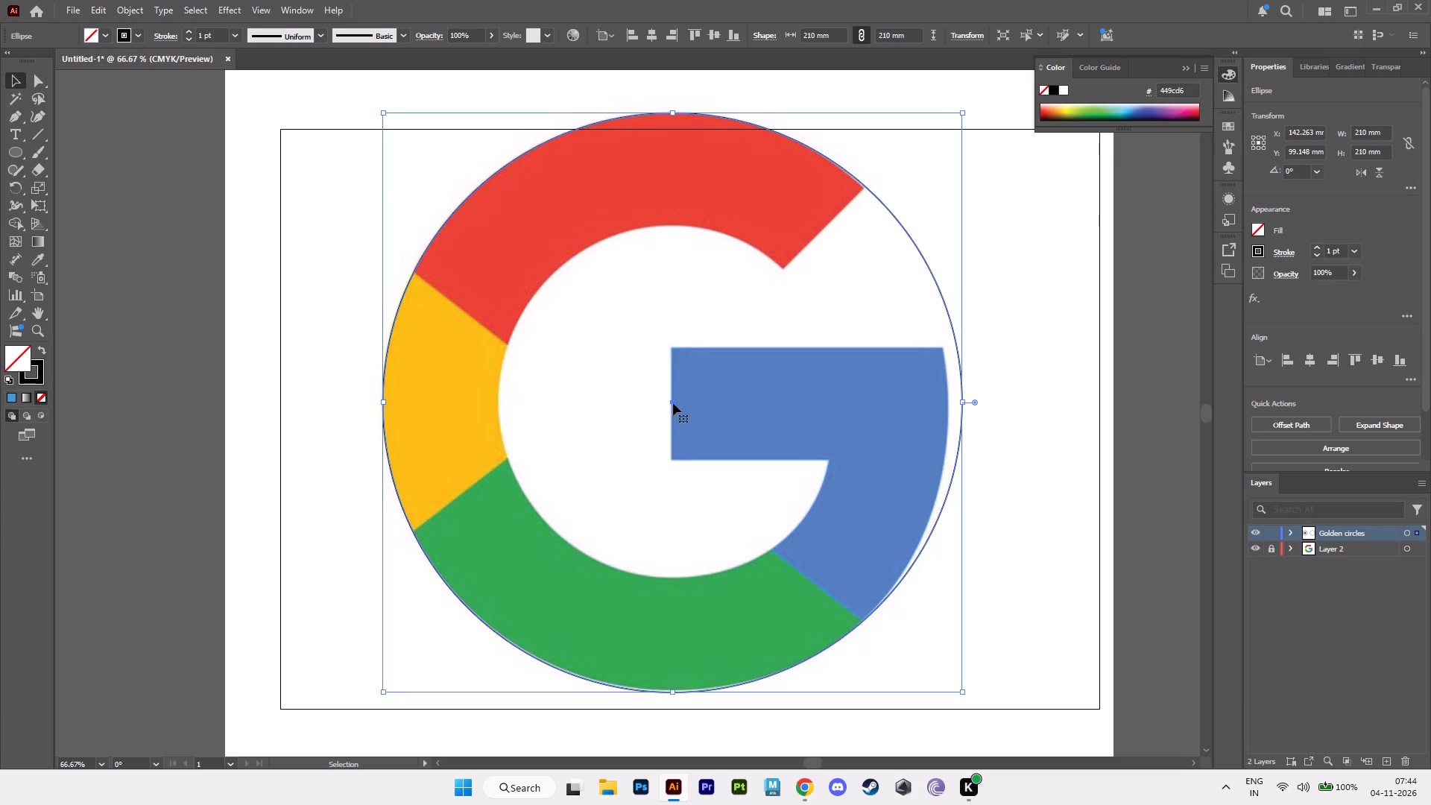
Duplicate the 210 mm circle and place the copy about 5 mm left and 2.4 mm lower, along the blue segment's outer edge.
left_click_drag(673, 403, 653, 402, "alt")
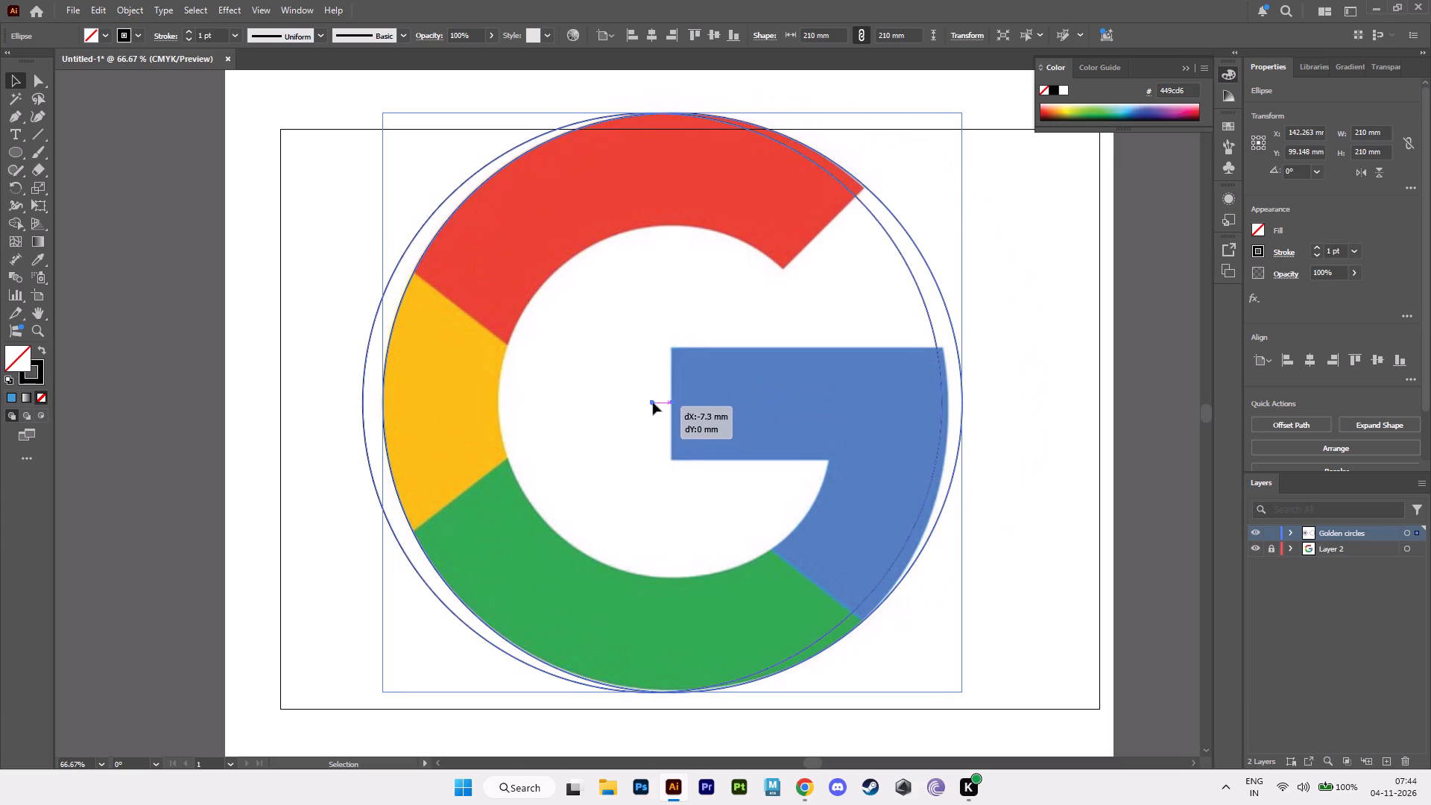
left_click_drag(653, 402, 652, 385, "alt")
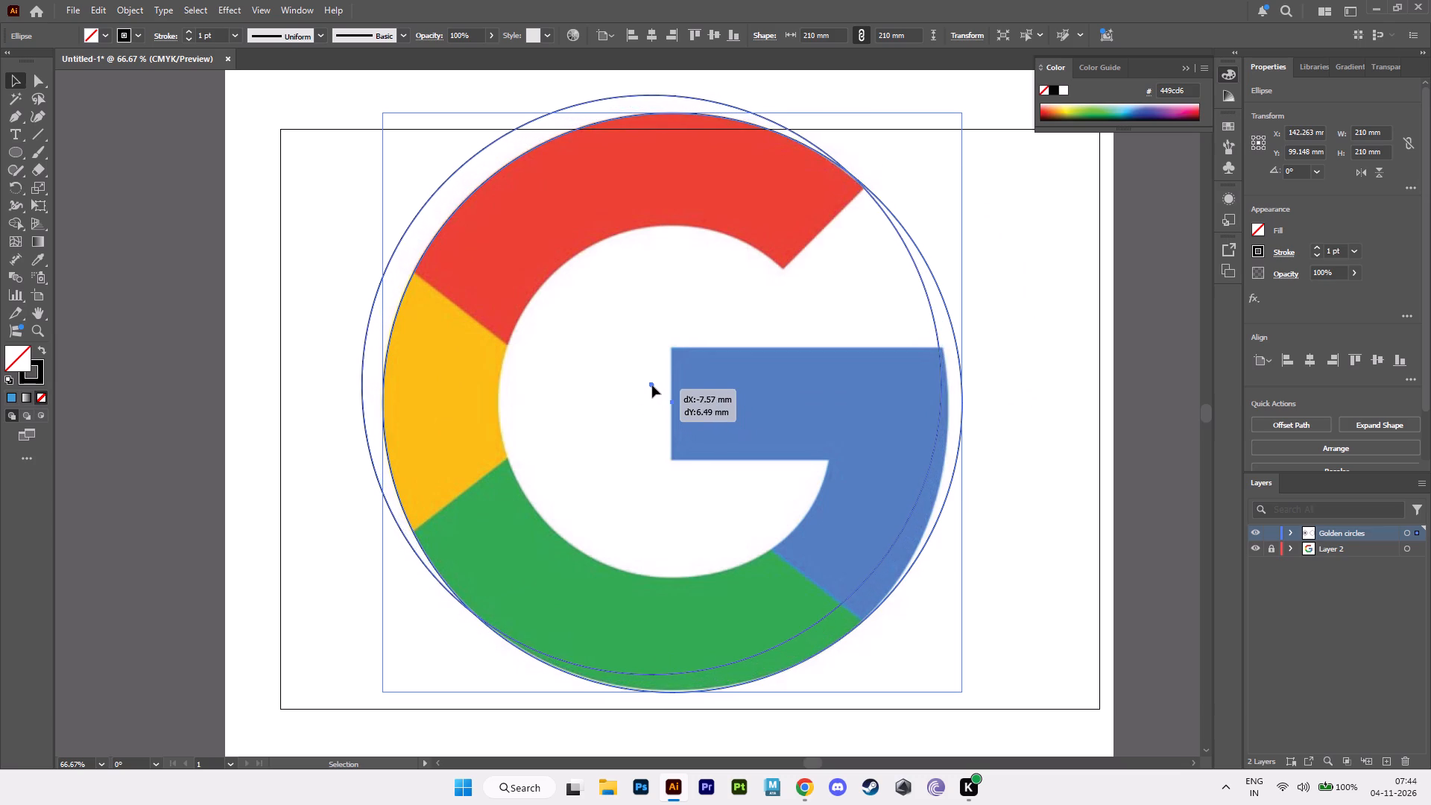
left_click_drag(652, 385, 654, 388, "alt")
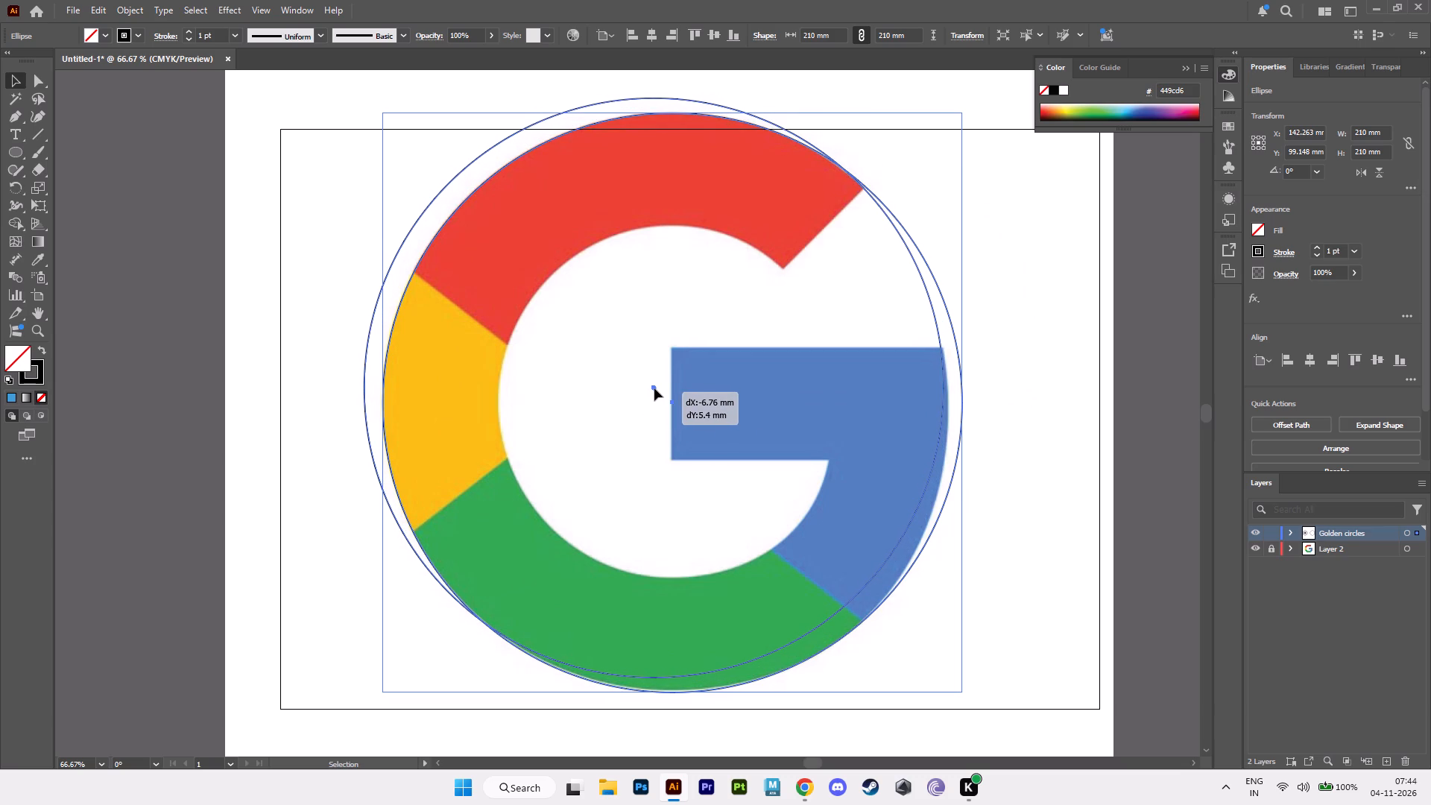
left_click_drag(654, 388, 660, 414, "alt")
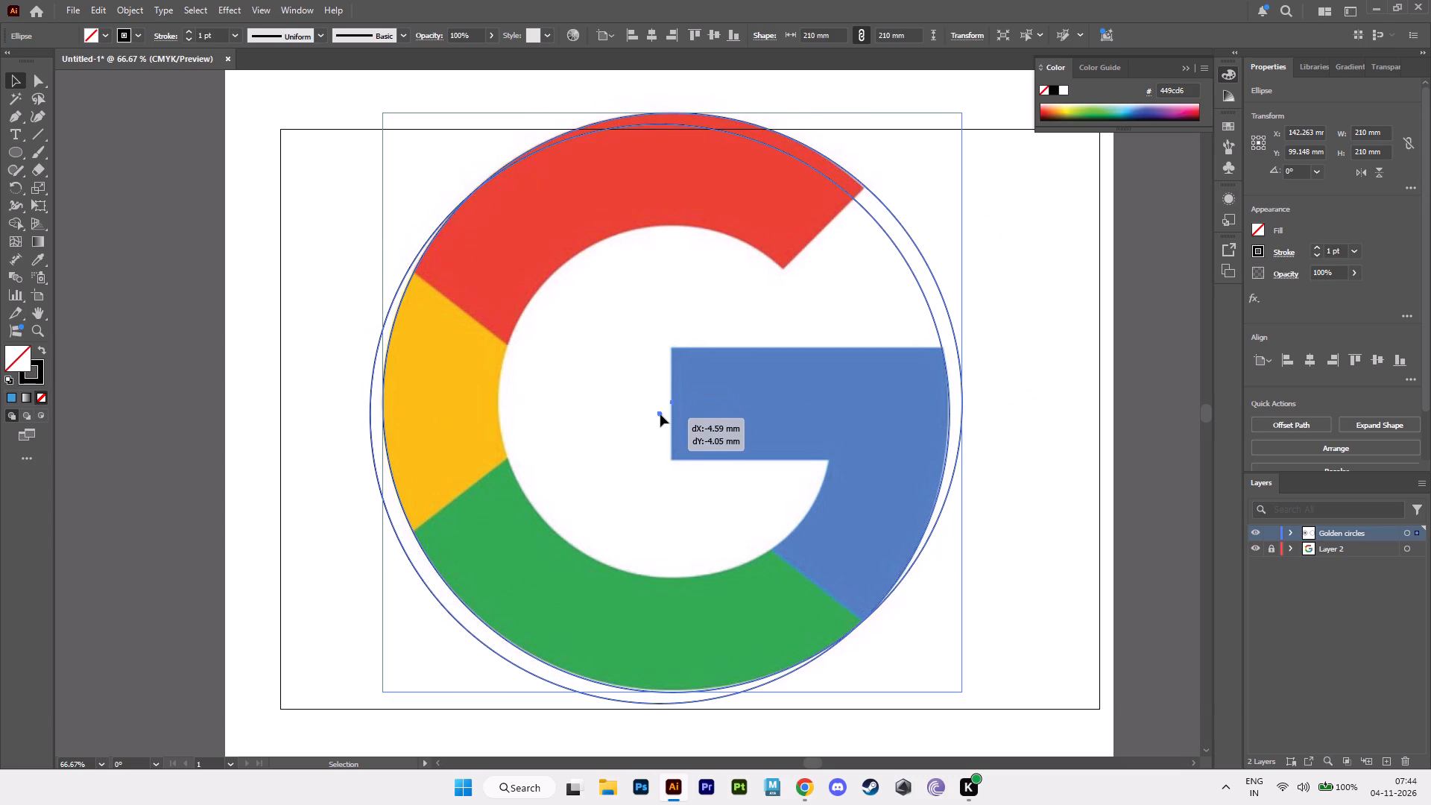
left_click_drag(660, 414, 661, 414, "alt")
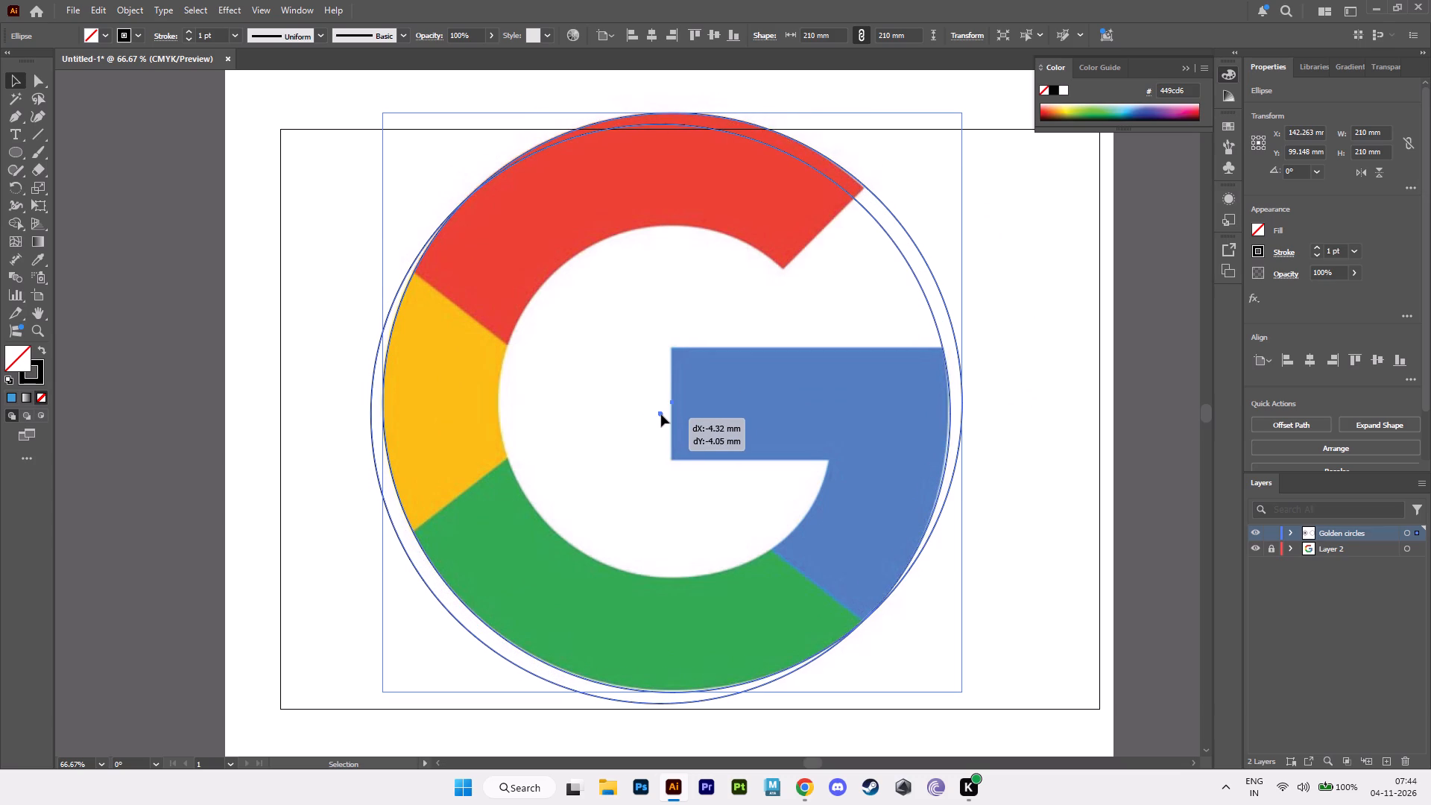
left_click_drag(661, 414, 659, 410, "alt")
Nudge the second 210 mm circle right and down along the blue segment's edge to about X 137.5 mm, Y 103.7 mm.
scroll(769, 563, "up", 4, "alt")
middle_click_drag(840, 644, 625, 192, "alt")
scroll(809, 417, "down", 2, "alt")
middle_click_drag(806, 426, 698, 622, "alt")
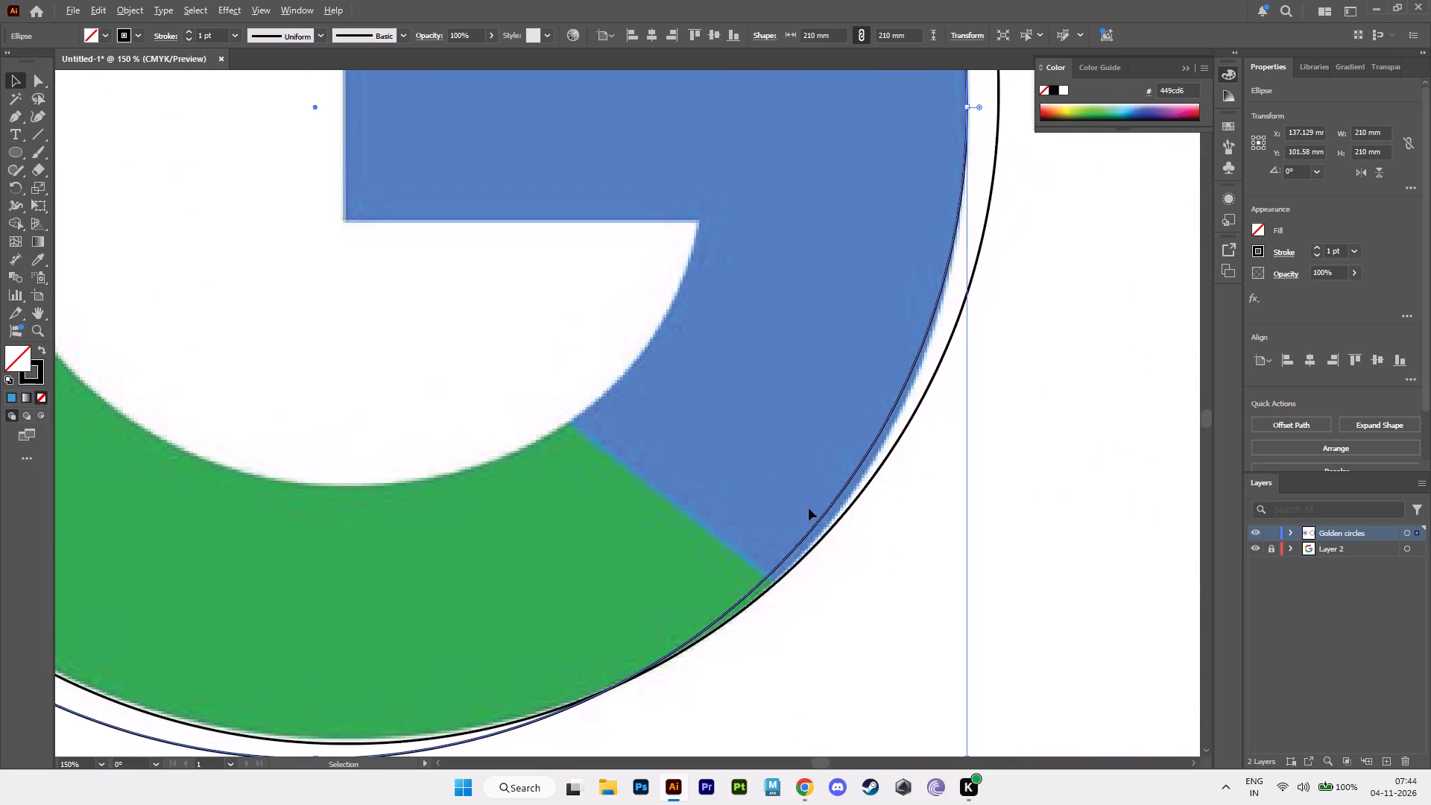
key("Right")
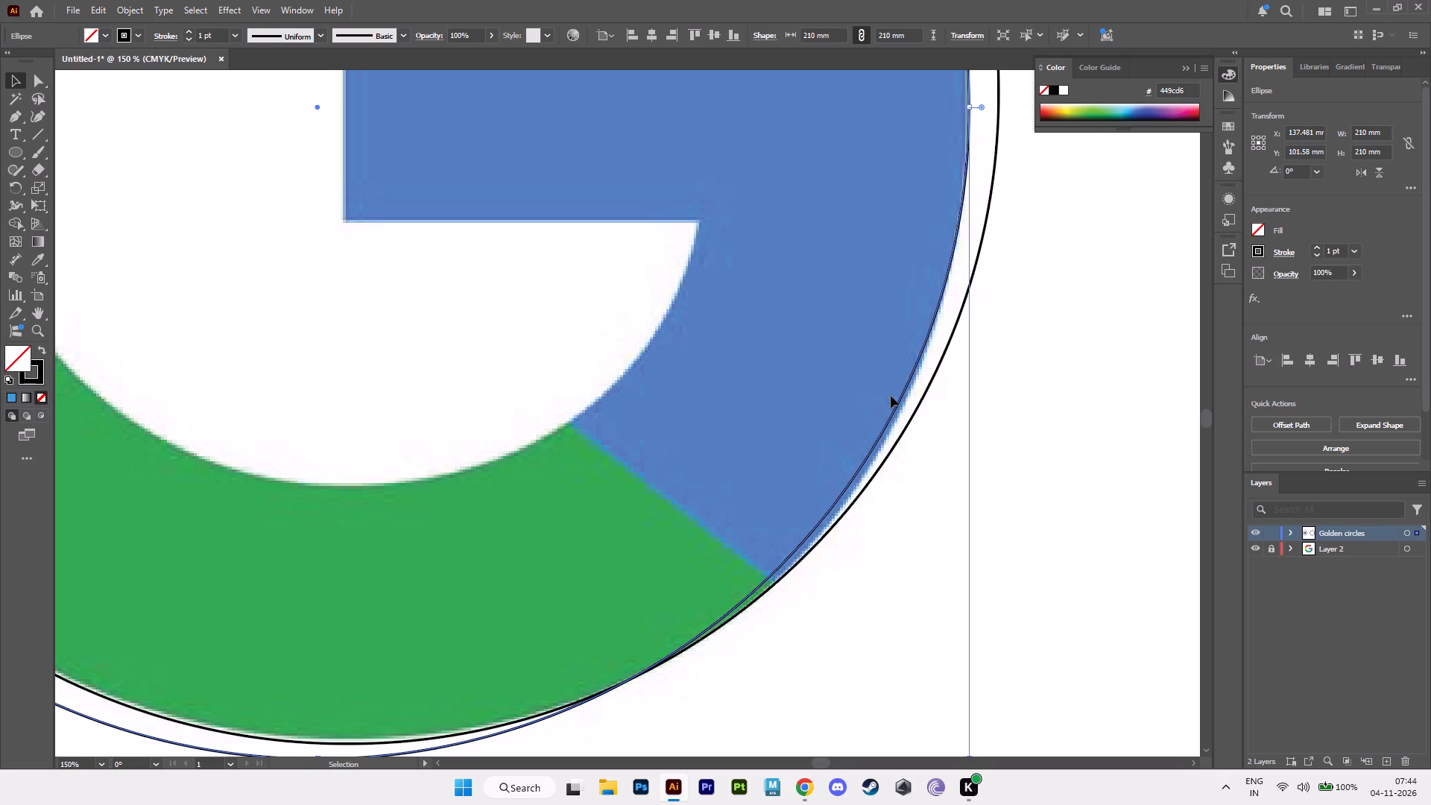
key("Down")
key("Down")
key("Down")
key("Down")
key("Down")
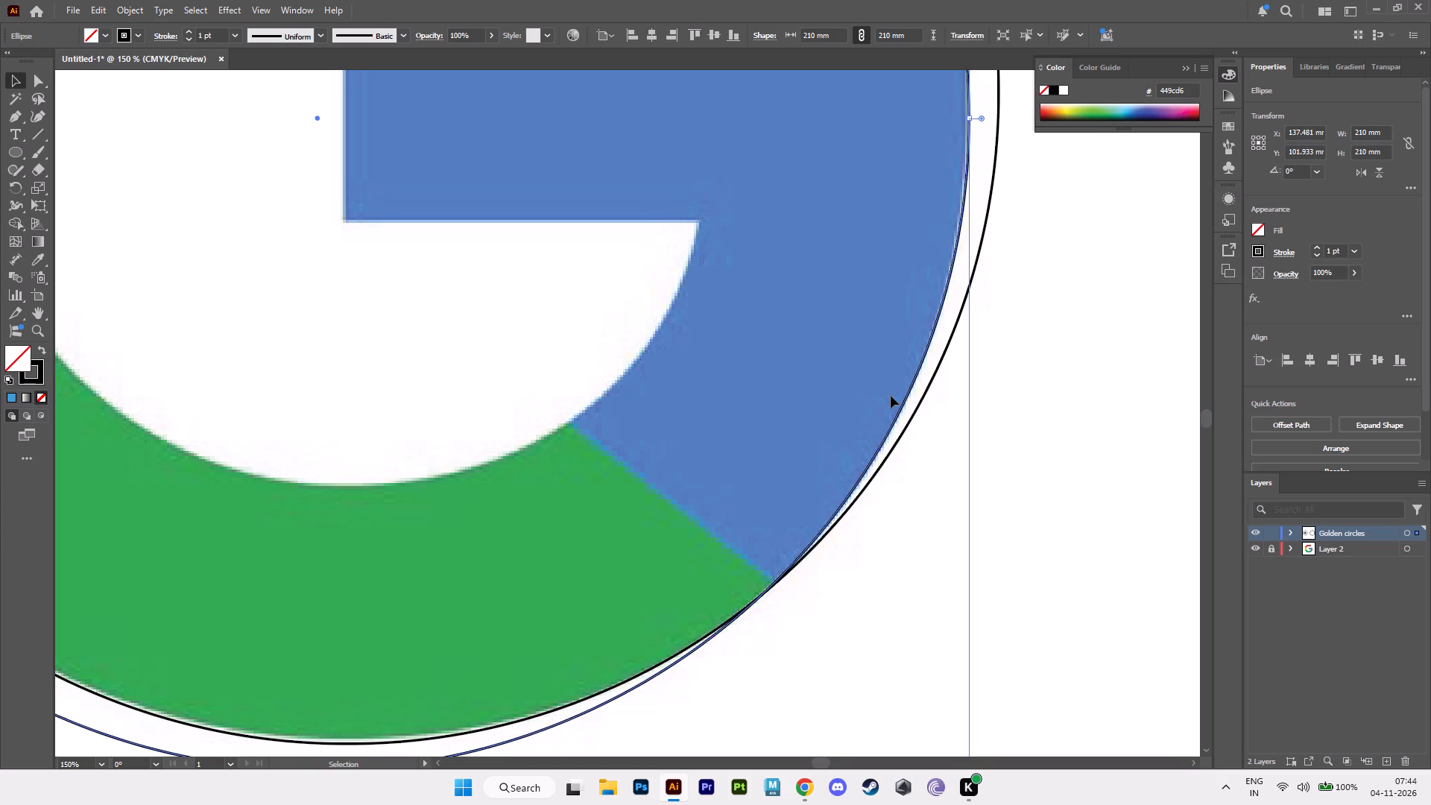
key("Down")
Fine-tune the second circle against the blue segment's outer edge, settling at about X 137.5 mm, Y 103.3 mm.
middle_click_drag(740, 345, 490, 540, "alt")
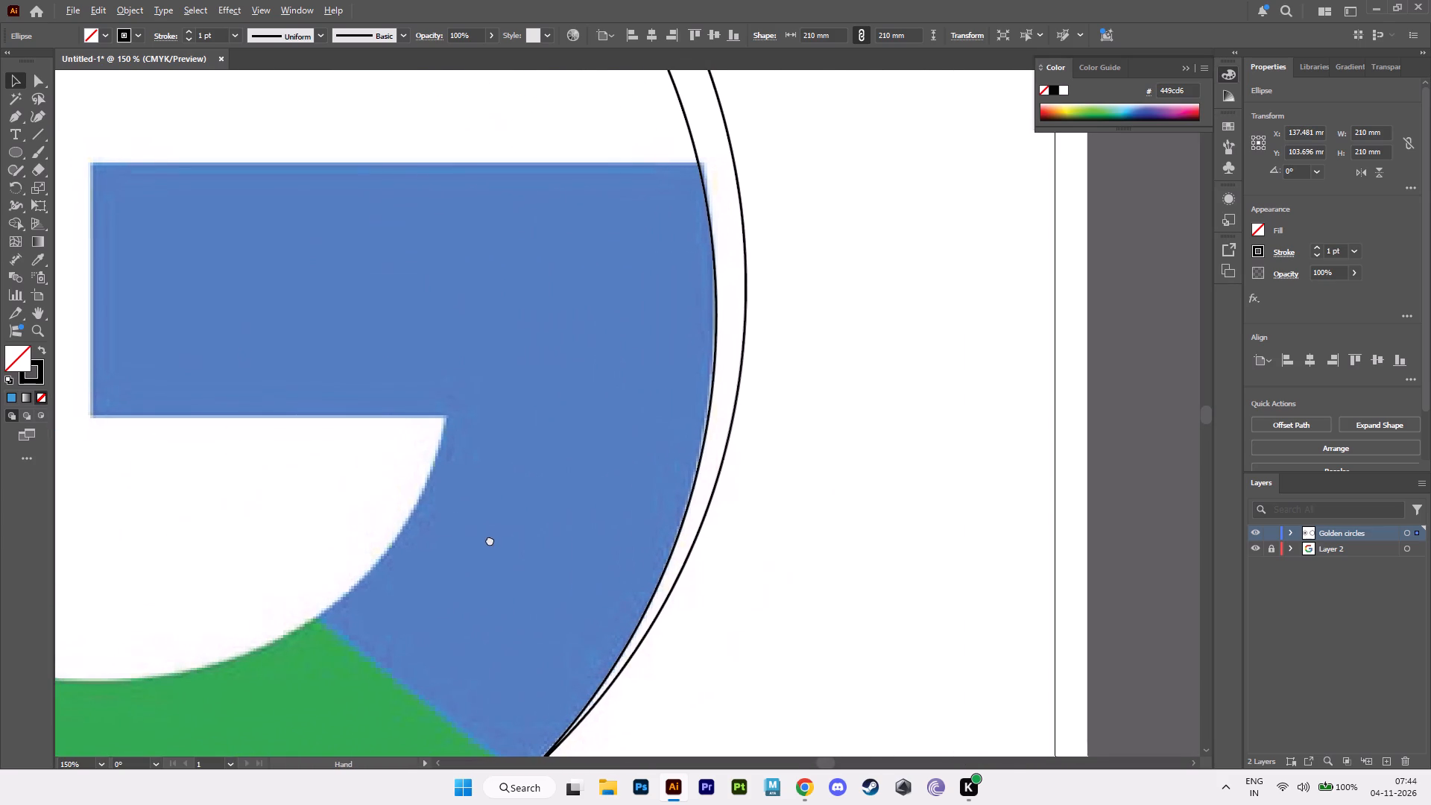
middle_click_drag(490, 540, 512, 539, "alt")
scroll(619, 525, "down", 1, "alt")
middle_click_drag(619, 522, 666, 487, "alt")
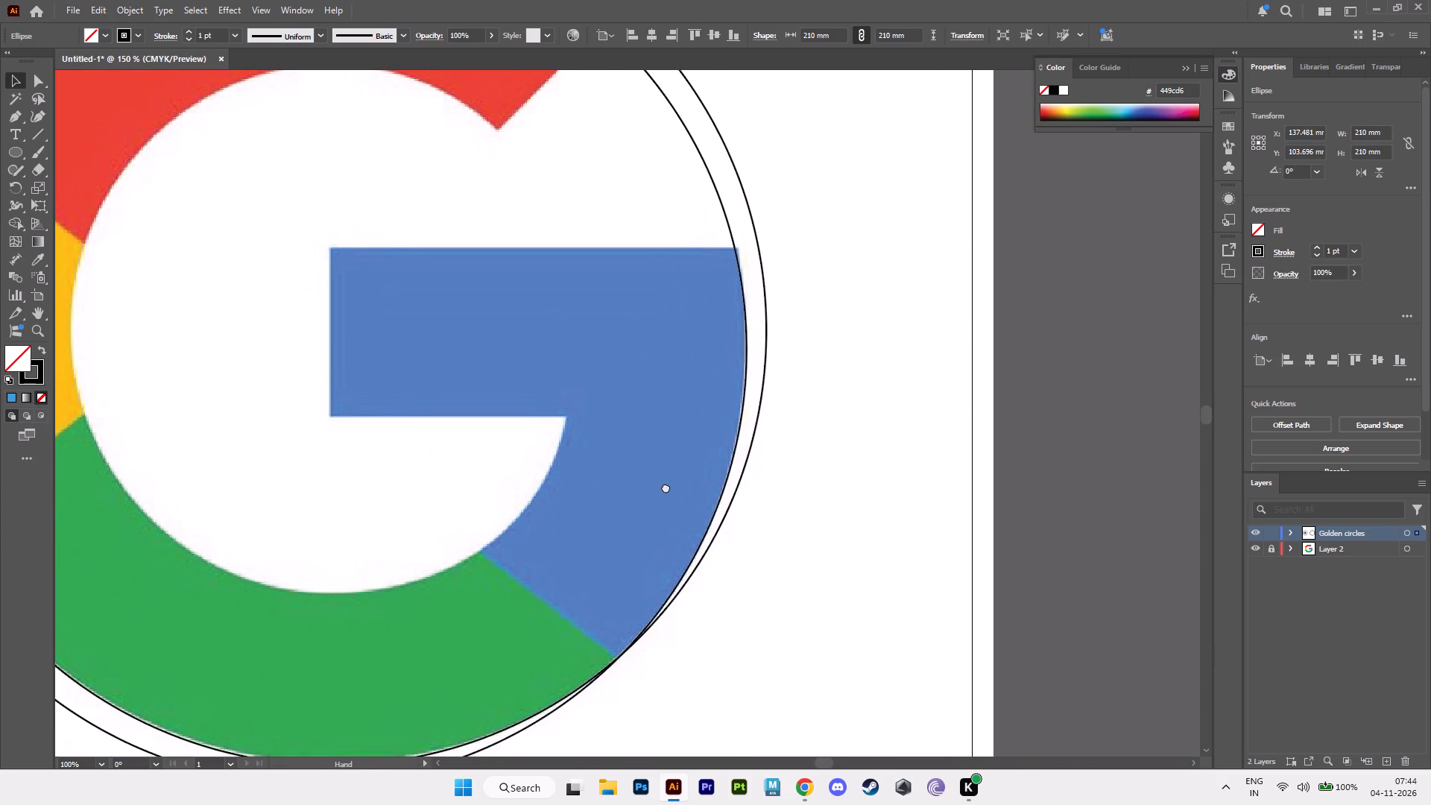
middle_click_drag(666, 487, 670, 490, "alt")
key("Up")
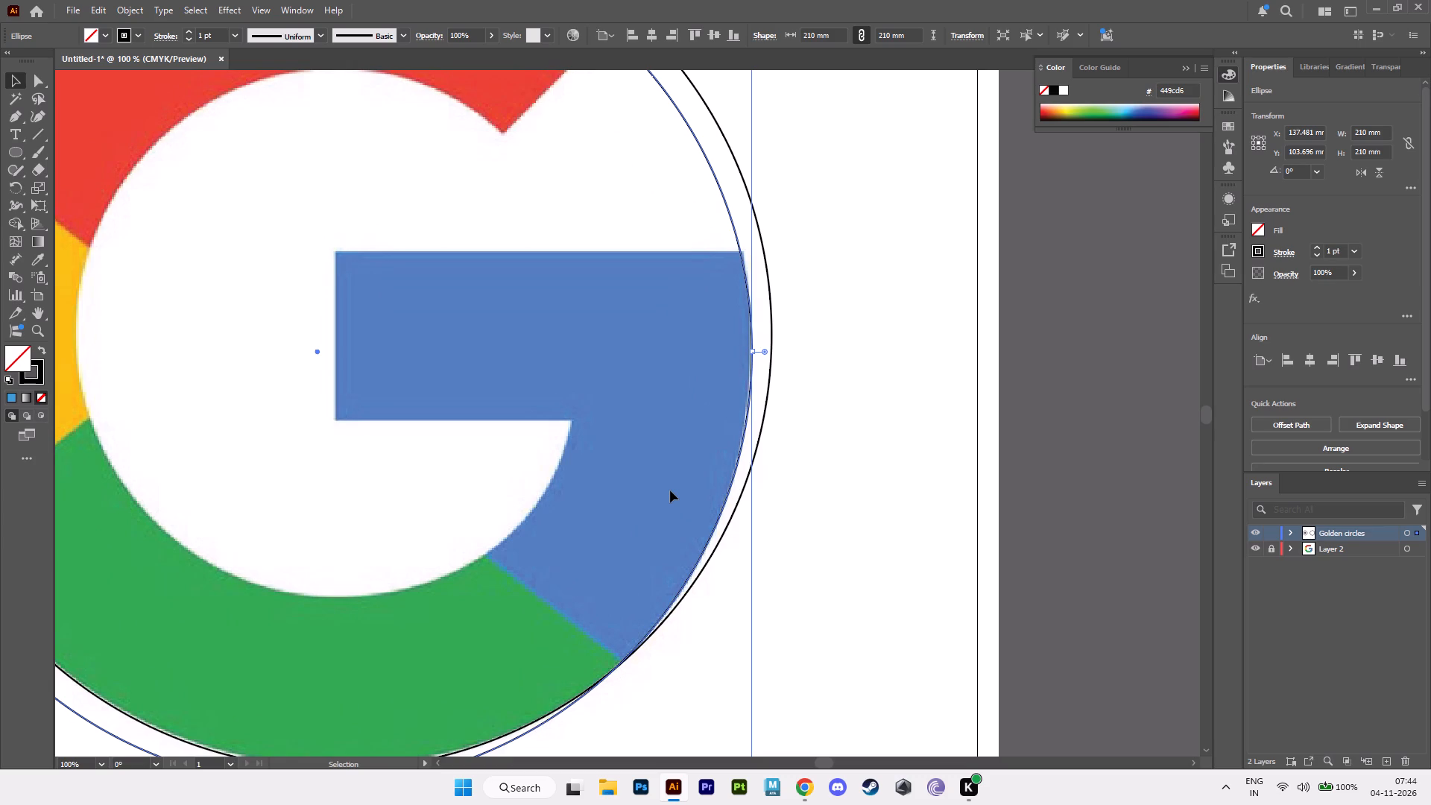
key("Right")
key("Left")
key("Left")
key("Down")
key("Down")
key("Up")
key("Up")
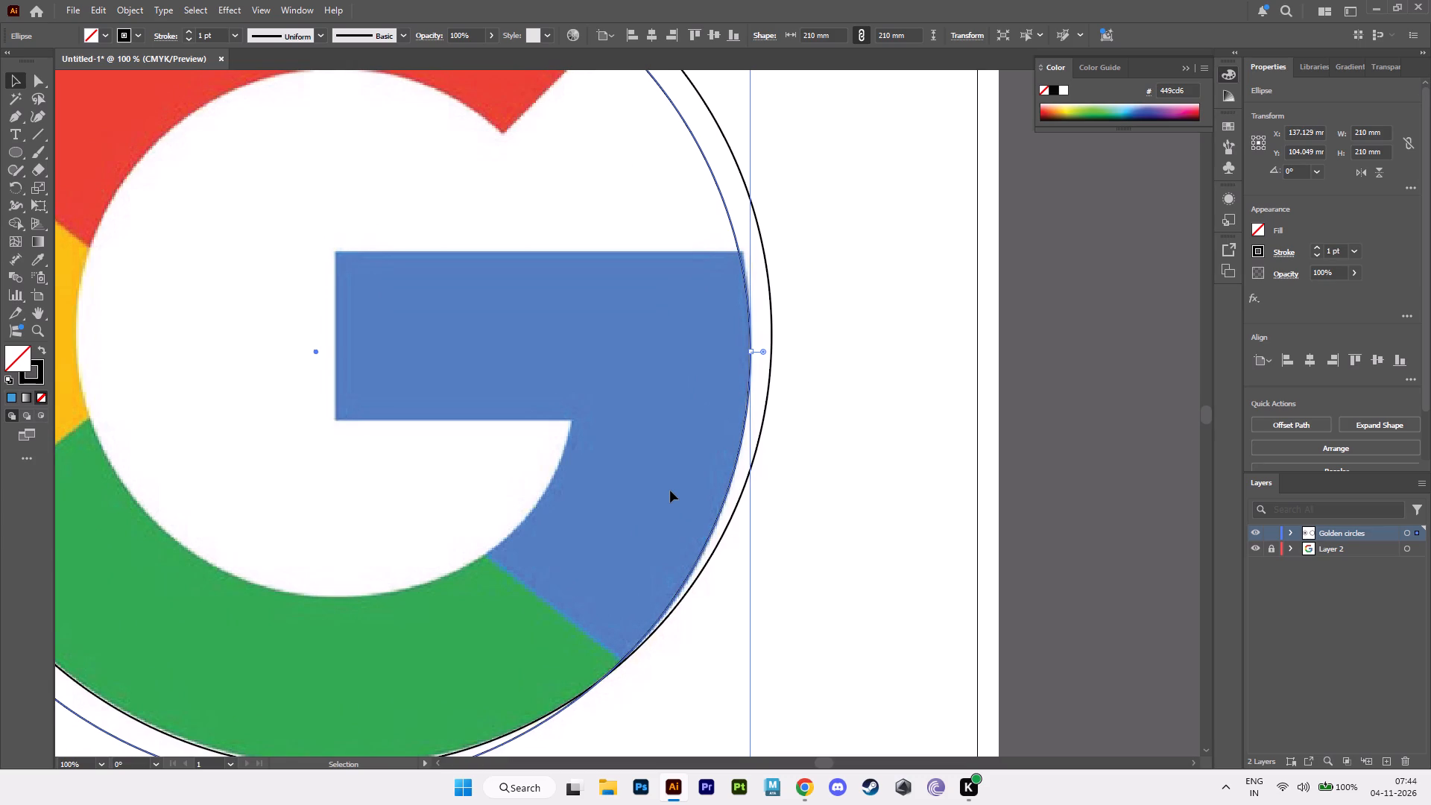
key("Up")
key("Up")
key("Up")
key("Right")
key("Right")
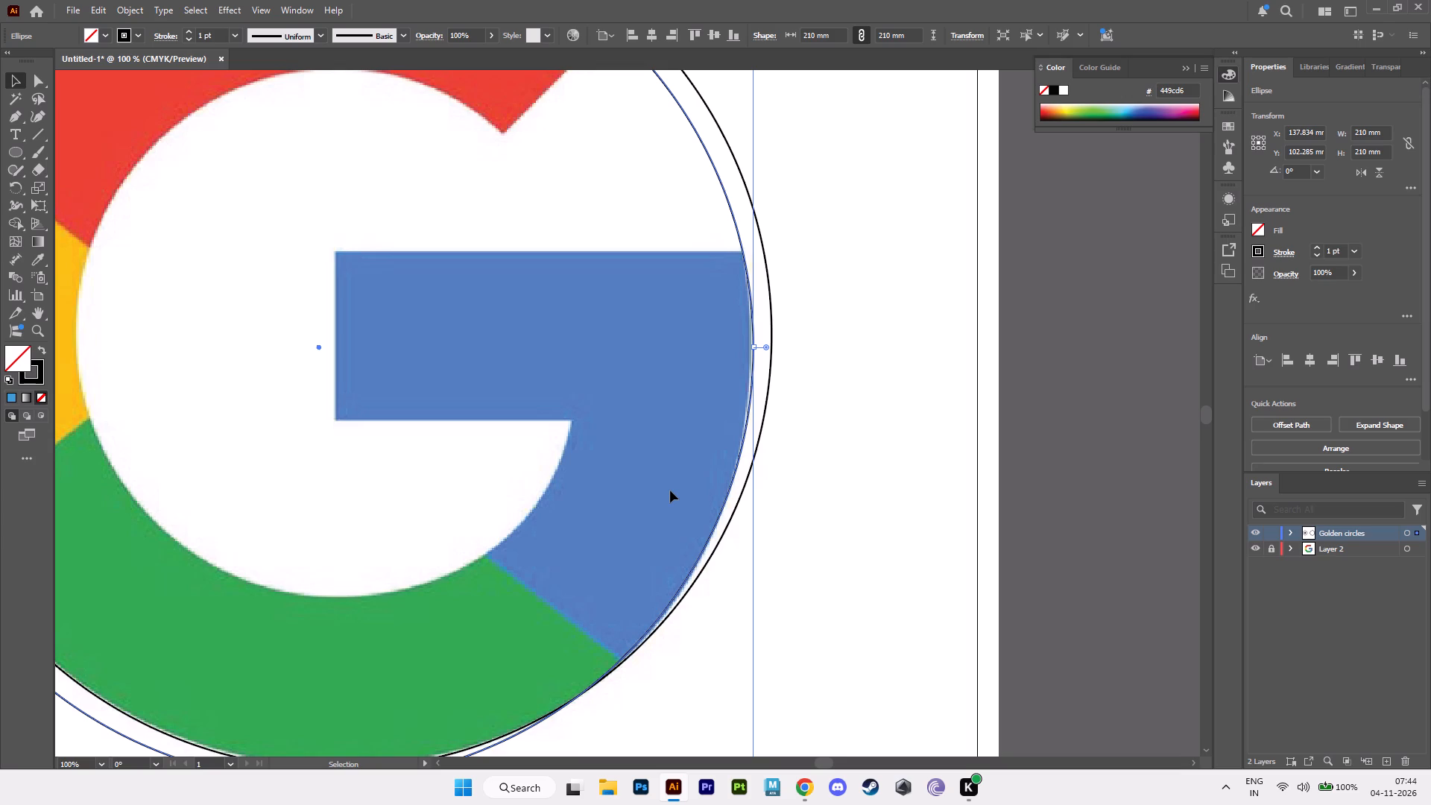
key("Left")
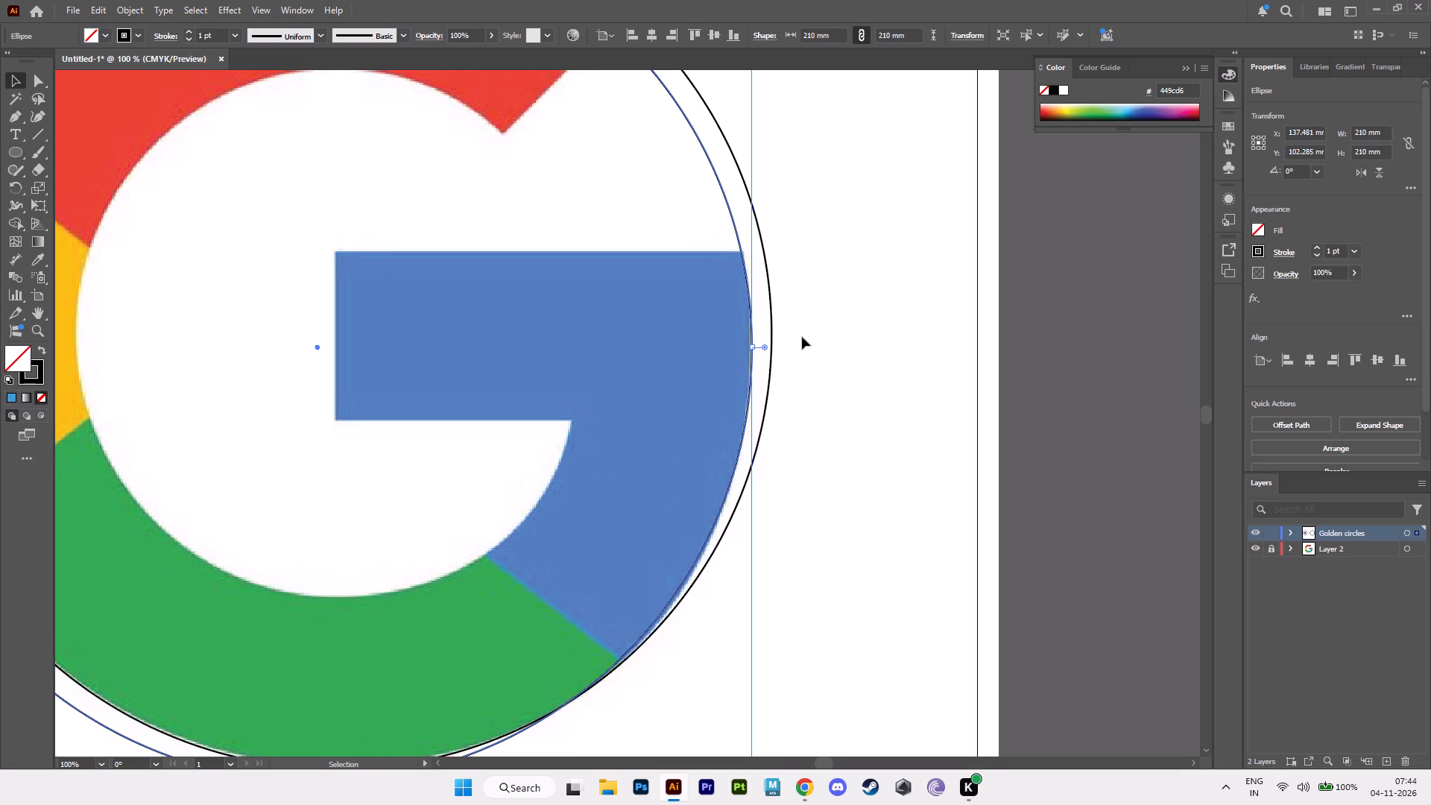
key("Down")
key("Down")
key("Down")
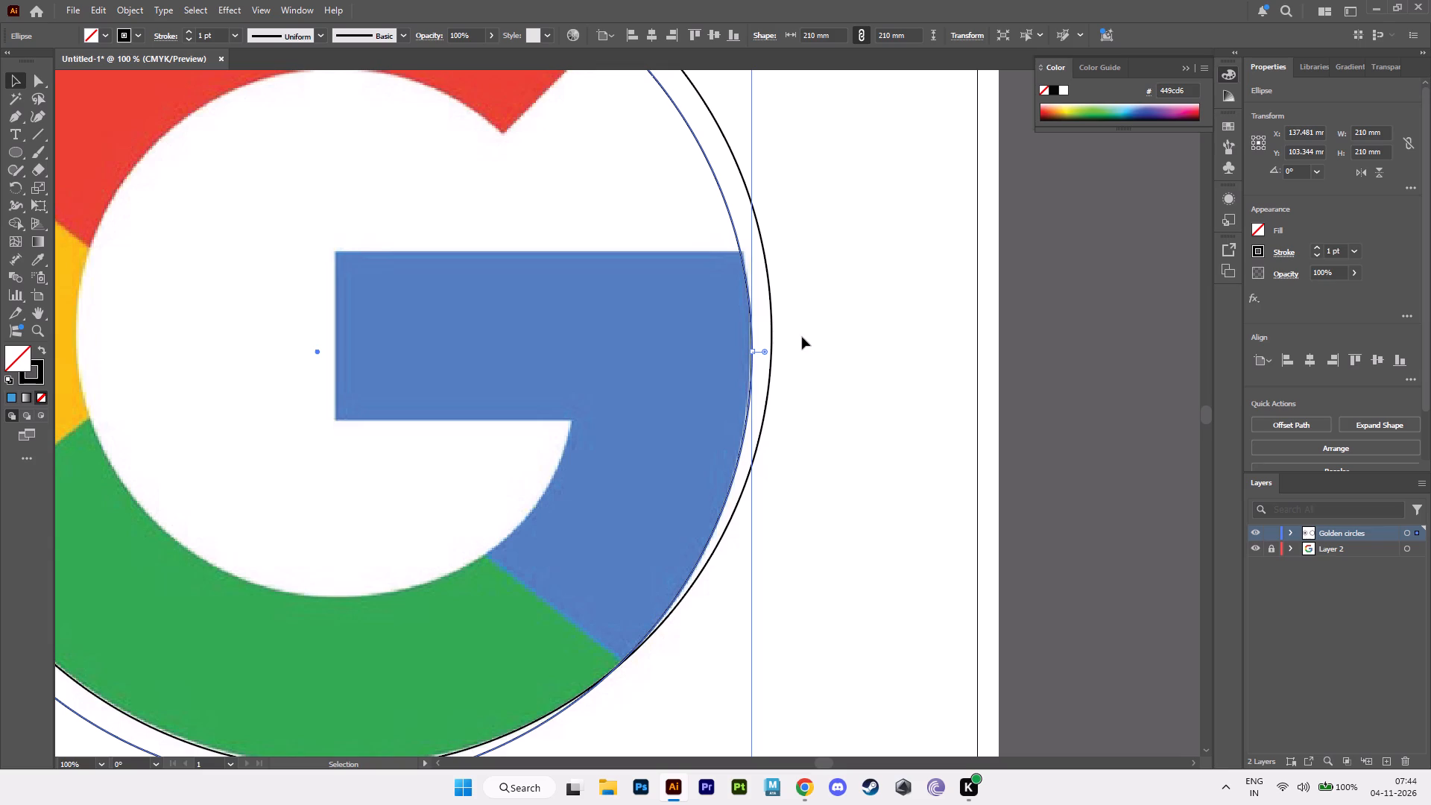
Examine how the two 210 mm circles fit the logo at the green-blue boundary and around the outer edge.
scroll(747, 701, "up", 3, "alt")
middle_click_drag(379, 581, 576, 497, "alt")
scroll(587, 547, "up", 2, "alt")
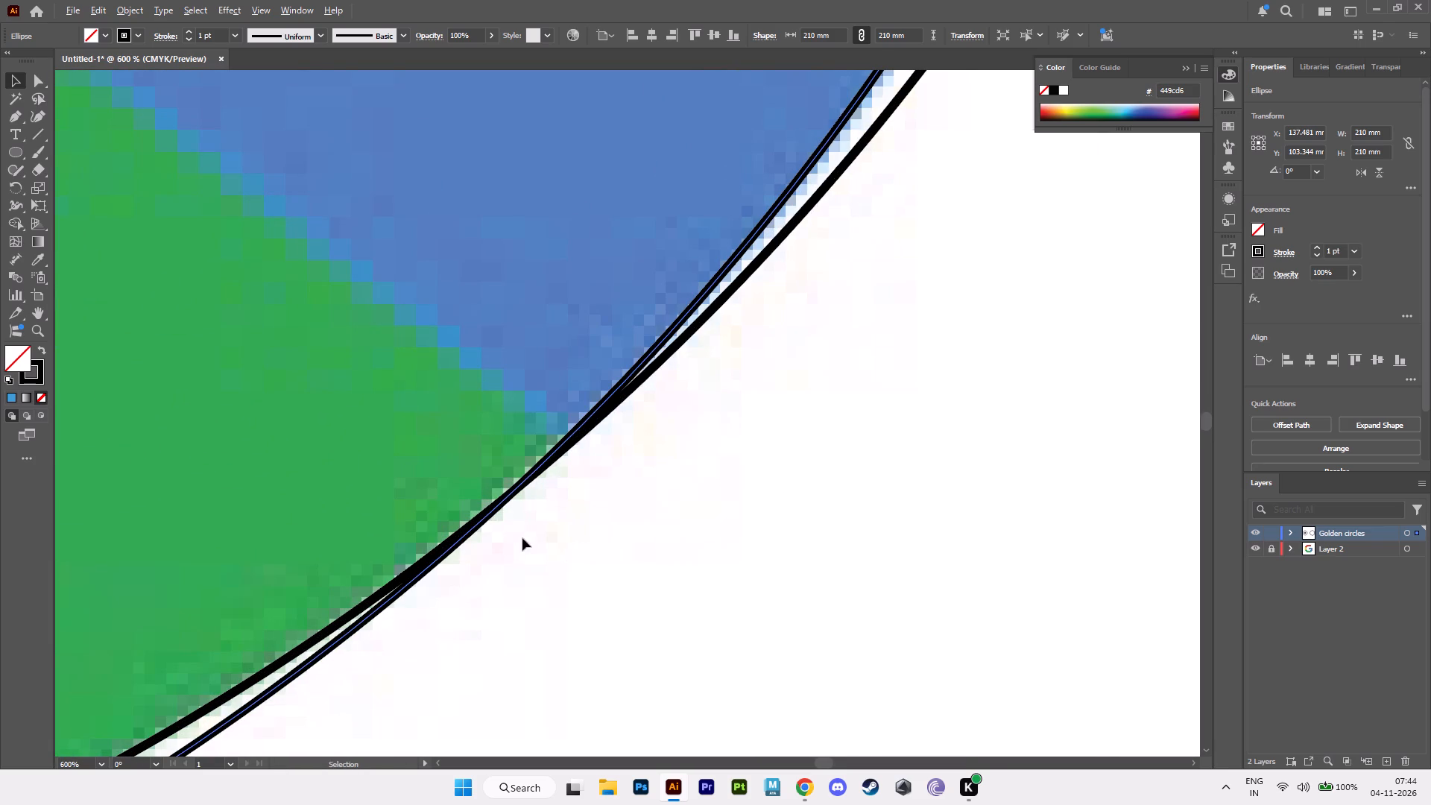
scroll(628, 517, "down", 4, "alt")
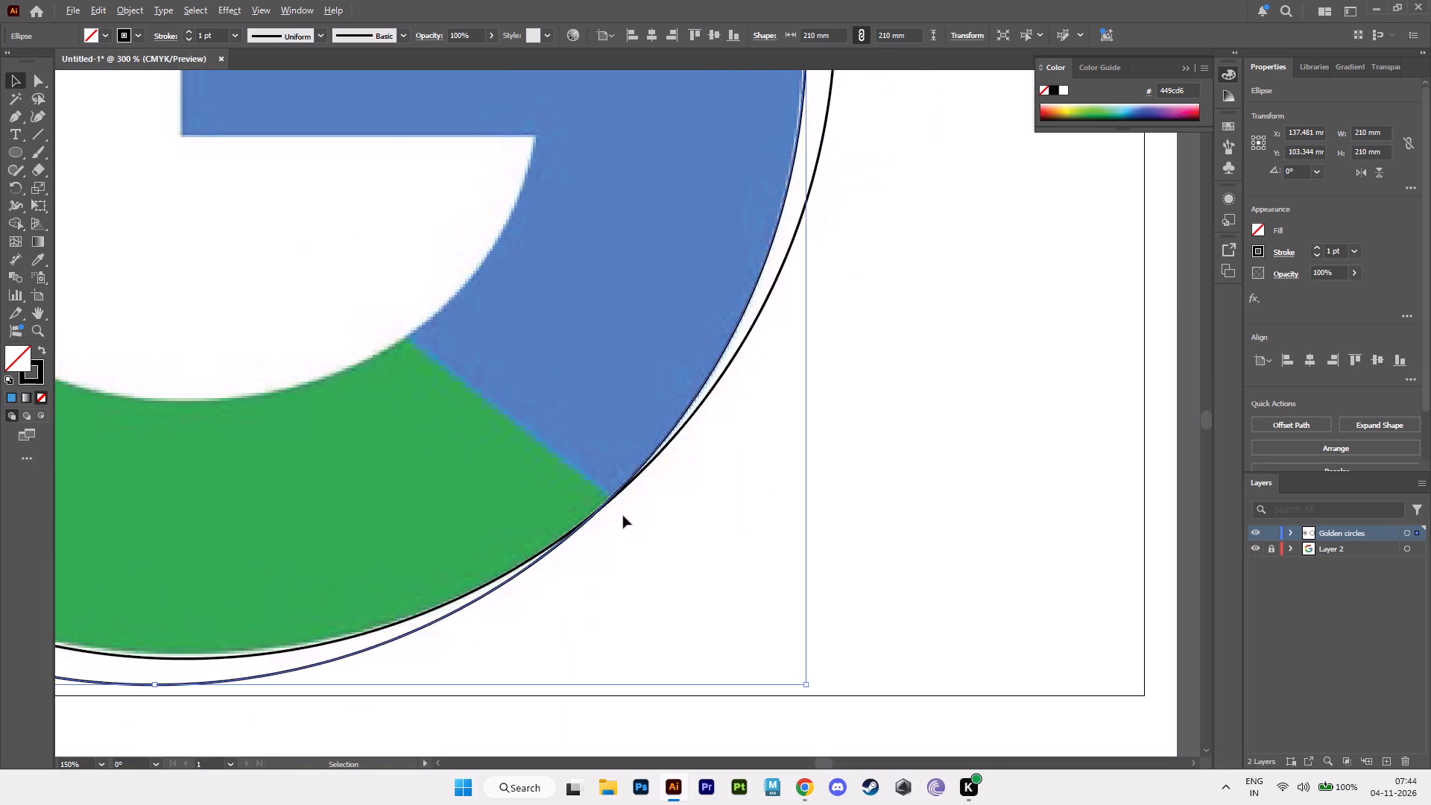
scroll(622, 516, "down", 3, "alt")
middle_click_drag(622, 470, 666, 571, "alt")
scroll(666, 571, "up", 2, "alt")
middle_click_drag(680, 467, 774, 695, "alt")
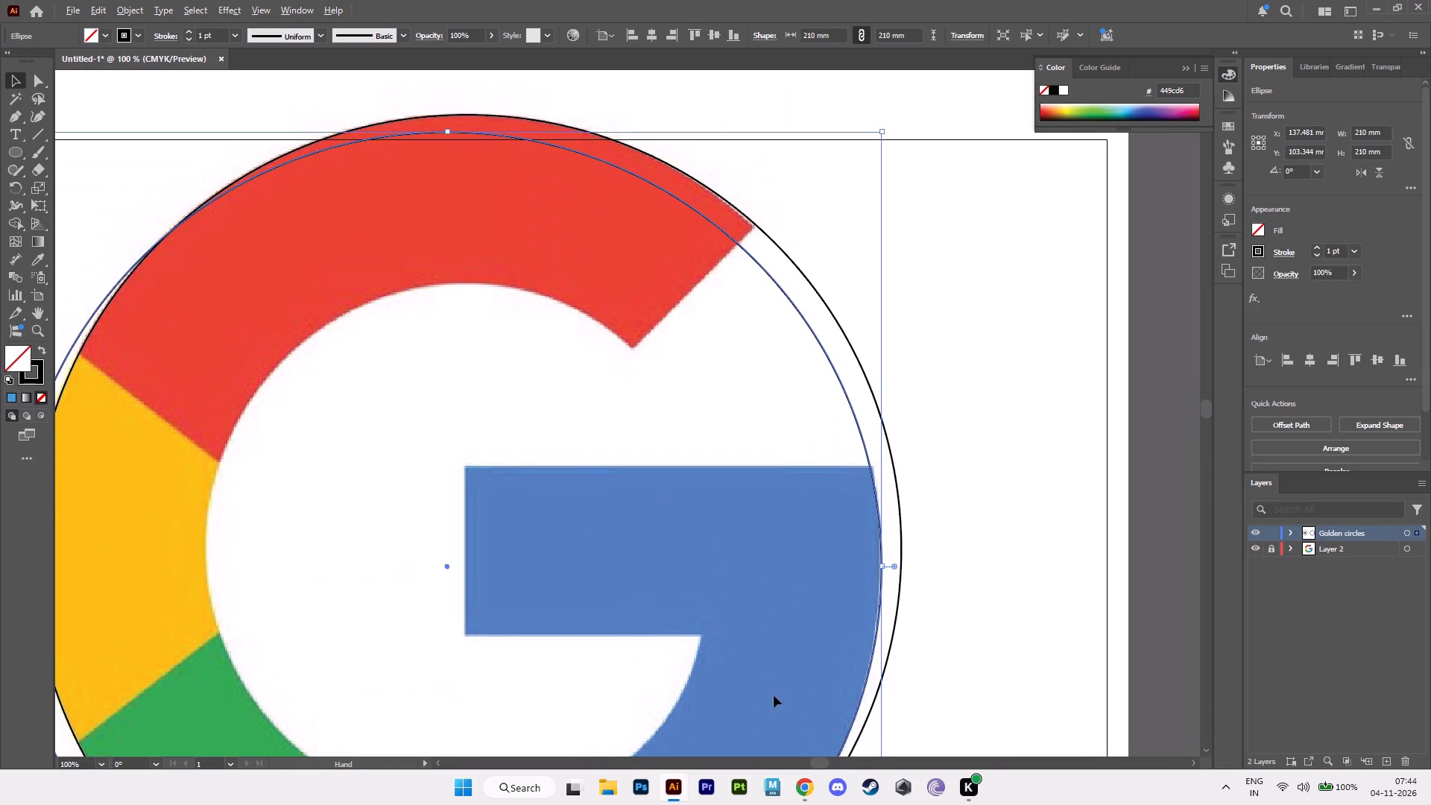
scroll(701, 420, "down", 1, "alt")
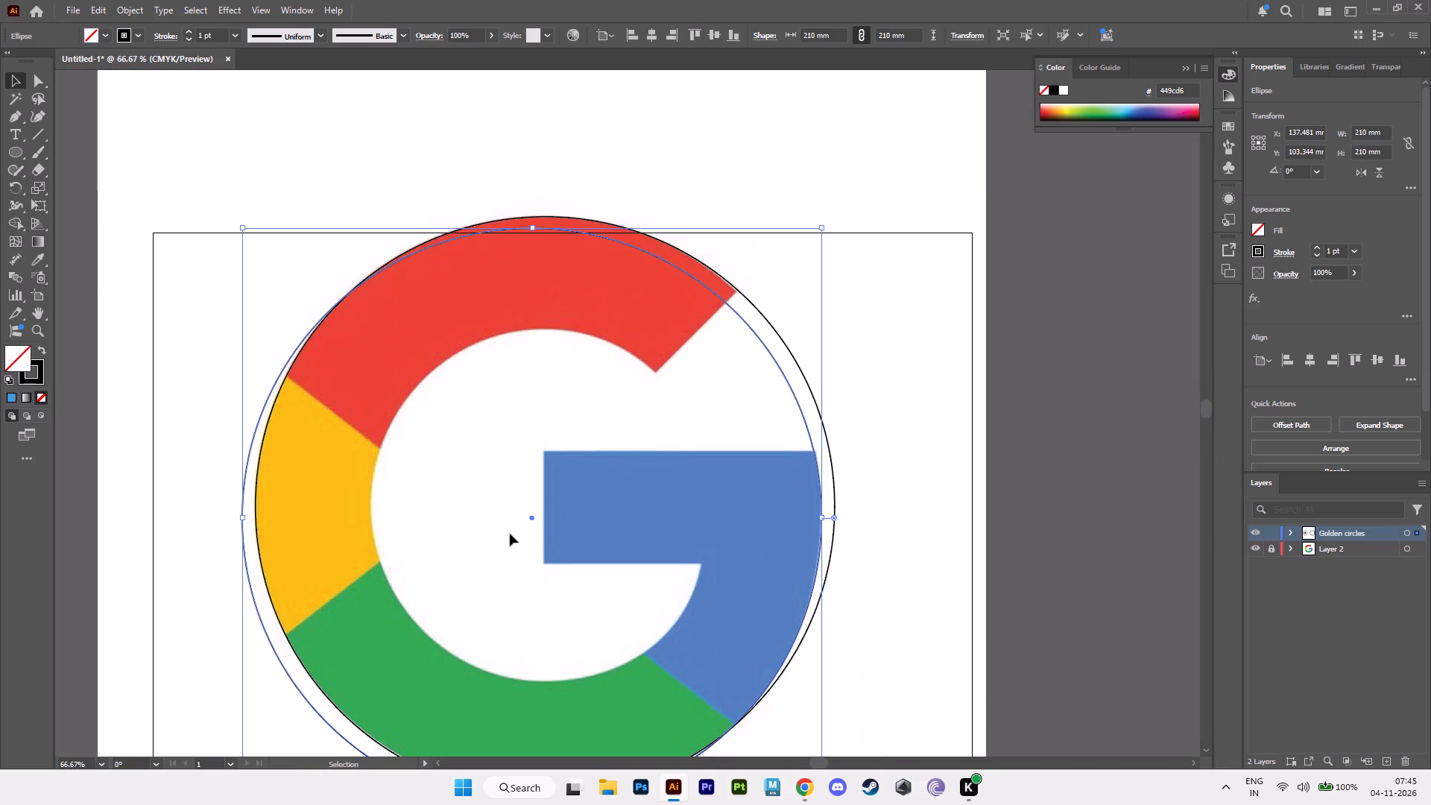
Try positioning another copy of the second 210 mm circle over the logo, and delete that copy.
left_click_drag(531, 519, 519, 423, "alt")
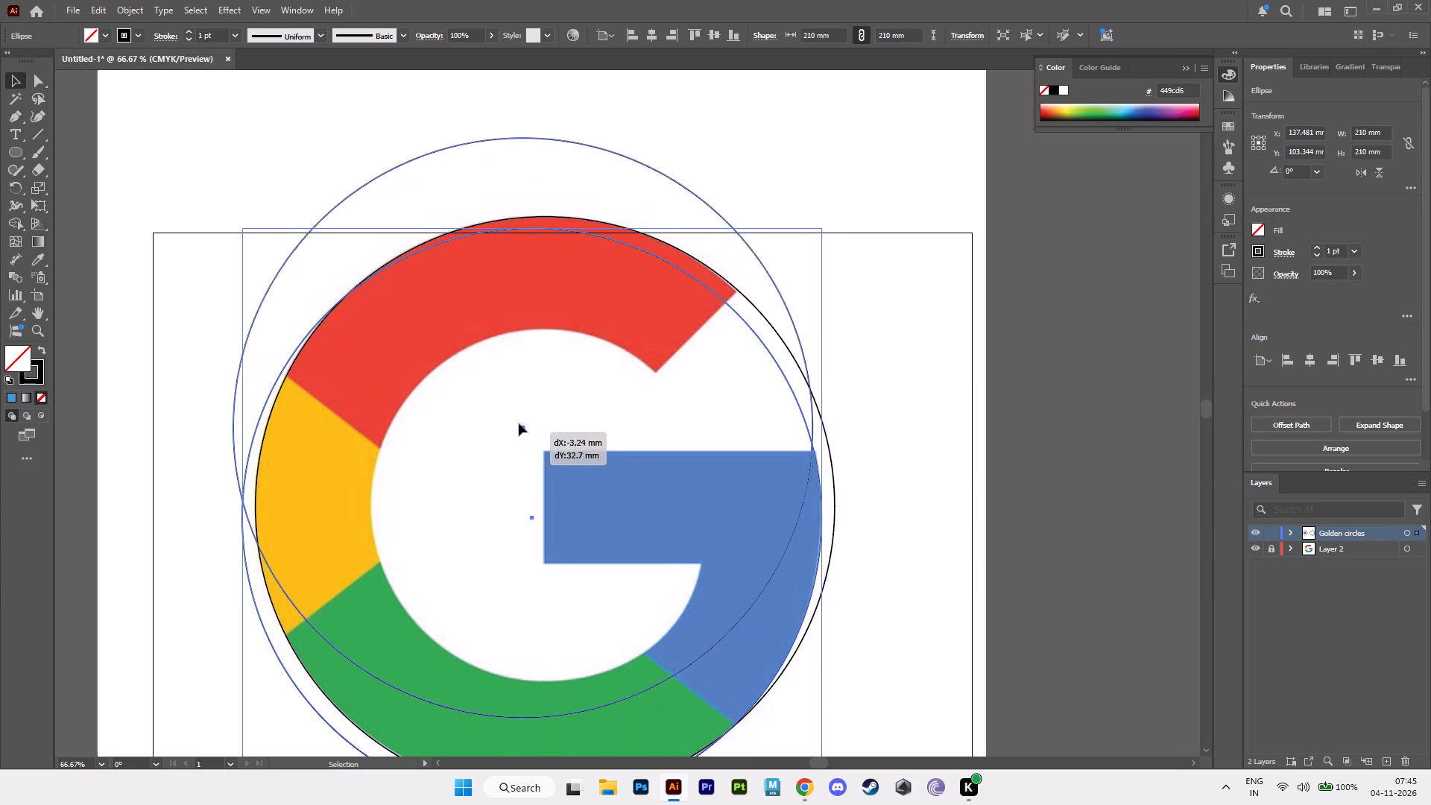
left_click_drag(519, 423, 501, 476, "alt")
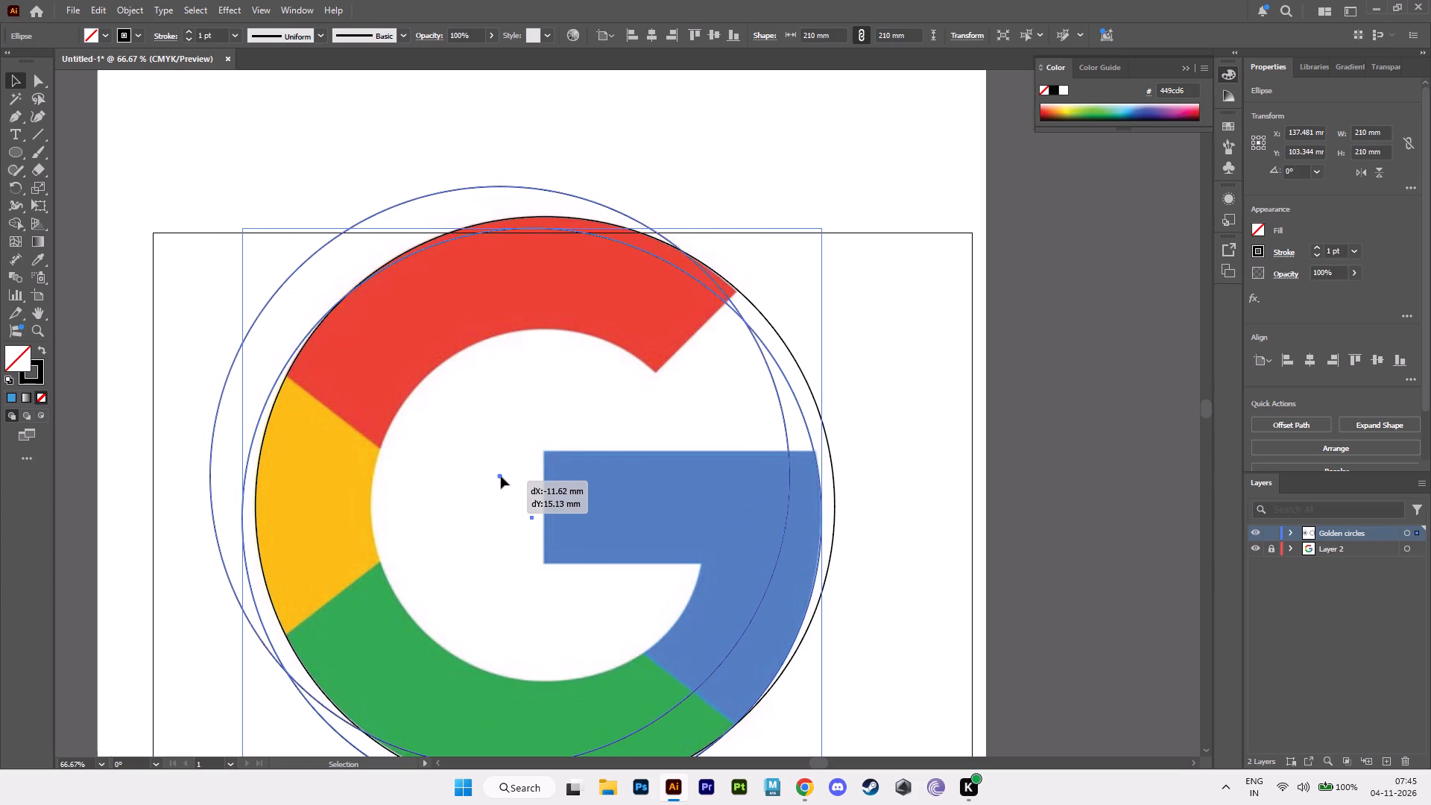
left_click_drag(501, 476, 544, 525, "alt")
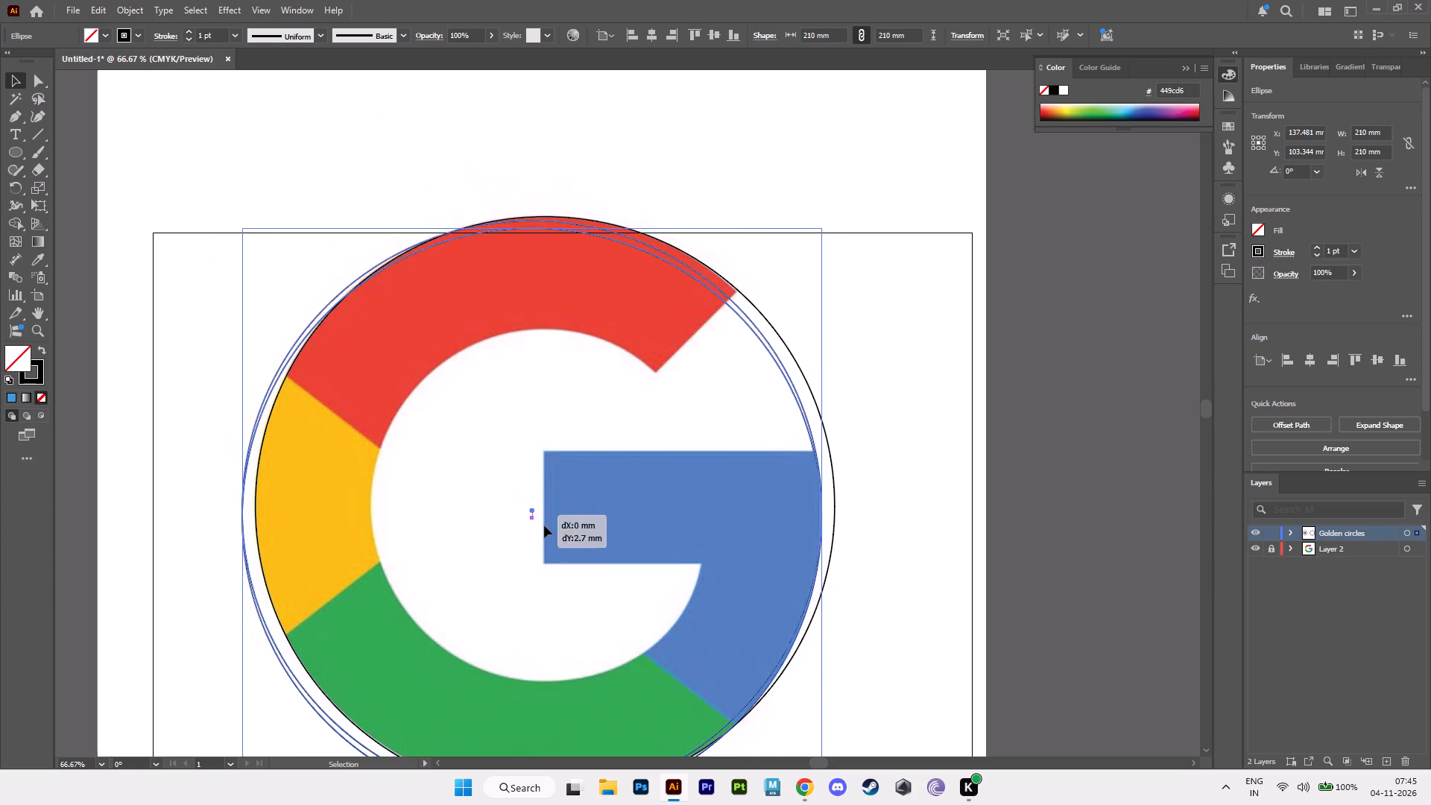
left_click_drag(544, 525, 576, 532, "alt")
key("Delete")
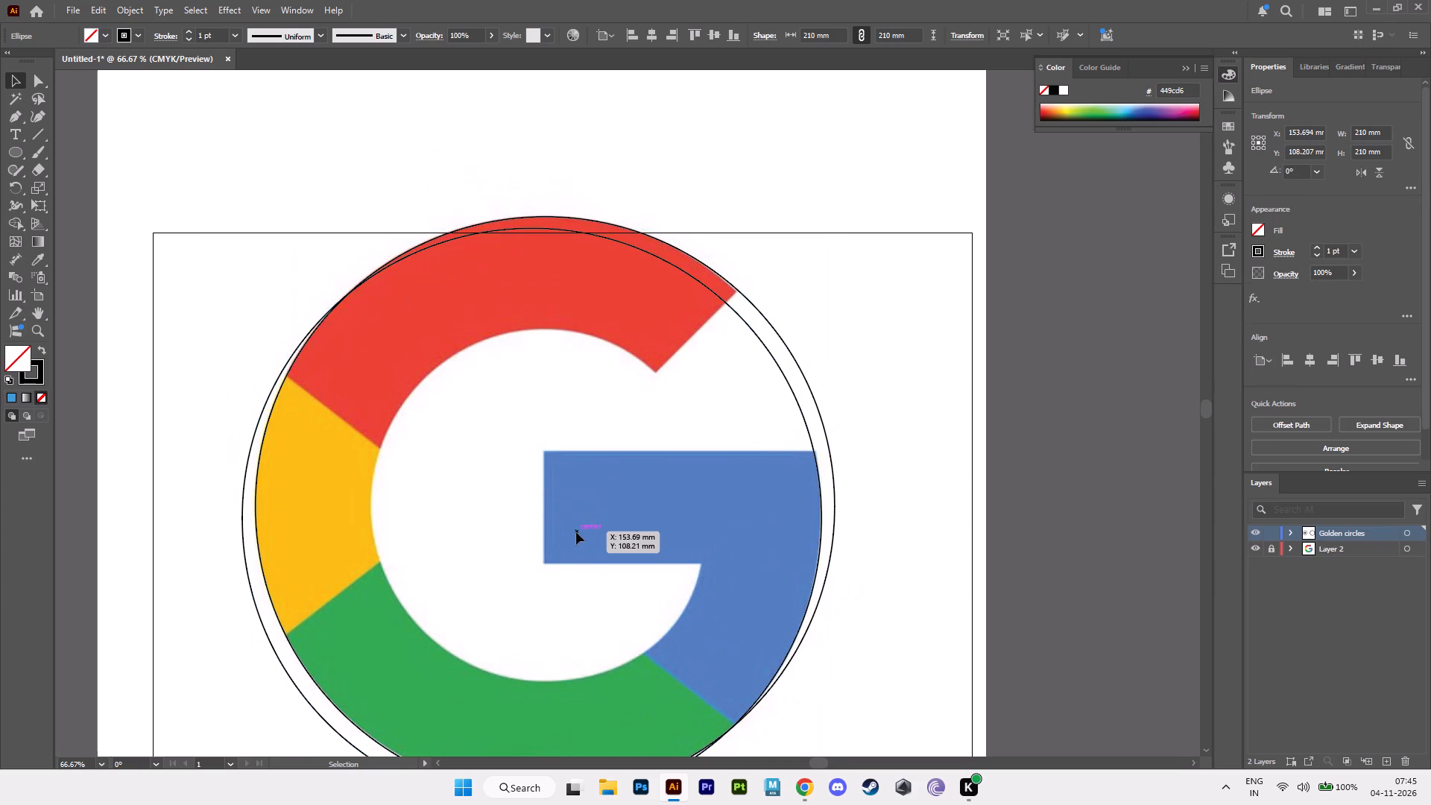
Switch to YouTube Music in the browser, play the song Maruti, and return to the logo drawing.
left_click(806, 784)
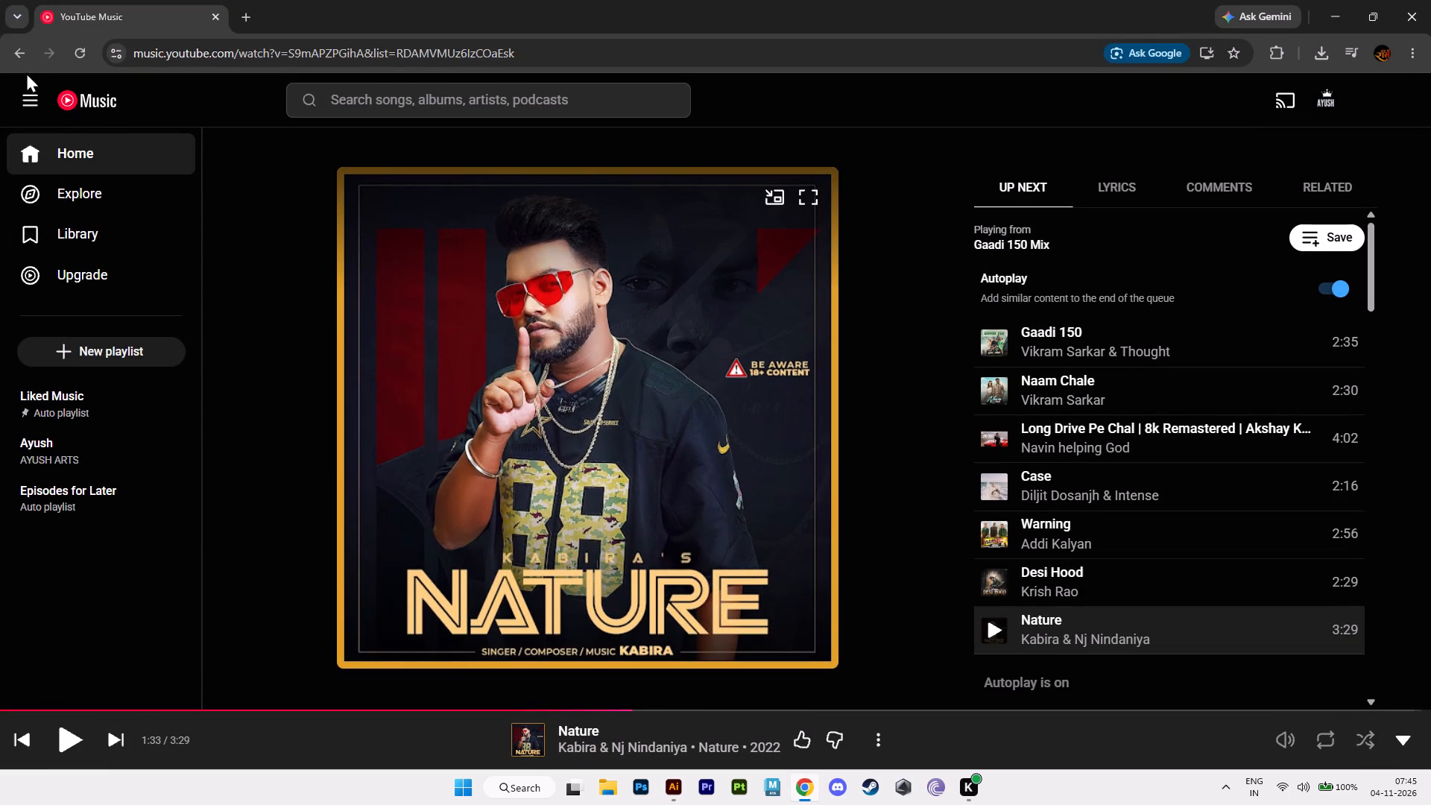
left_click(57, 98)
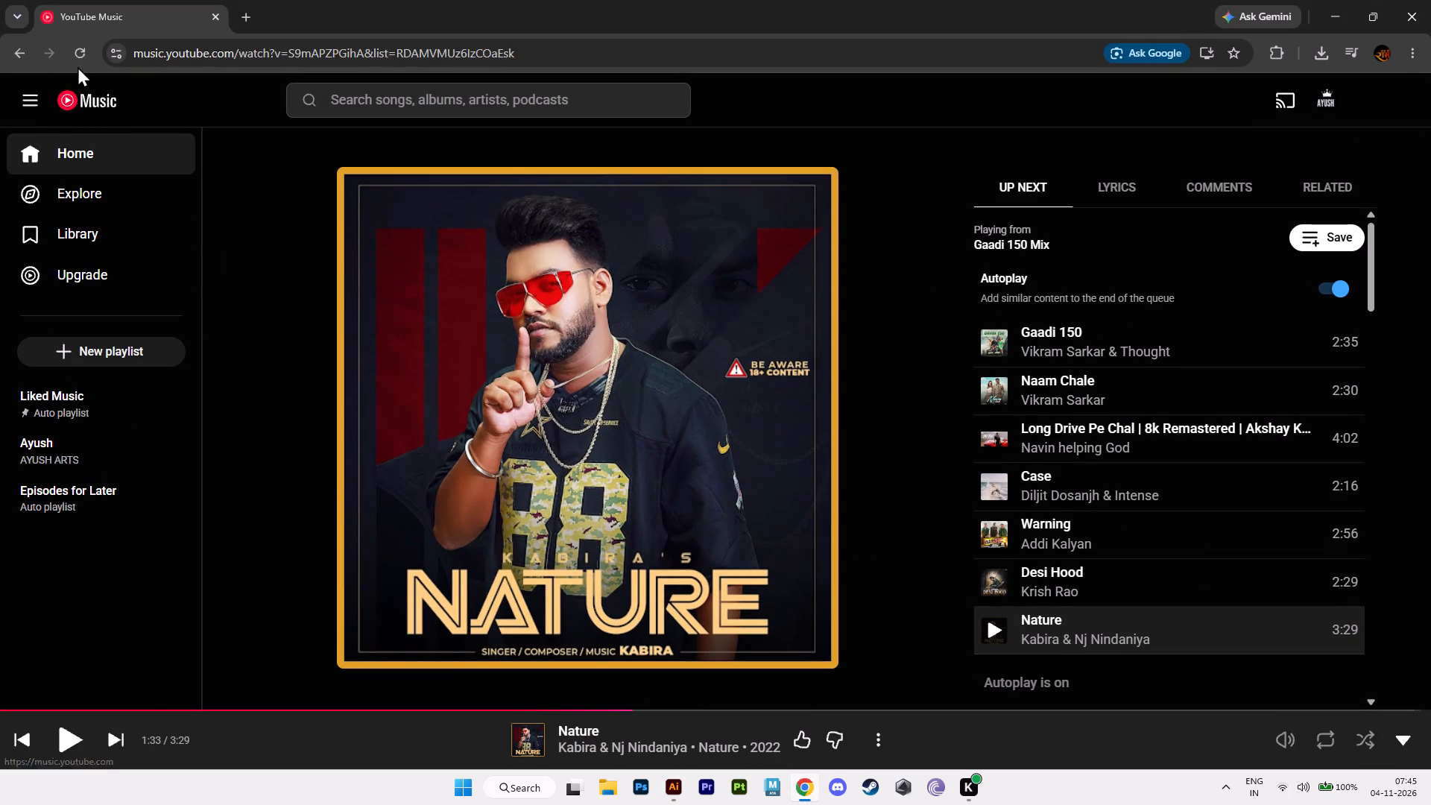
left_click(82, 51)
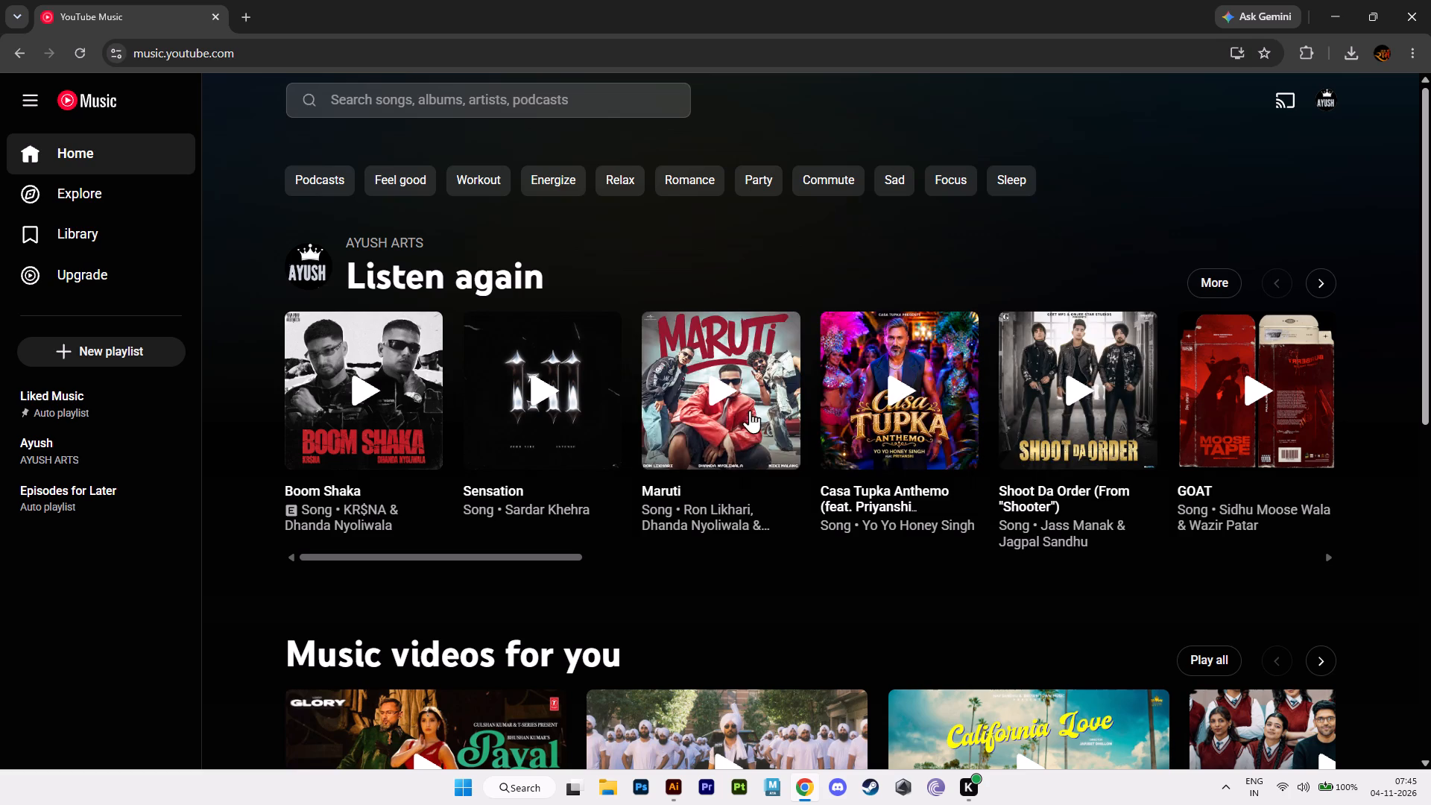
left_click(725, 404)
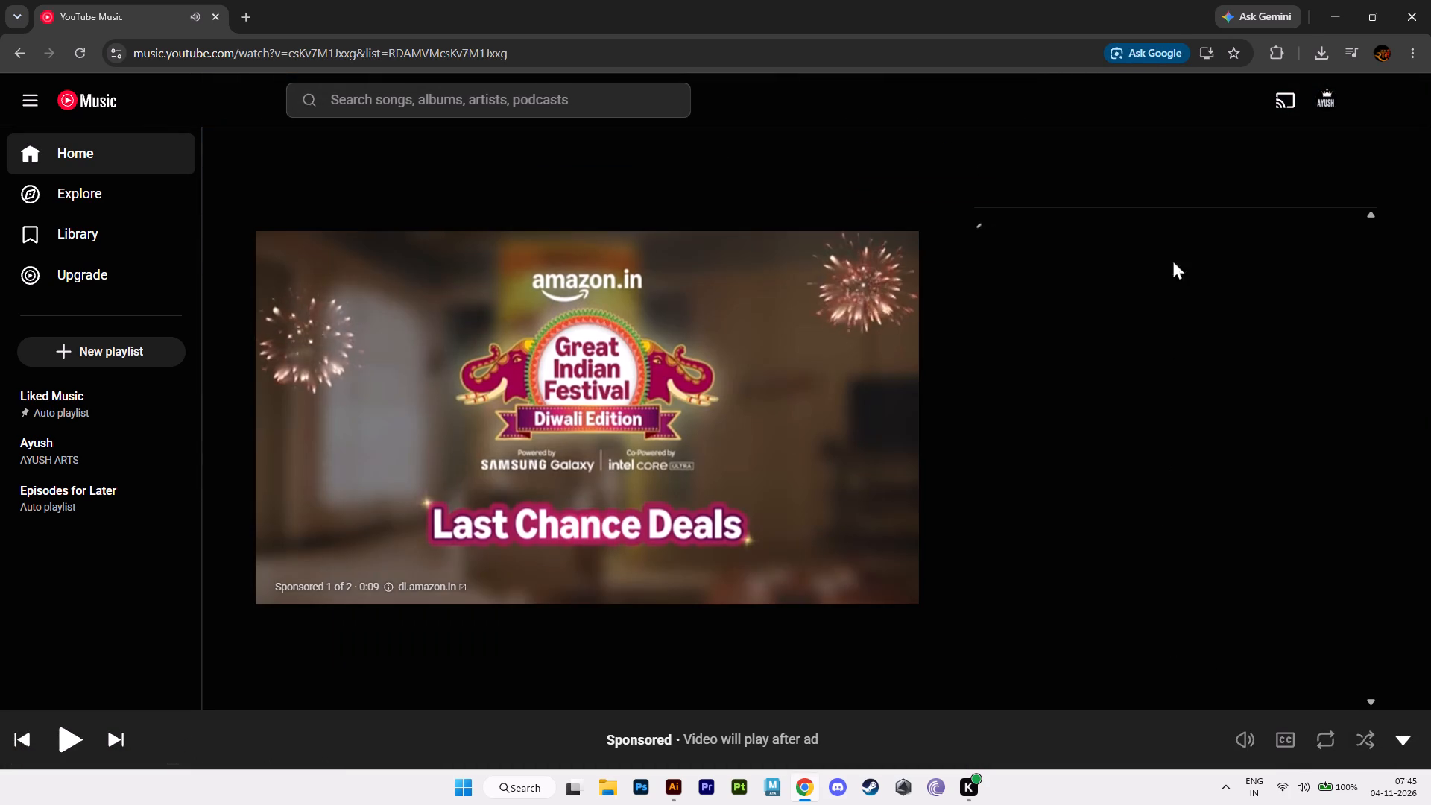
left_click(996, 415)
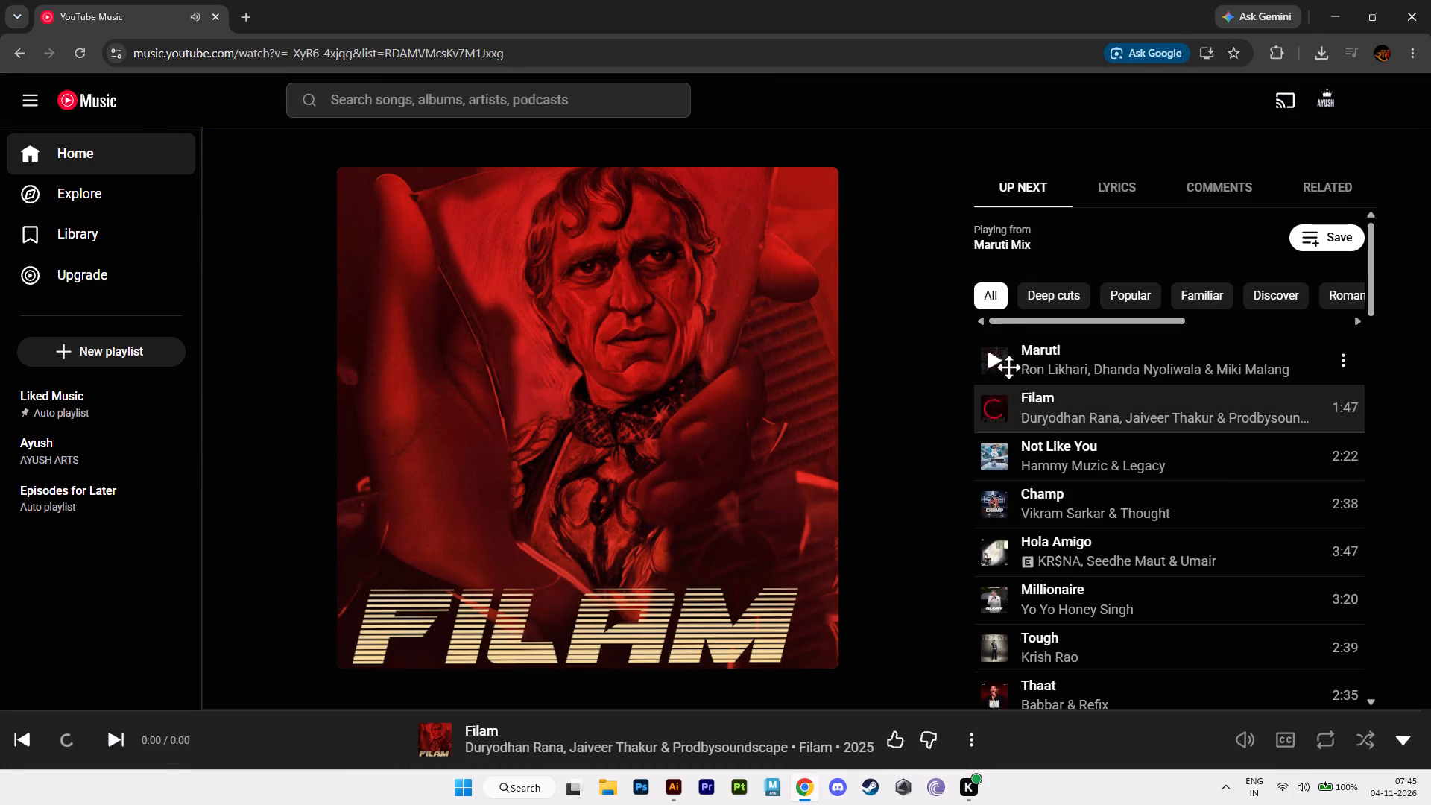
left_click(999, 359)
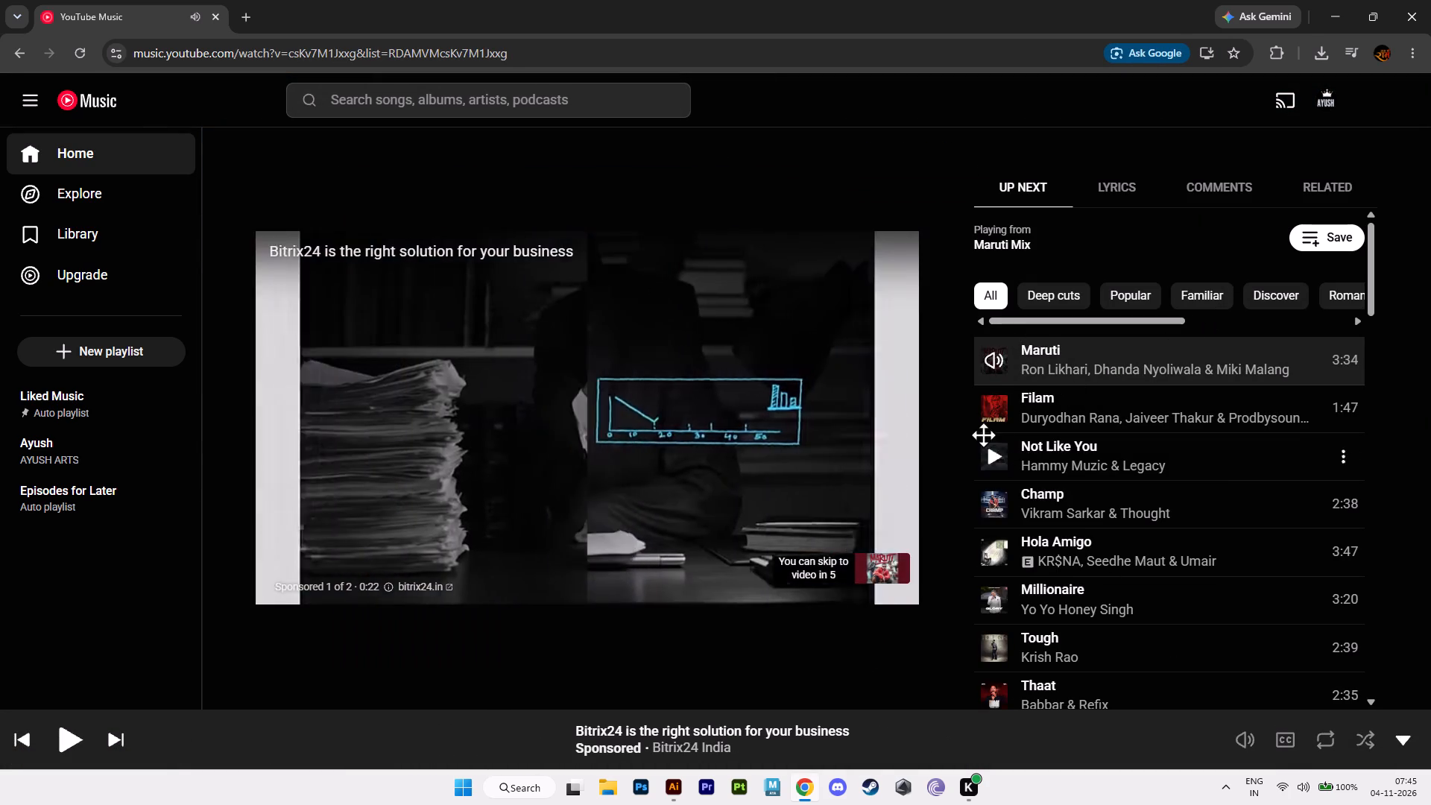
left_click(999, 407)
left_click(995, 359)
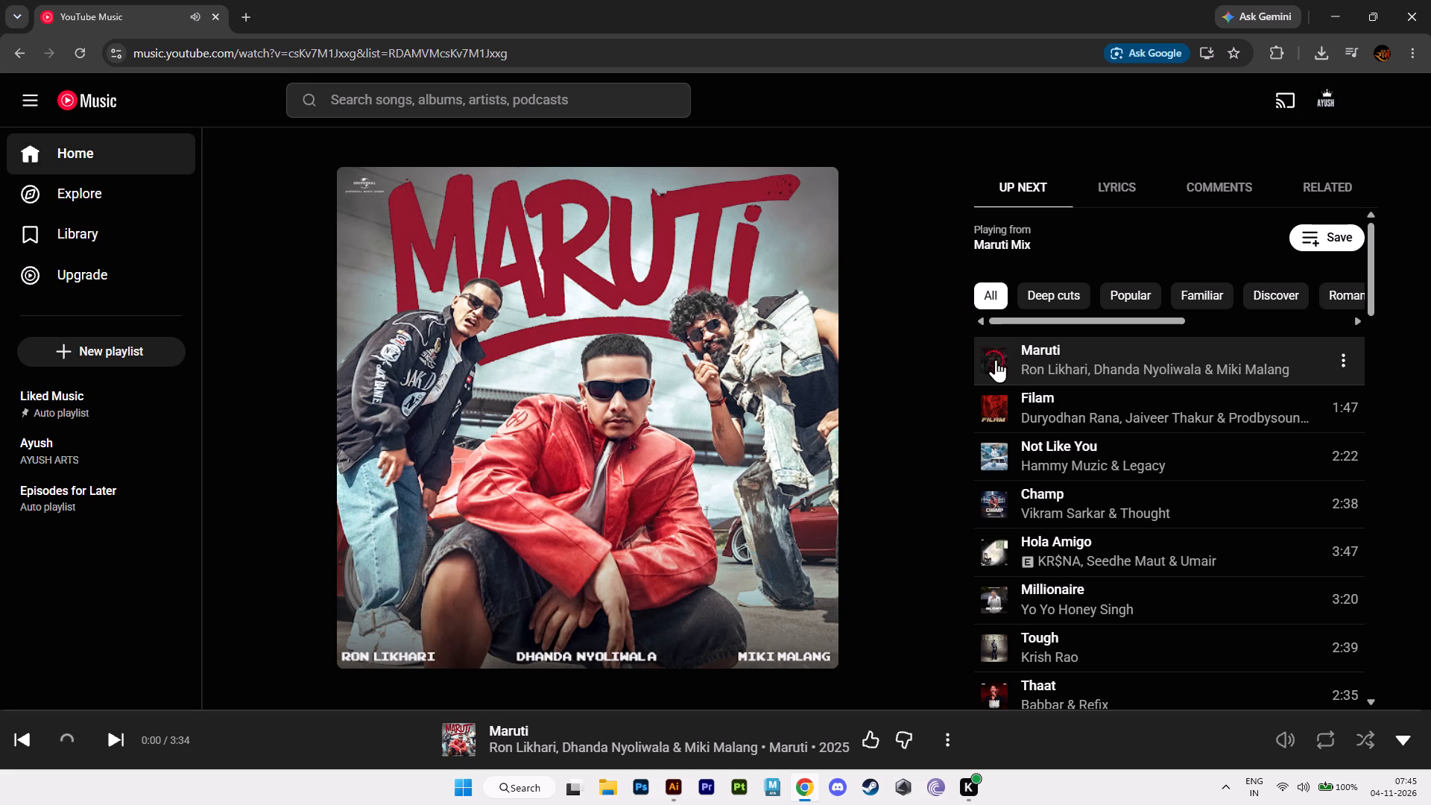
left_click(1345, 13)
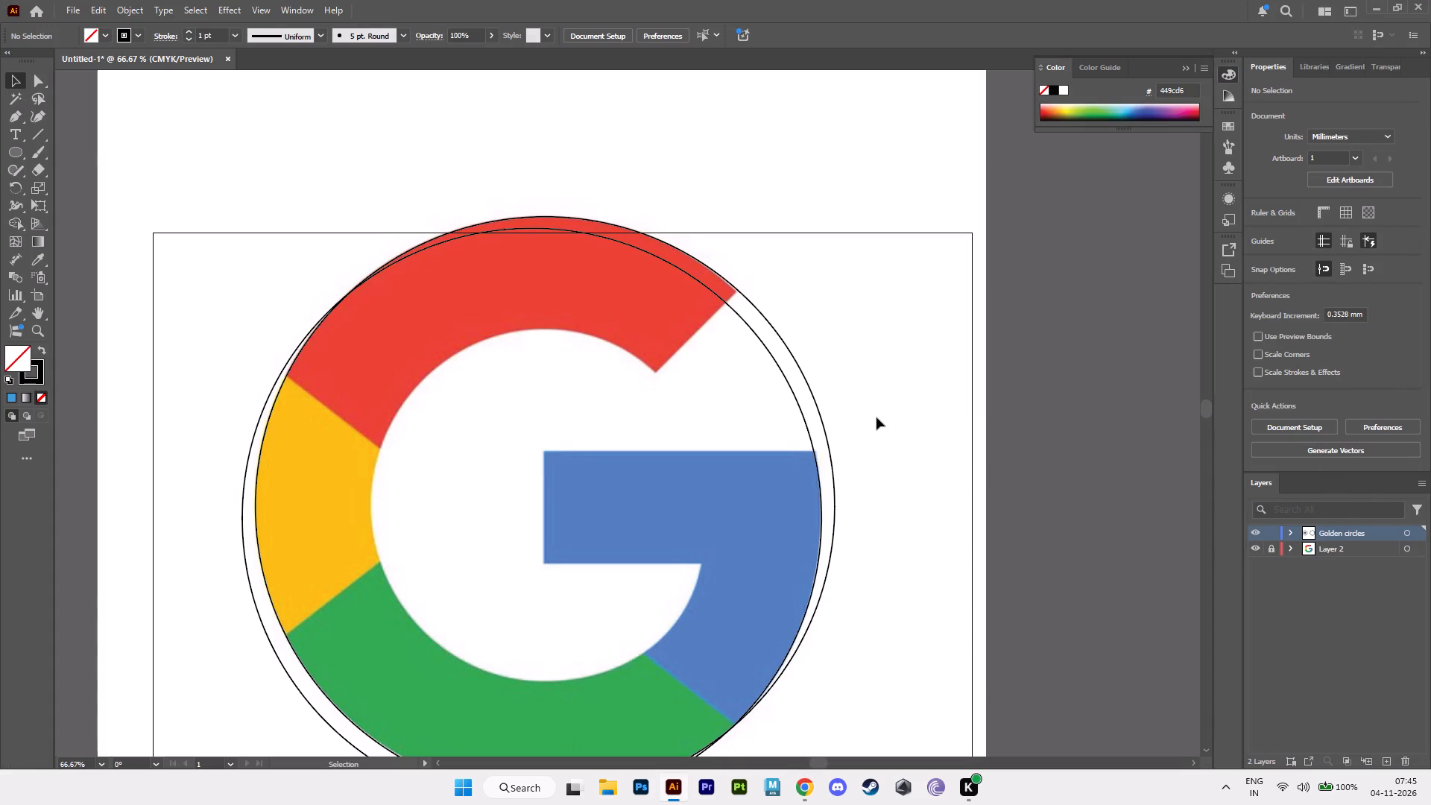
Place a copy of the 129.79 mm golden circle over the logo at about X 163.9 mm, Y 83.8 mm.
scroll(367, 353, "down", 2, "alt")
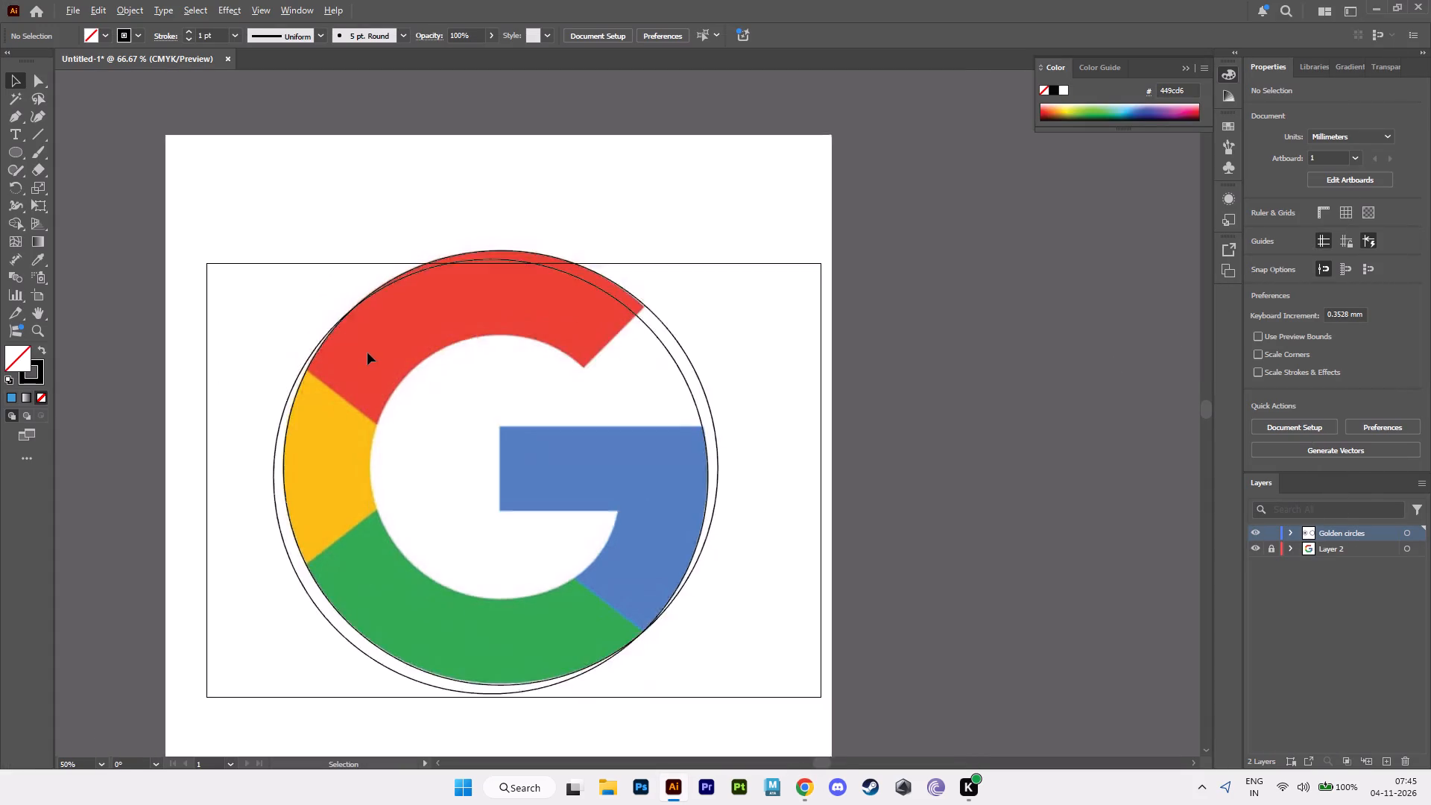
scroll(367, 353, "down", 1, "alt")
middle_click_drag(382, 353, 590, 295, "alt")
left_click(337, 302)
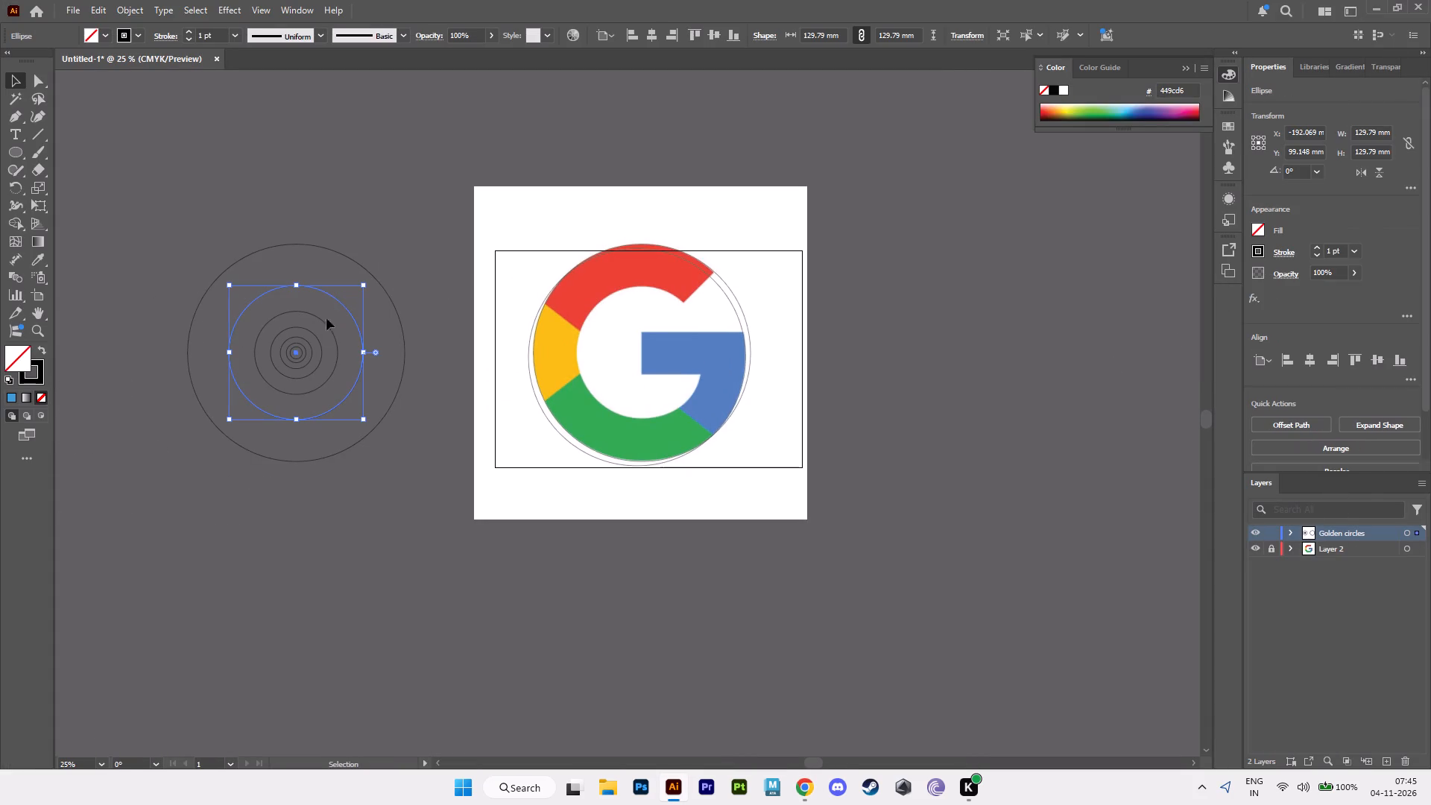
left_click_drag(296, 353, 297, 353, "alt")
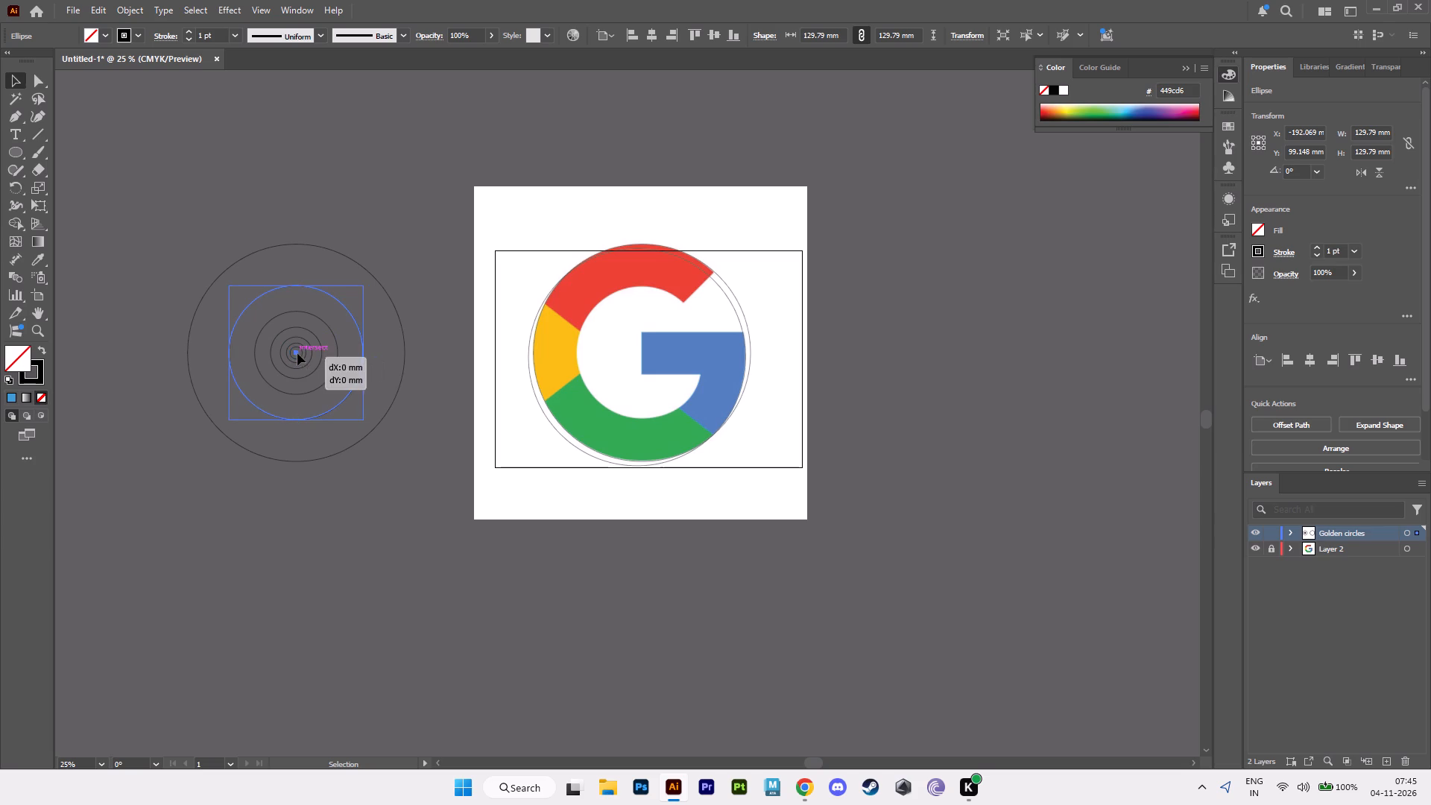
left_click_drag(297, 353, 664, 336, "alt")
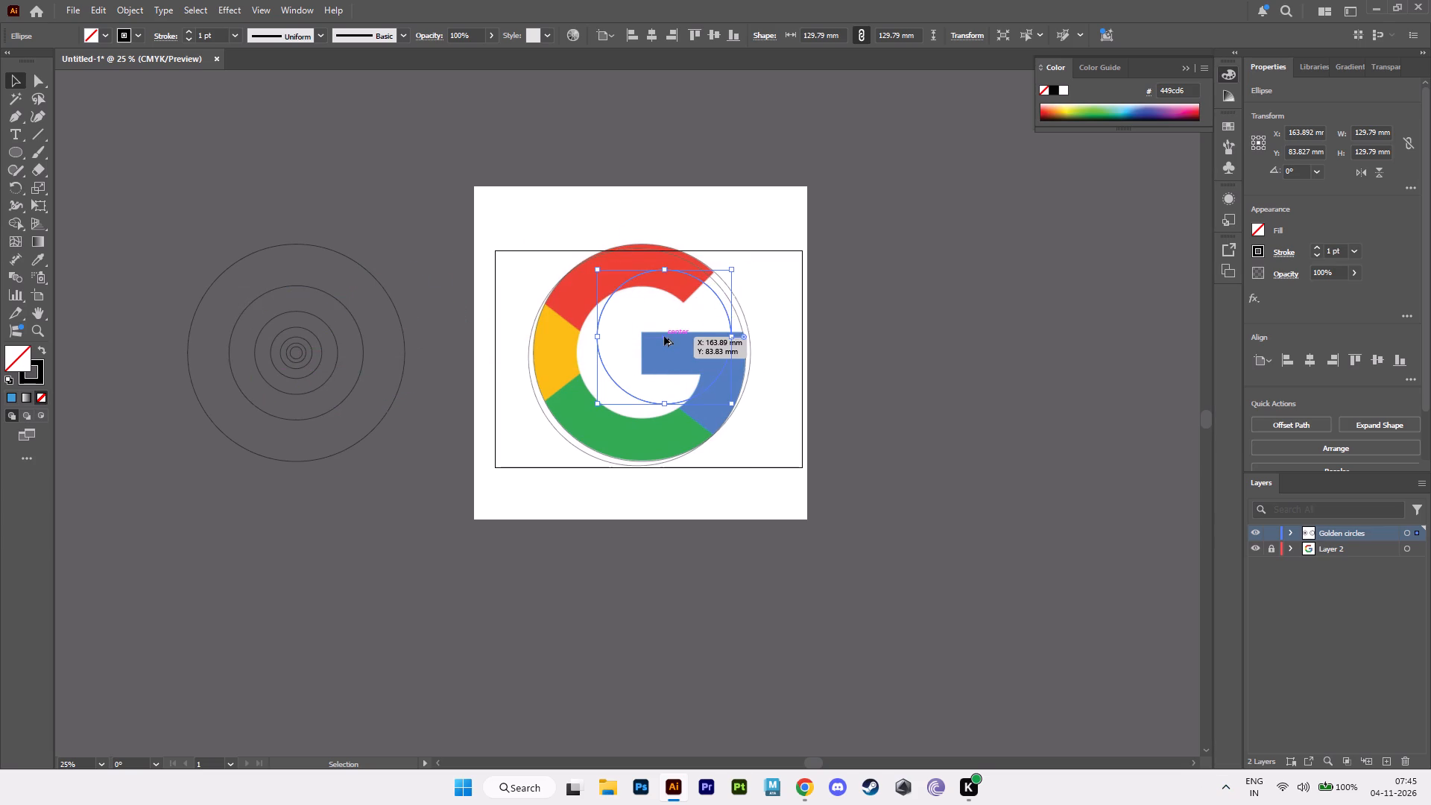
Move the copied 129.79 mm circle about 18 mm straight up so it meets the red segment's outer tip and the blue bar's lower inner corner.
scroll(663, 336, "up", 4, "alt")
middle_click_drag(663, 335, 572, 455, "alt")
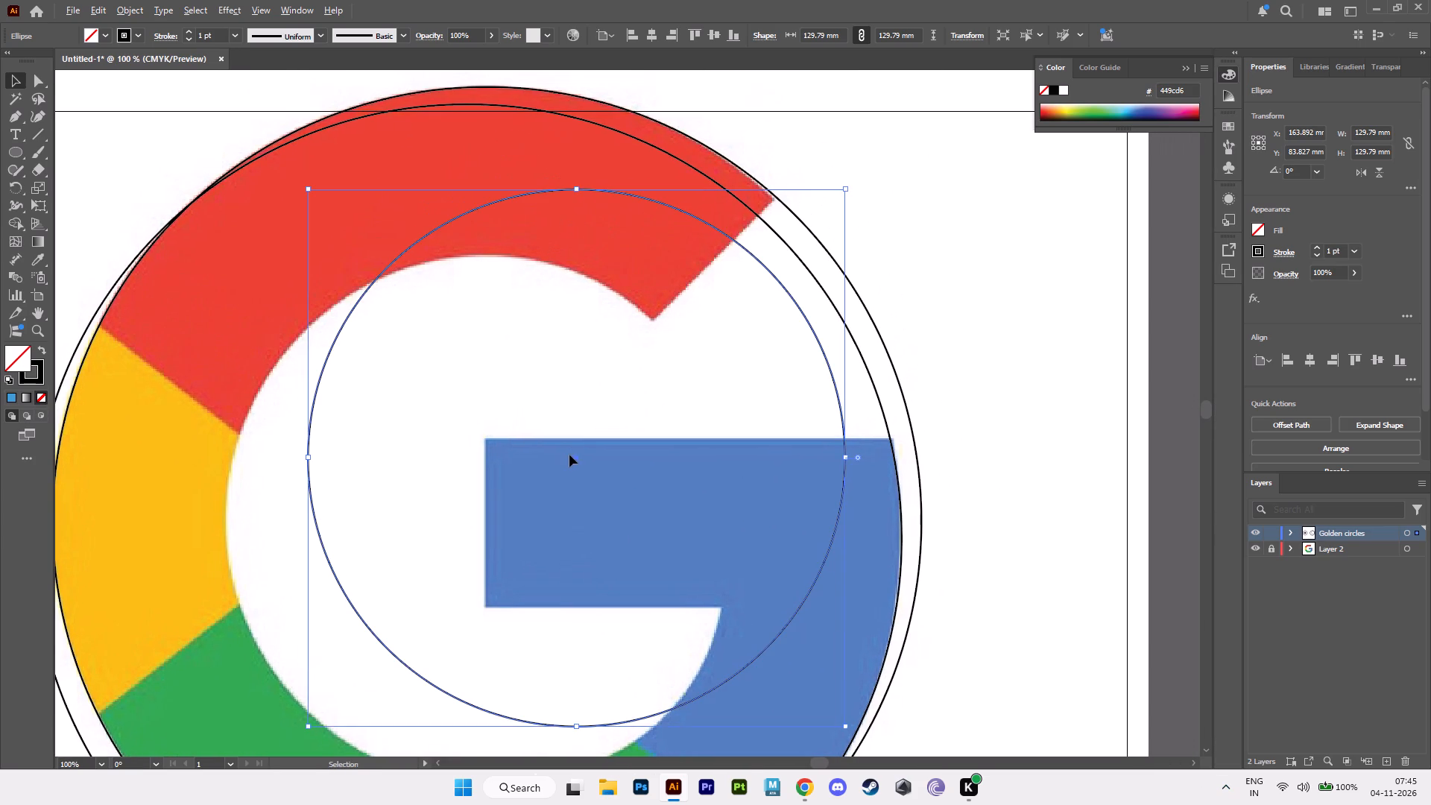
left_click_drag(578, 458, 562, 369)
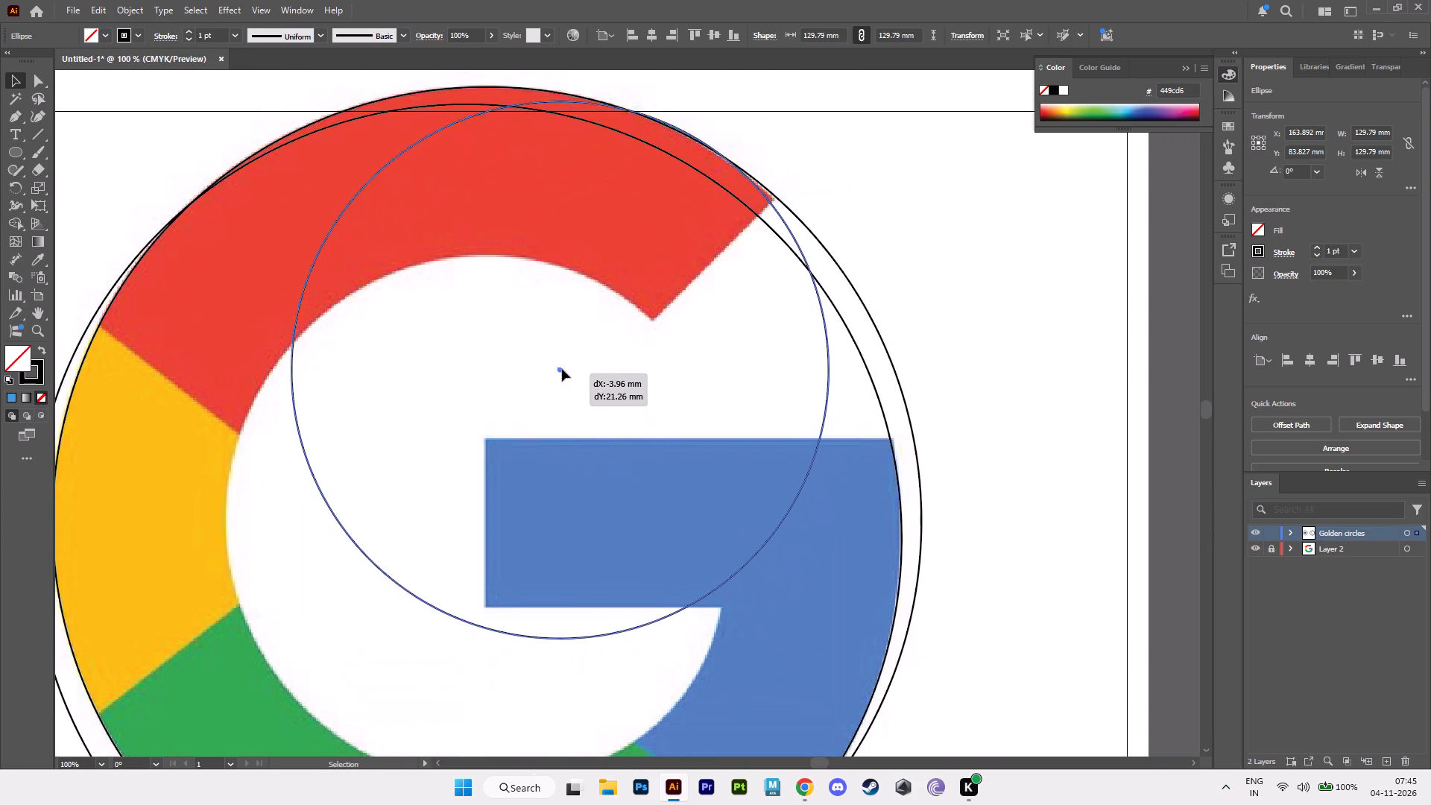
left_click_drag(562, 369, 566, 369)
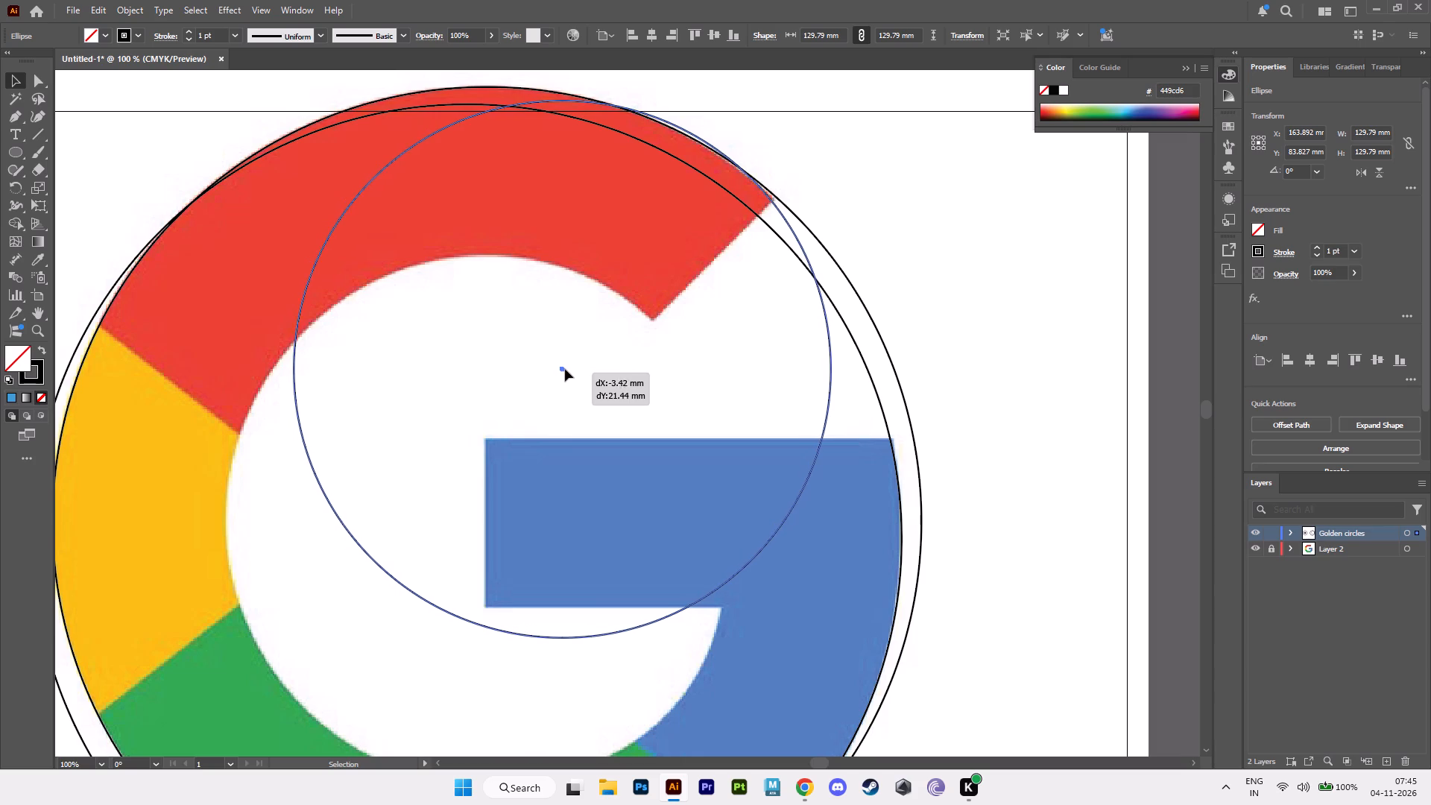
left_click_drag(566, 369, 578, 382)
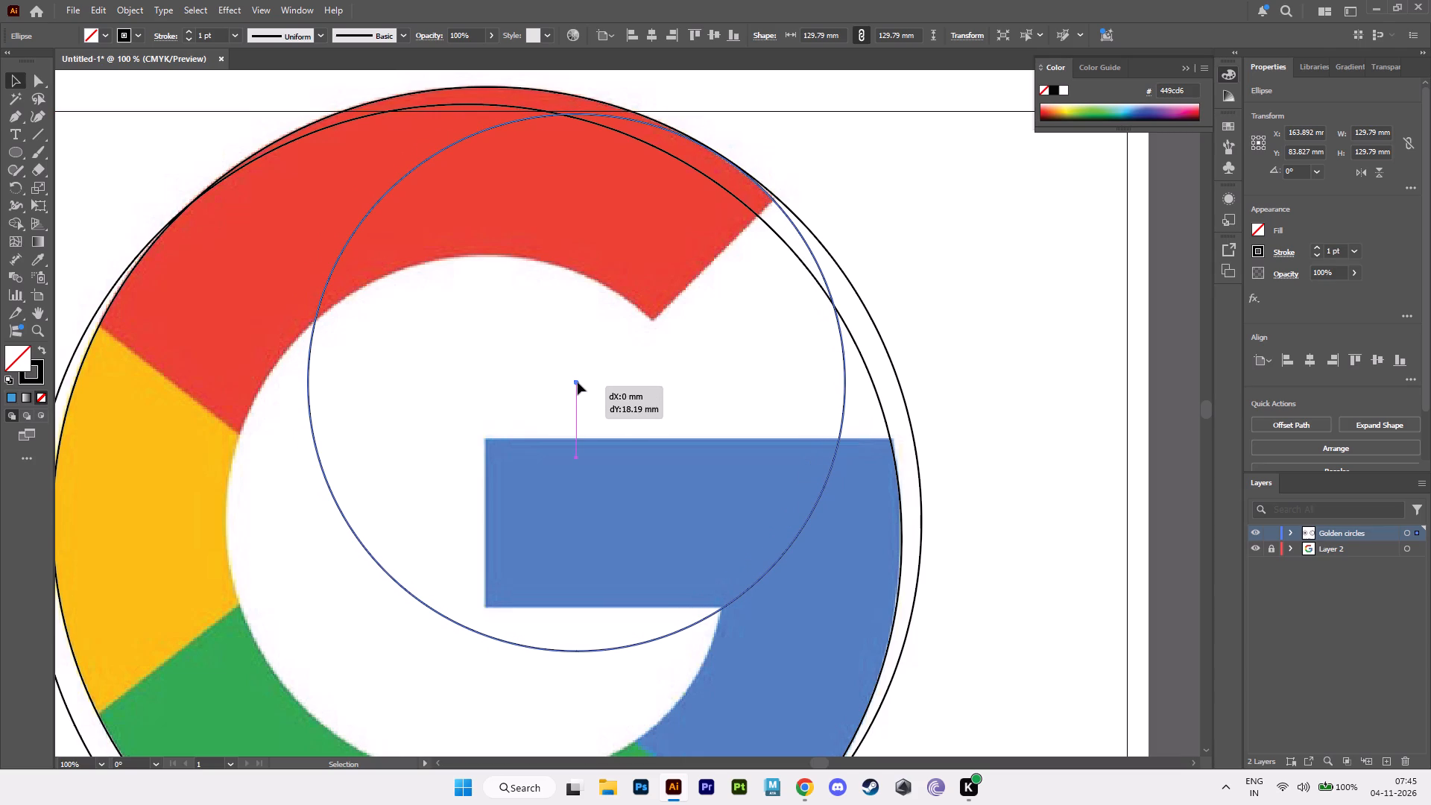
left_click_drag(578, 382, 578, 382)
left_click(941, 194)
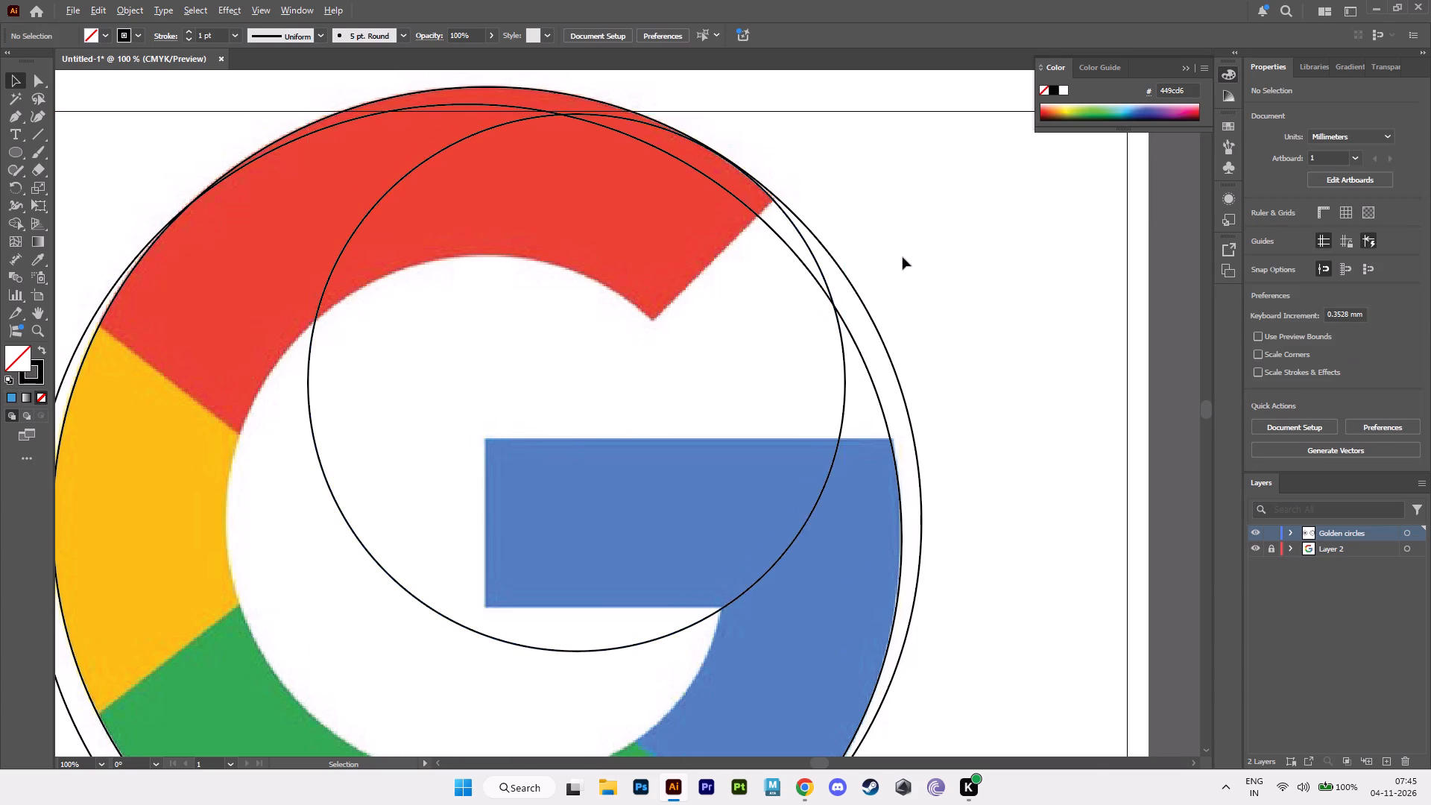
Copy the placed 129.79 mm circle onto the G's inner edge, positioned at about X 144.3 mm, Y 99.1 mm.
scroll(902, 258, "down", 2, "alt")
middle_click_drag(835, 315, 918, 329, "alt")
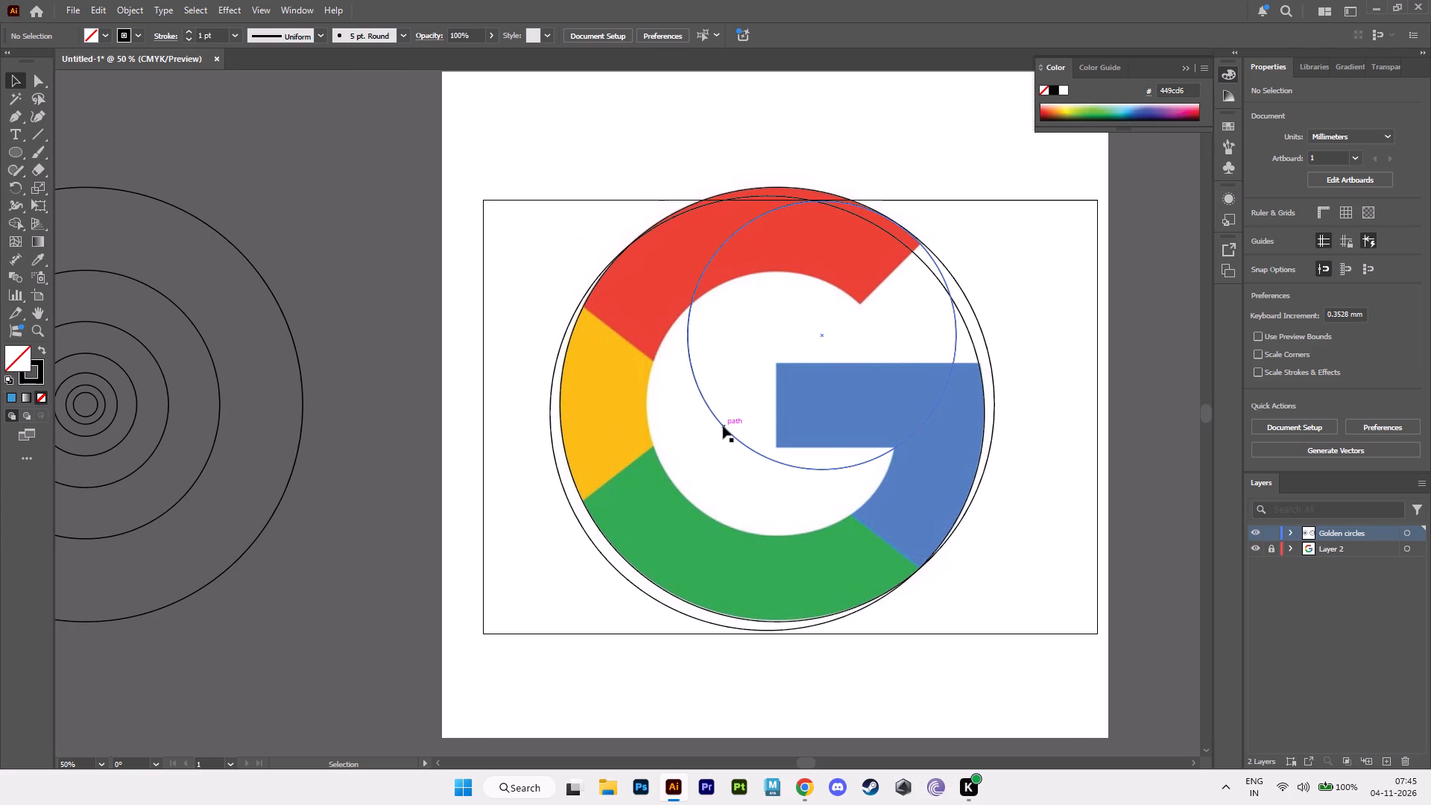
left_click_drag(723, 426, 680, 496)
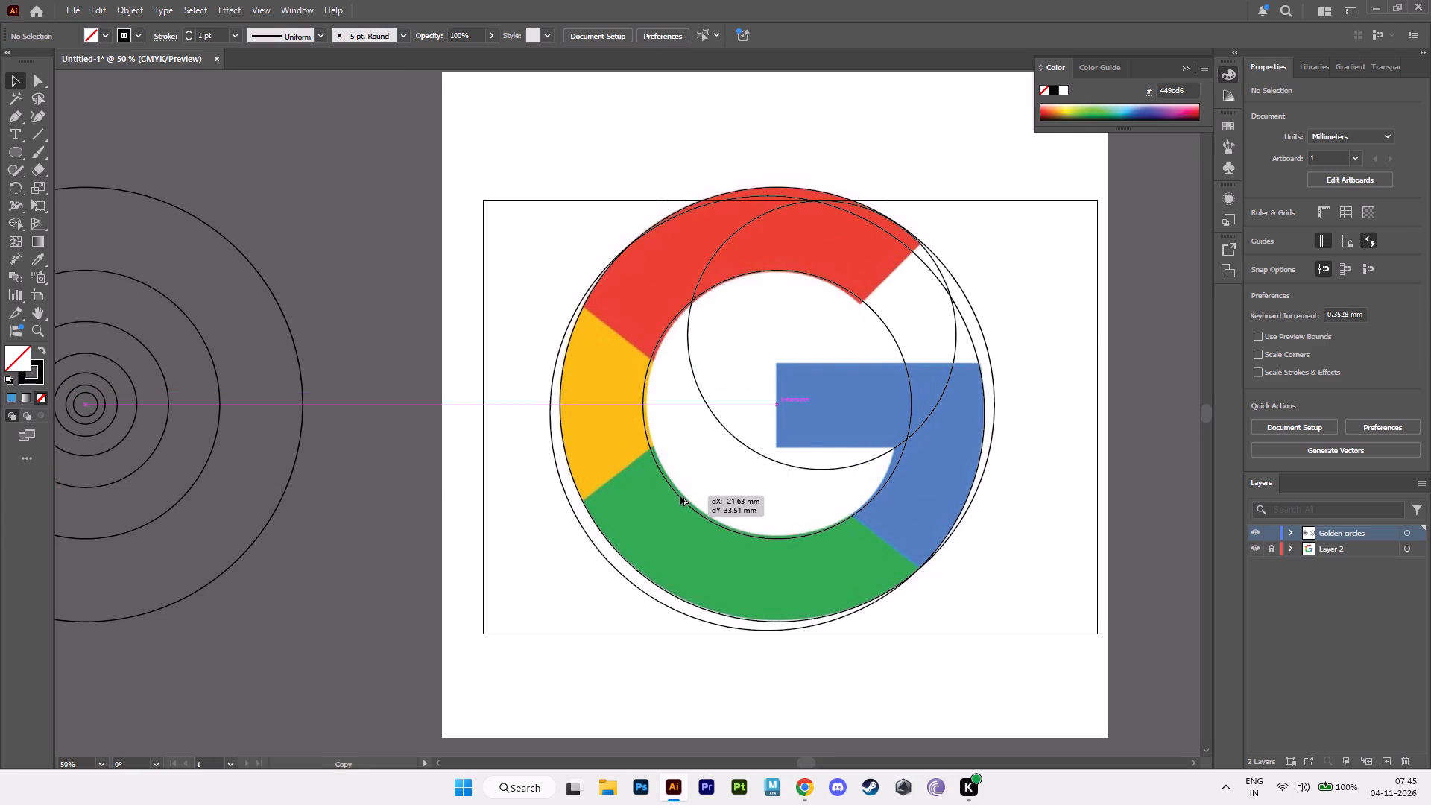
left_click_drag(680, 496, 682, 497)
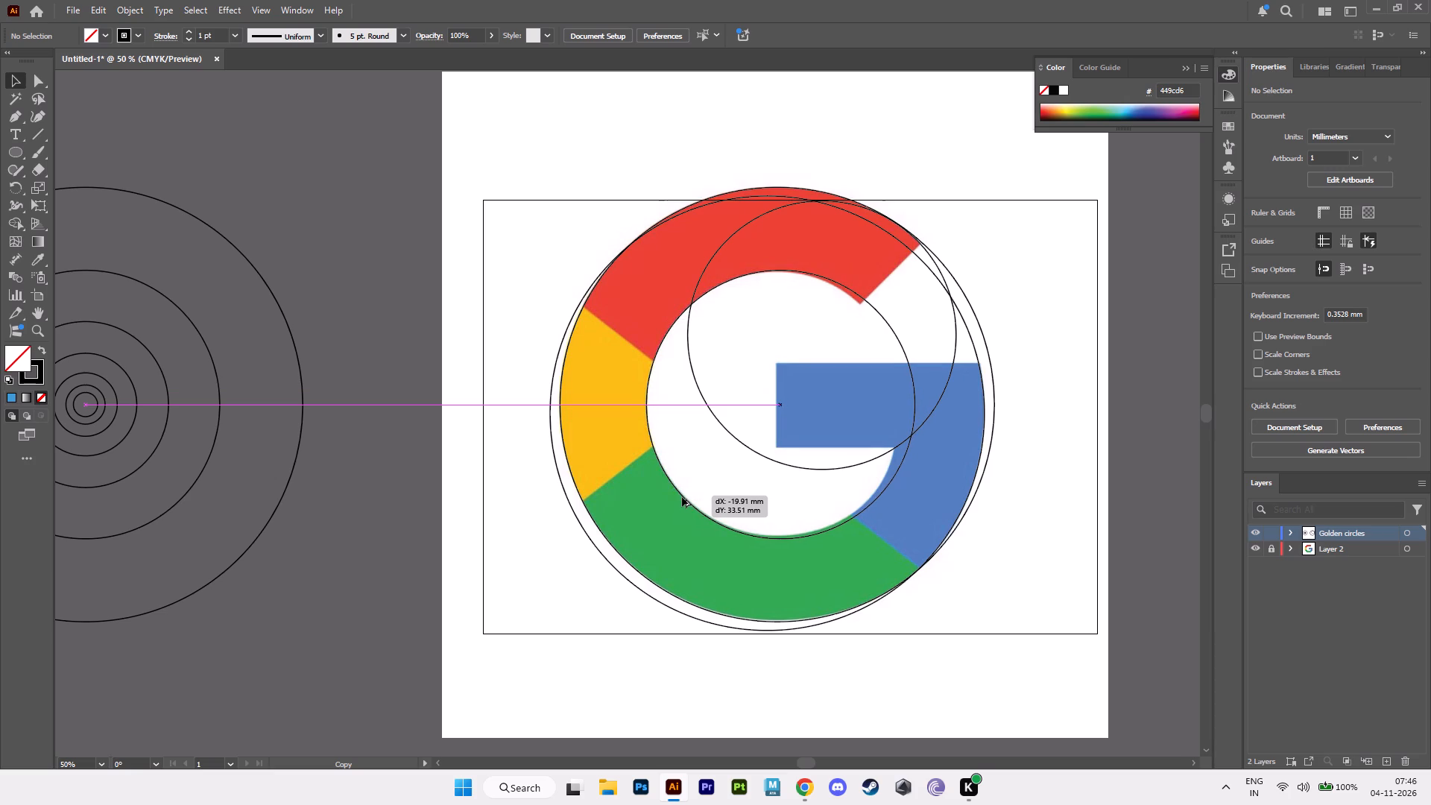
left_click_drag(682, 497, 678, 494)
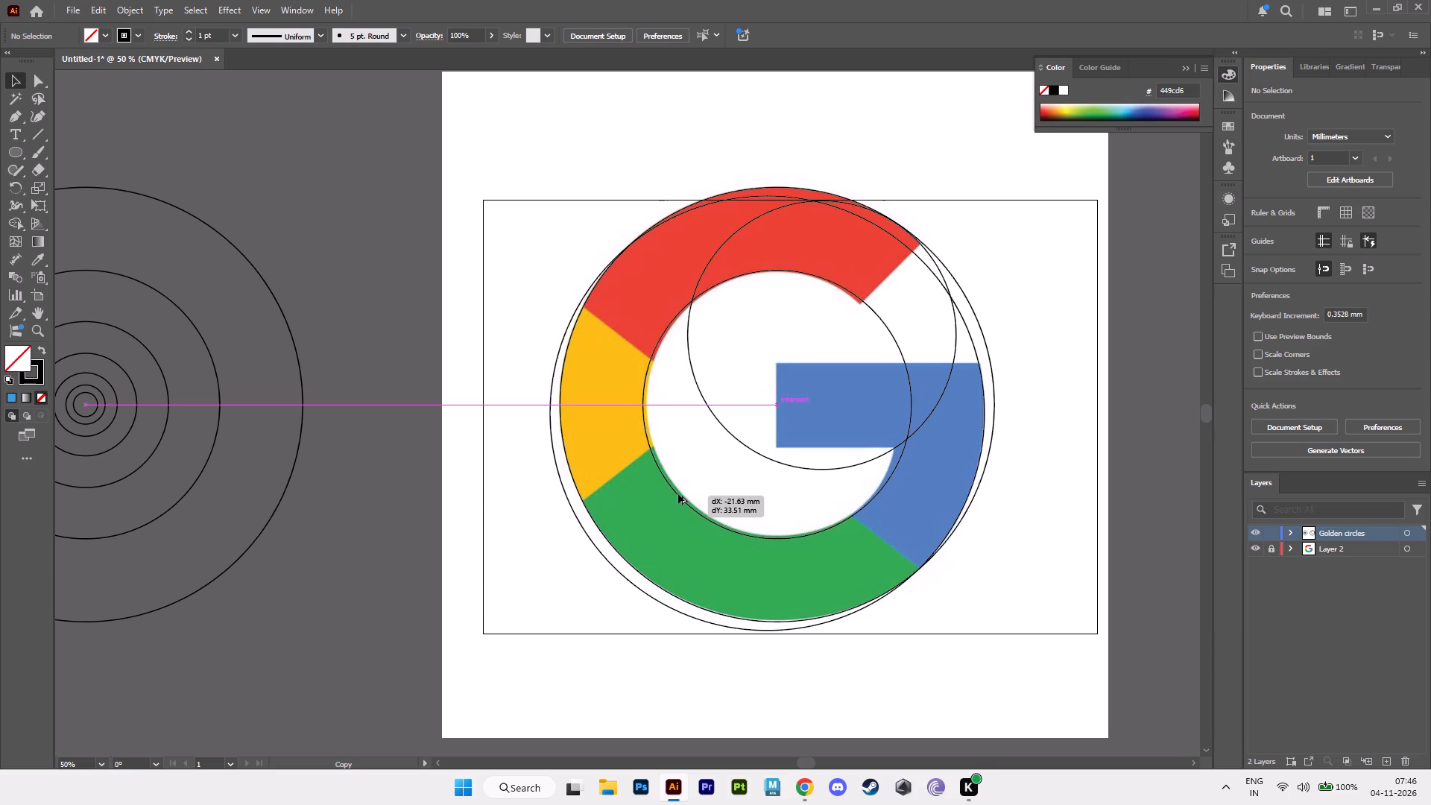
left_click_drag(678, 494, 683, 494)
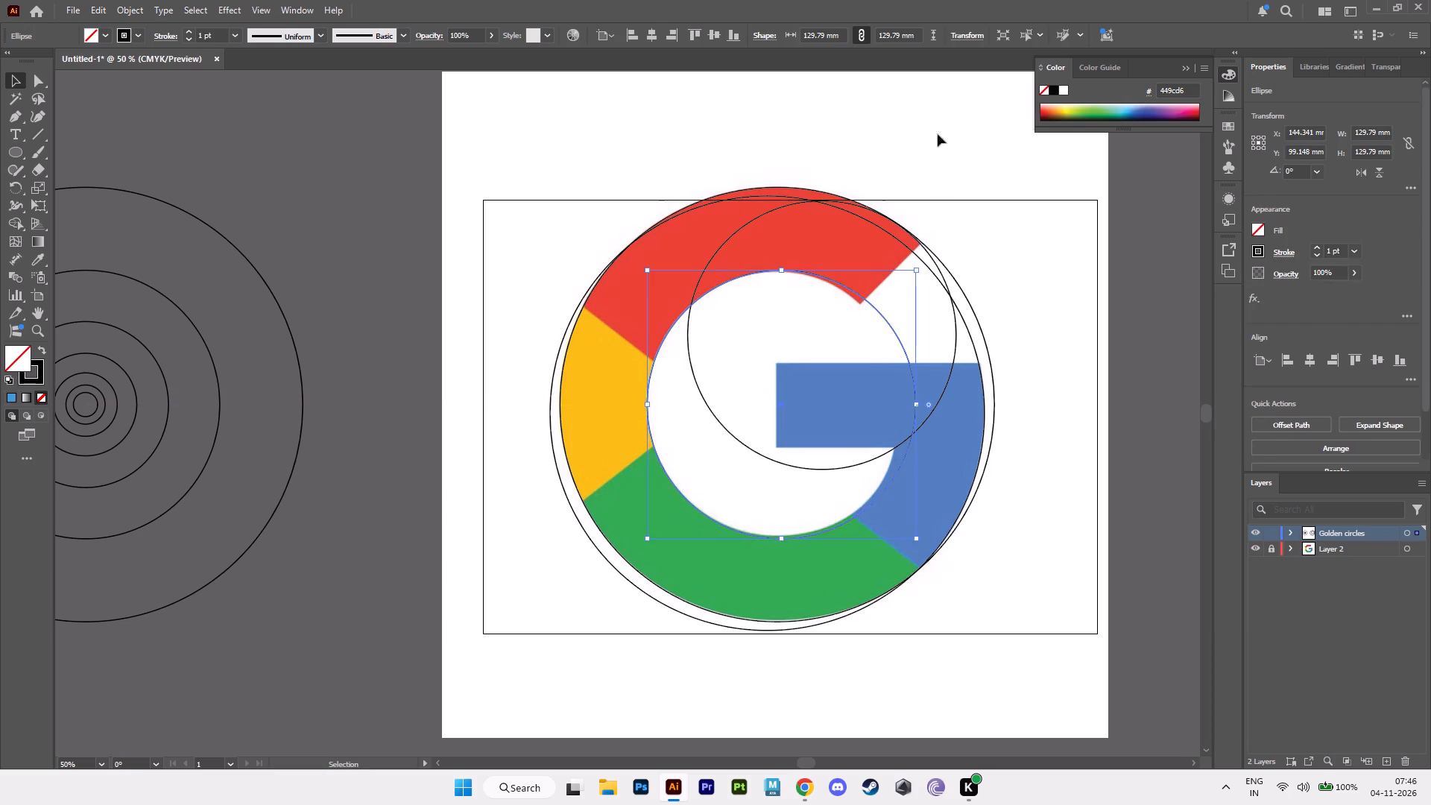
left_click(938, 116)
scroll(847, 346, "up", 2, "alt")
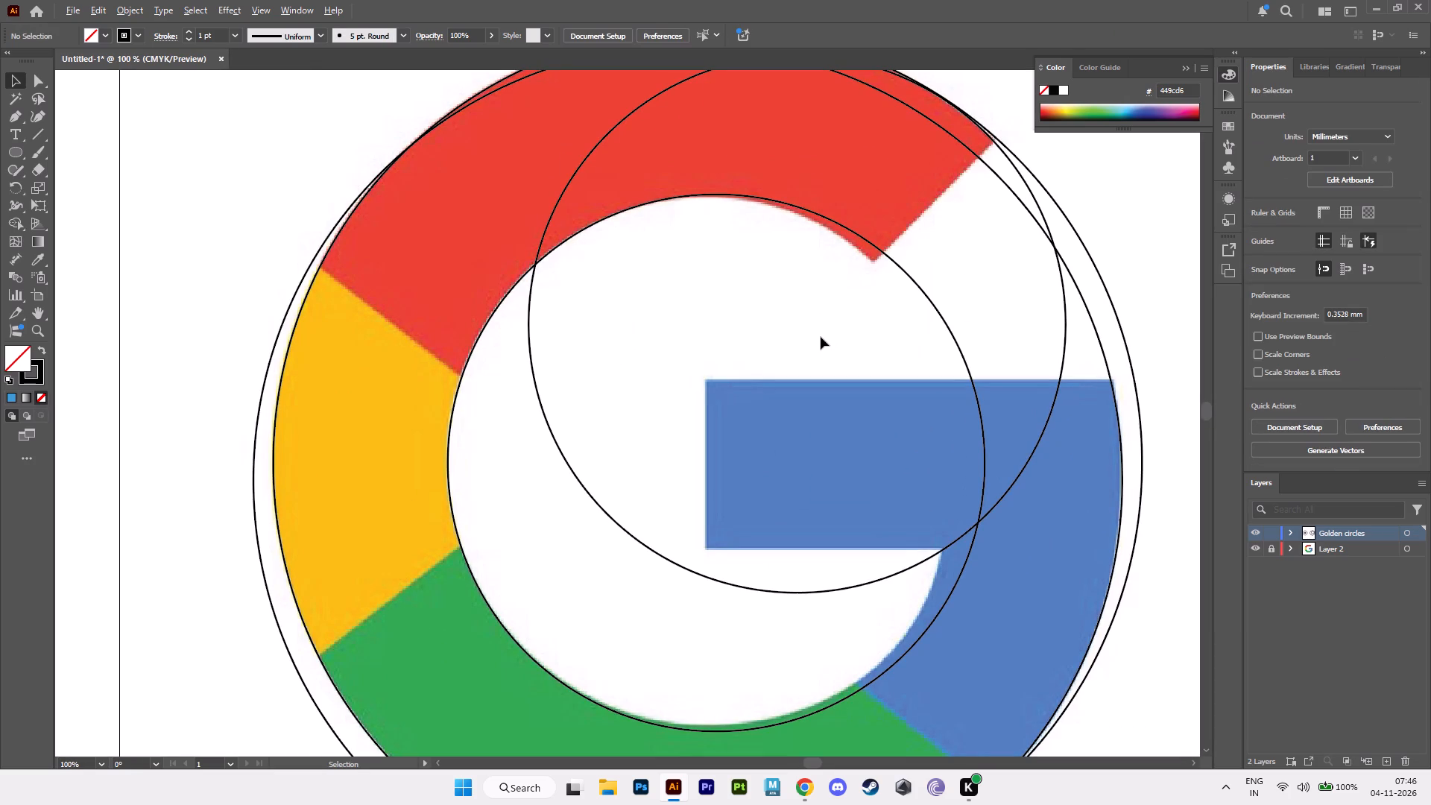
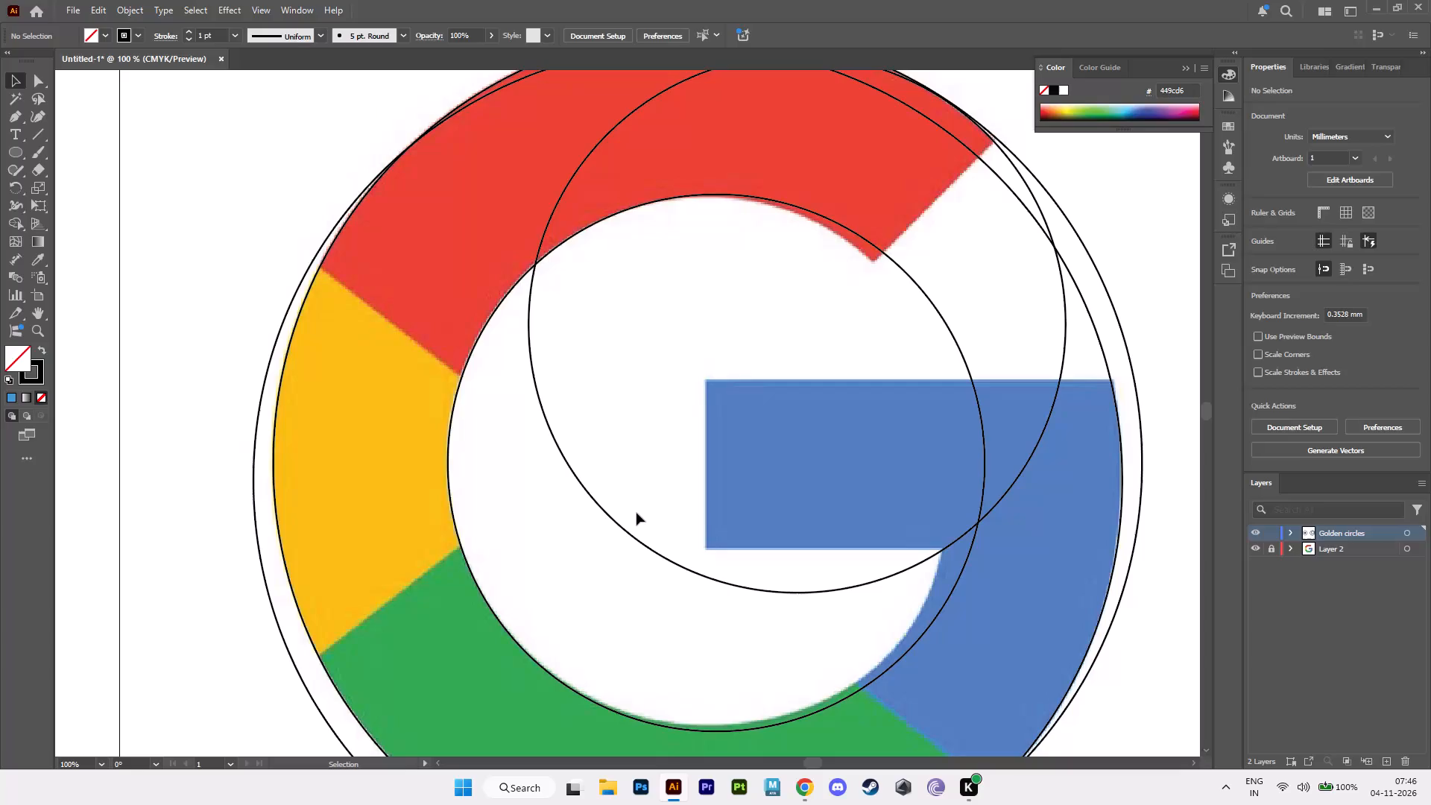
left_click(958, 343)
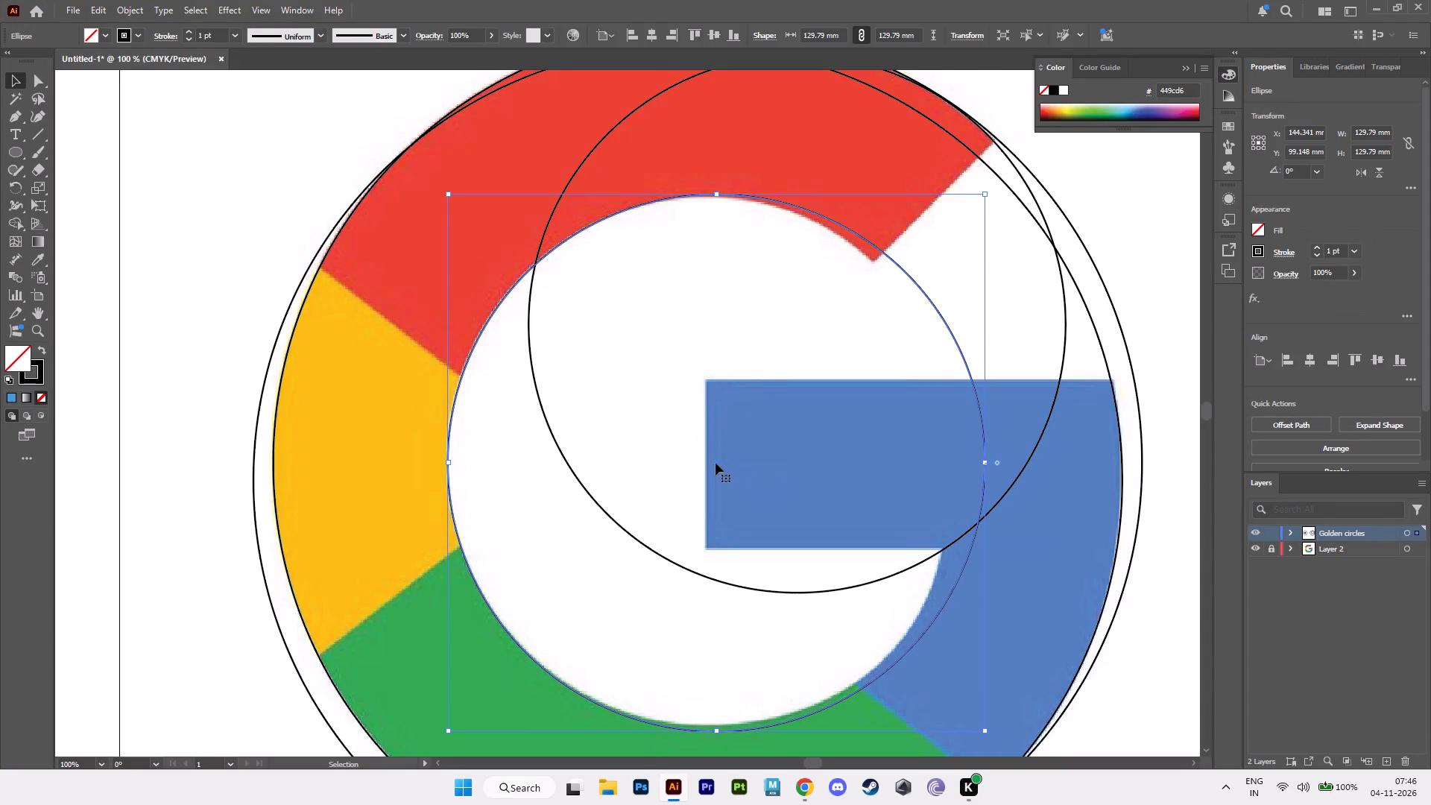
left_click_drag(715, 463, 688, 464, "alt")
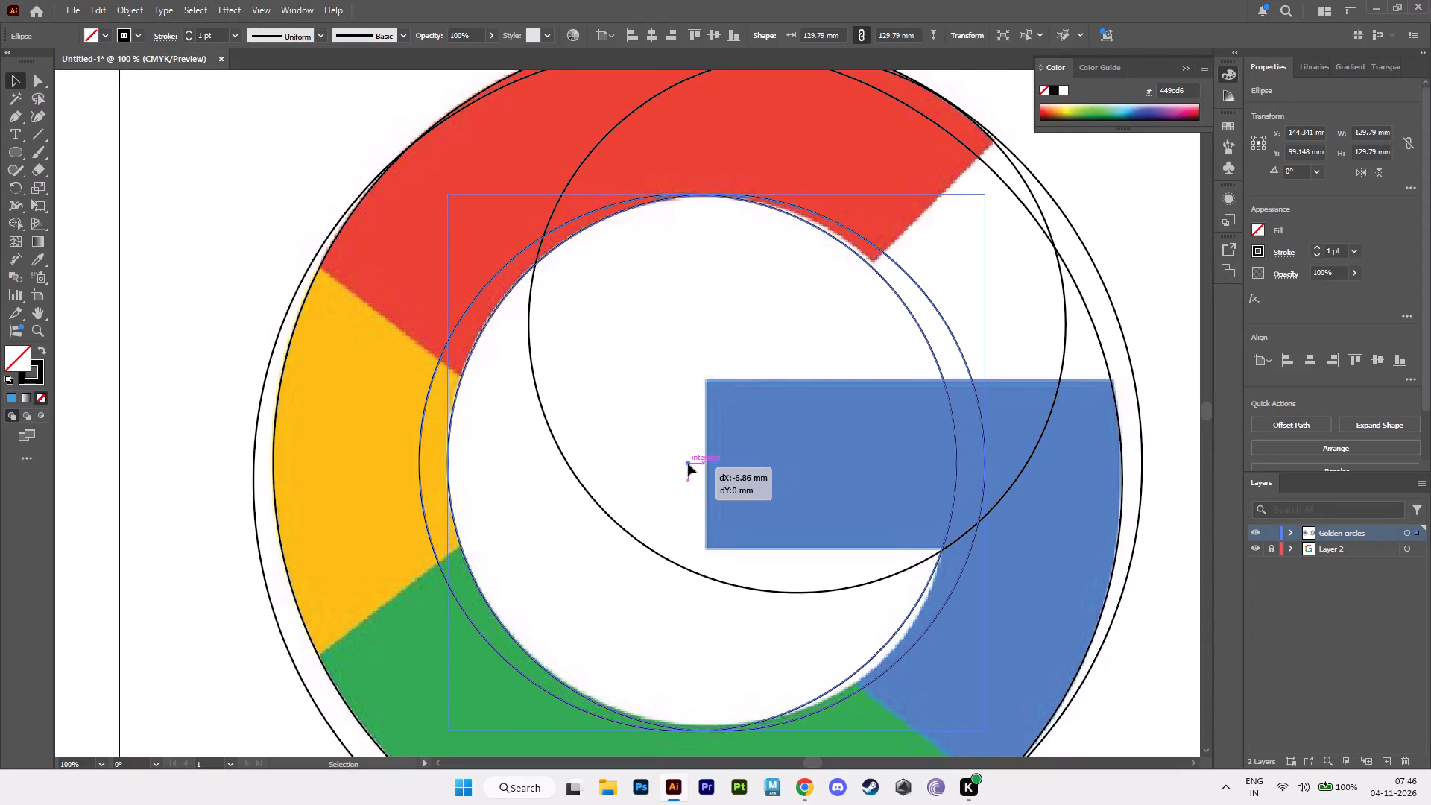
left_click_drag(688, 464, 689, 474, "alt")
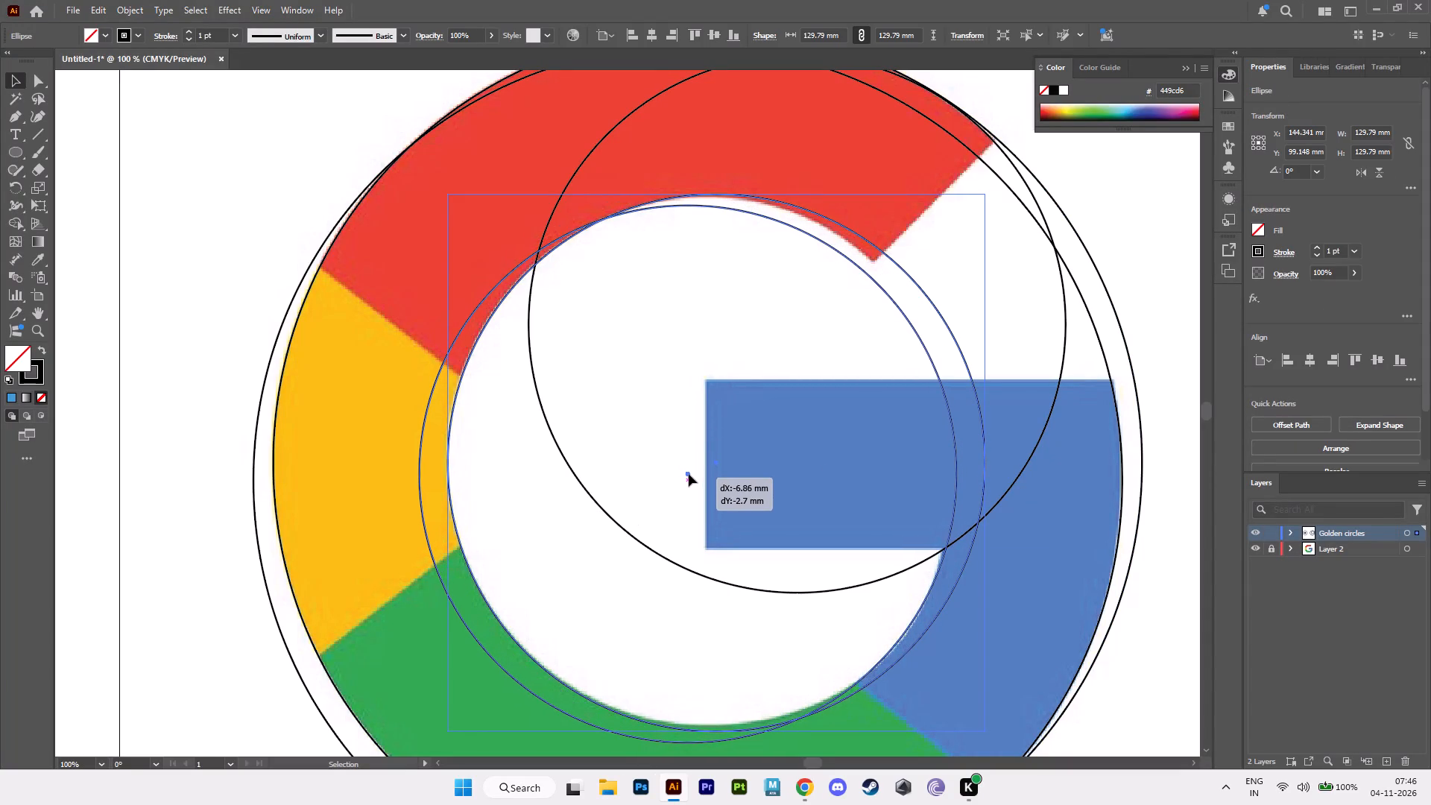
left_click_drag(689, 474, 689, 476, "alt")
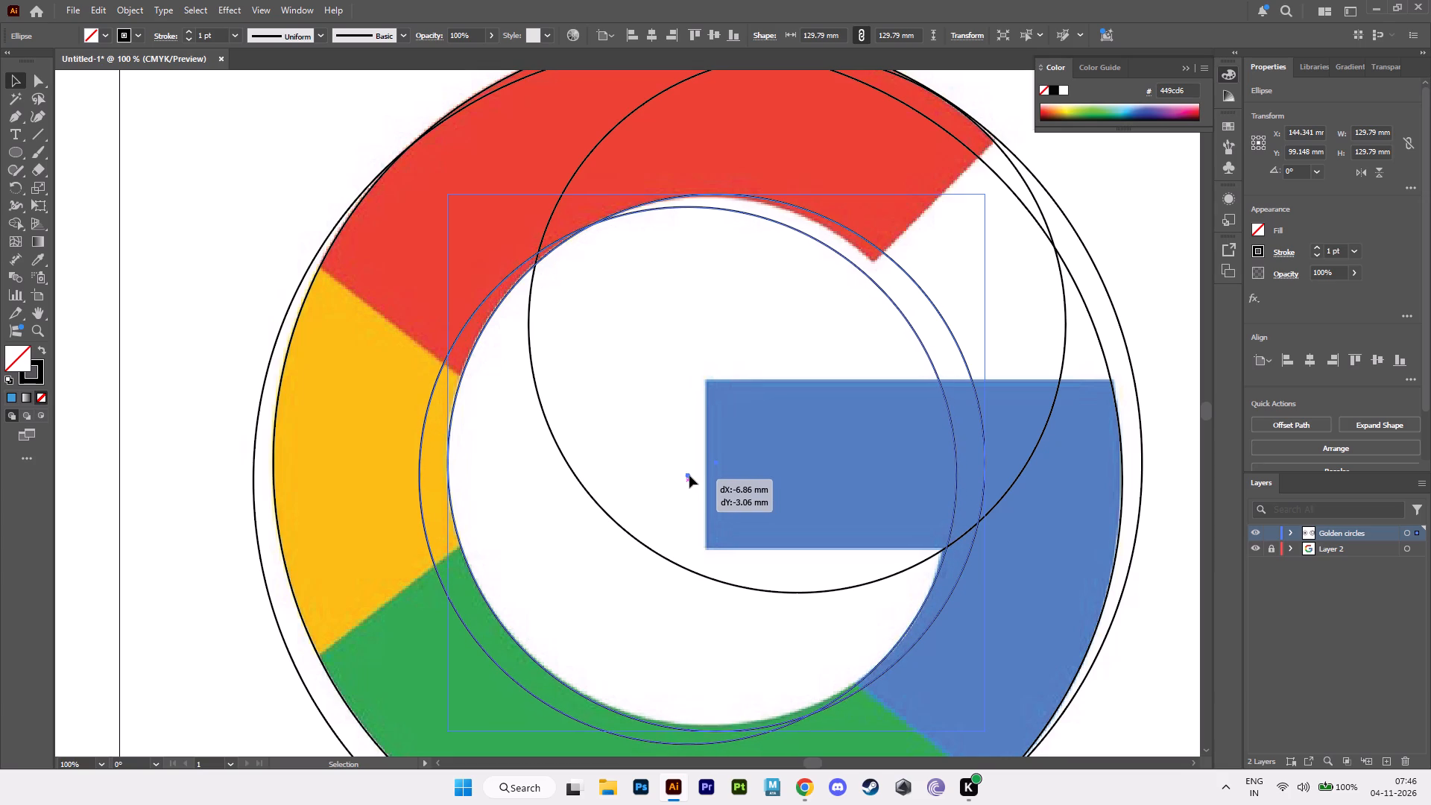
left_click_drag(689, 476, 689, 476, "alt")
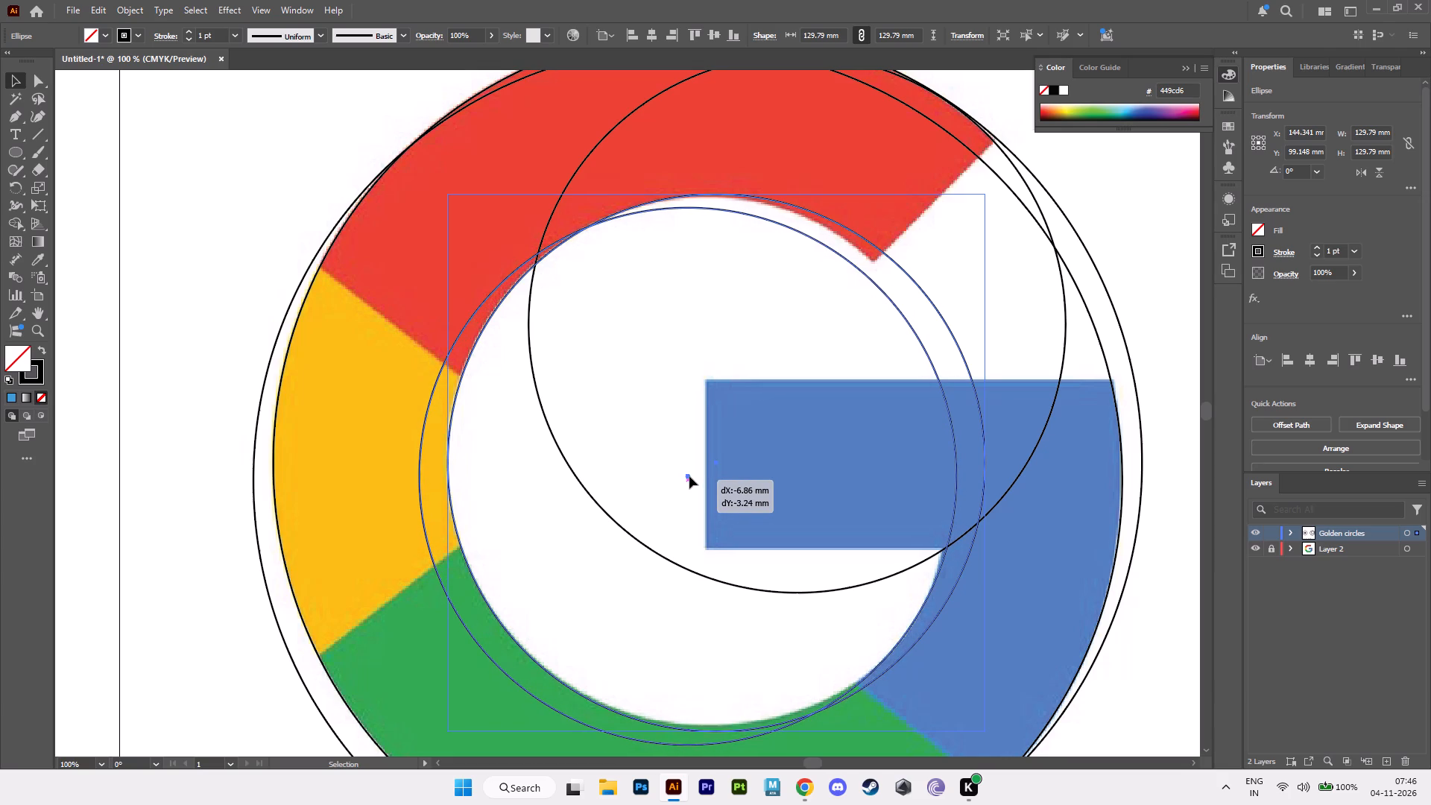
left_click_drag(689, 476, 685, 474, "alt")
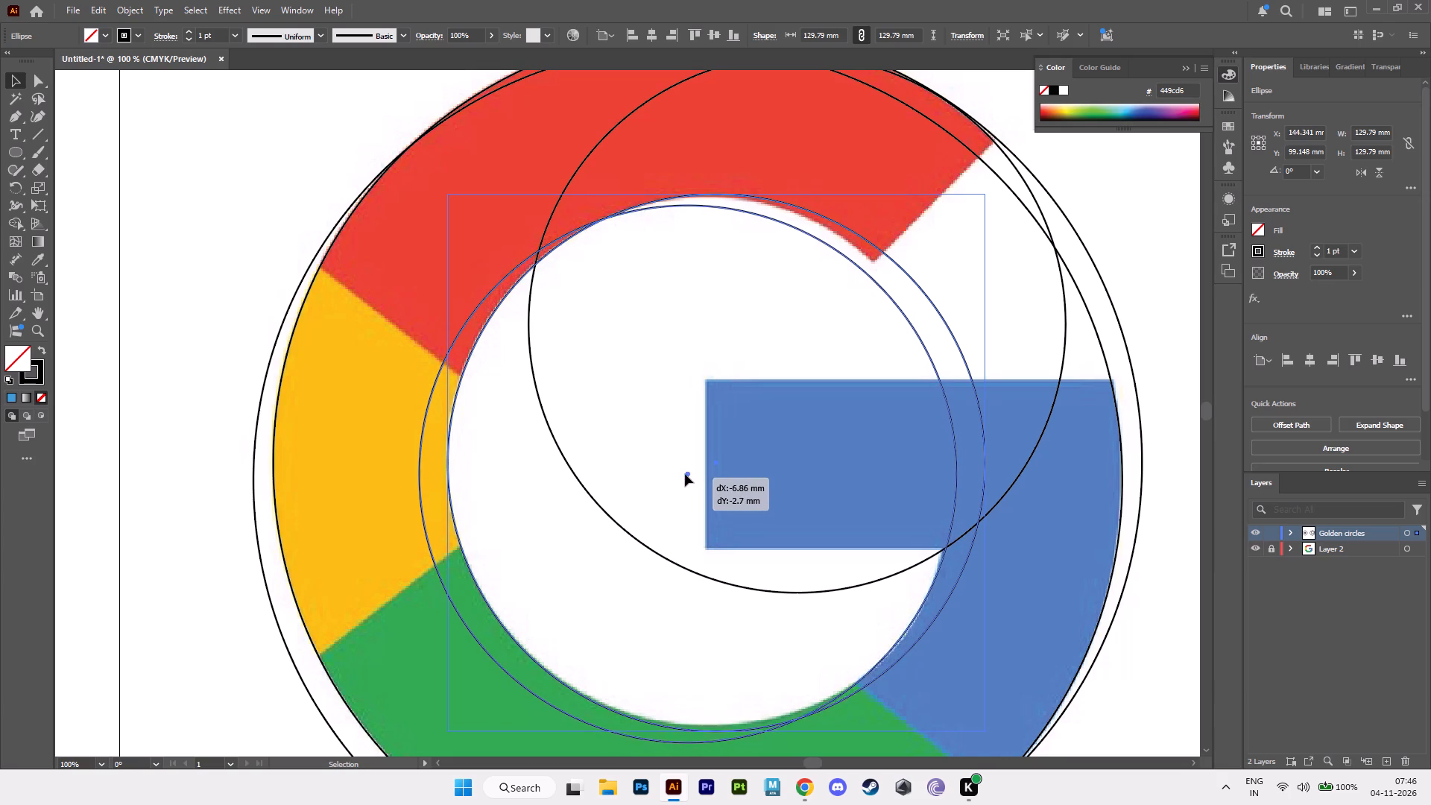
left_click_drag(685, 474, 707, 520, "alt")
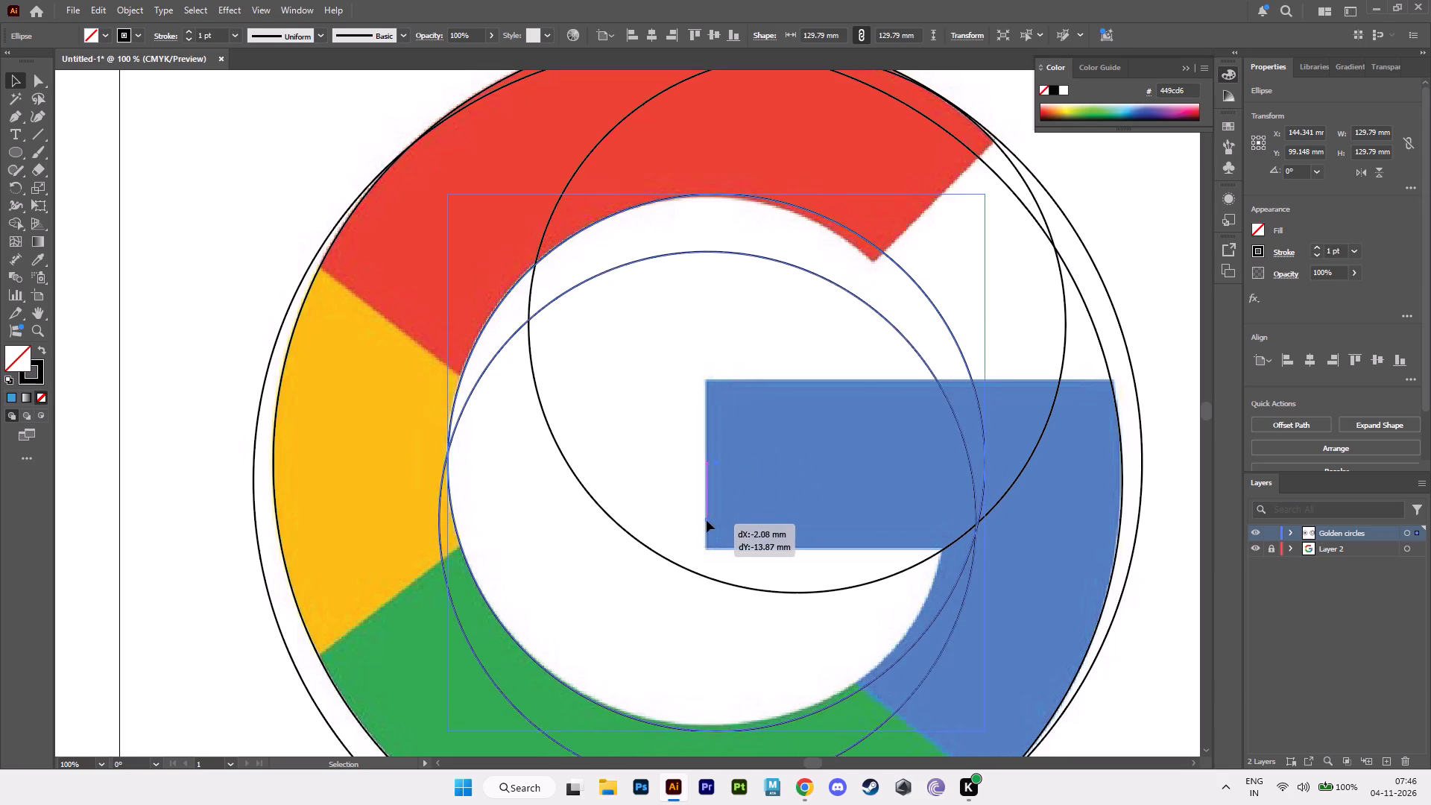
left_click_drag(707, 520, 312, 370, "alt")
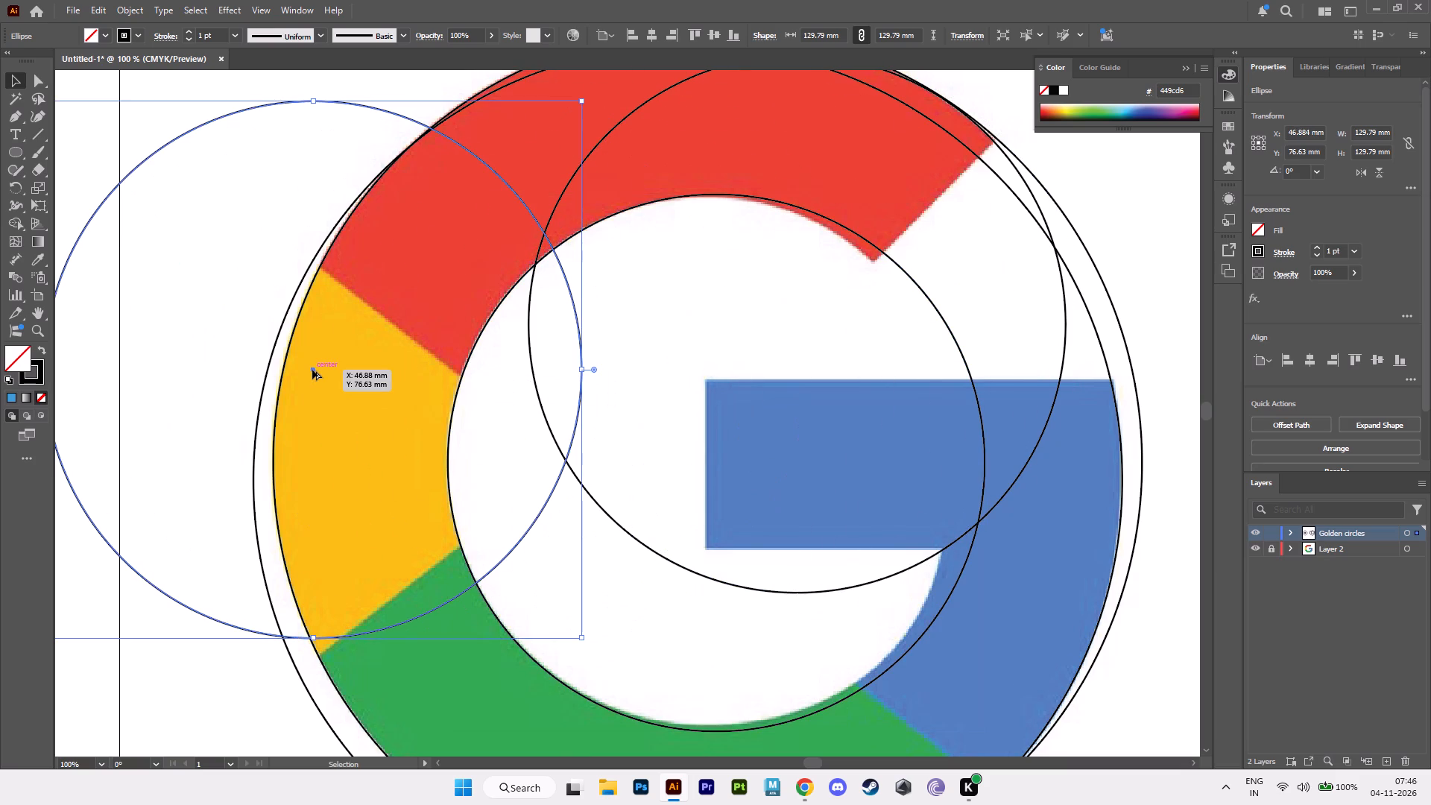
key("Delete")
Place a copy of the 129.79 mm inner-edge circle up and to the left, at about X 136.2 mm, Y 97.0 mm.
left_click(838, 223)
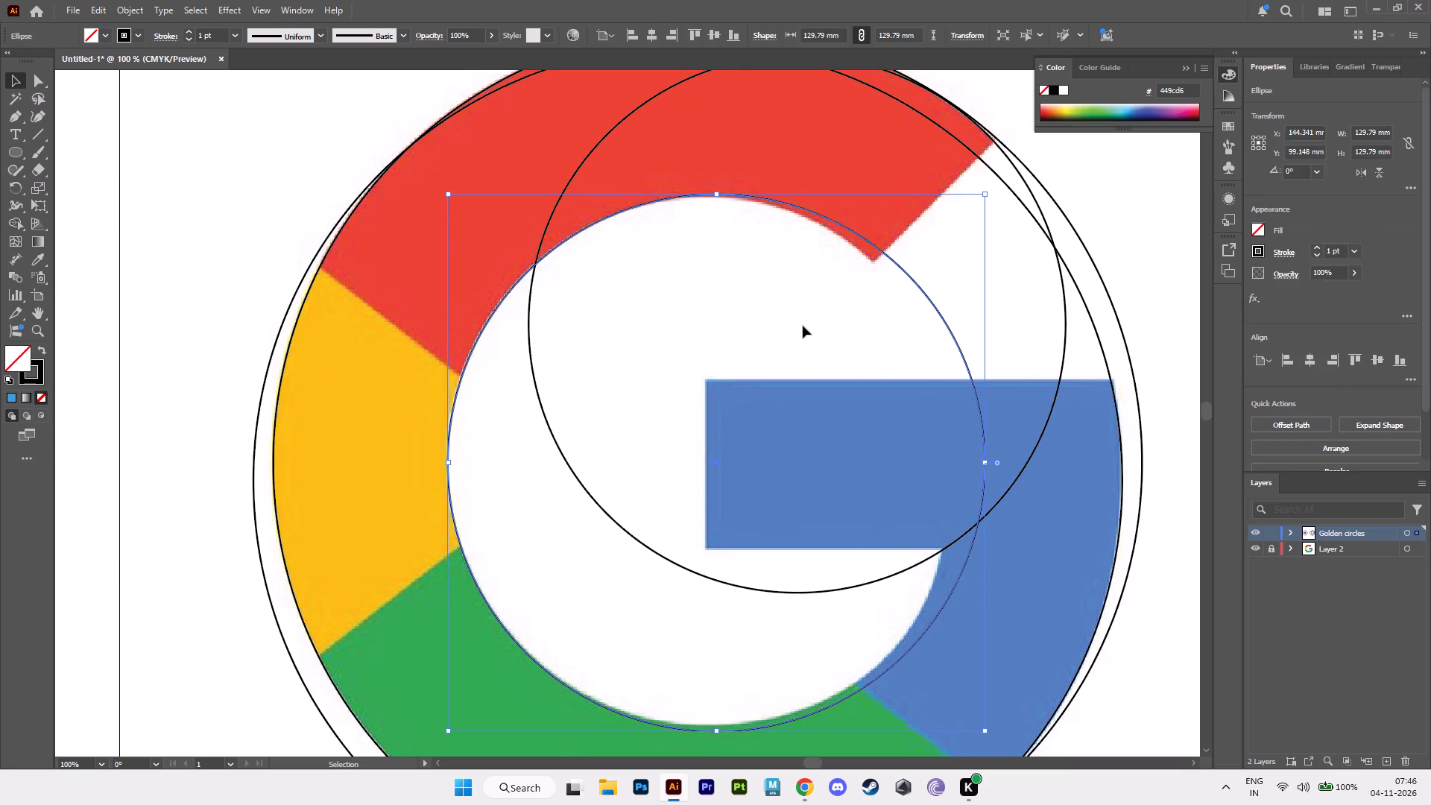
scroll(801, 326, "down", 1, "alt")
middle_click_drag(798, 326, 902, 316, "alt")
scroll(902, 316, "up", 1, "alt")
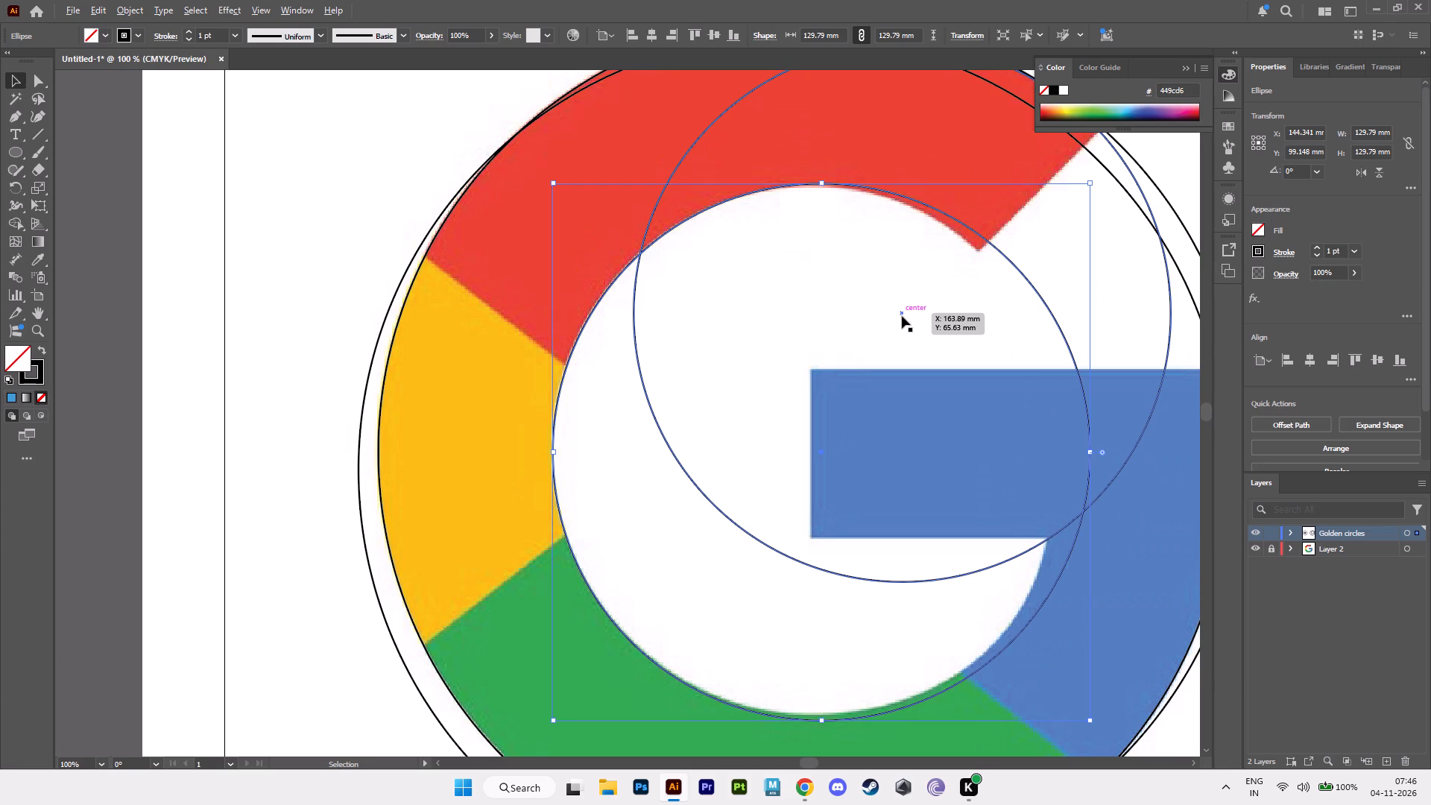
scroll(902, 316, "down", 1, "alt")
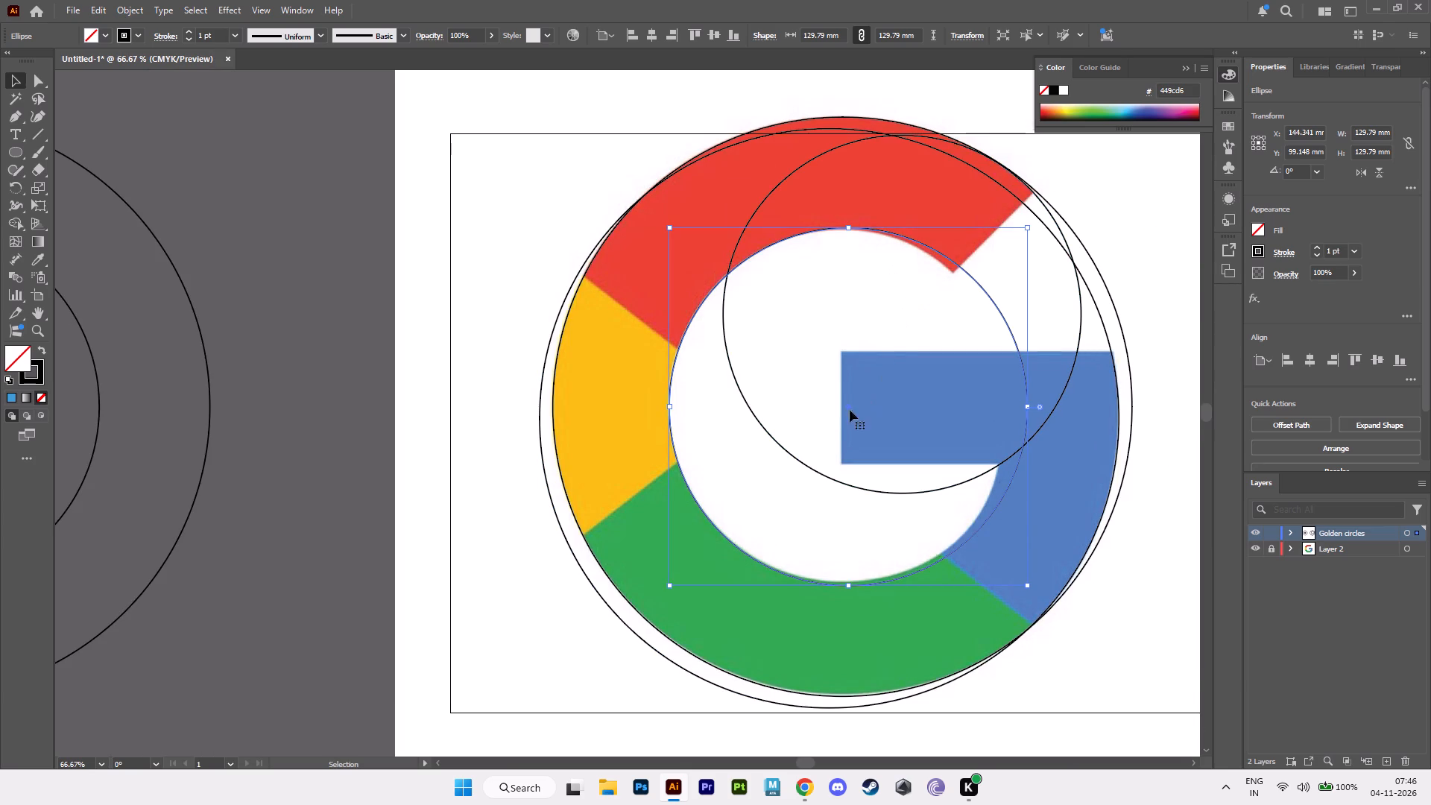
left_click_drag(847, 406, 826, 400, "alt")
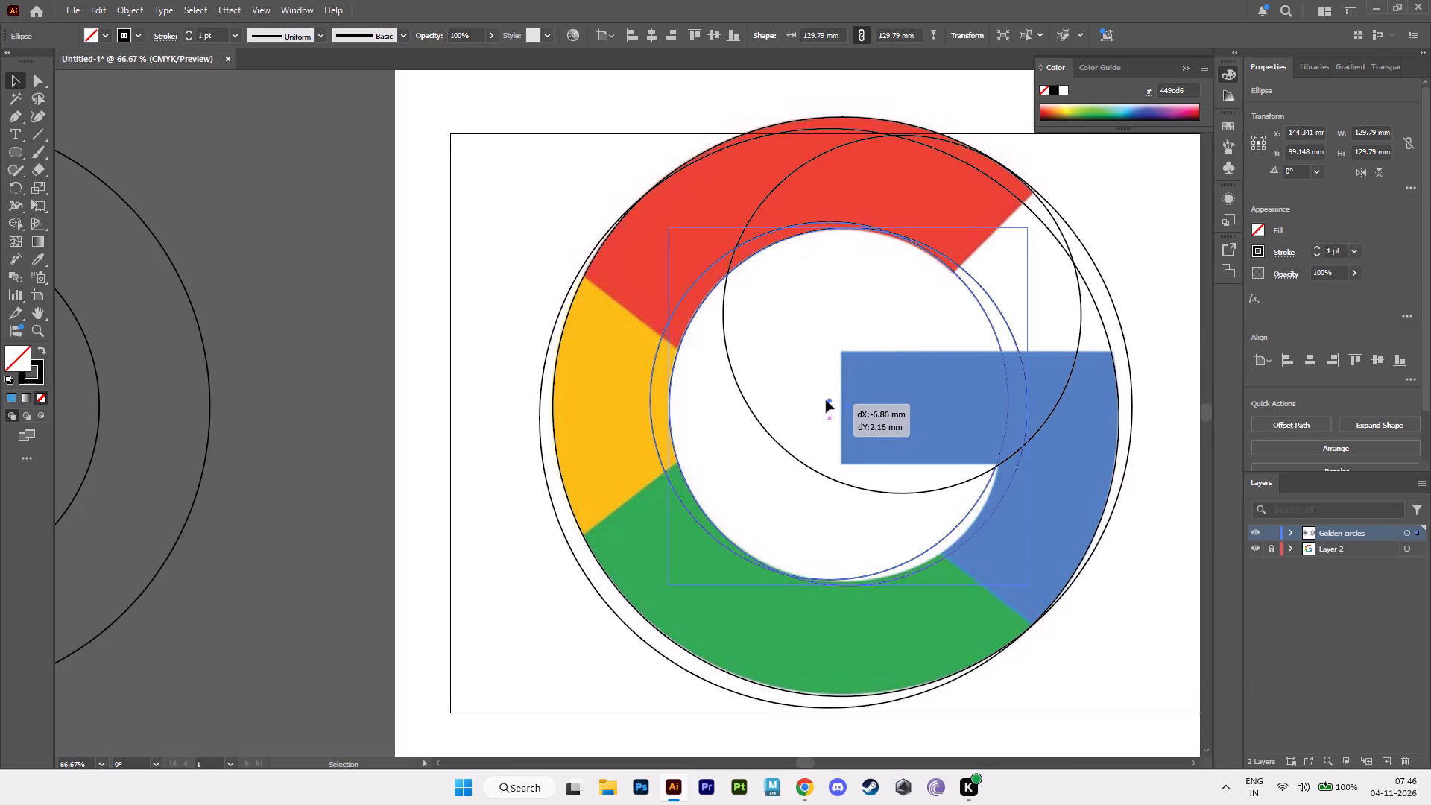
left_click_drag(826, 400, 824, 400, "alt")
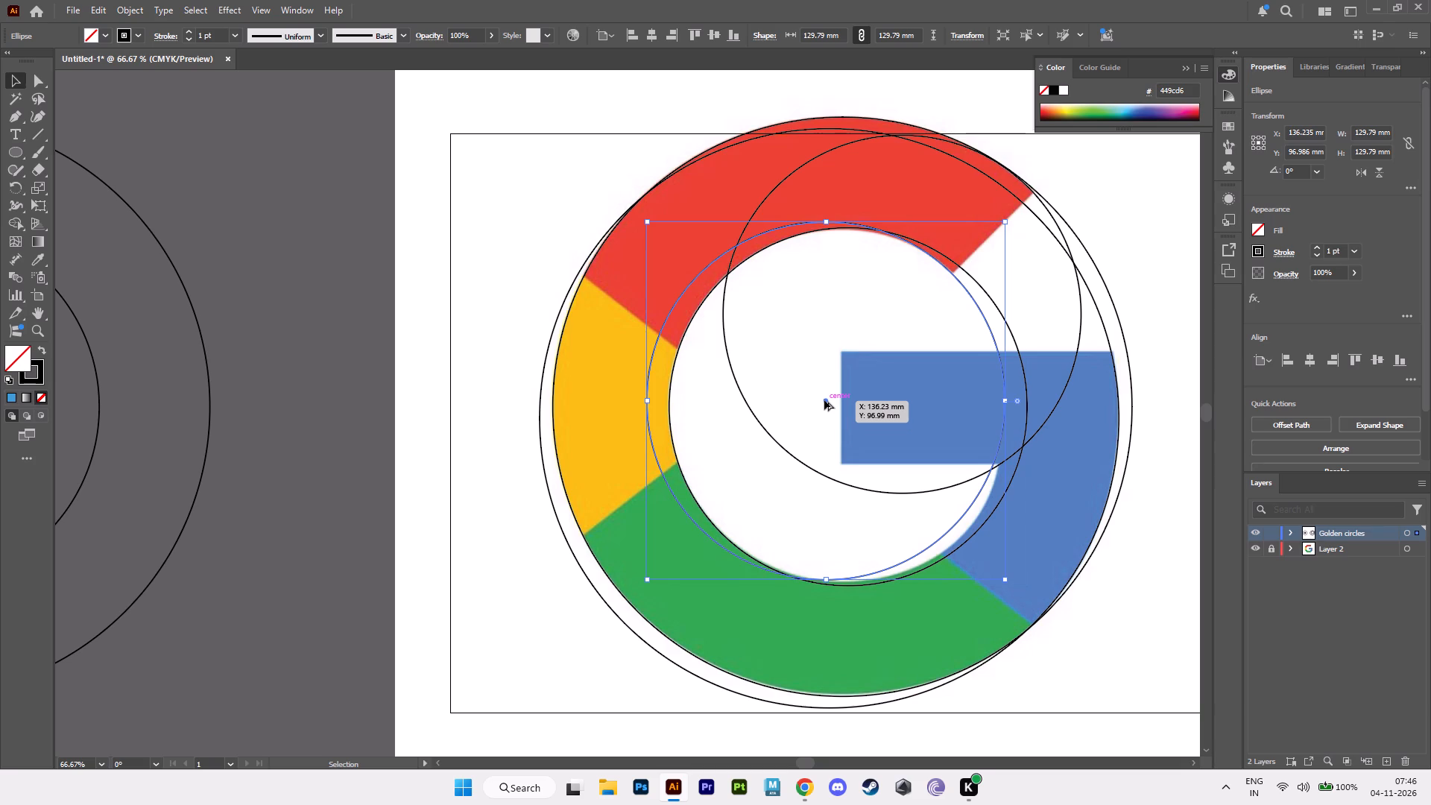
Nudge the new circle copy horizontally about 8.1 mm to the right, back towards the G's inner edge.
key("Right")
key("Right")
key("Right")
key("Right")
key("Right")
key("Right")
key("Right")
key("Right")
key("Right")
key("Right")
key("Right")
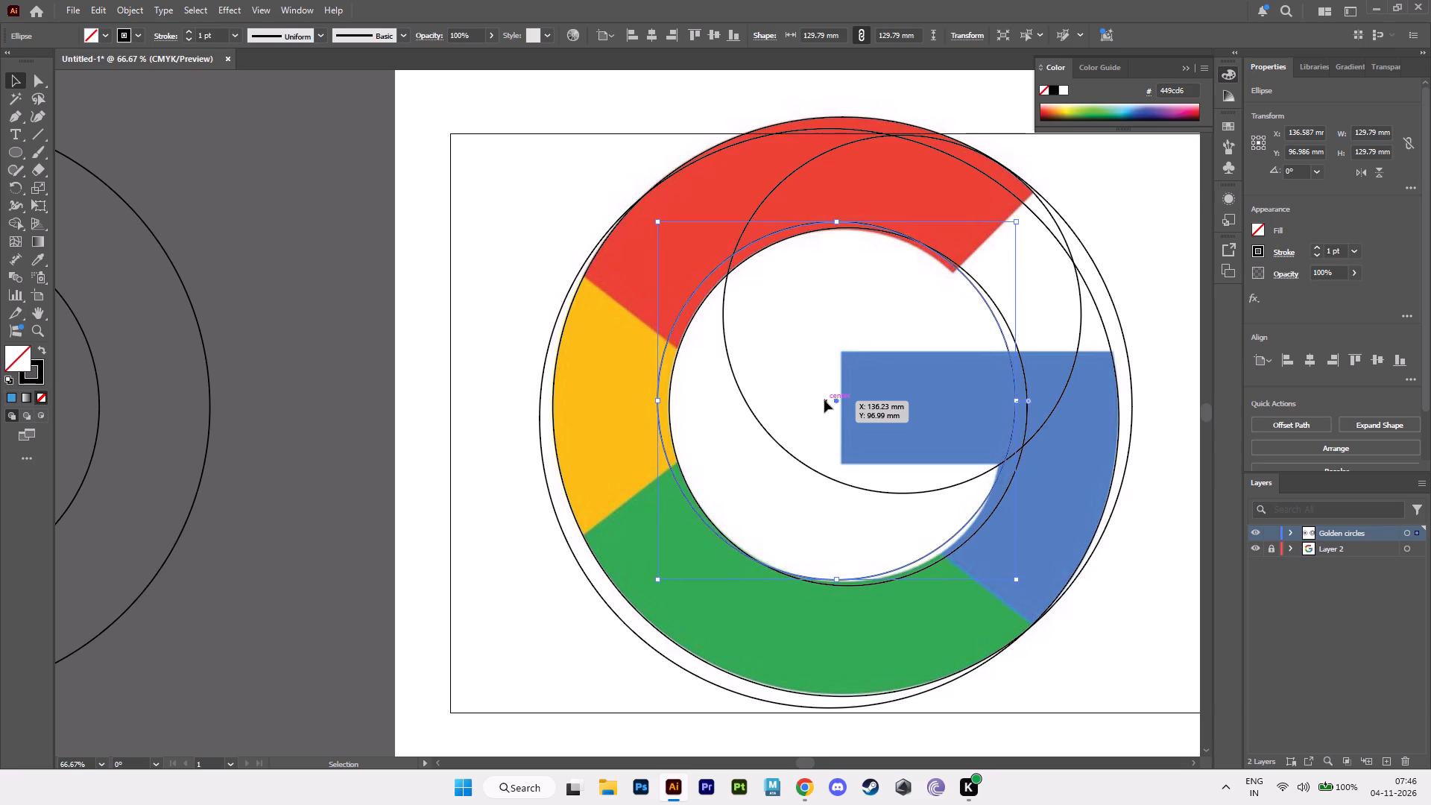
key("Right")
key("Right")
key("Right")
key("Right")
key("Right")
key("Right")
key("Right")
key("Right")
key("Right")
key("Right")
key("Right")
key("Right")
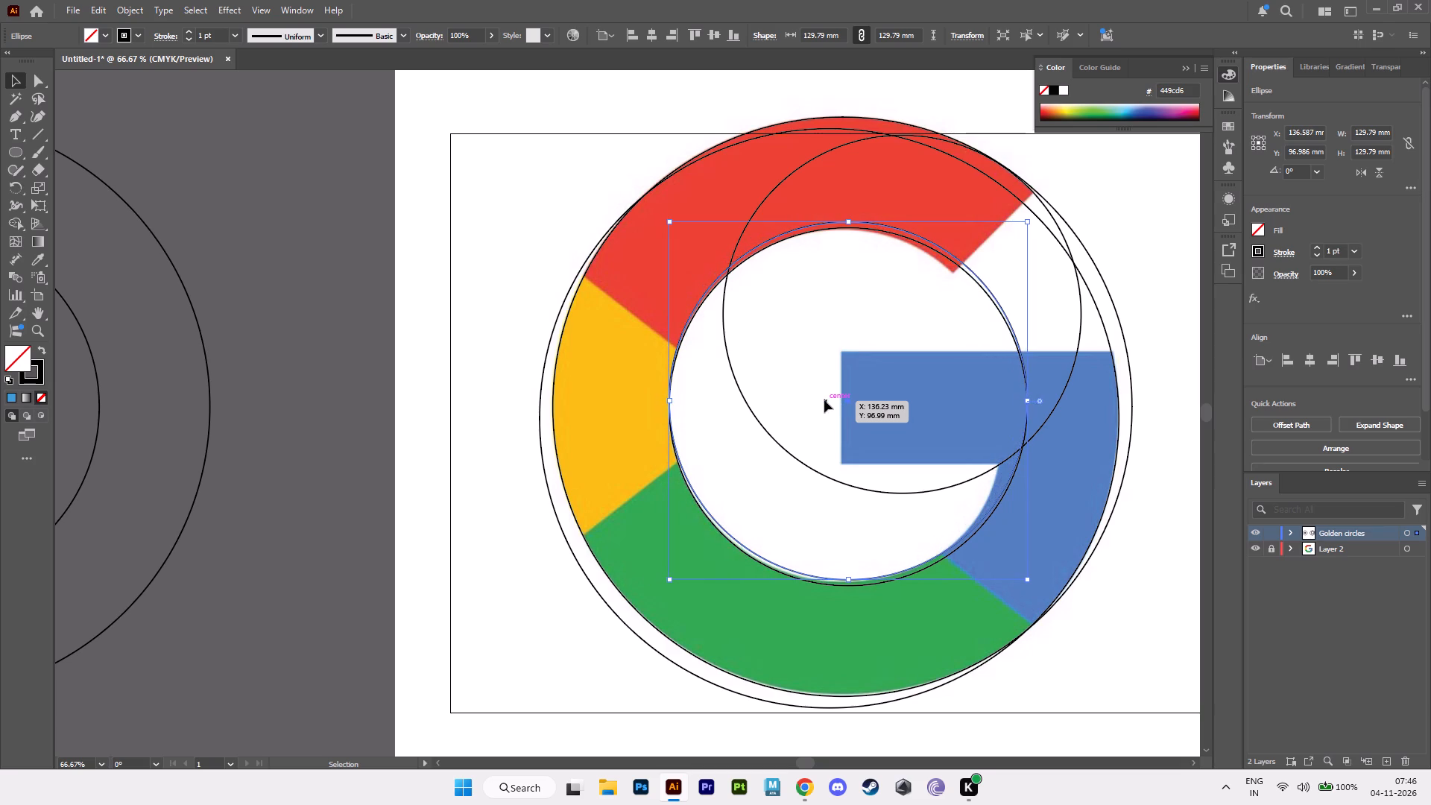
Nudge the circle copy down and slightly left to about X 143.6 mm, Y 100.5 mm.
key("Down")
key("Down")
key("Down")
key("Down")
key("Left")
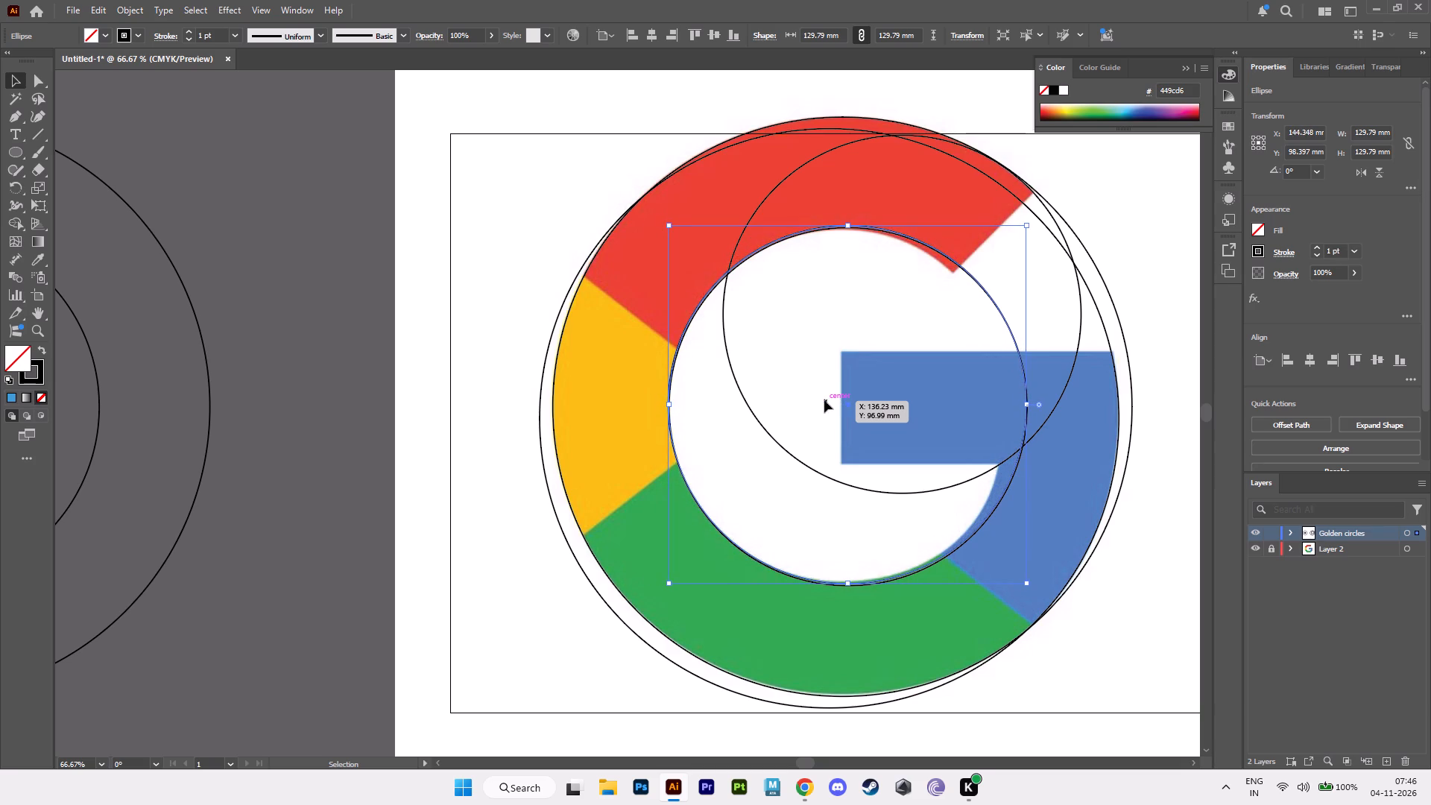
key("Up")
key("Up")
key("Left")
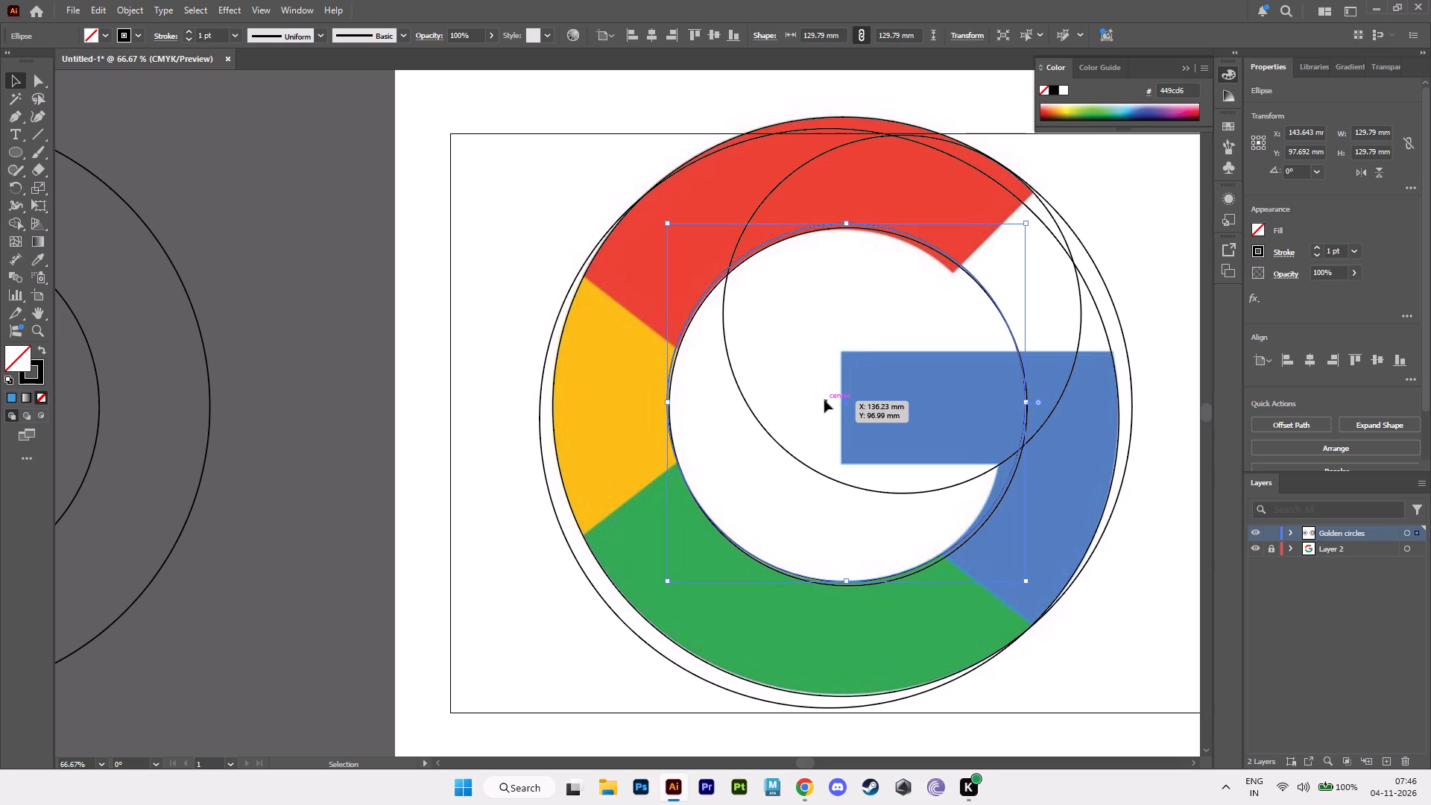
key("Down")
key("Down")
key("Down")
key("Down")
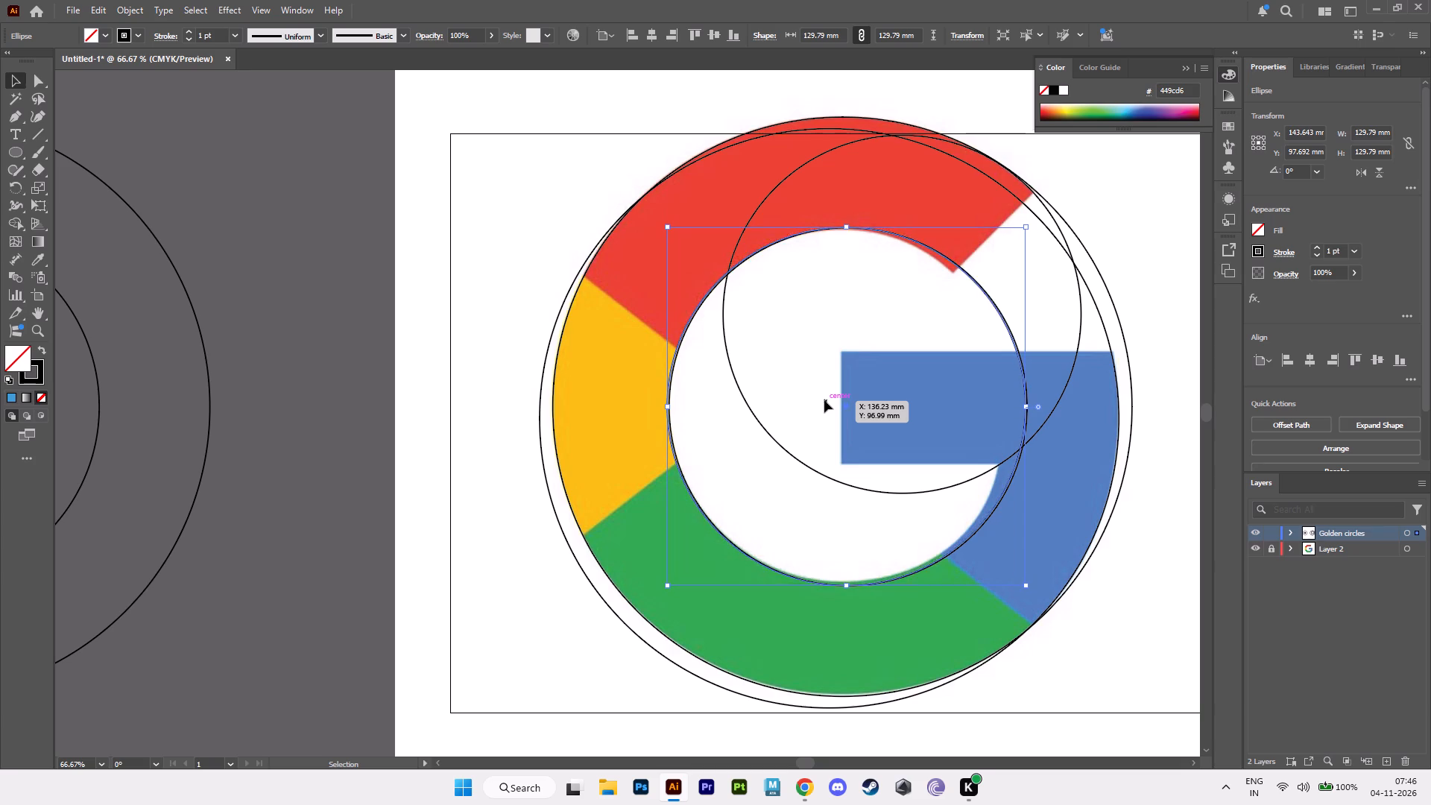
key("Down")
key("Down")
key("Down")
key("Down")
Nudge the circle copy against the top of the red segment's inner edge, at about X 142.2 mm, Y 100.2 mm.
middle_click_drag(827, 244, 815, 417, "alt")
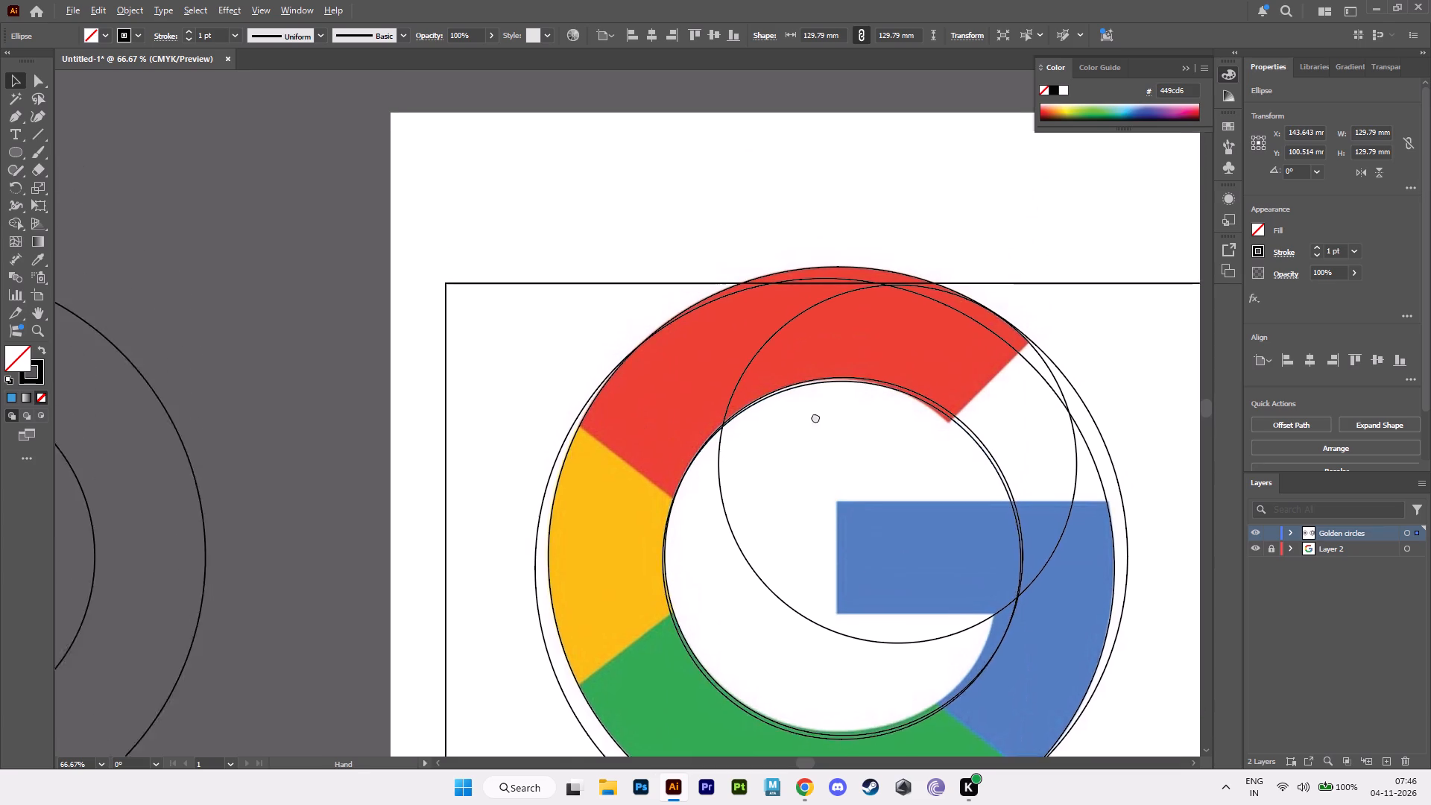
middle_click_drag(815, 417, 810, 429, "alt")
scroll(810, 429, "up", 4, "alt")
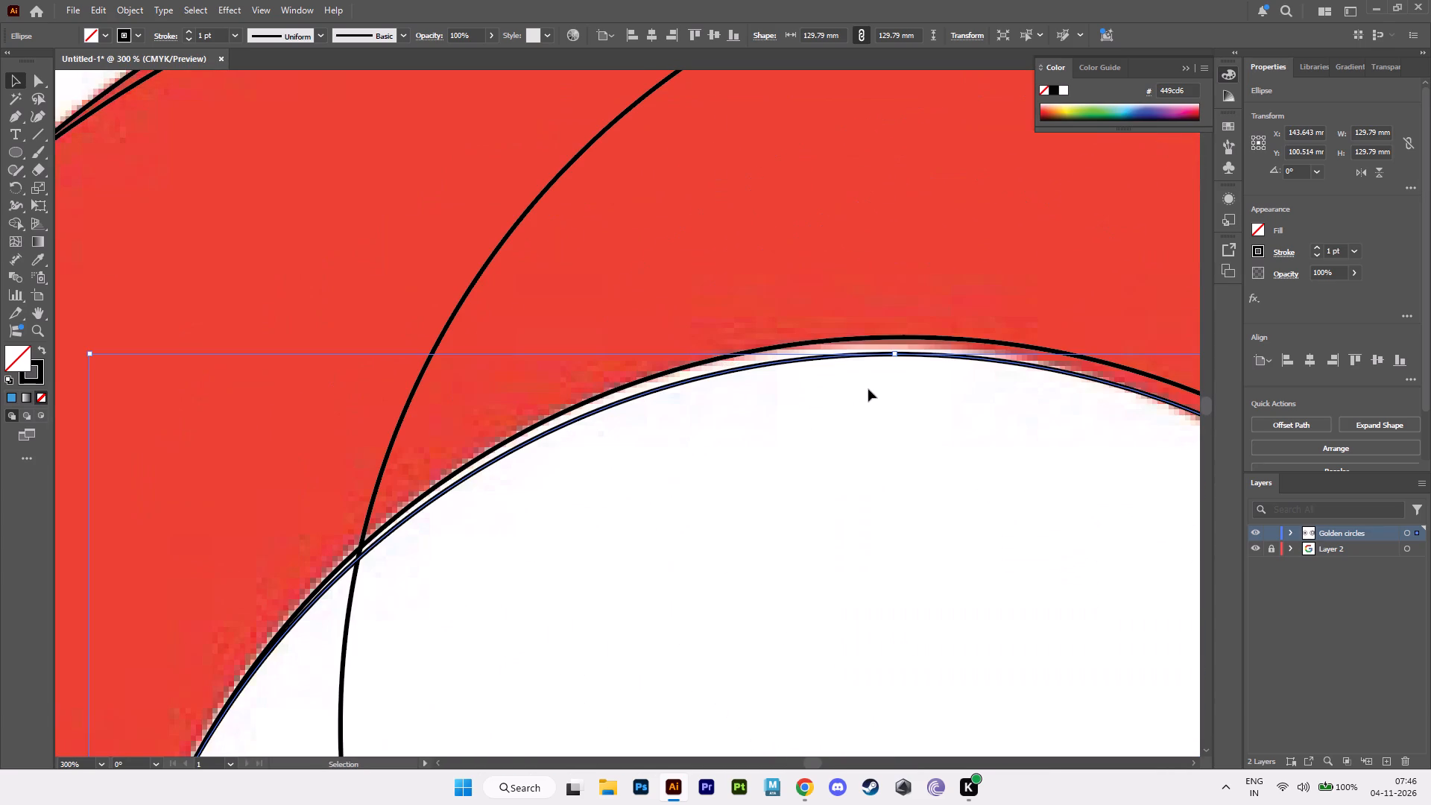
key("Up")
key("Up")
key("Down")
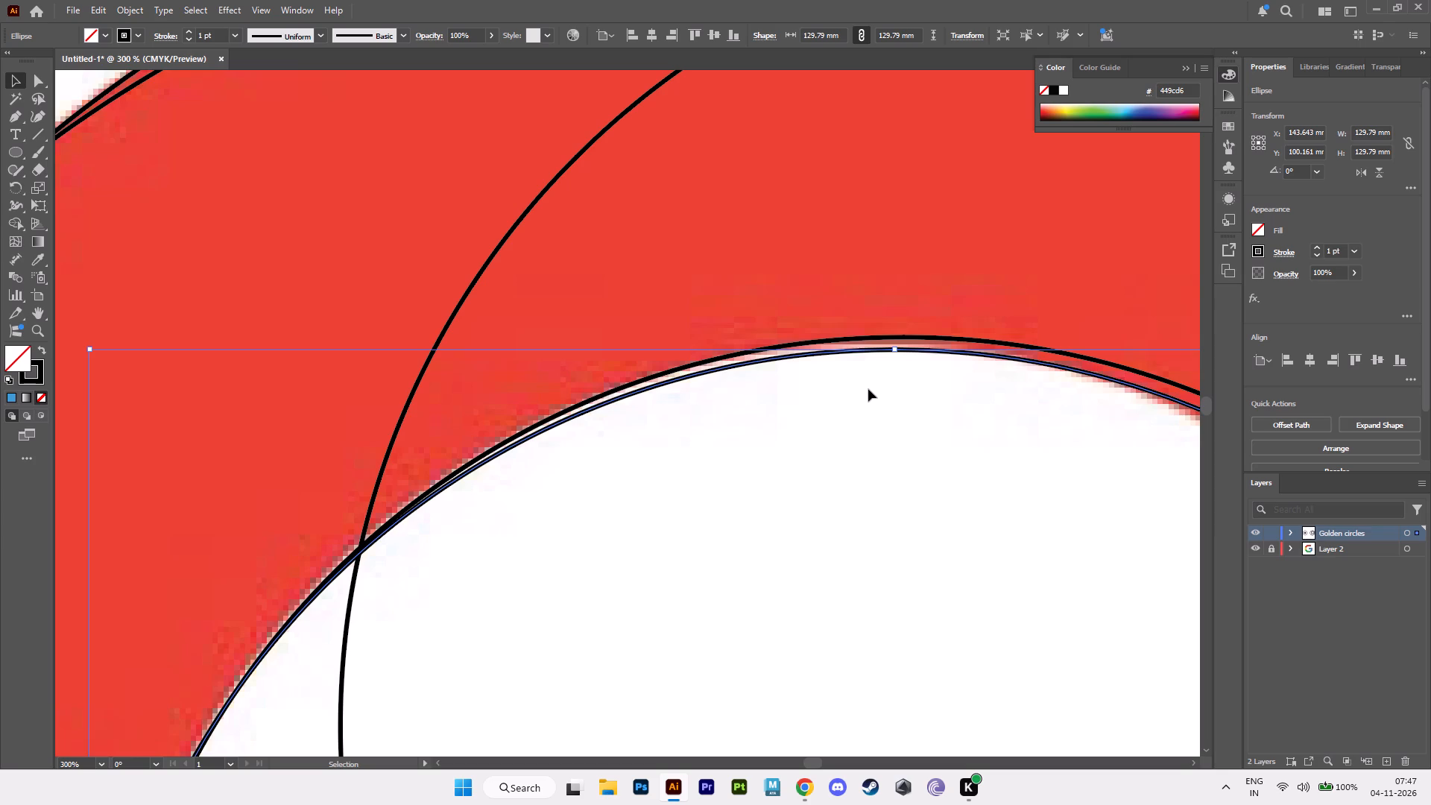
key("Left")
key("Left")
key("Left")
key("Left")
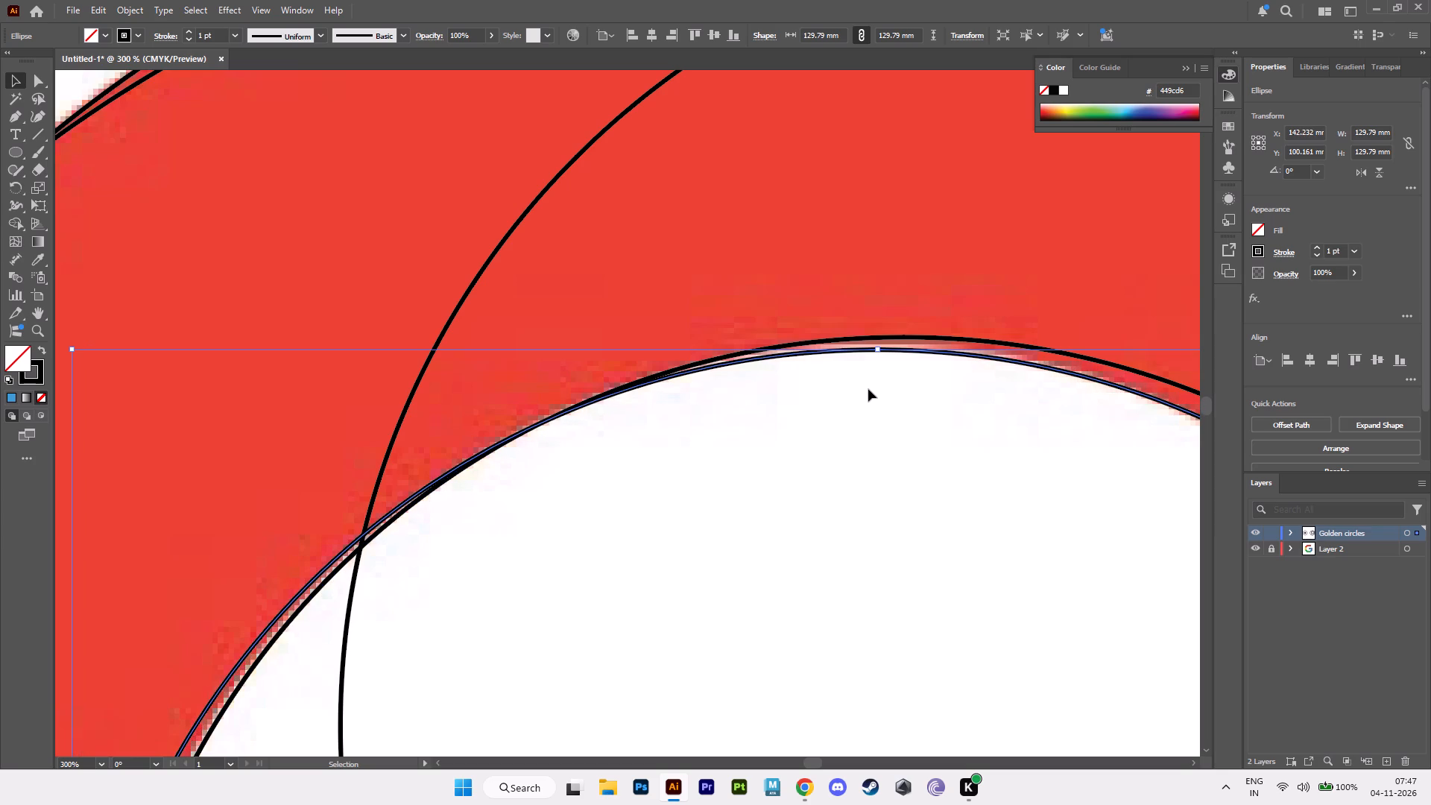
Nudge the circle copy onto the red segment's lower inner tip, at about X 140.1 mm, Y 99.5 mm.
scroll(946, 435, "down", 3, "alt")
middle_click_drag(991, 448, 727, 417, "alt")
scroll(762, 434, "up", 2, "alt")
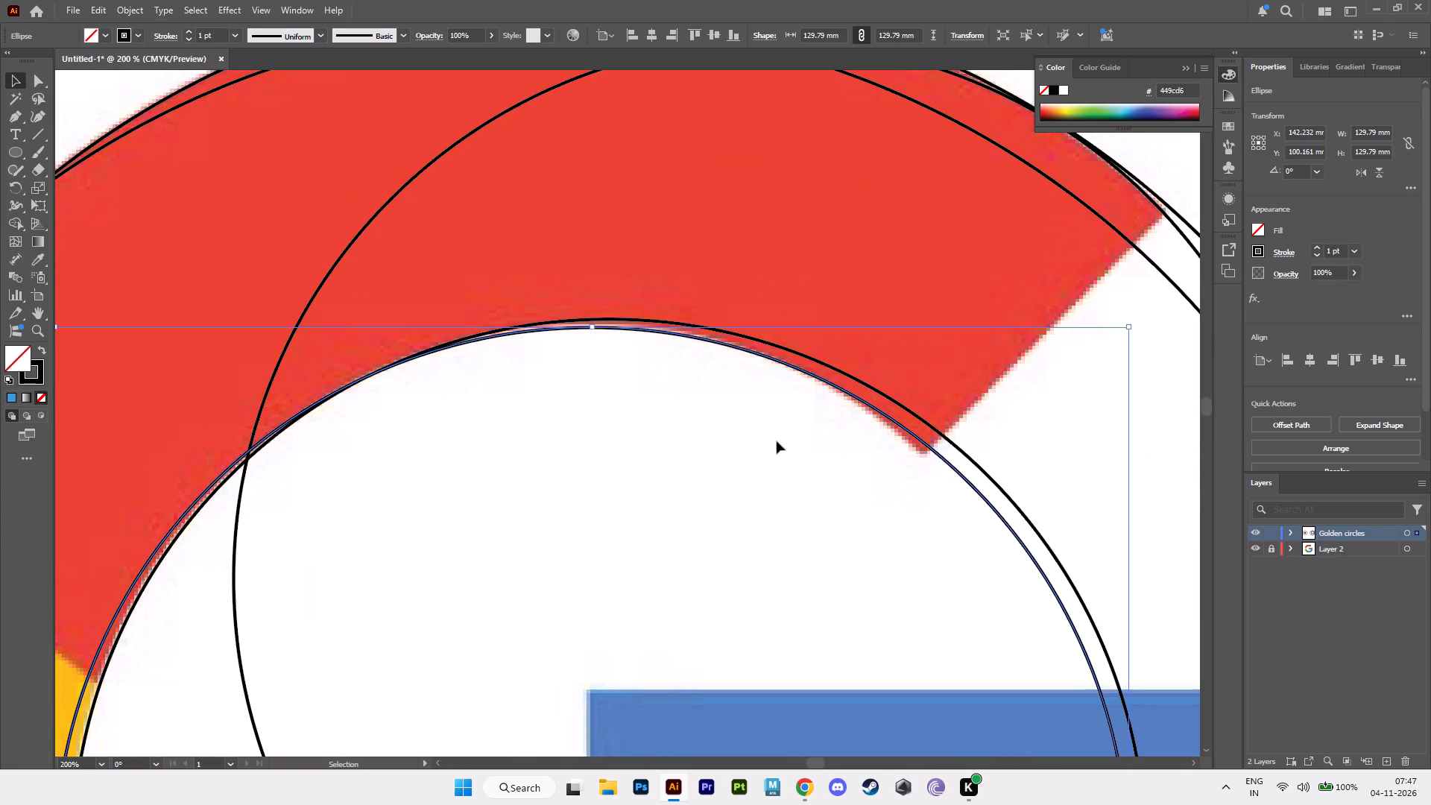
key("Down")
key("Left")
key("Left")
key("Left")
key("Left")
key("Up")
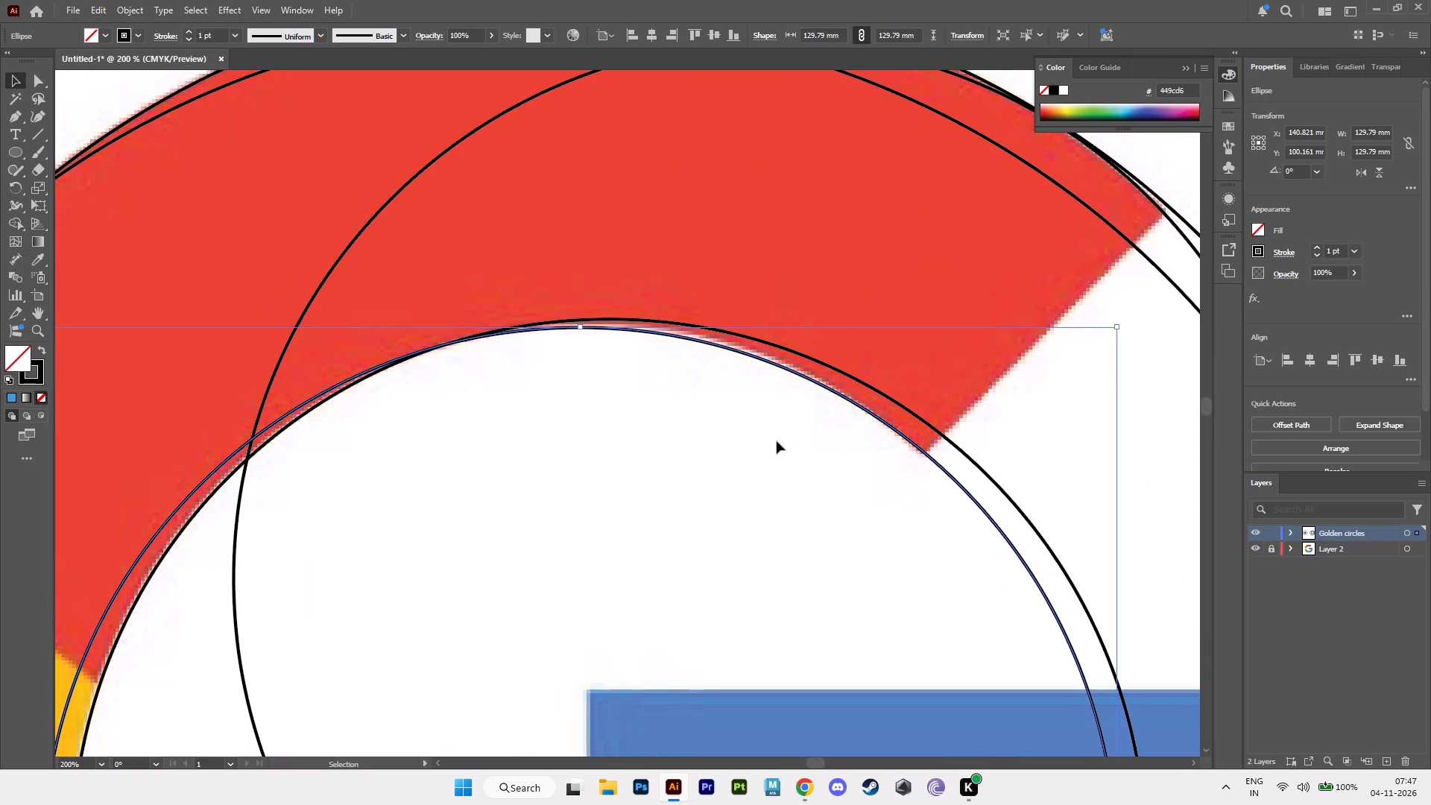
key("Up")
key("Left")
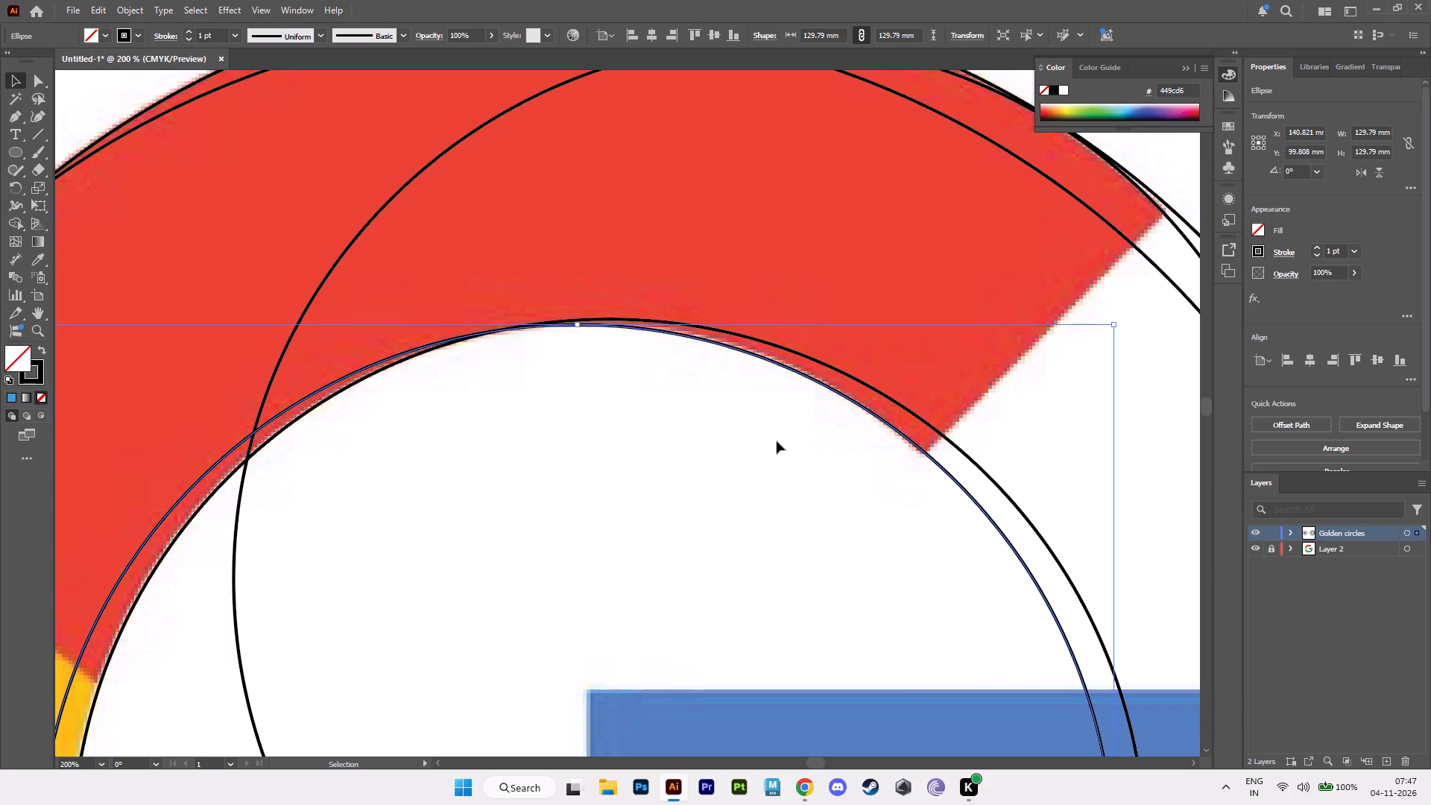
key("Left")
key("Up")
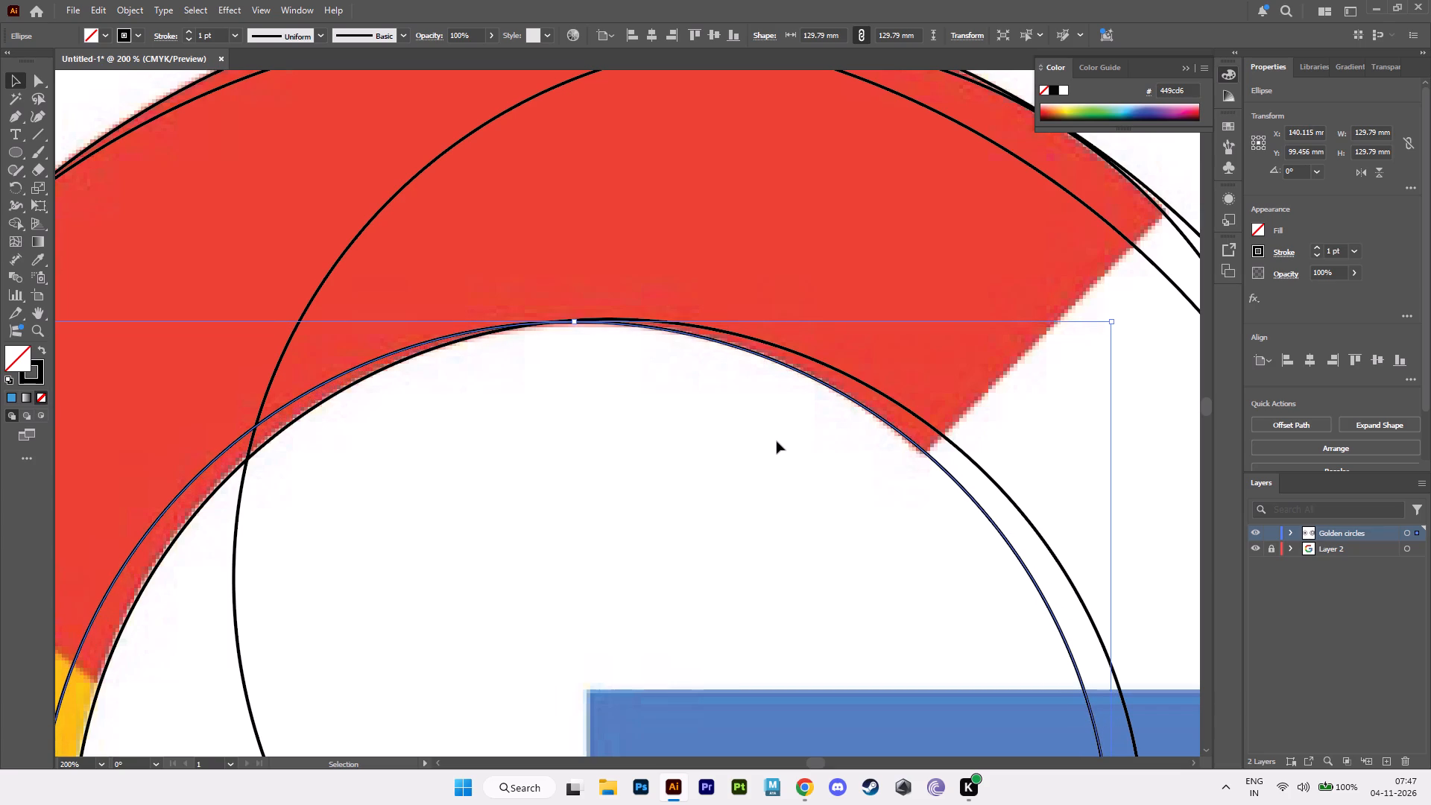
Fine-tune the circle copy along the red segment's inner edge to about X 140.1 mm, Y 99.1 mm, and deselect it.
key("Up")
key("Left")
key("Left")
key("Left")
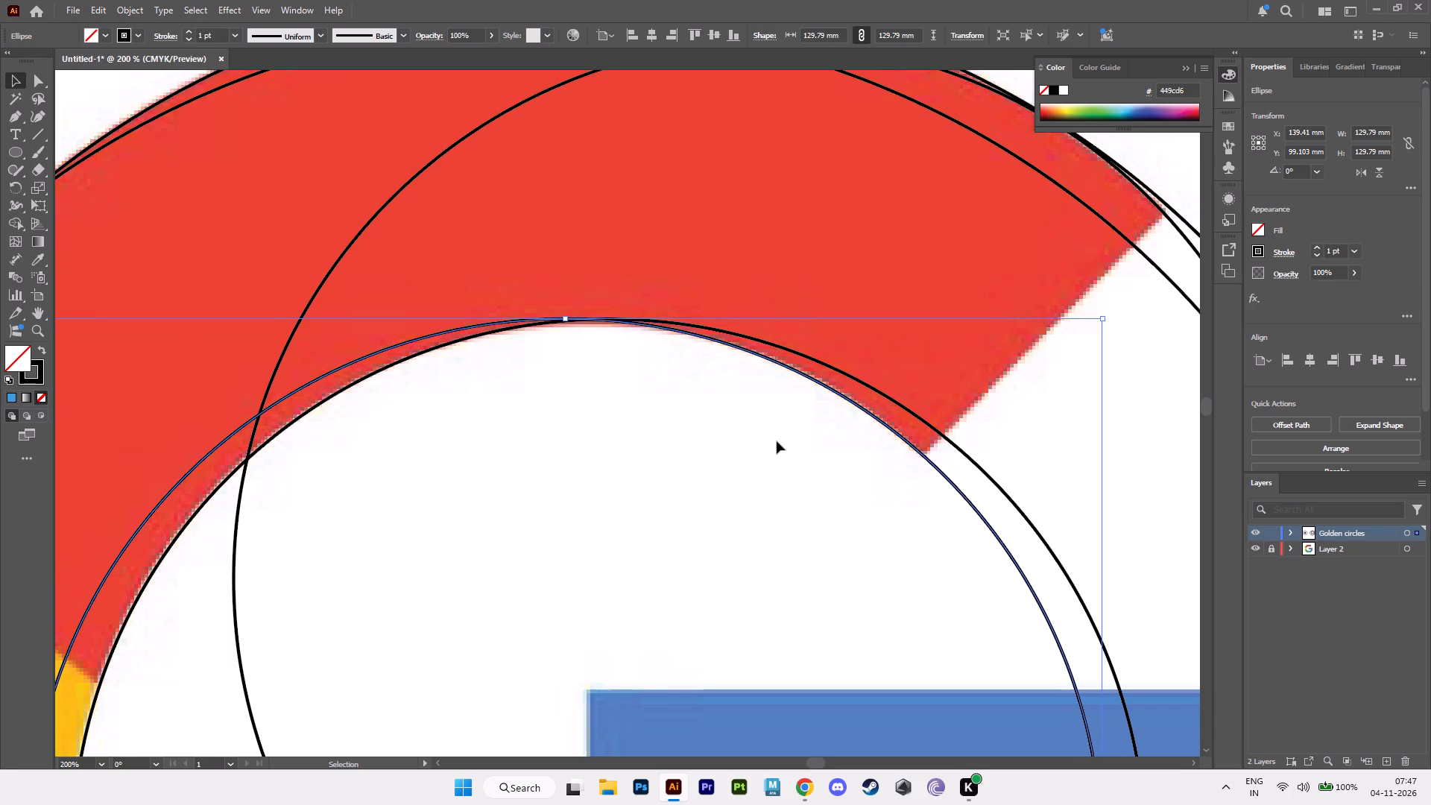
key("Up")
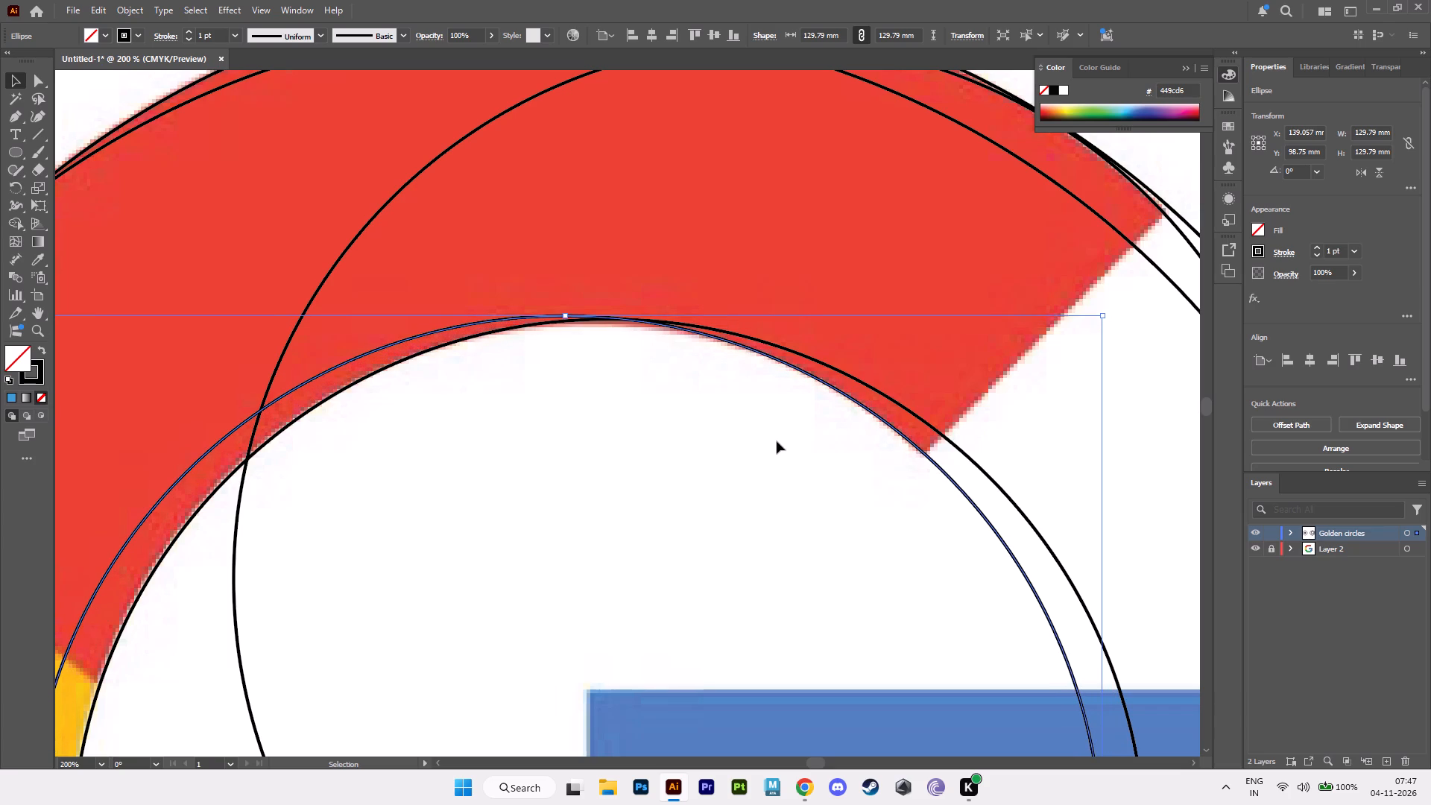
key("Down")
key("Down")
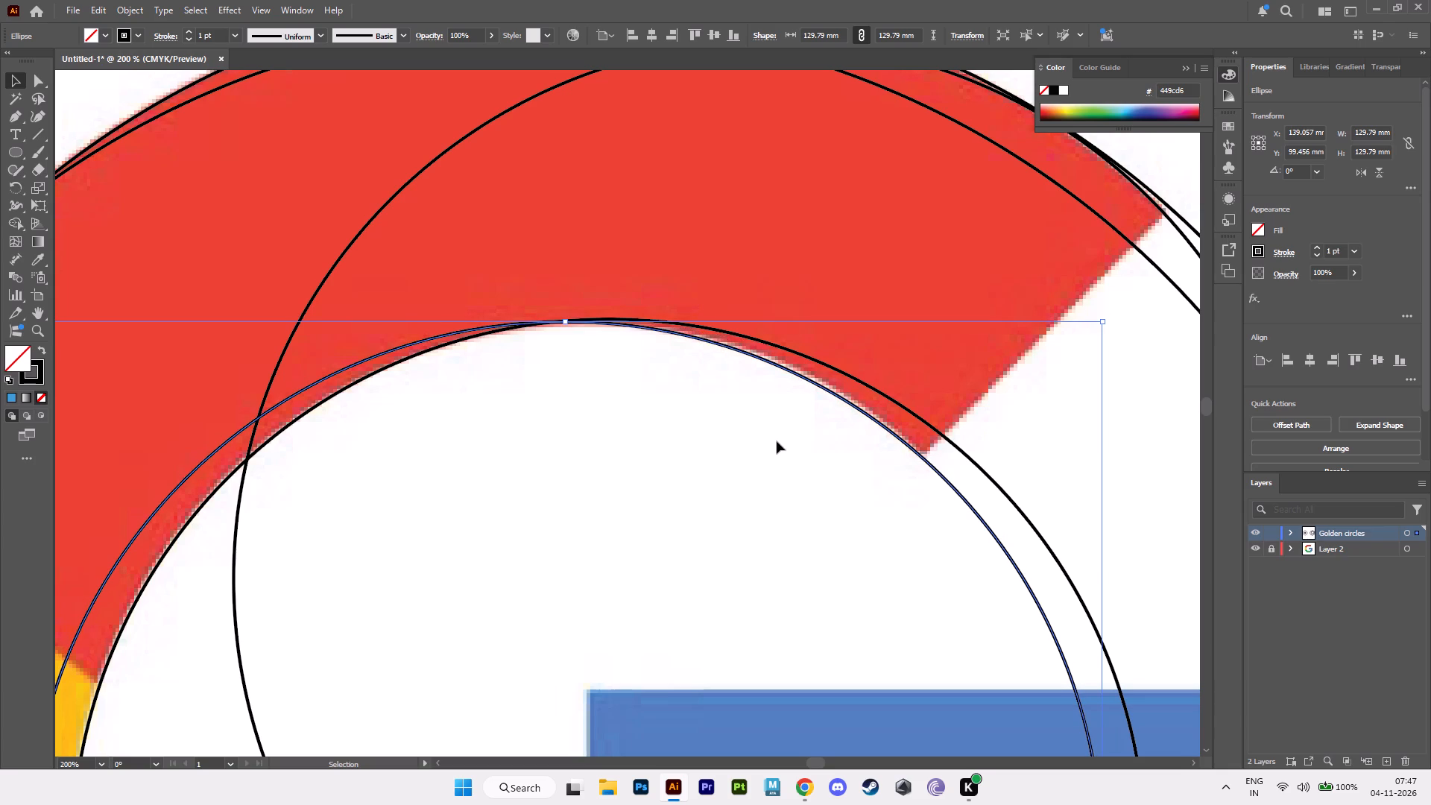
key("Right")
key("Right")
key("Right")
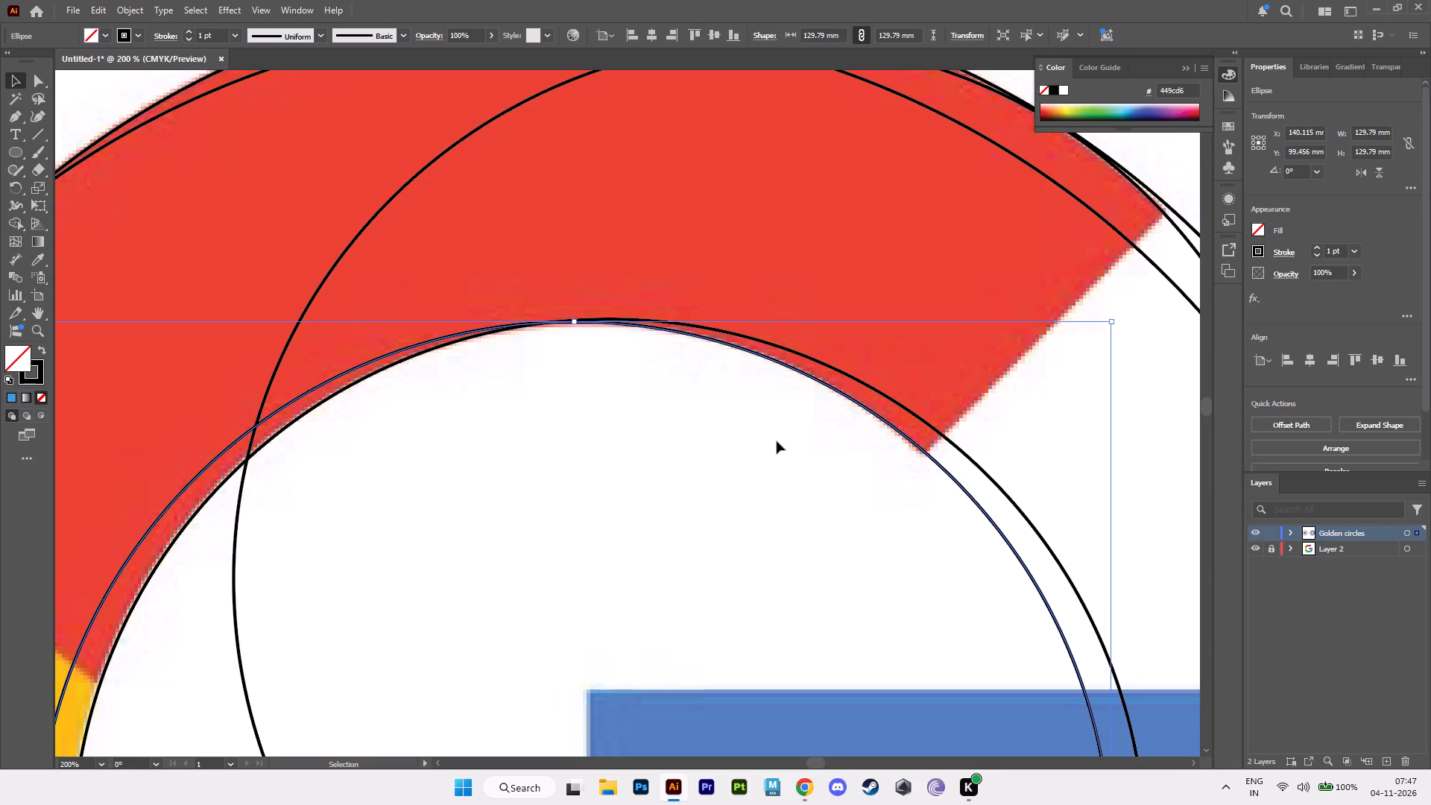
key("Down")
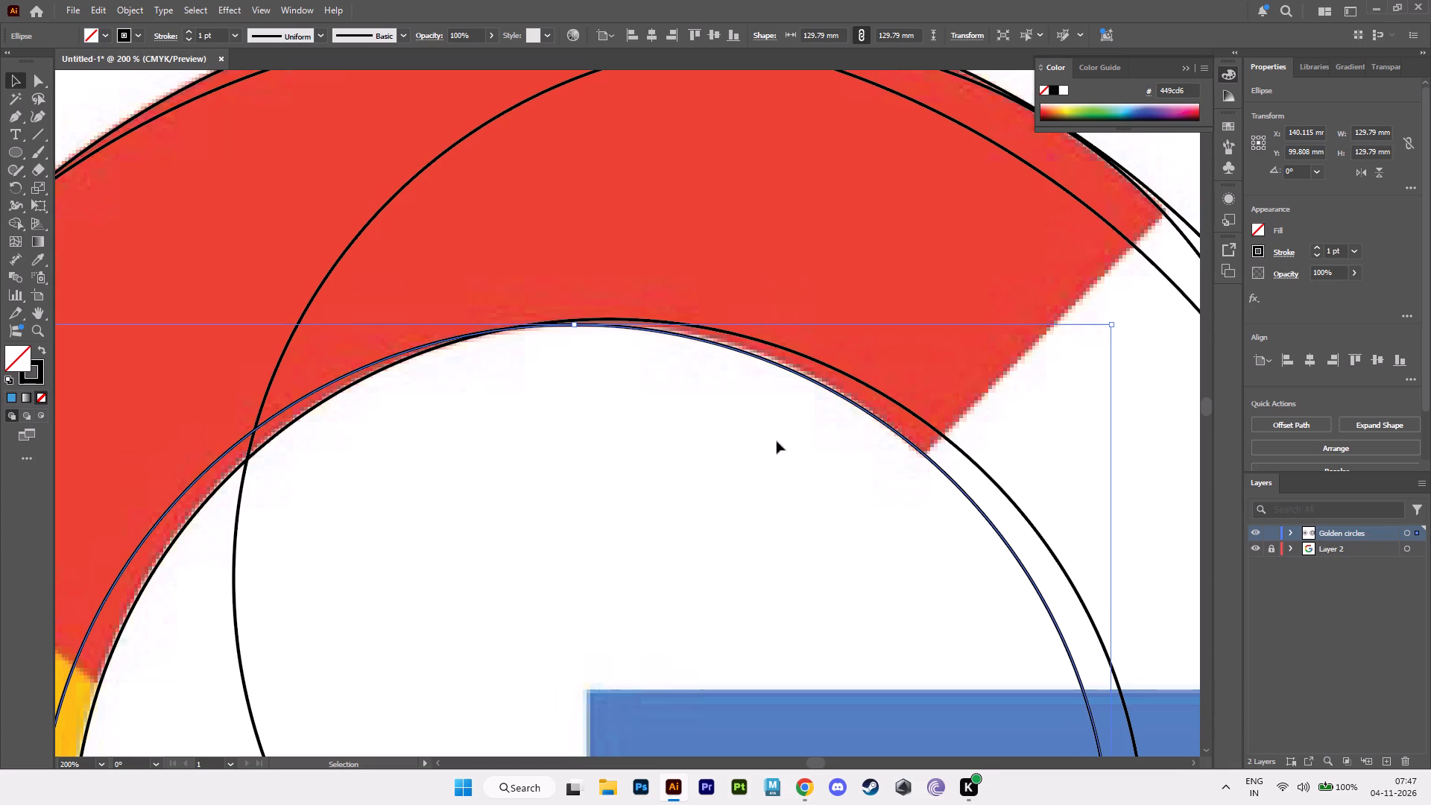
key("Up")
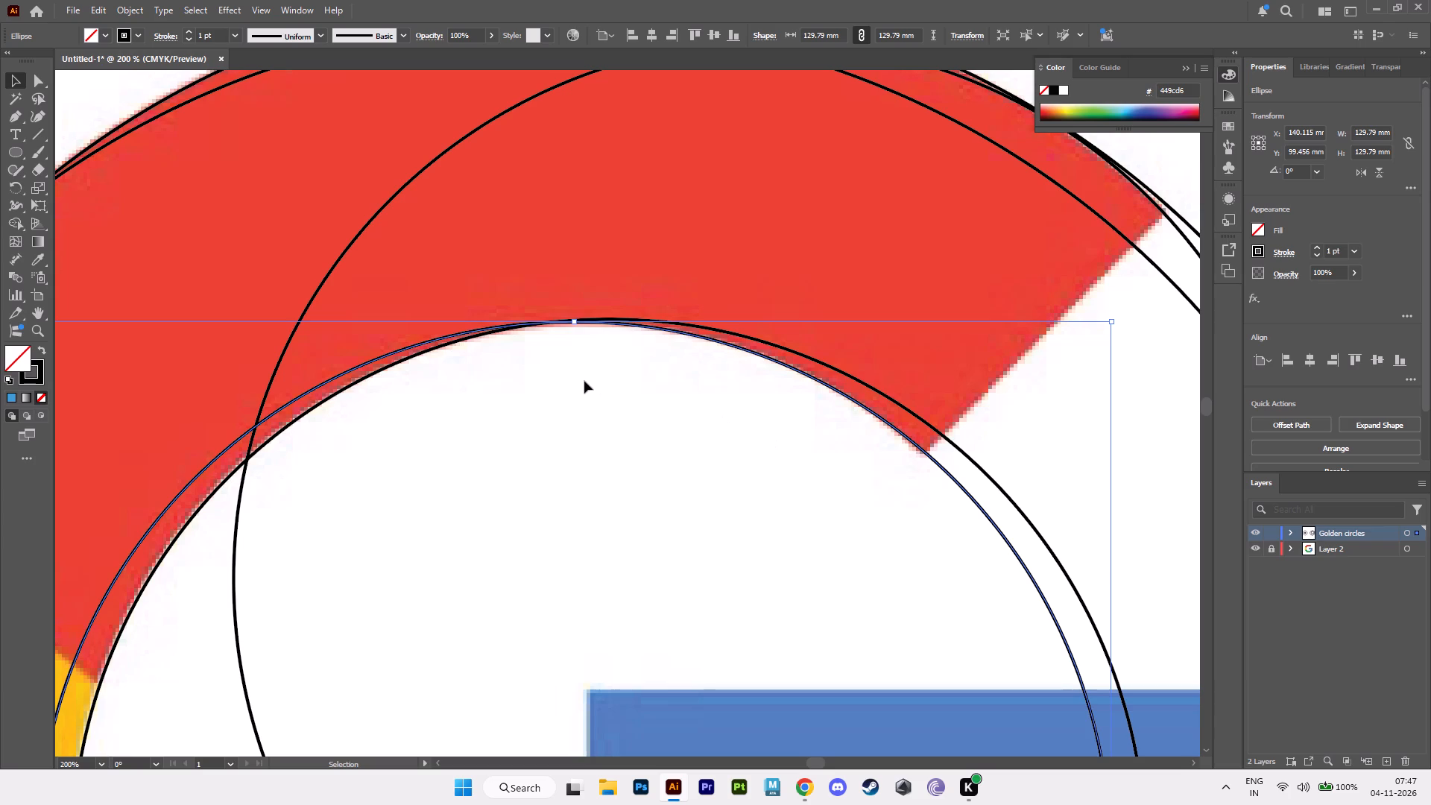
key("Up")
scroll(832, 425, "down", 4, "alt")
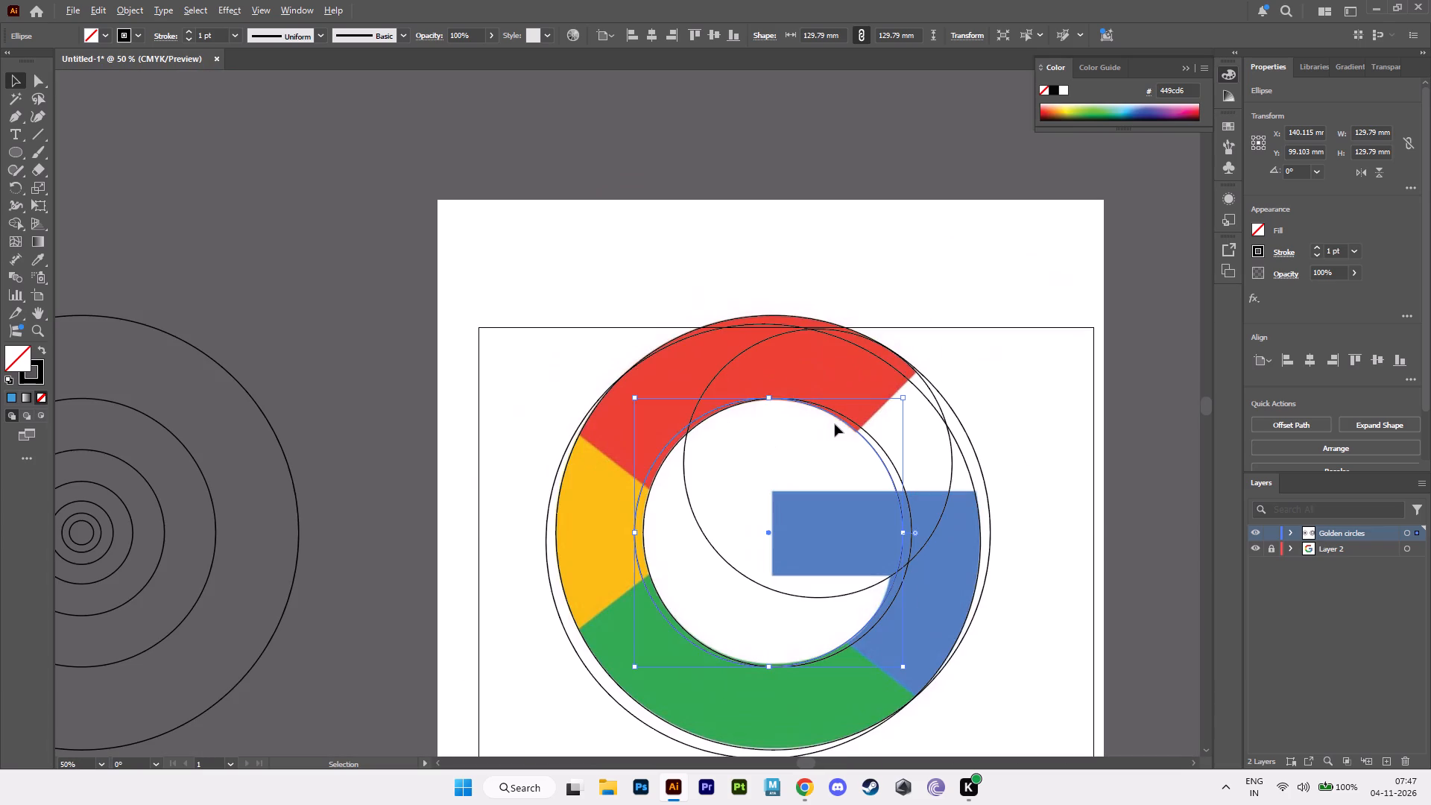
left_click(992, 236)
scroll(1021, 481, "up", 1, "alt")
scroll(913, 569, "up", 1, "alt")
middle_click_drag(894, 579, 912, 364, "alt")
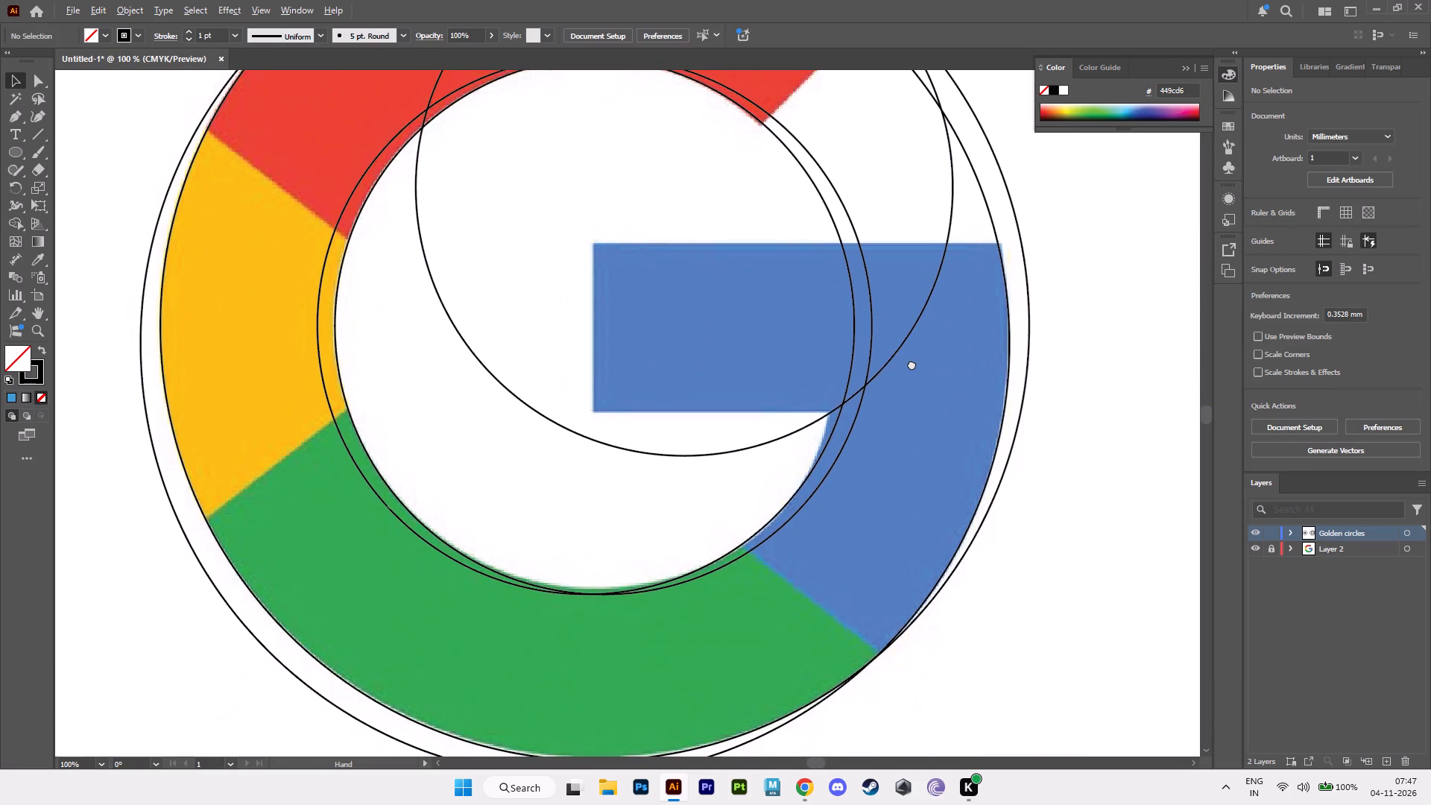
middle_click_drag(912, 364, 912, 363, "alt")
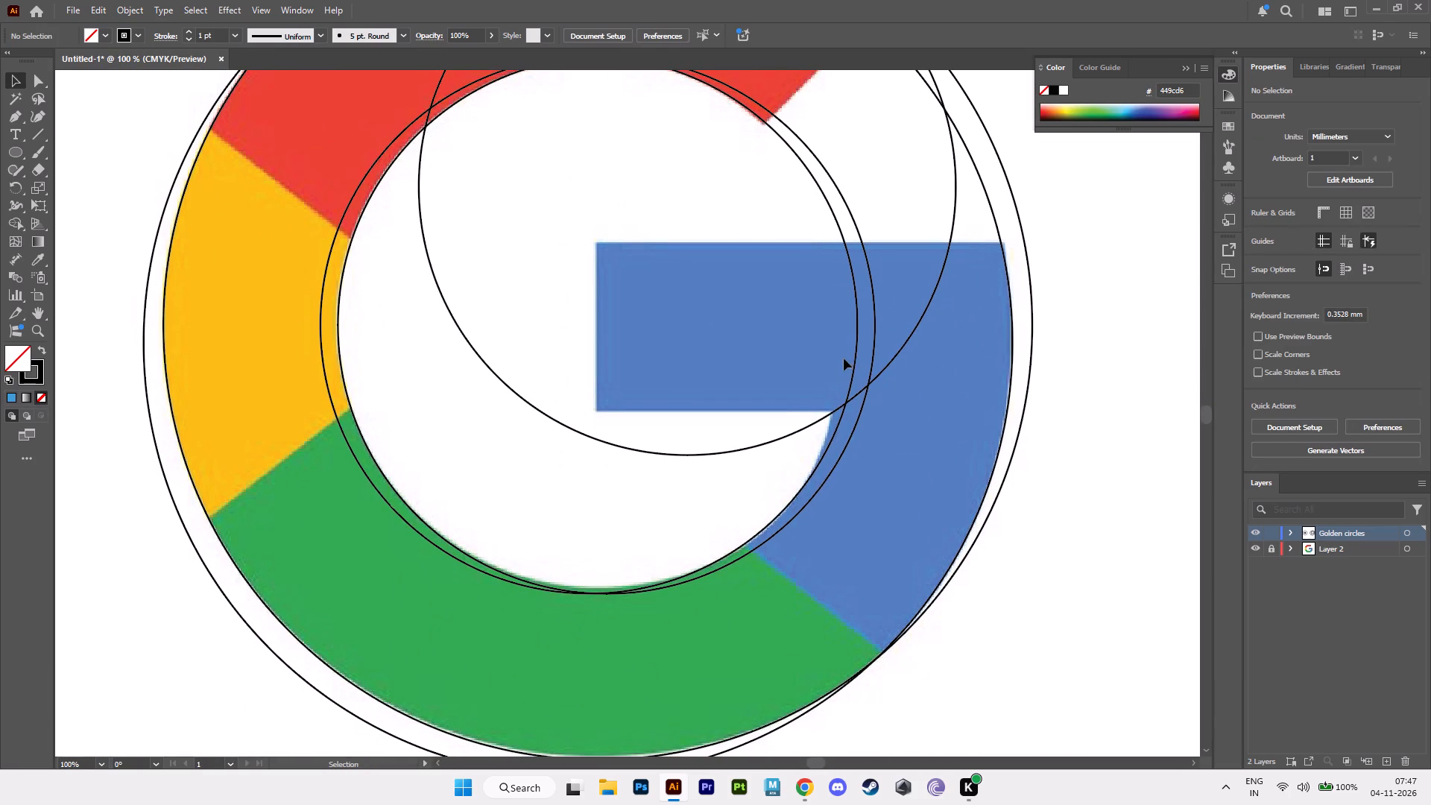
Duplicate the 129.79 mm circle and fit the copy to the blue segment's lower inner edge, slightly left of and below the original.
left_click(855, 350)
left_click_drag(855, 350, 835, 371, "alt")
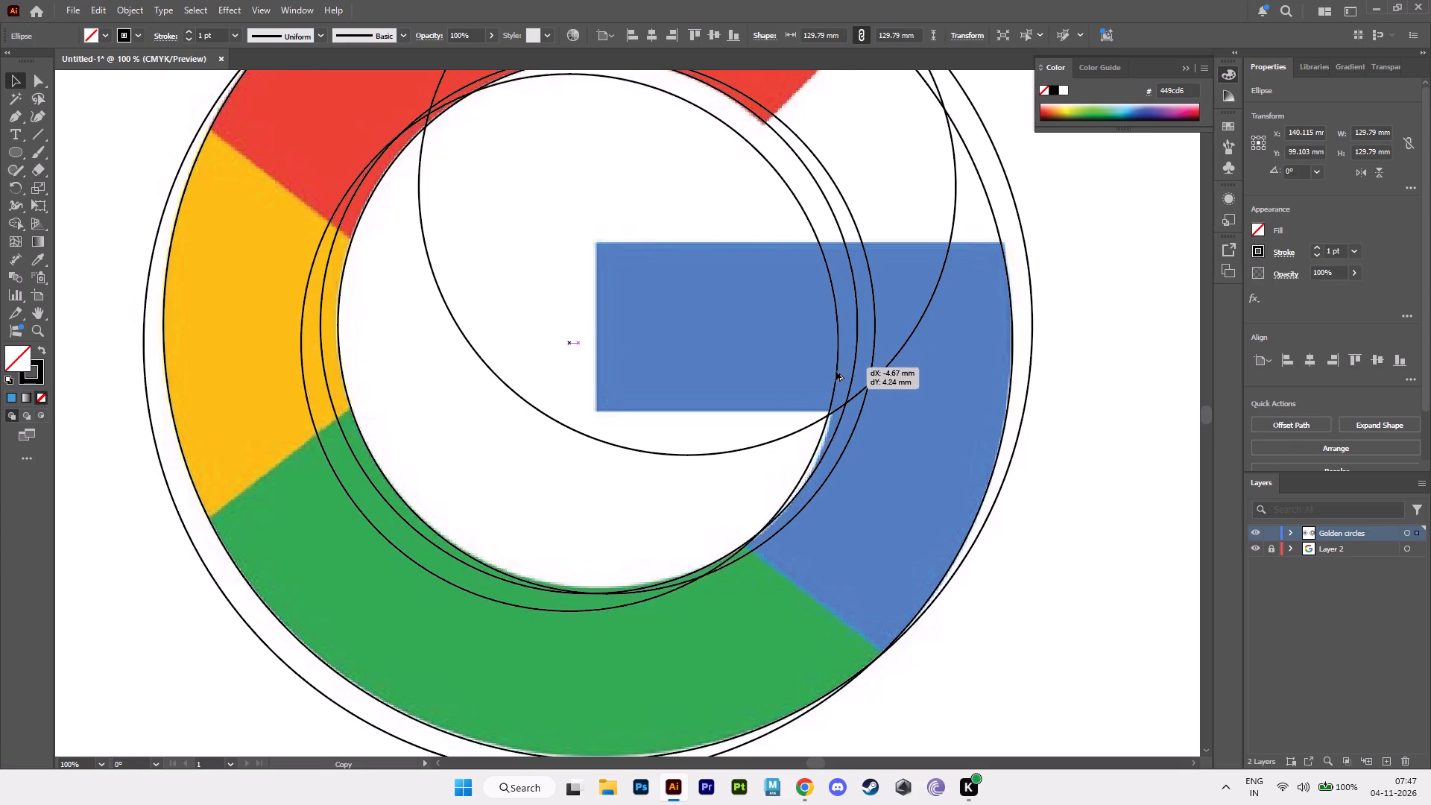
left_click_drag(835, 371, 833, 398, "alt")
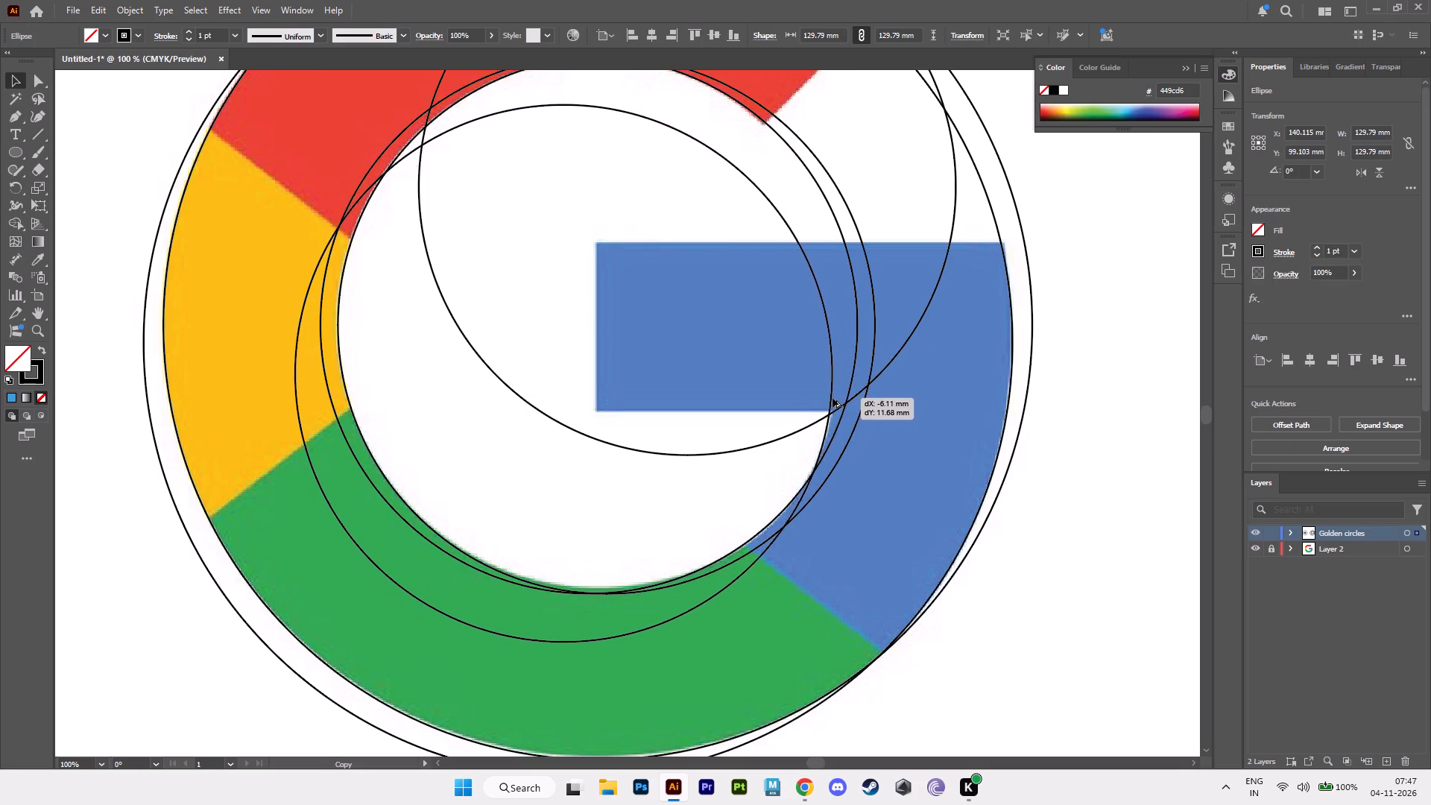
left_click_drag(833, 398, 841, 361, "alt")
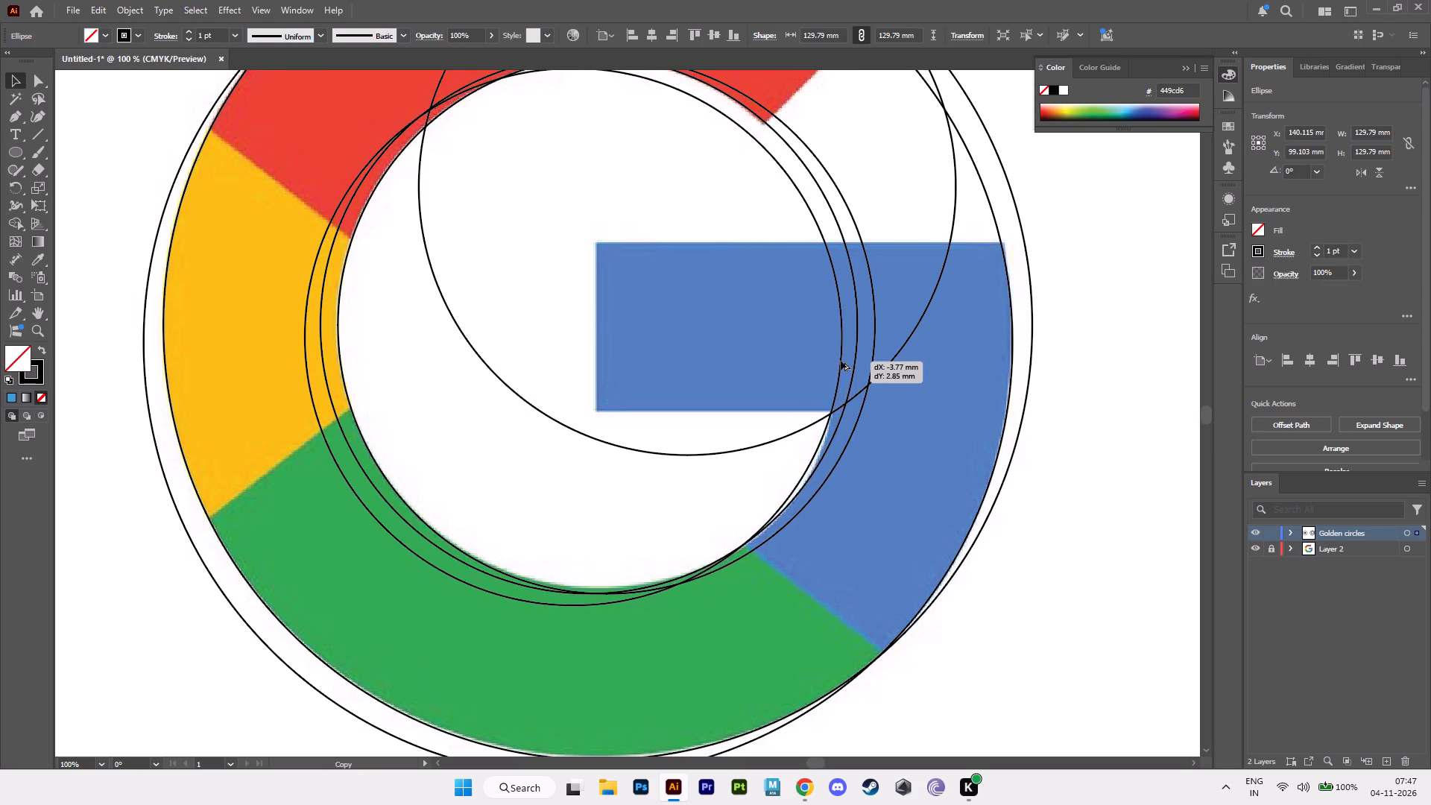
left_click_drag(841, 361, 844, 361, "alt")
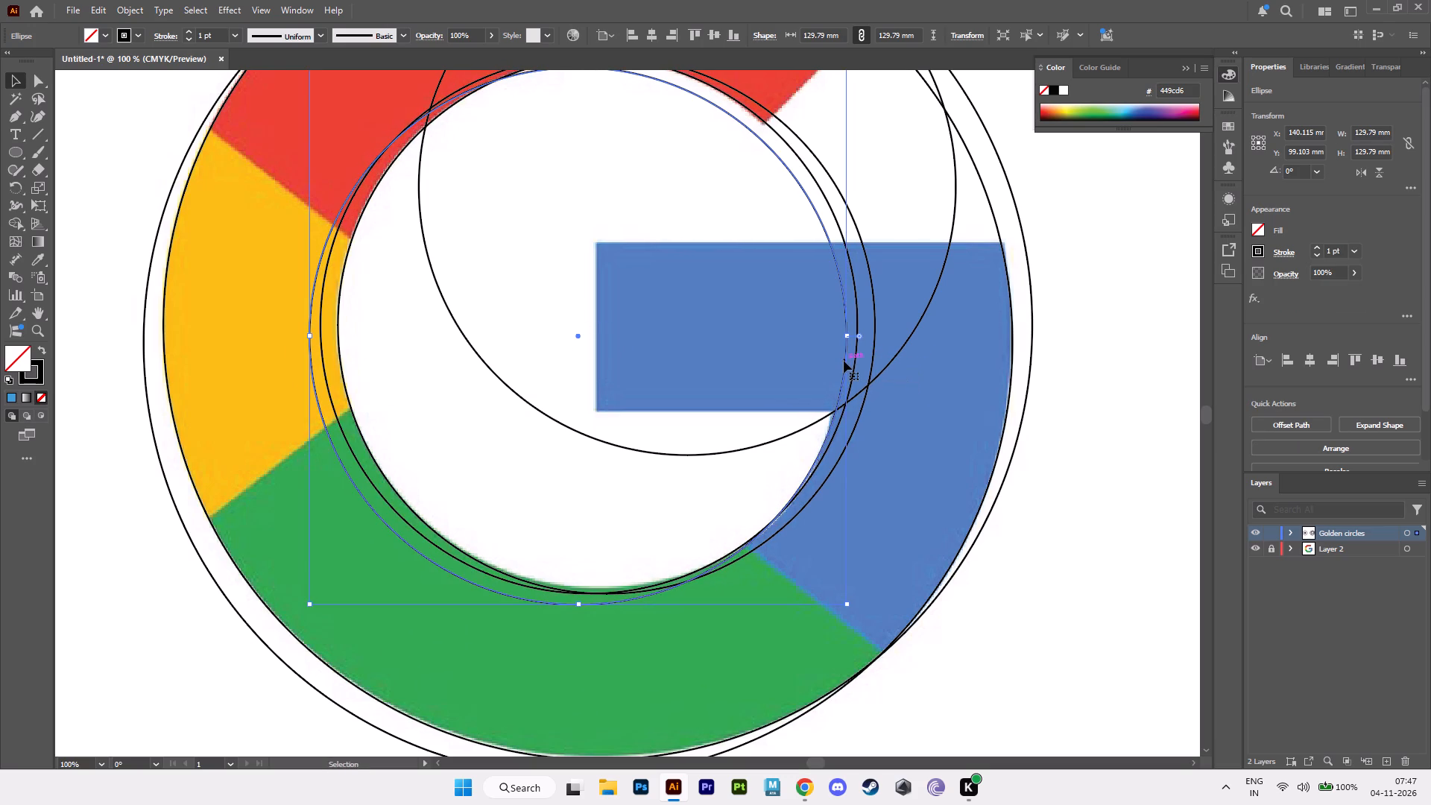
left_click(899, 179)
Create a 35.278 mm line segment at 45° in the blank area above the logo's upper-left side.
scroll(890, 206, "down", 2, "alt")
middle_click_drag(889, 212, 926, 345, "alt")
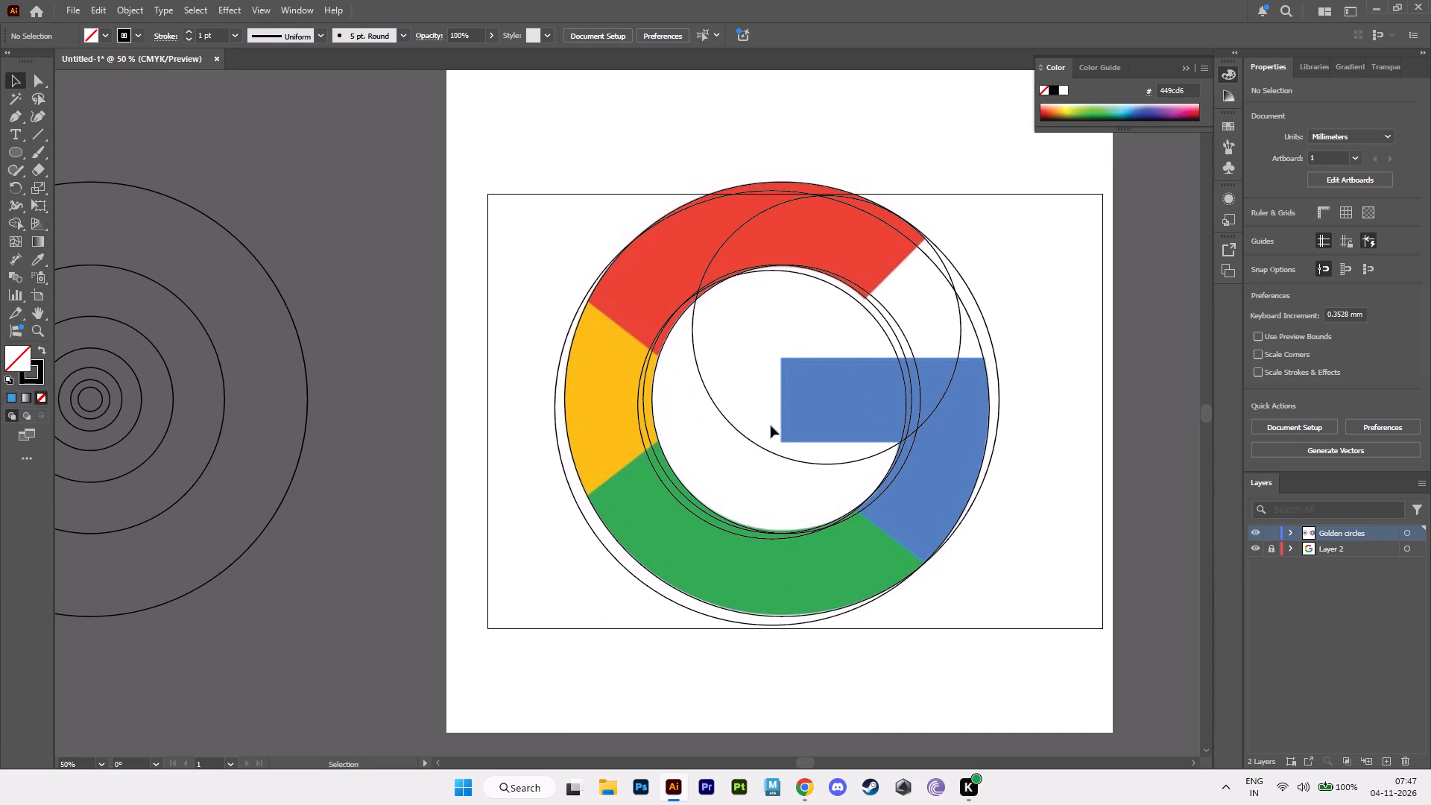
scroll(982, 414, "up", 1, "alt")
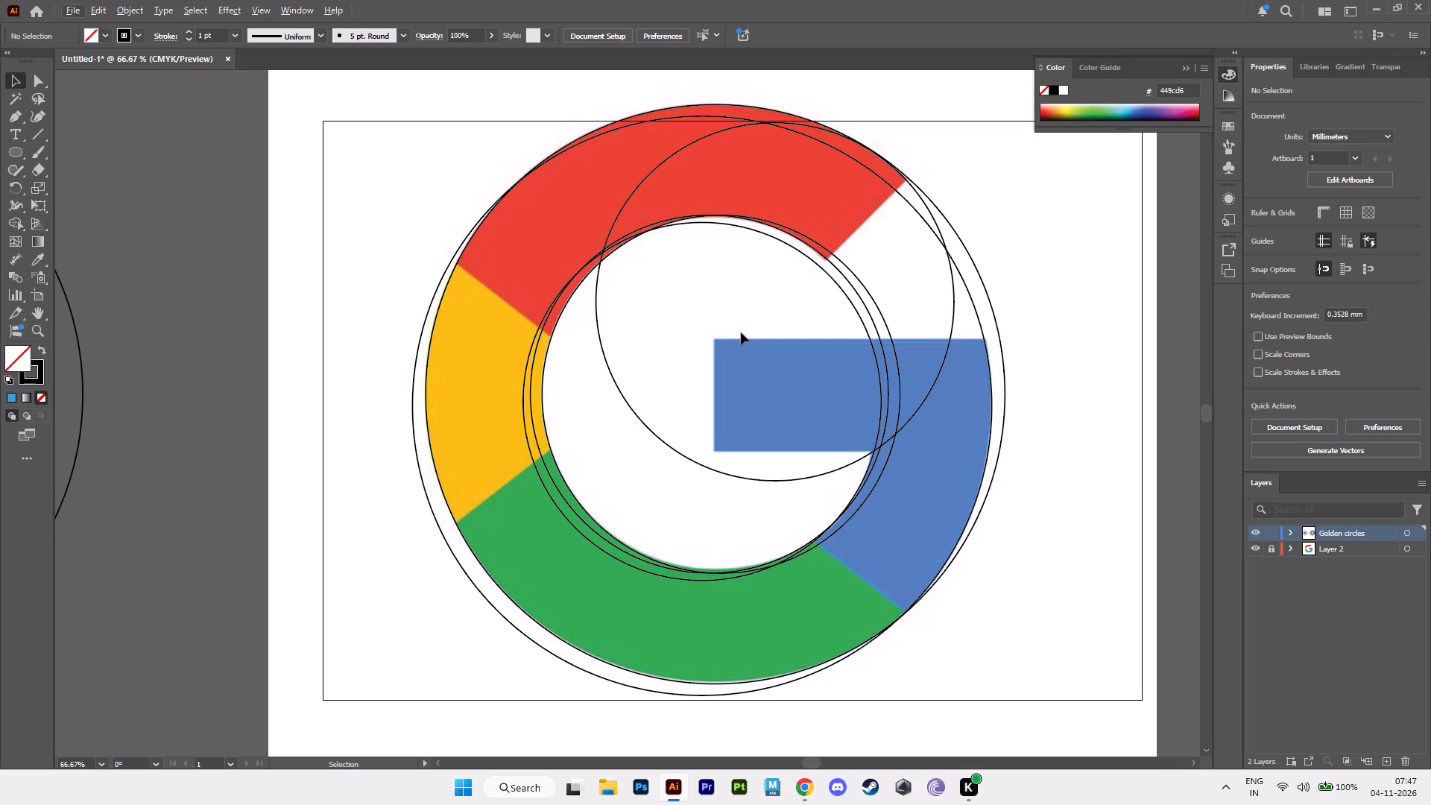
scroll(630, 384, "up", 1, "alt")
scroll(534, 355, "down", 2, "alt")
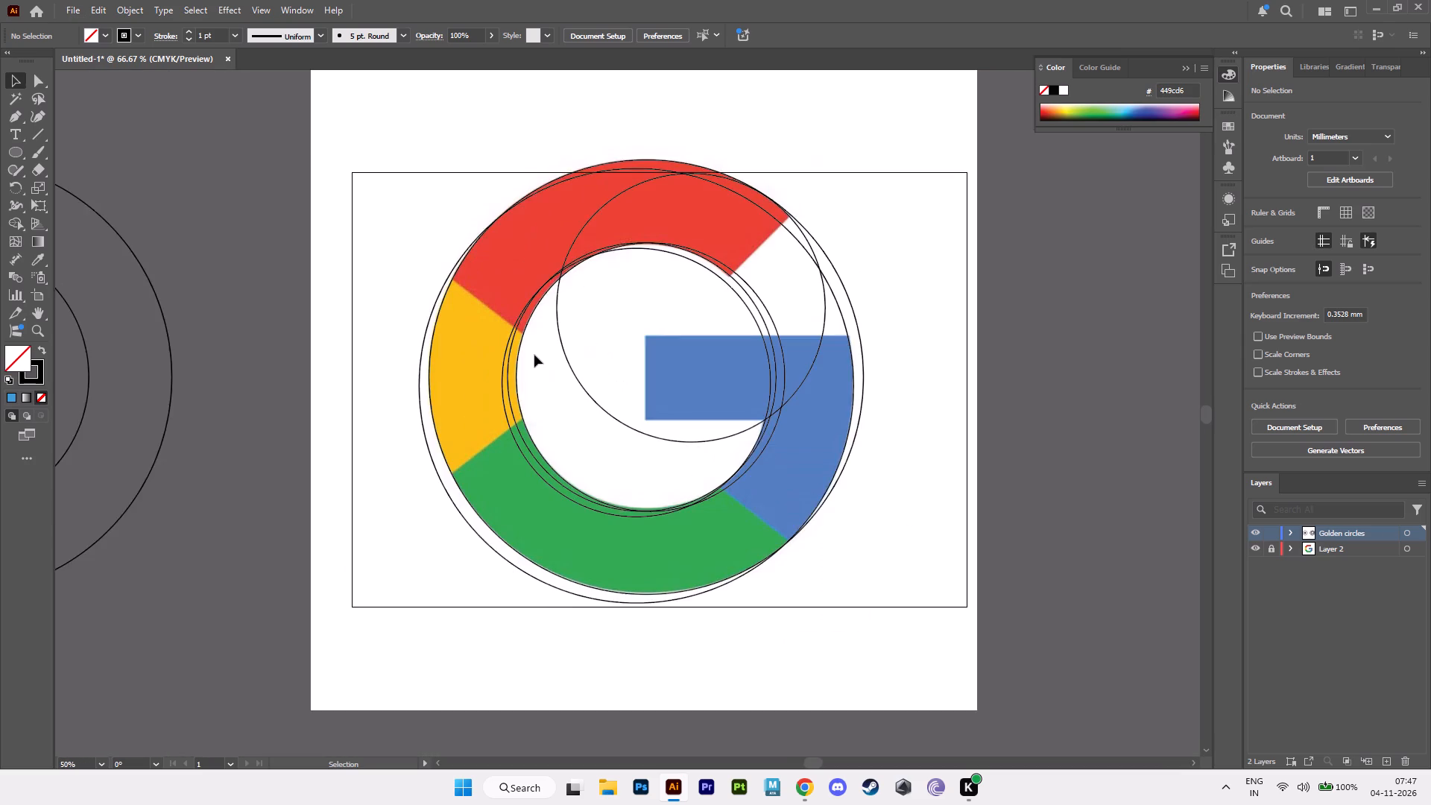
middle_click_drag(534, 355, 513, 449, "alt")
scroll(513, 449, "up", 1, "alt")
scroll(513, 449, "down", 1, "alt")
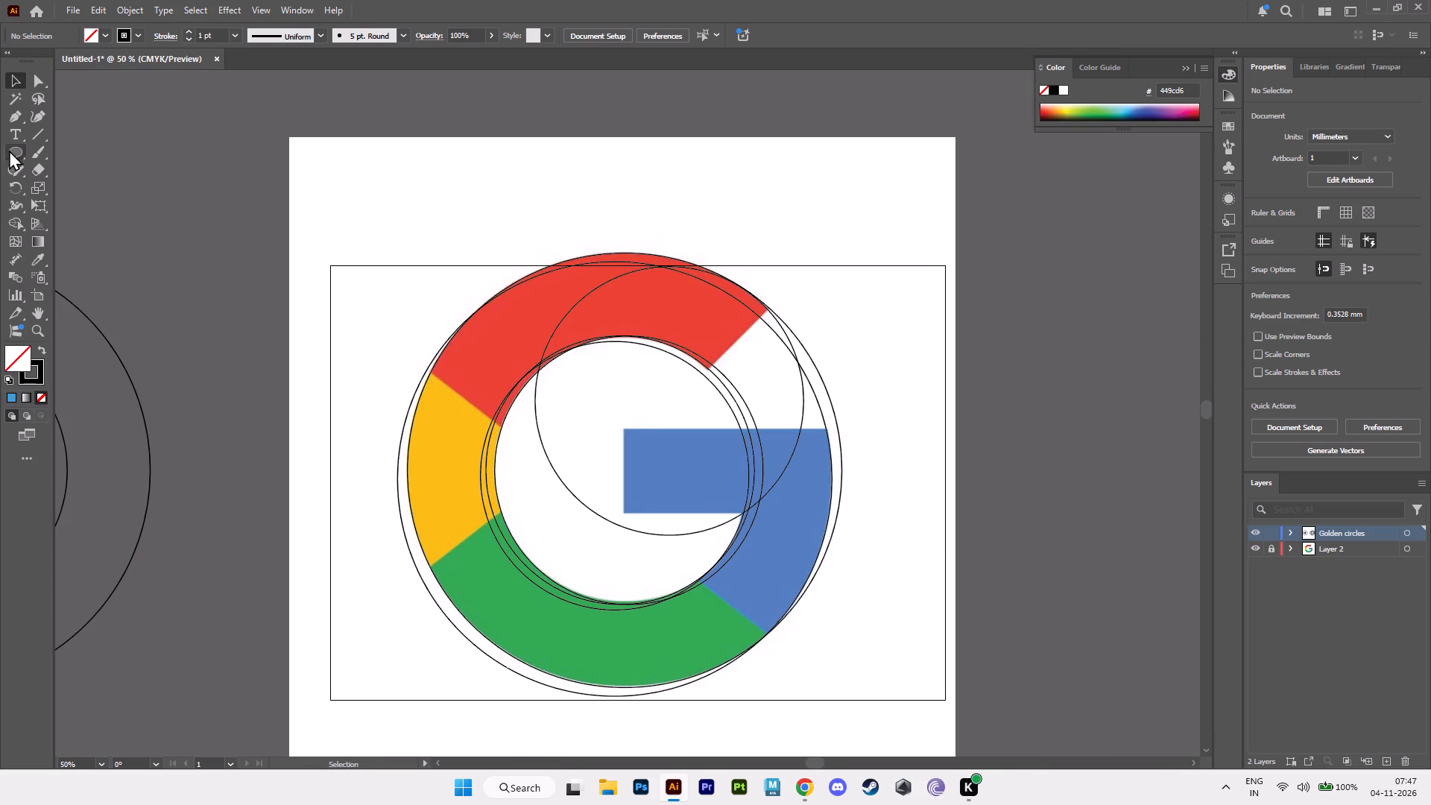
left_click(34, 135)
right_click_drag(34, 135, 45, 136)
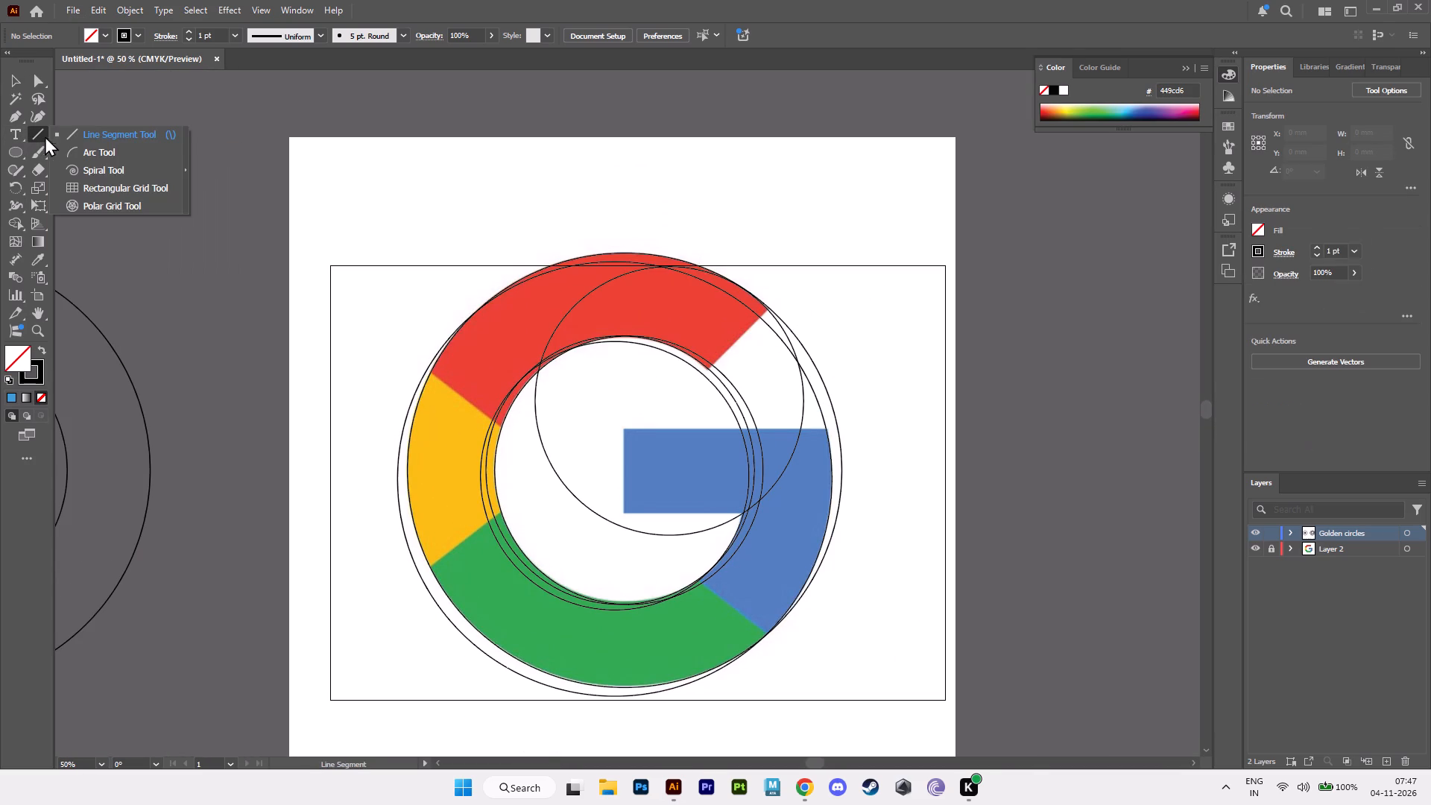
right_click_drag(45, 136, 121, 136)
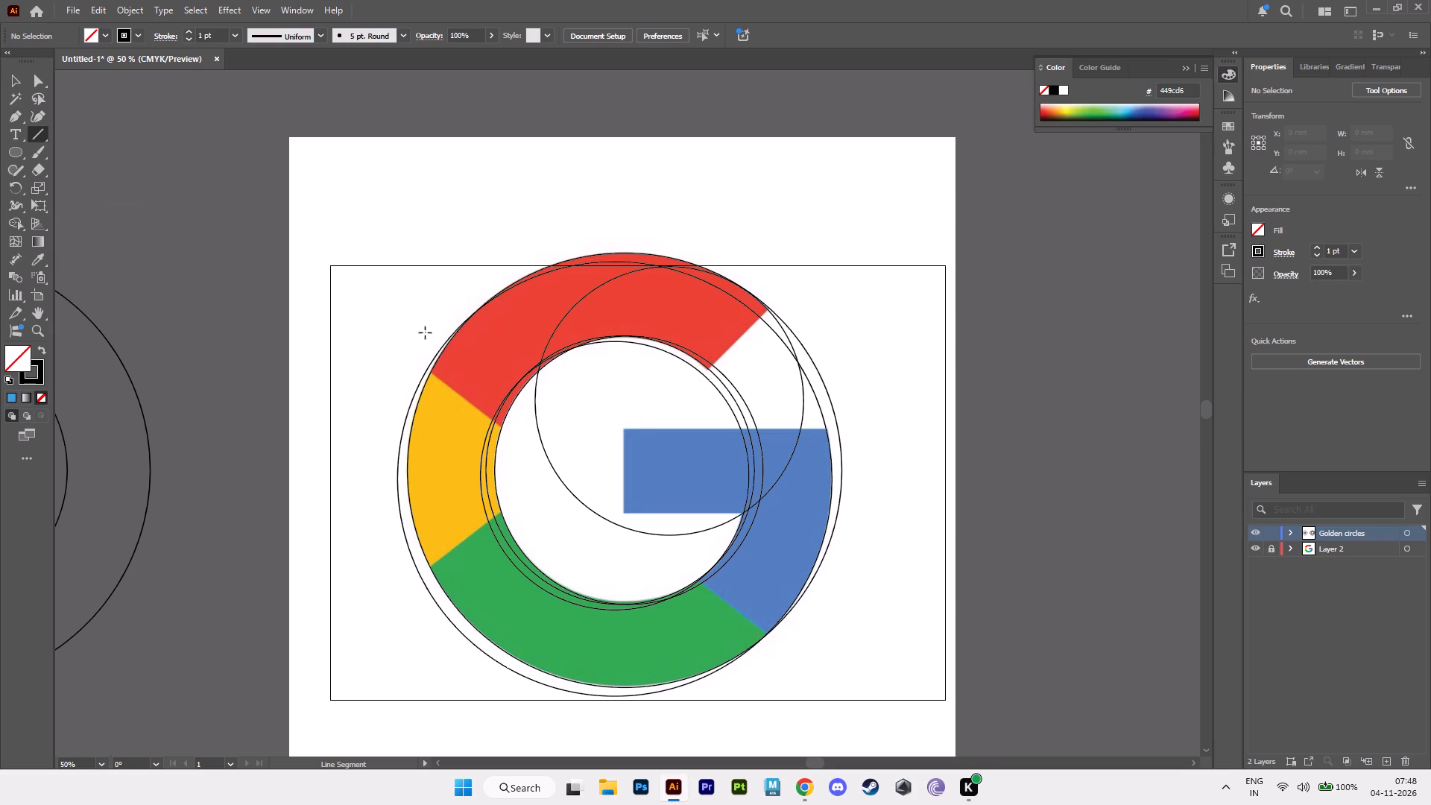
left_click(373, 192)
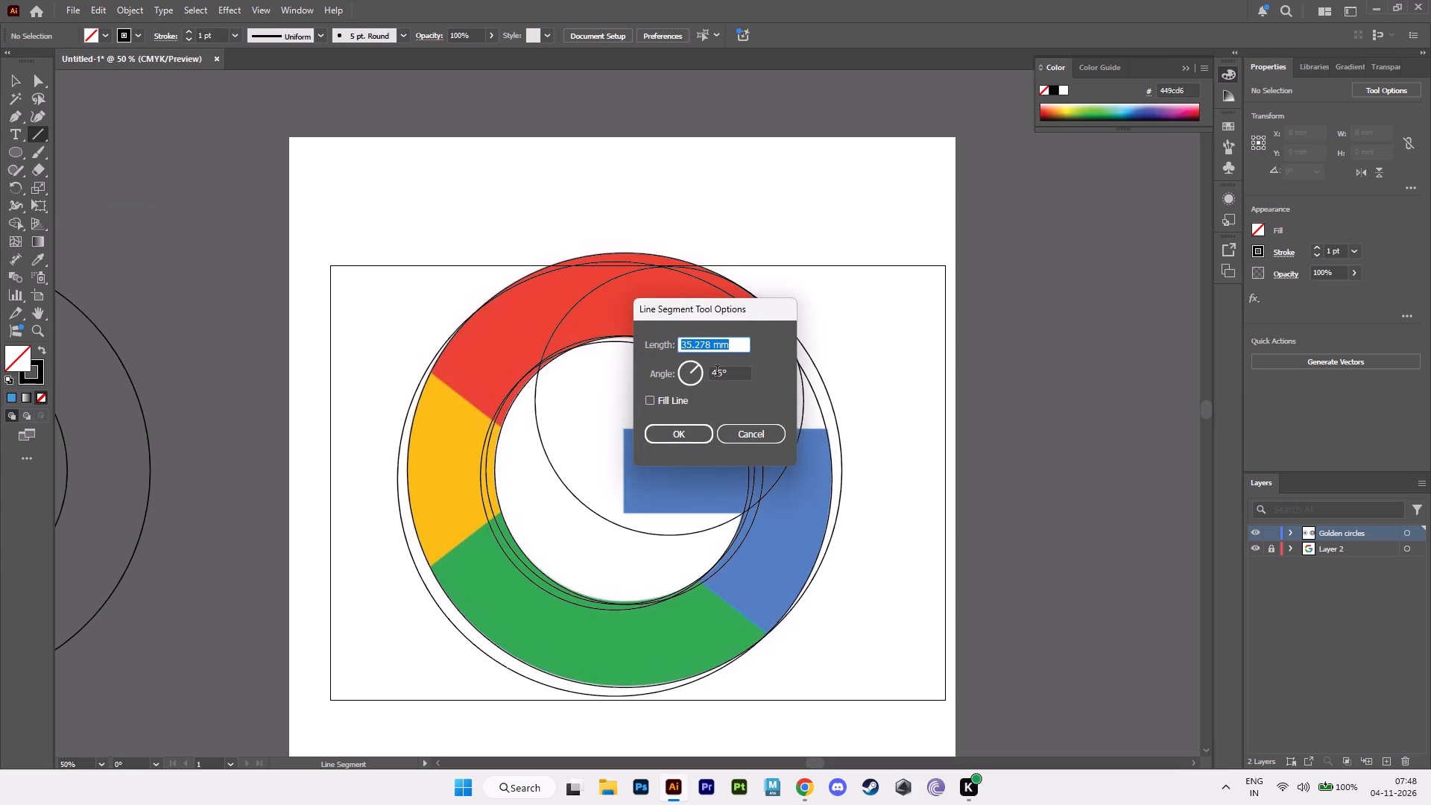
left_click(695, 429)
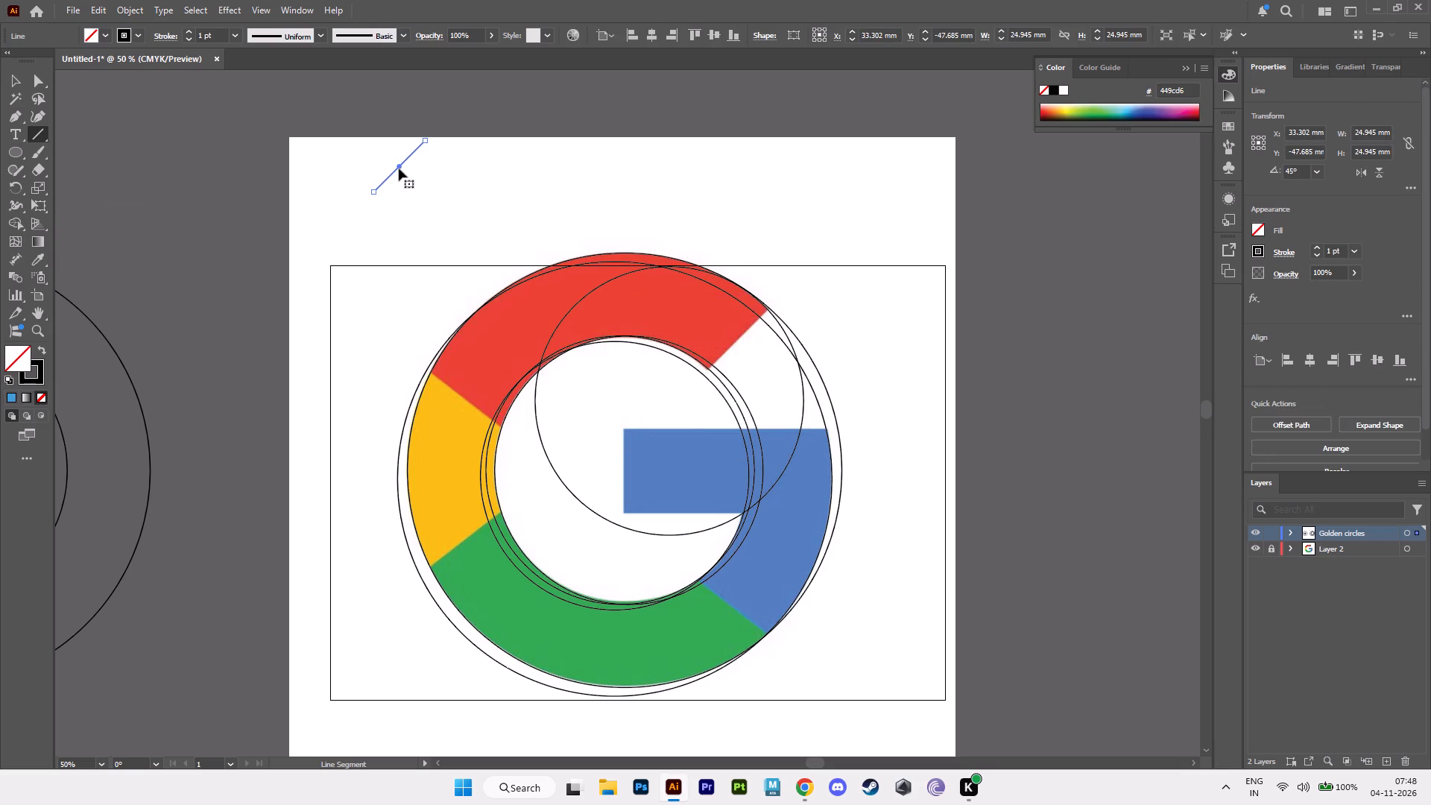
Move the line onto the red–yellow boundary and rotate it to about 322.4° to follow the boundary's slope.
left_click_drag(399, 168, 467, 394)
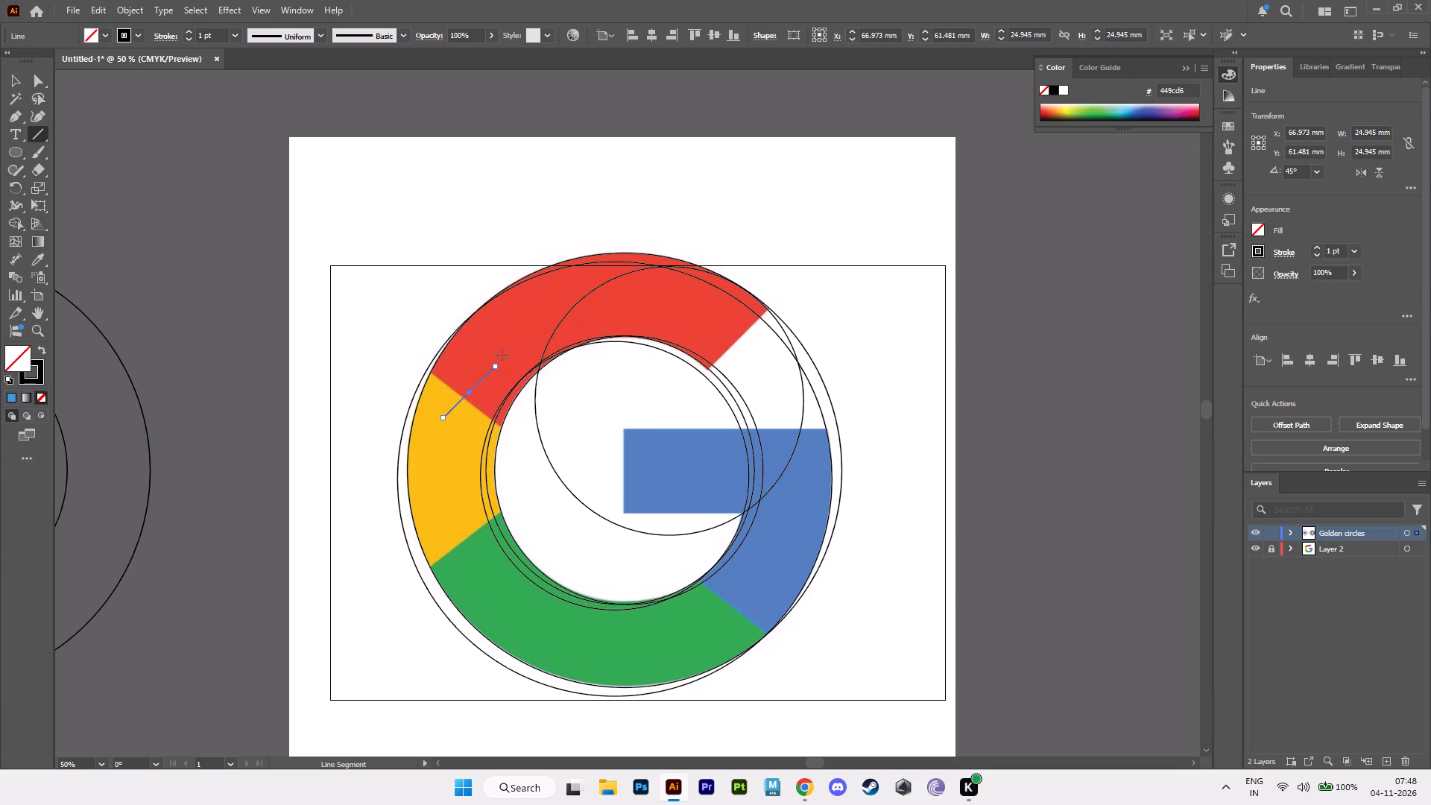
key("v")
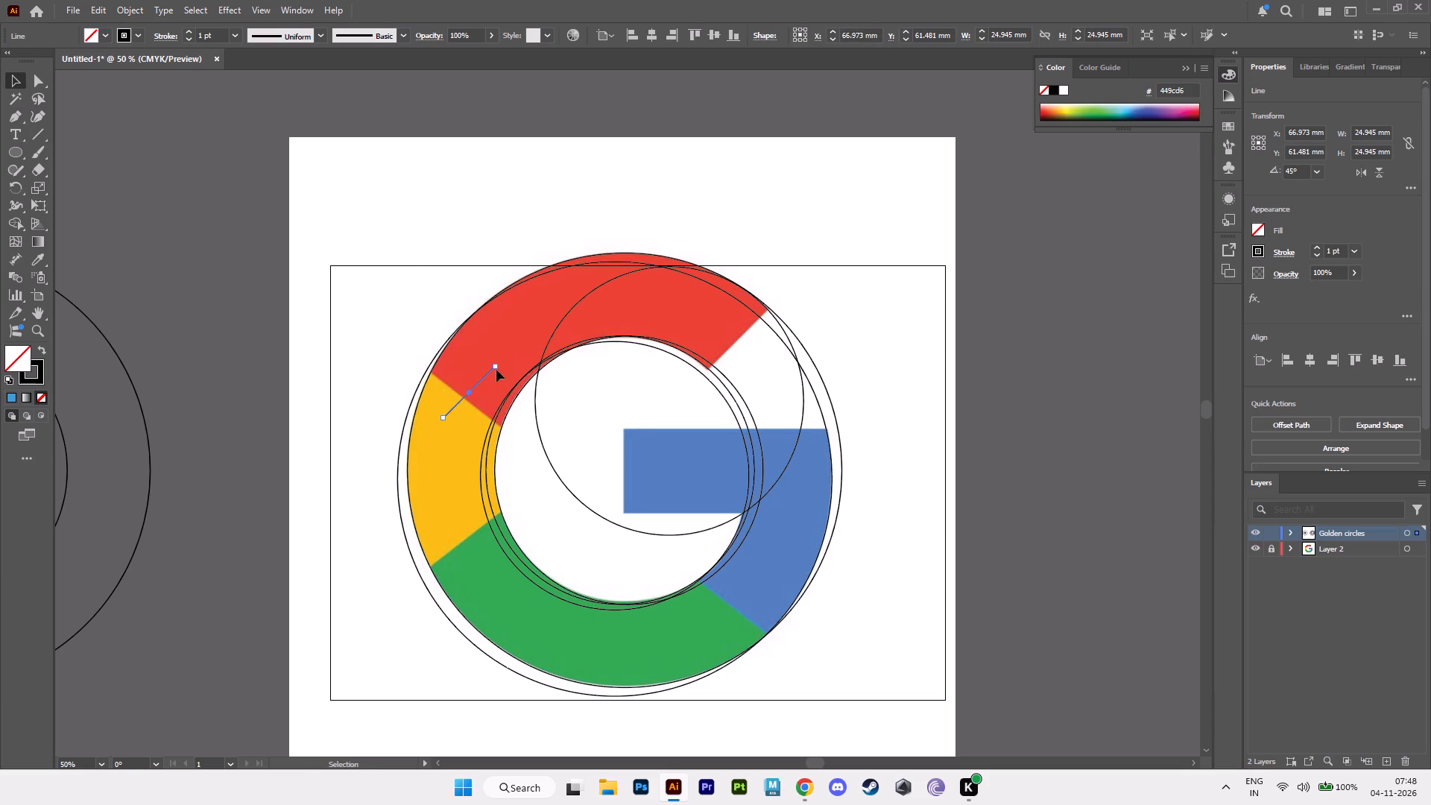
left_click_drag(502, 360, 531, 437)
left_click_drag(531, 437, 538, 446)
Lengthen the line past the ring's inner edge to about 47.8 mm wide and 43.4 mm high.
left_click_drag(498, 414, 529, 433)
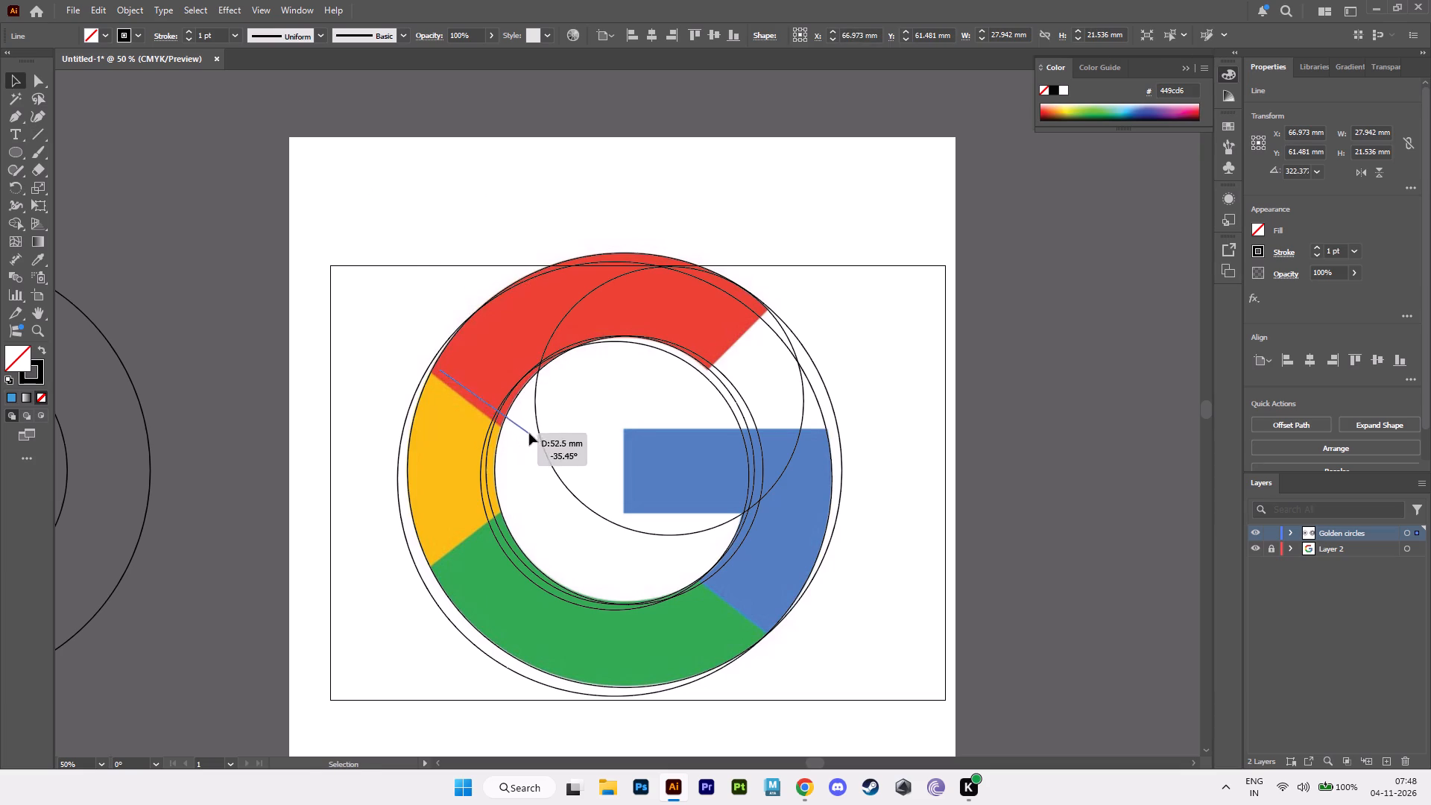
left_click_drag(529, 433, 539, 460)
Align the line exactly with the red–yellow boundary, at about 325.9°, X 66.8 mm, Y 65.9 mm, crossing both ring edges.
scroll(515, 447, "up", 4, "alt")
middle_click_drag(481, 455, 634, 502, "alt")
left_click_drag(405, 174, 395, 188)
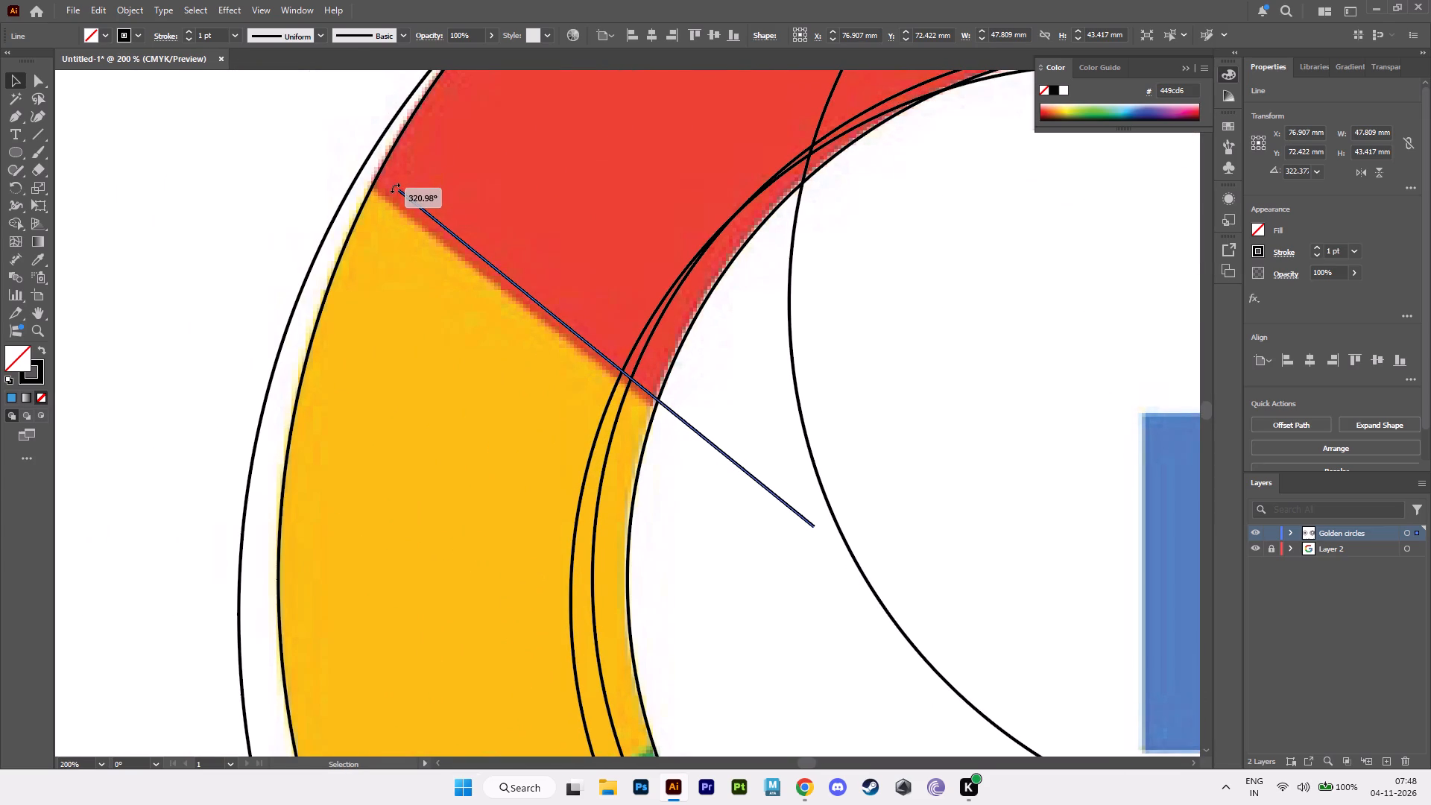
left_click_drag(395, 188, 395, 189)
left_click_drag(607, 358, 574, 350)
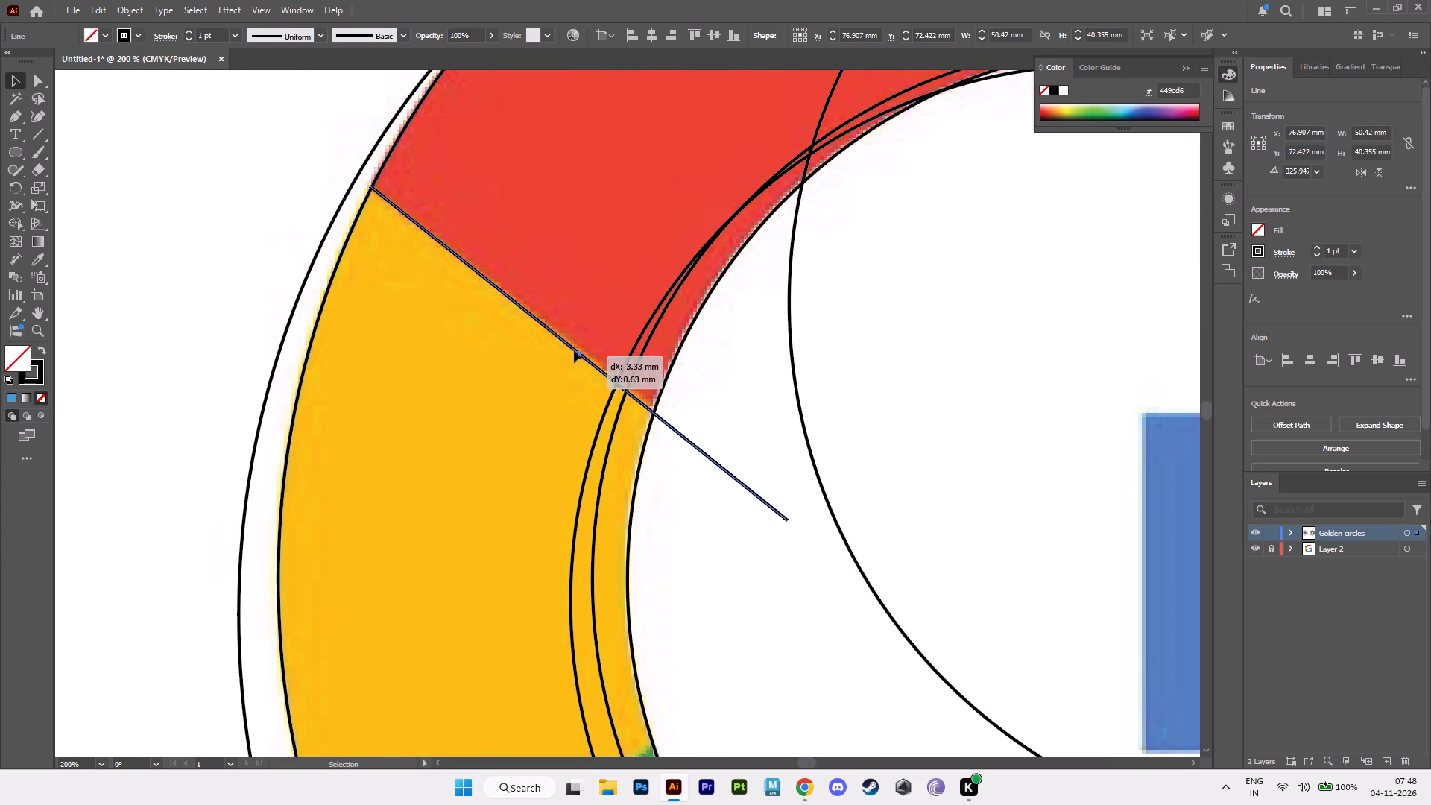
left_click_drag(574, 350, 523, 304)
Duplicate the red–yellow boundary line lower on the yellow segment and rotate the copy 90° to about 55.9°.
scroll(736, 483, "down", 4, "alt")
middle_click_drag(736, 488, 612, 428, "alt")
scroll(612, 428, "up", 1, "alt")
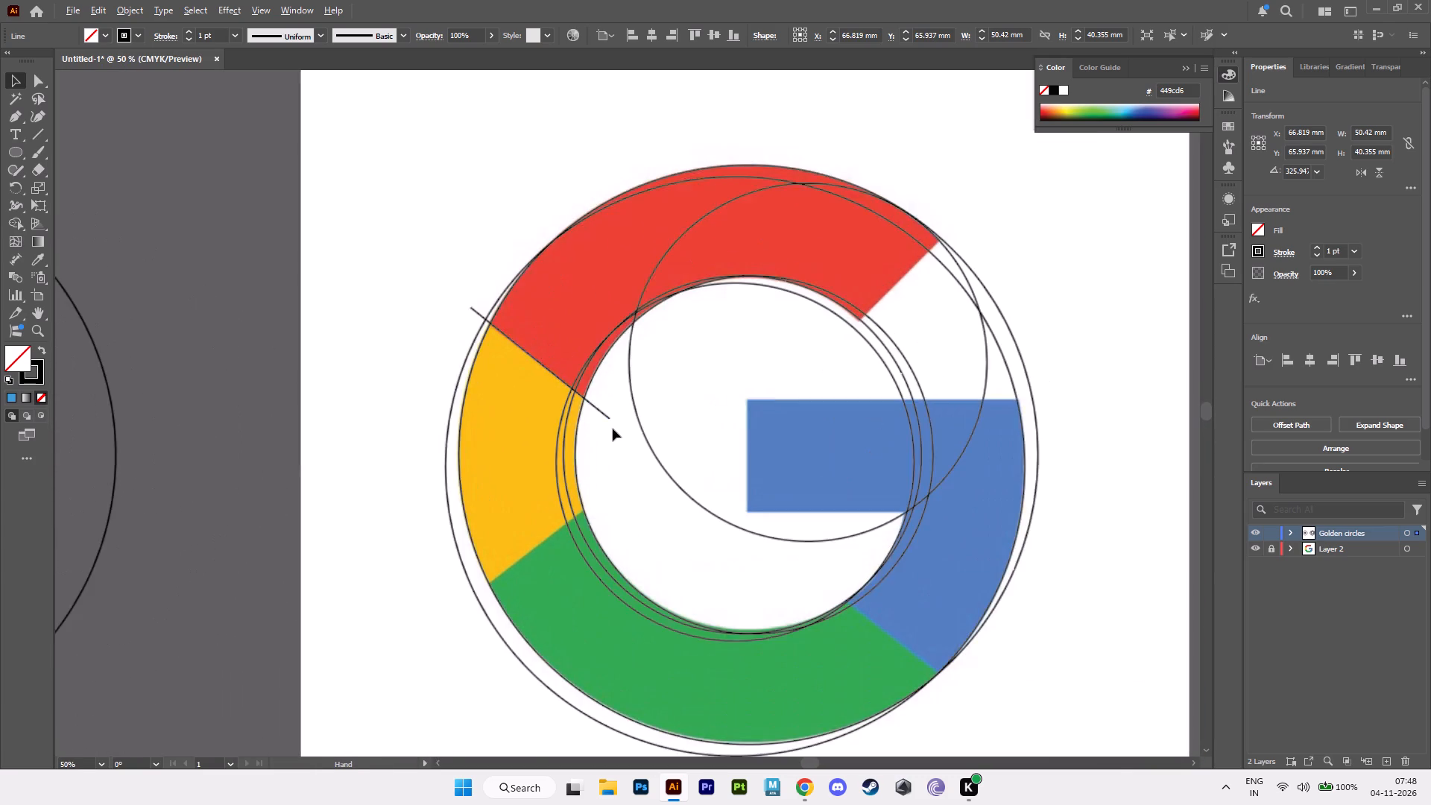
scroll(613, 429, "up", 1, "alt")
left_click_drag(504, 330, 496, 410, "alt")
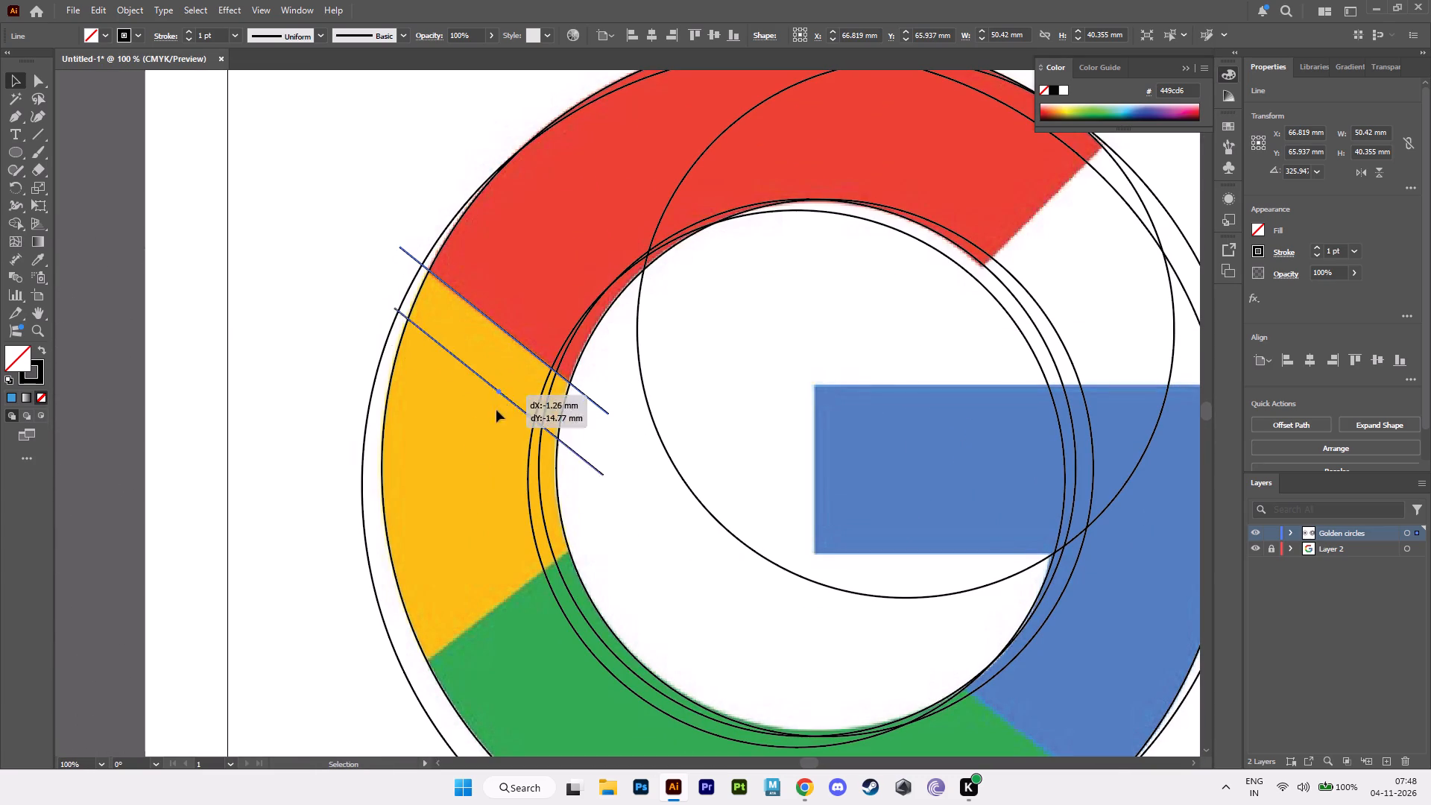
left_click_drag(496, 410, 512, 505, "alt")
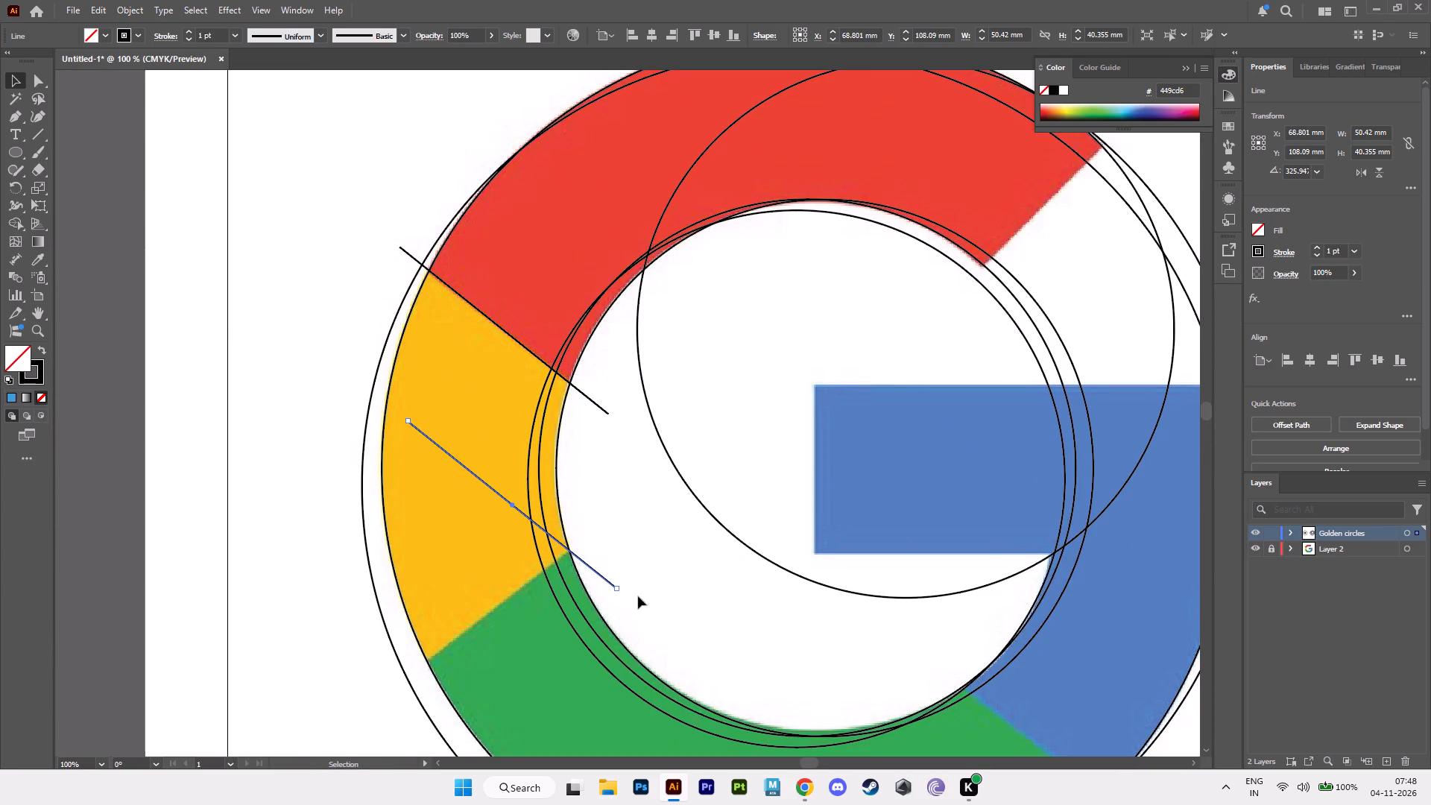
left_click_drag(624, 593, 627, 580, "shift")
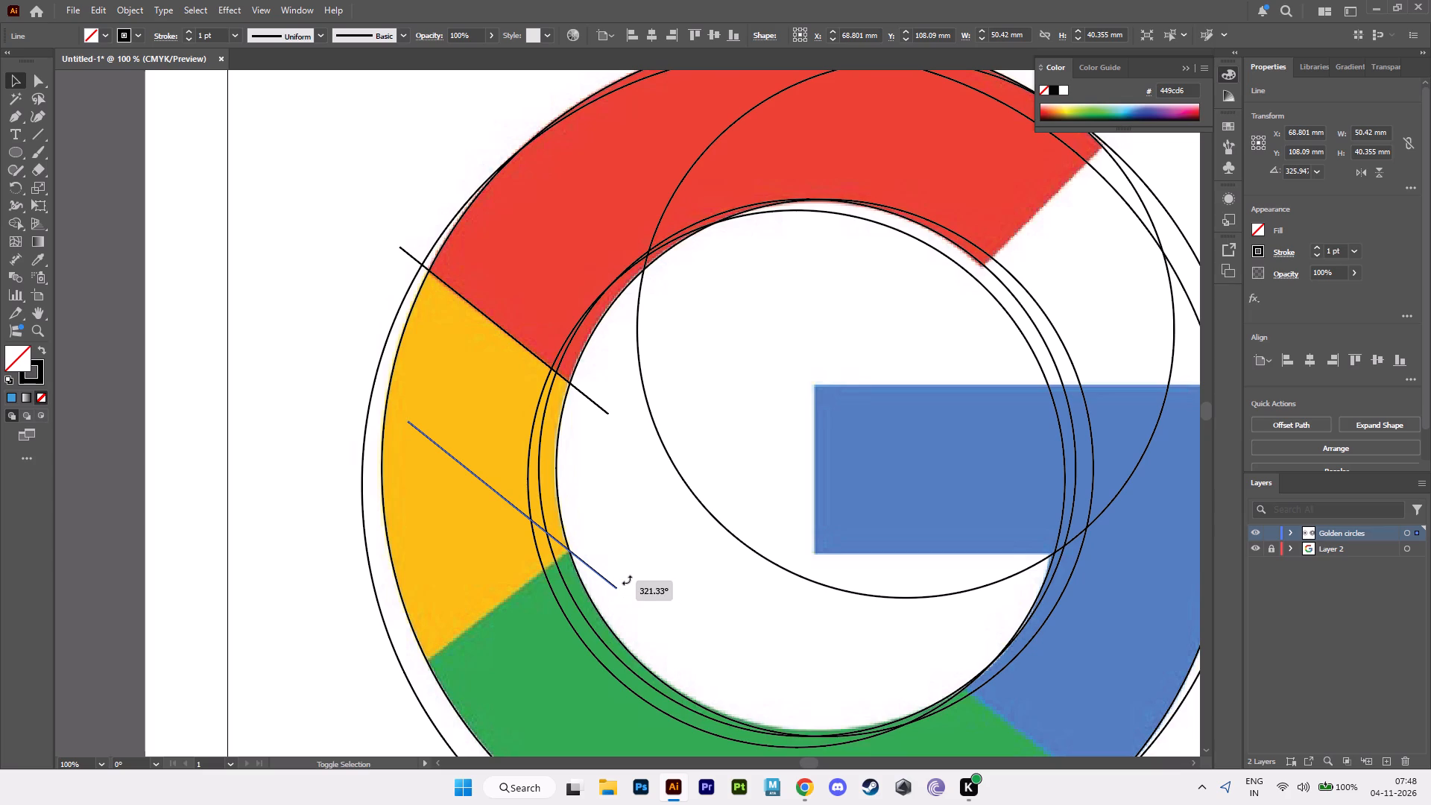
left_click_drag(627, 580, 625, 435, "shift")
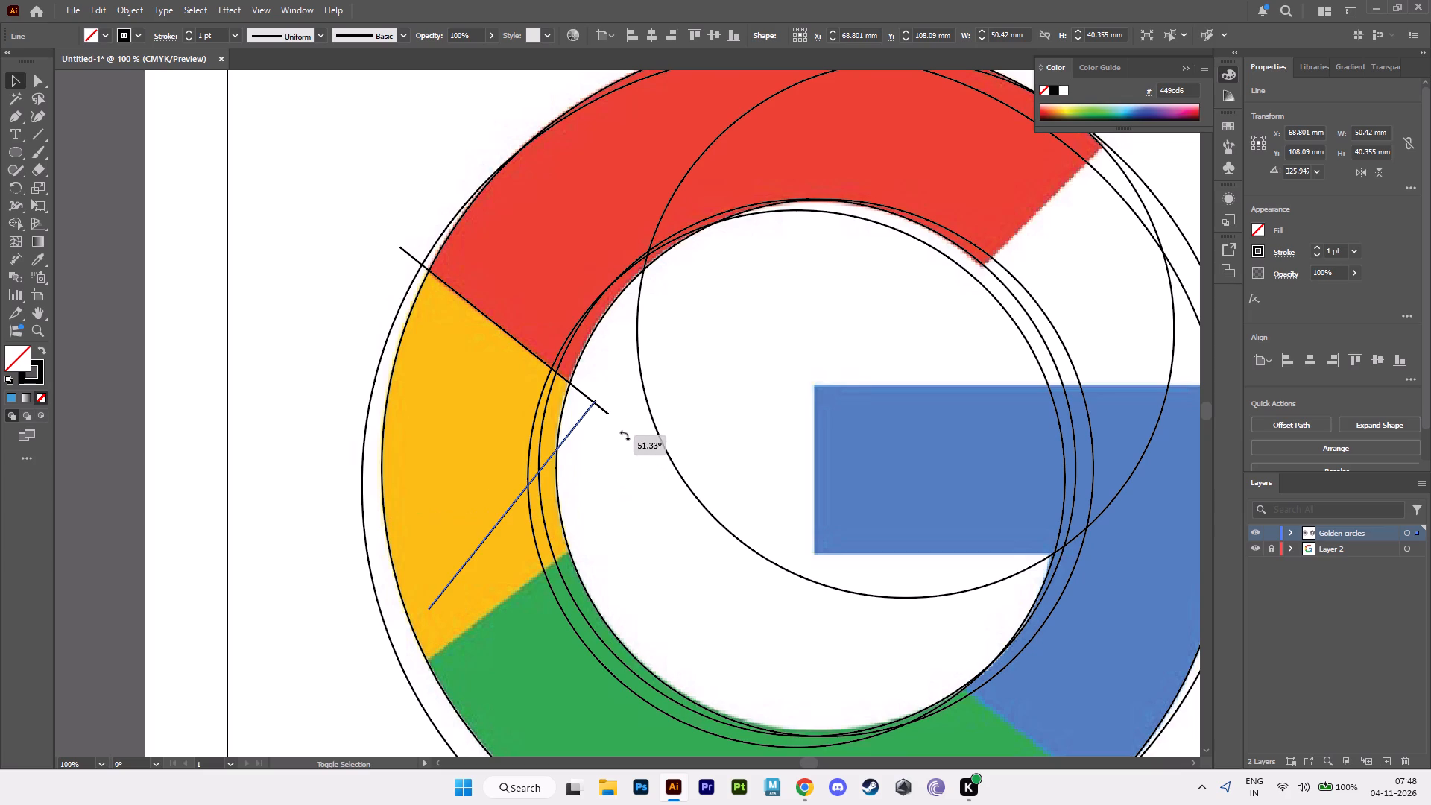
left_click_drag(625, 435, 624, 435, "shift")
Align the line copy with the yellow–green boundary at about X 63.9 mm, Y 132.9 mm, angled about 42.6°, and deselect it.
left_click_drag(513, 505, 493, 612)
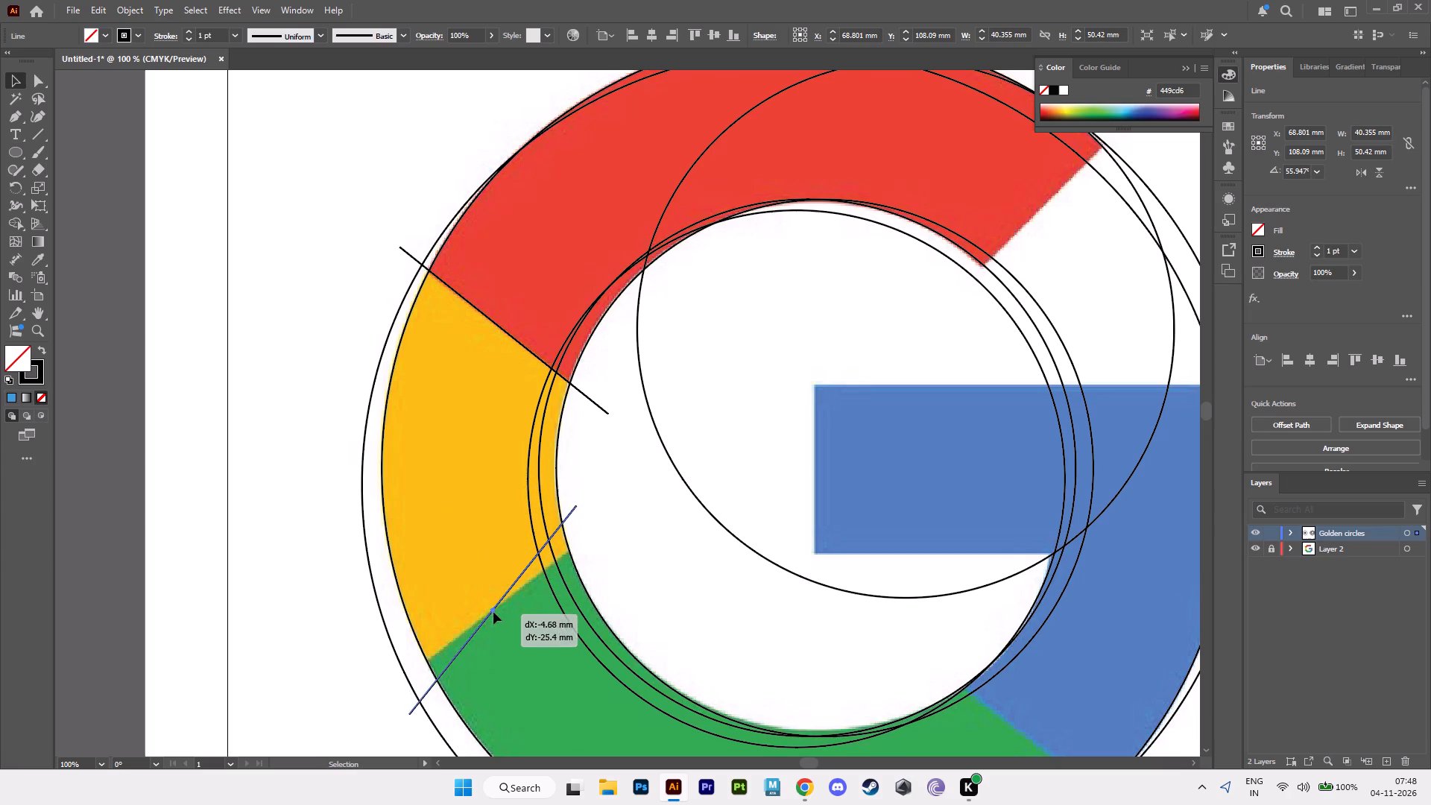
left_click_drag(493, 612, 485, 608)
left_click_drag(575, 498, 606, 514)
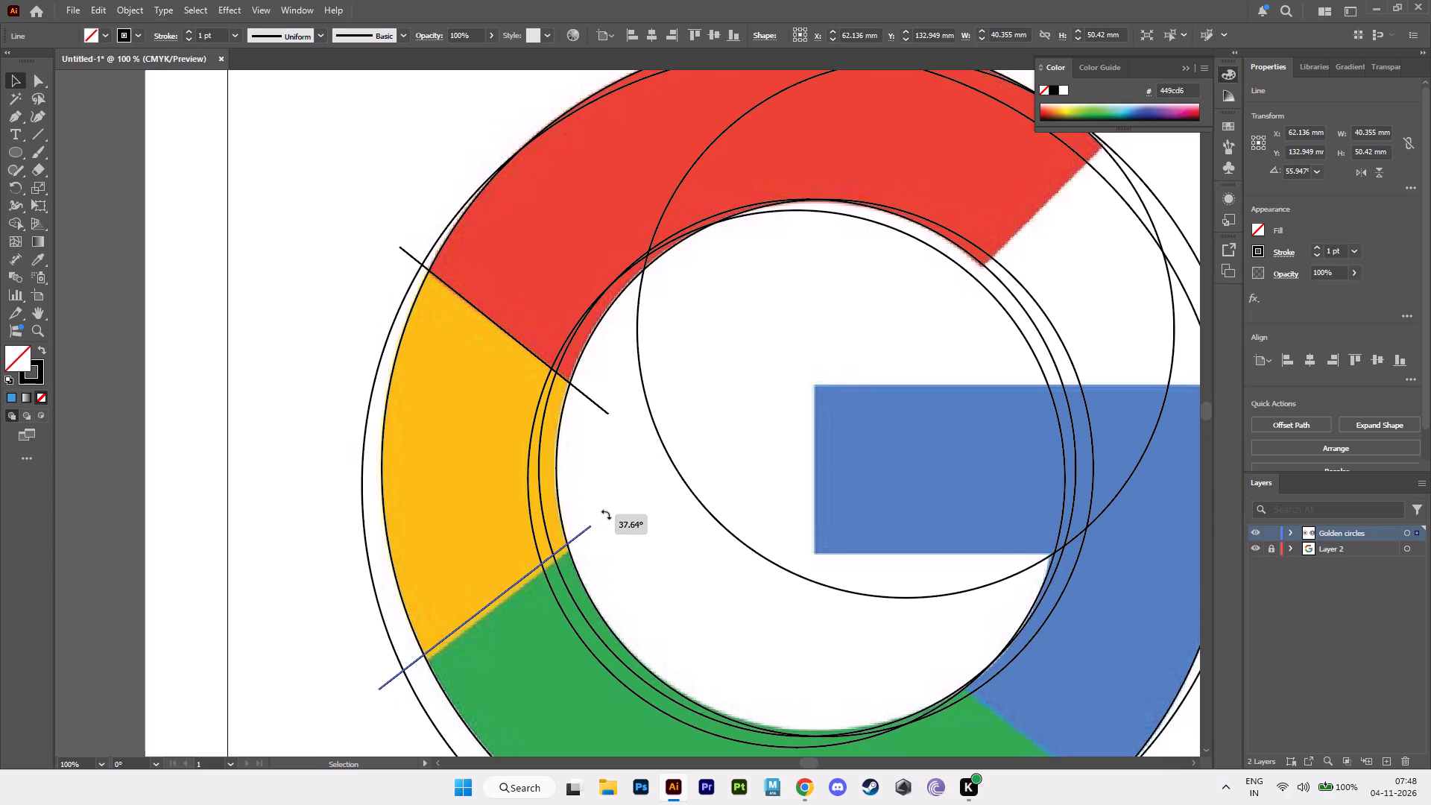
left_click_drag(606, 514, 609, 517)
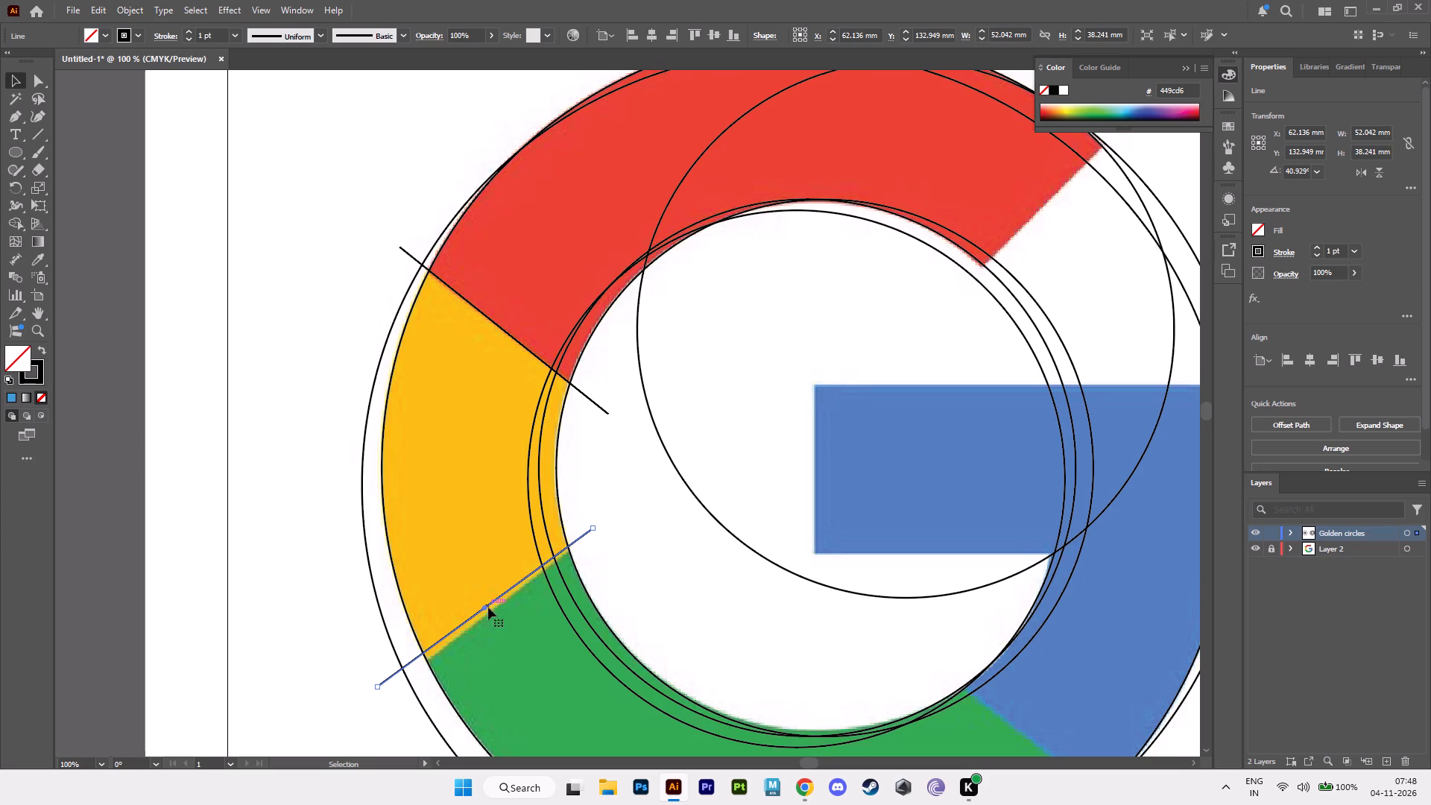
left_click_drag(484, 605, 492, 606)
left_click(607, 521)
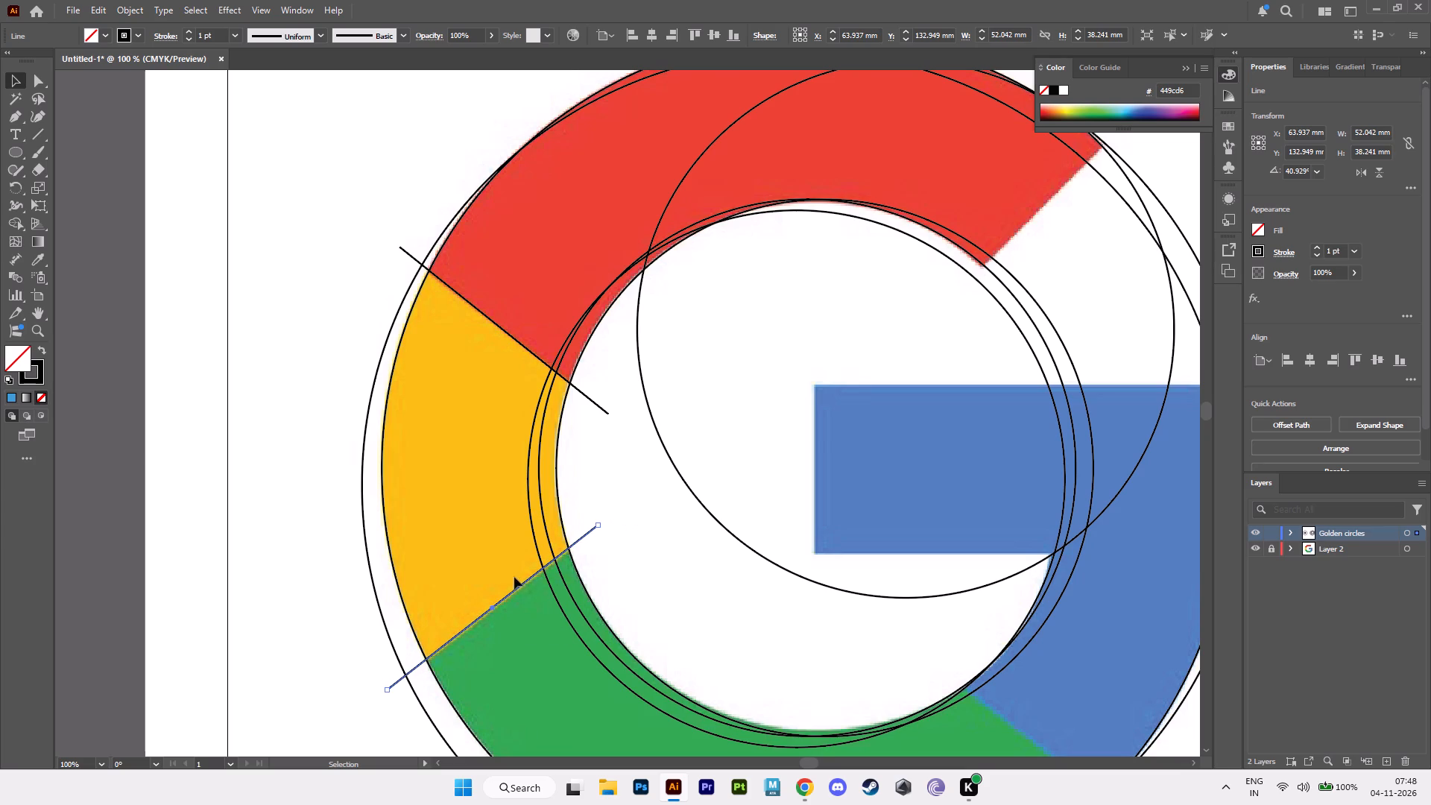
left_click(492, 607)
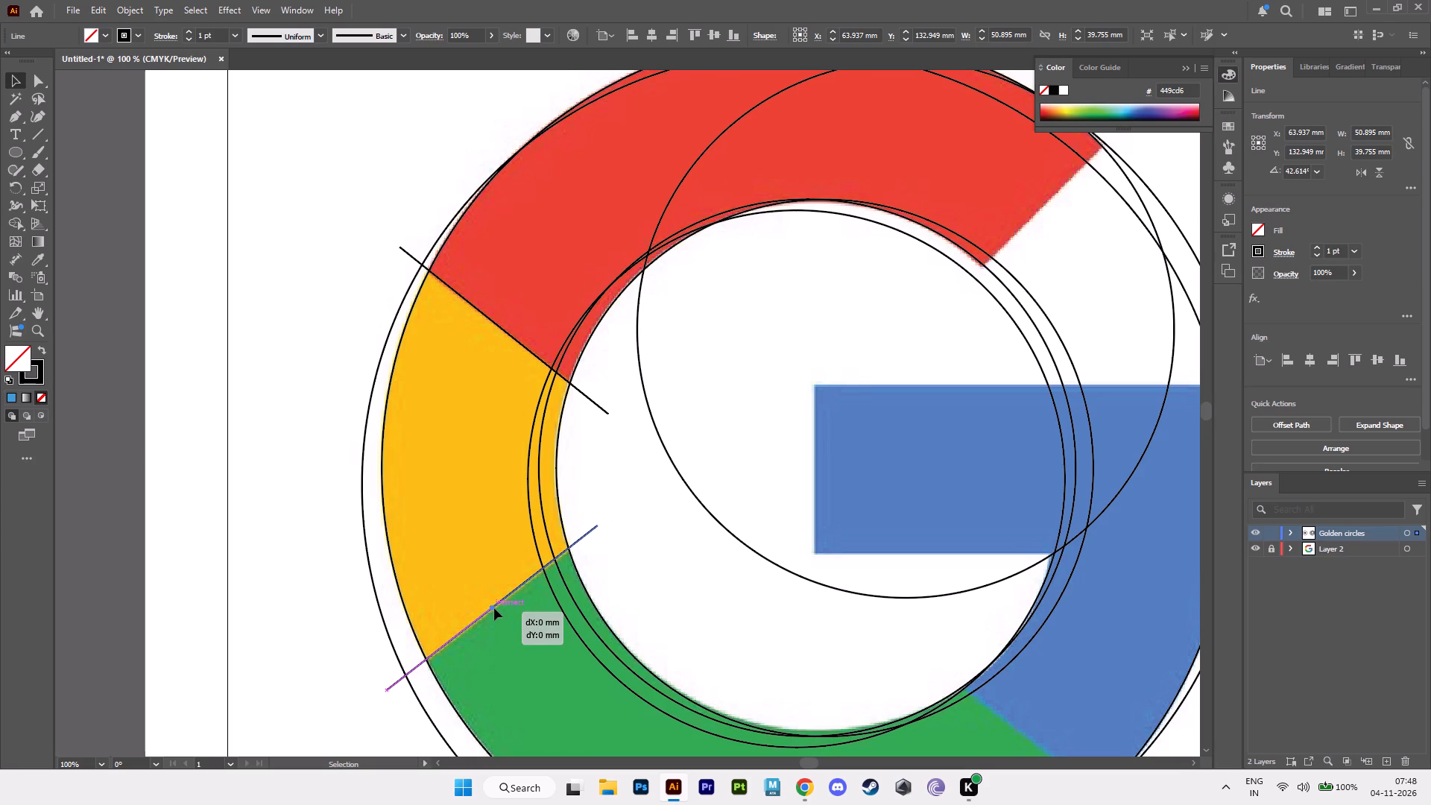
left_click(595, 485)
Duplicate the yellow–green boundary line onto the green–blue boundary at about X 196.7 mm, Y 159.6 mm, and rotate the copy to about 325.9°.
scroll(651, 495, "down", 2, "alt")
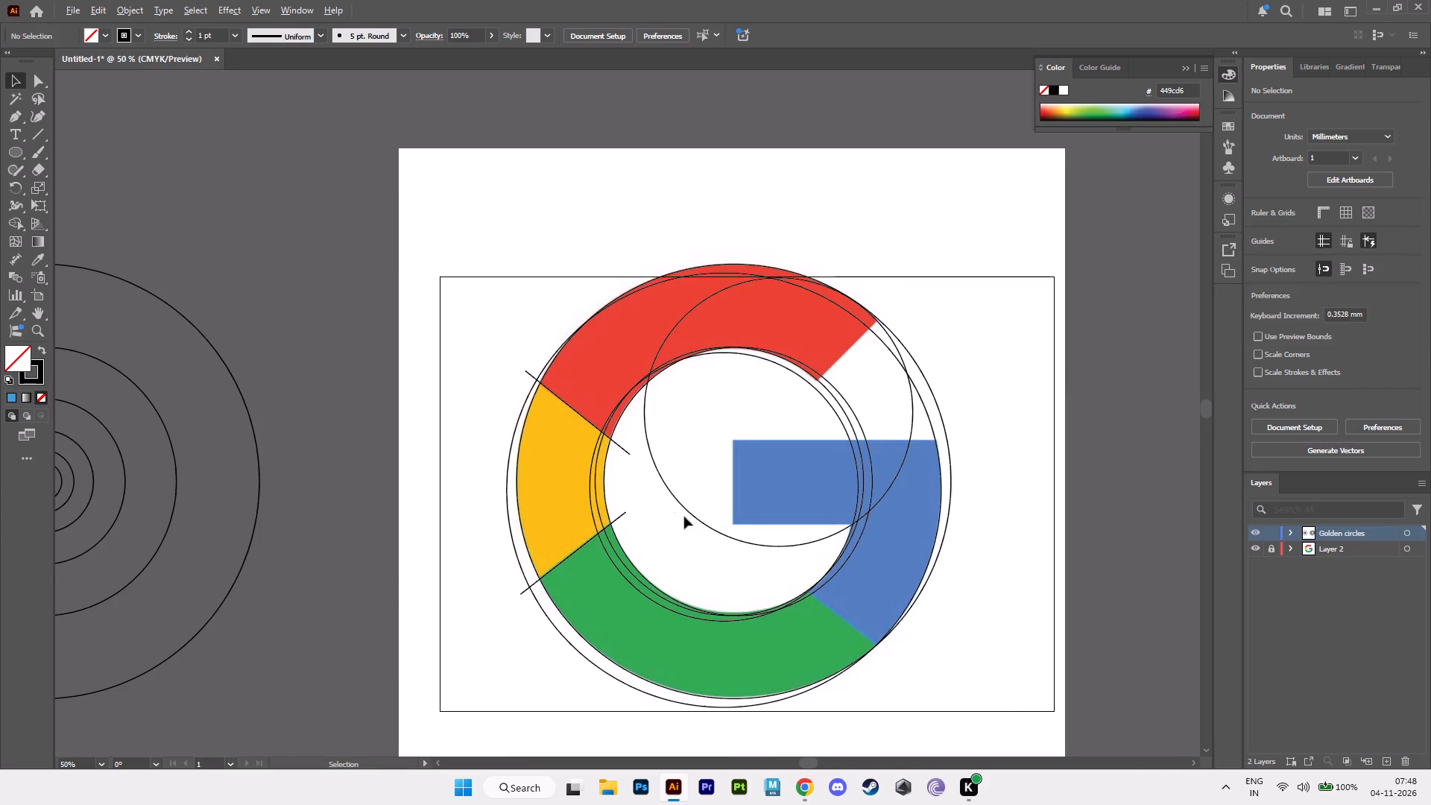
middle_click_drag(684, 517, 525, 481, "alt")
left_click_drag(415, 516, 455, 527, "alt")
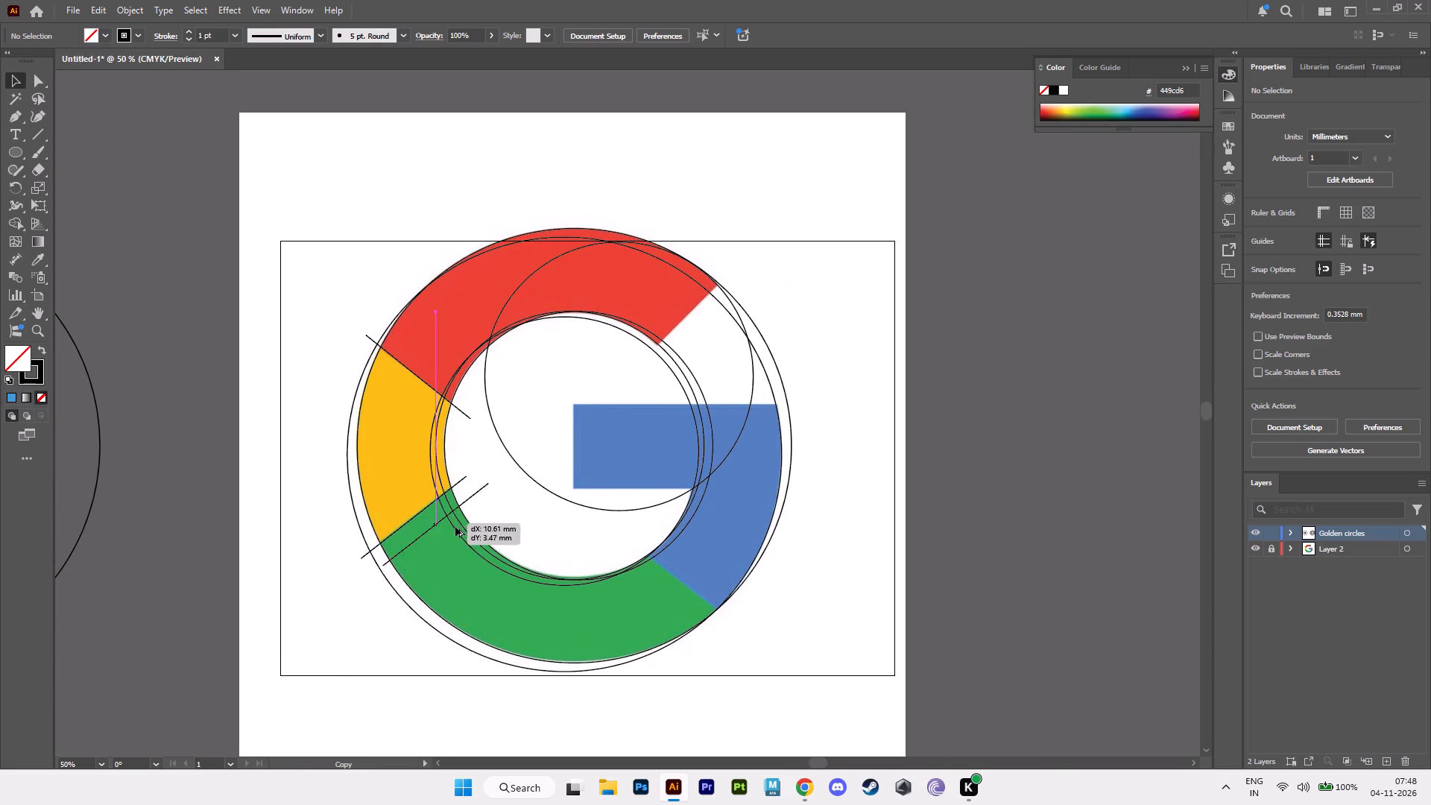
left_click_drag(455, 527, 688, 569, "alt")
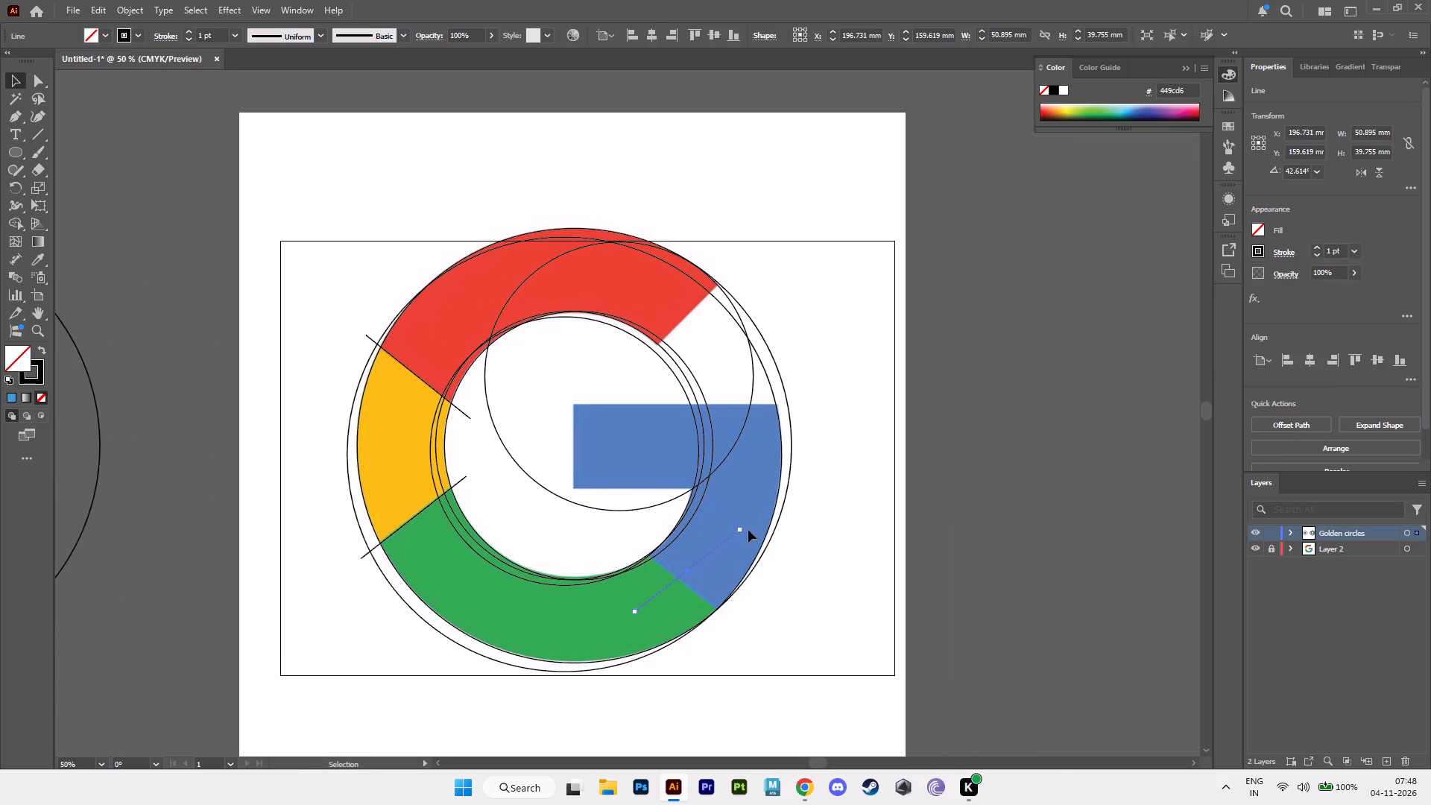
left_click_drag(746, 525, 774, 642)
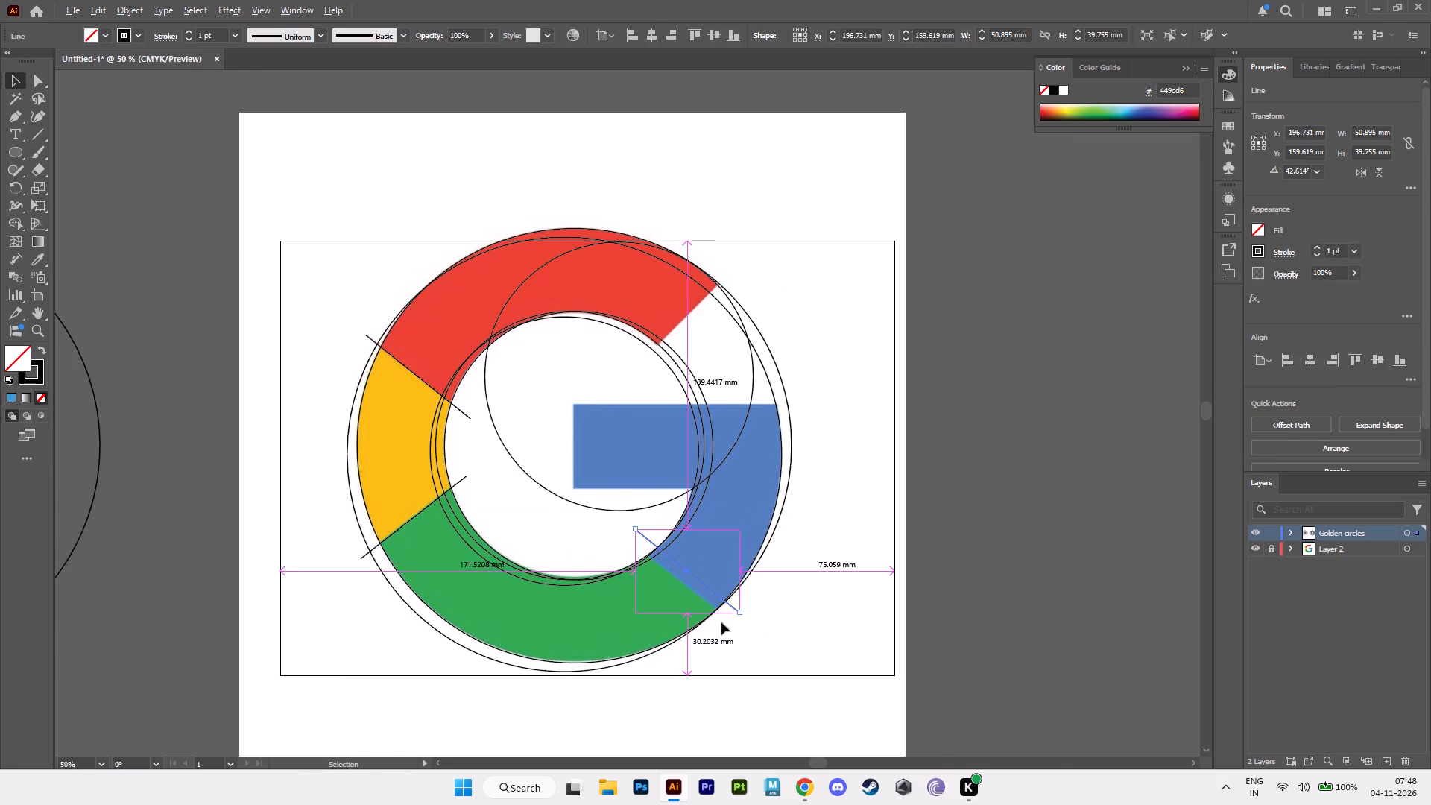
Align the line copy with the green–blue boundary at about X 193.2 mm, Y 164.0 mm, angled about 322.4°, and deselect it.
scroll(712, 622, "up", 3, "alt")
left_click_drag(637, 470, 635, 482)
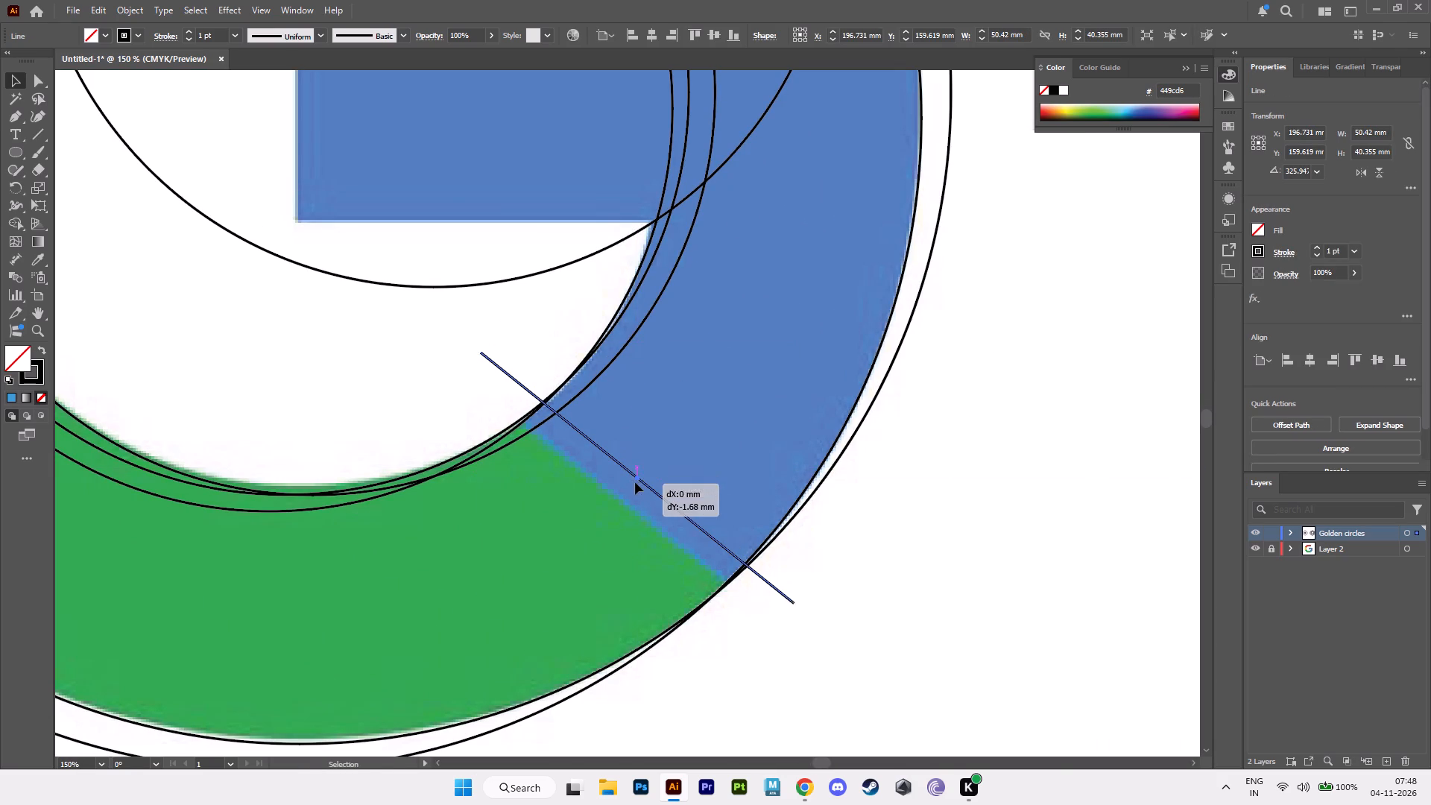
left_click_drag(635, 482, 616, 495)
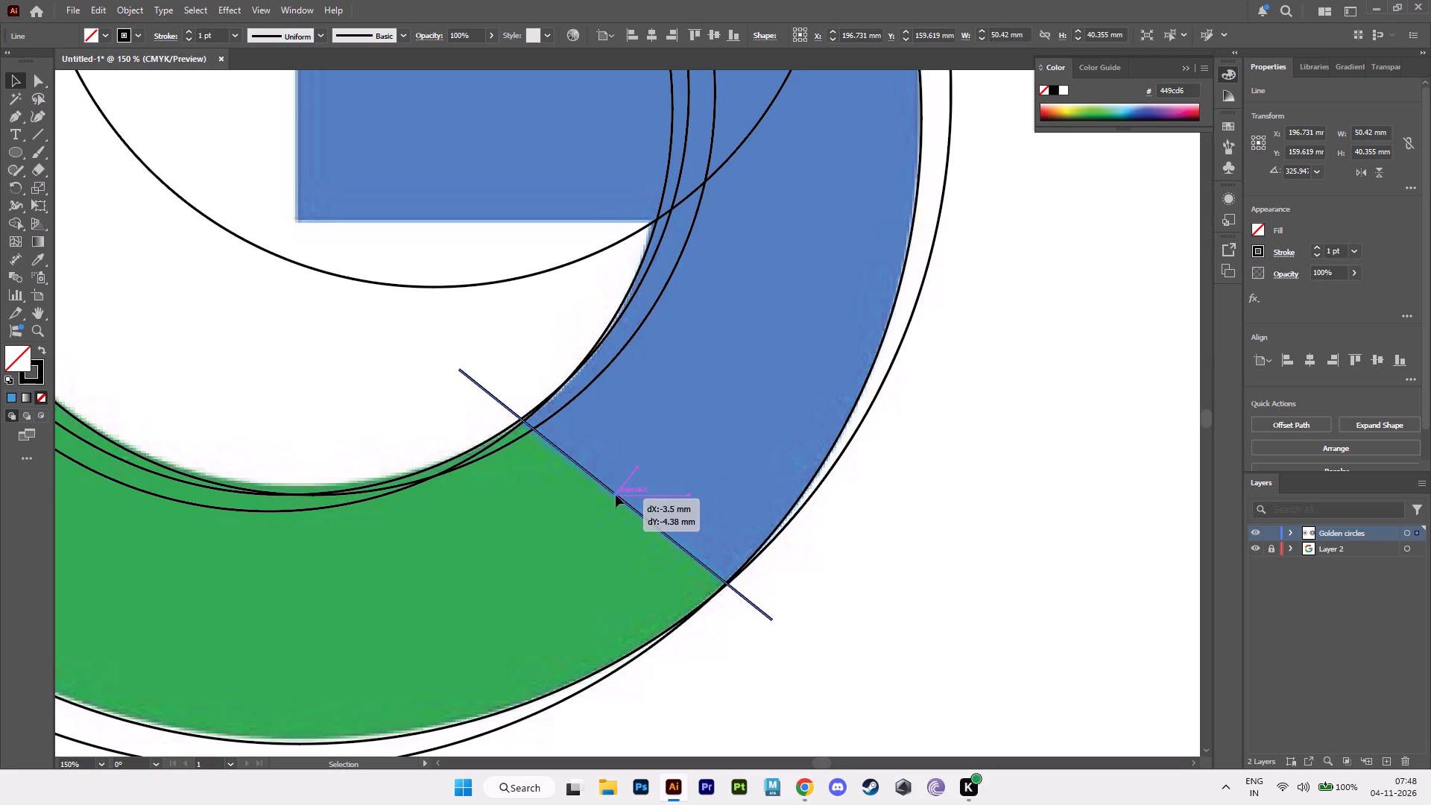
left_click_drag(616, 495, 609, 496)
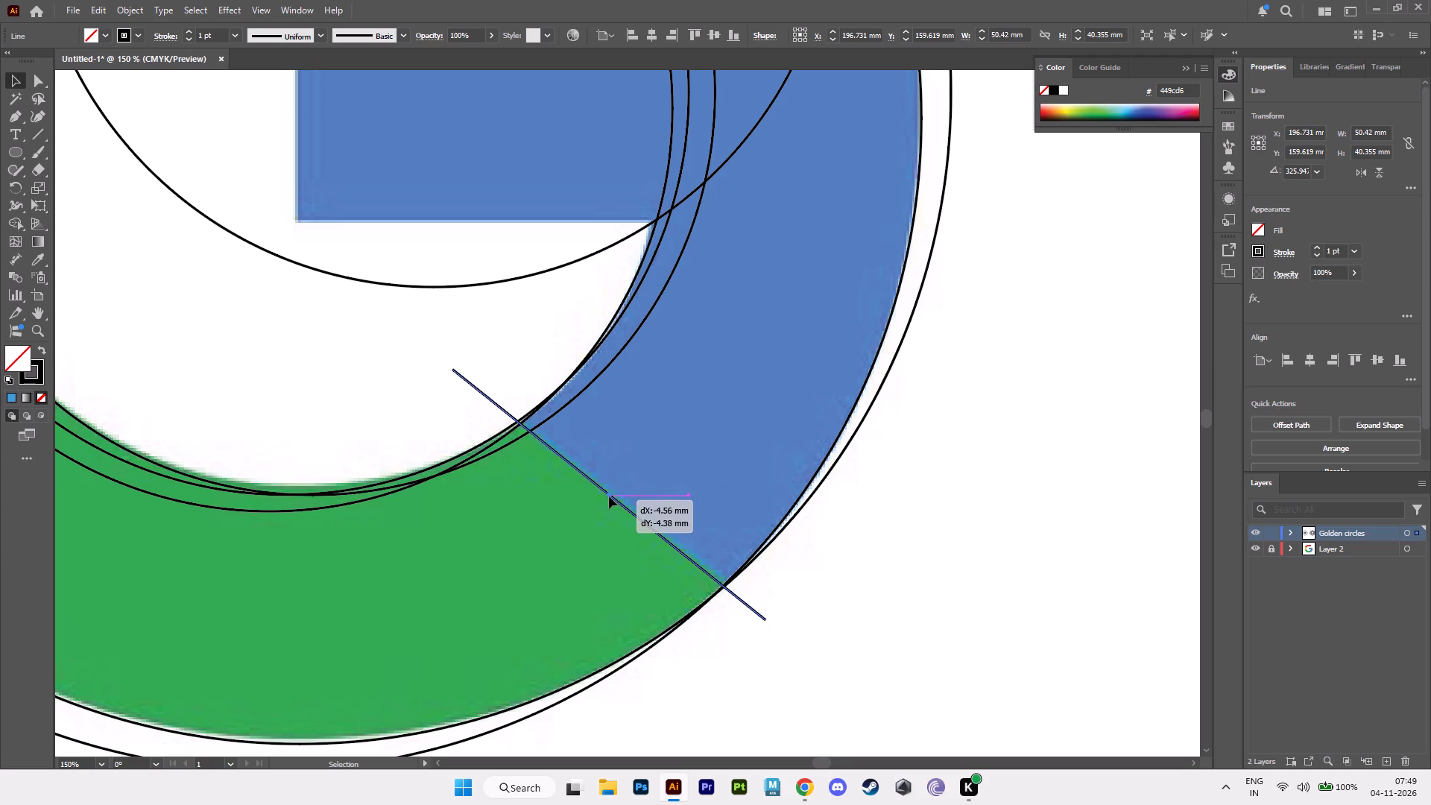
left_click_drag(609, 496, 613, 497)
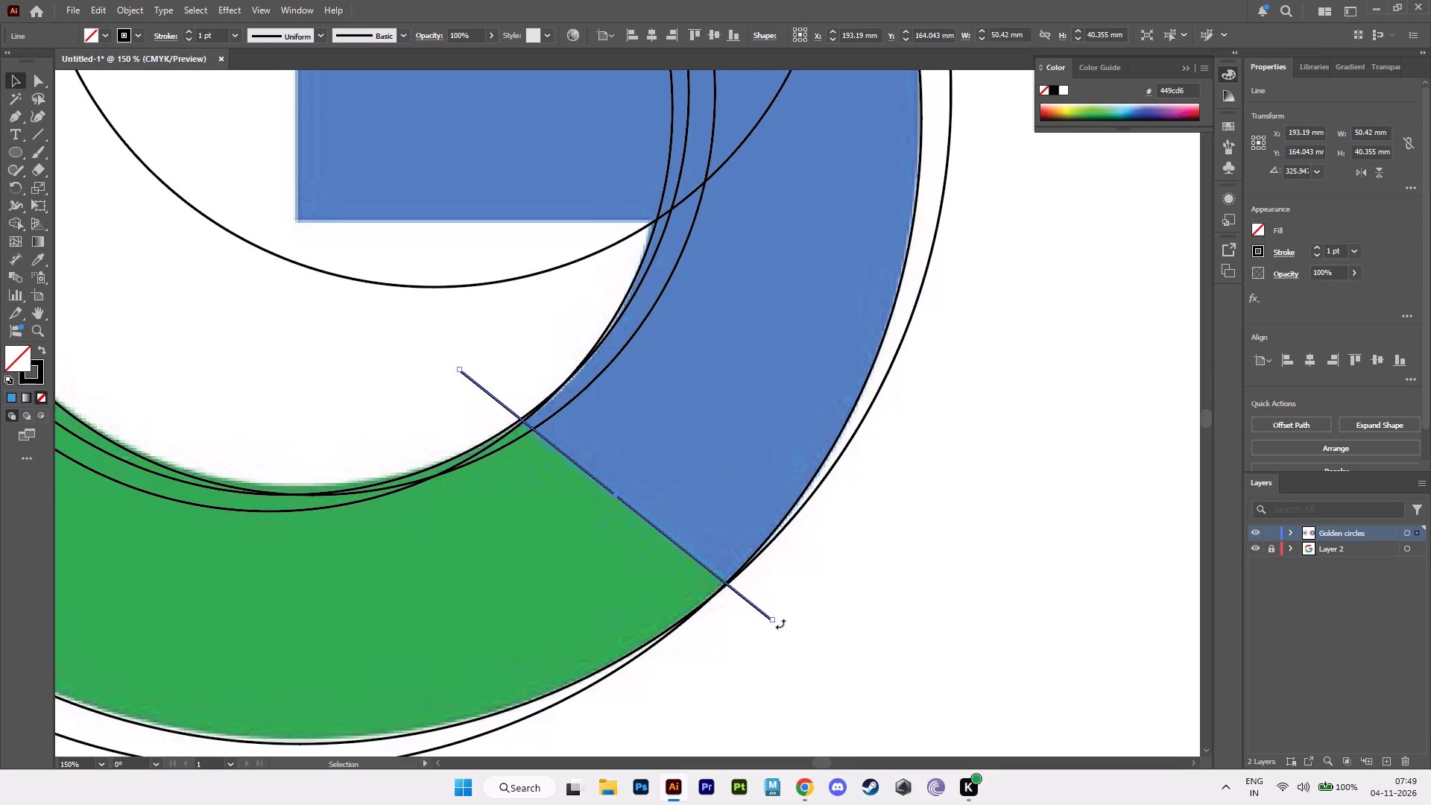
left_click(778, 623)
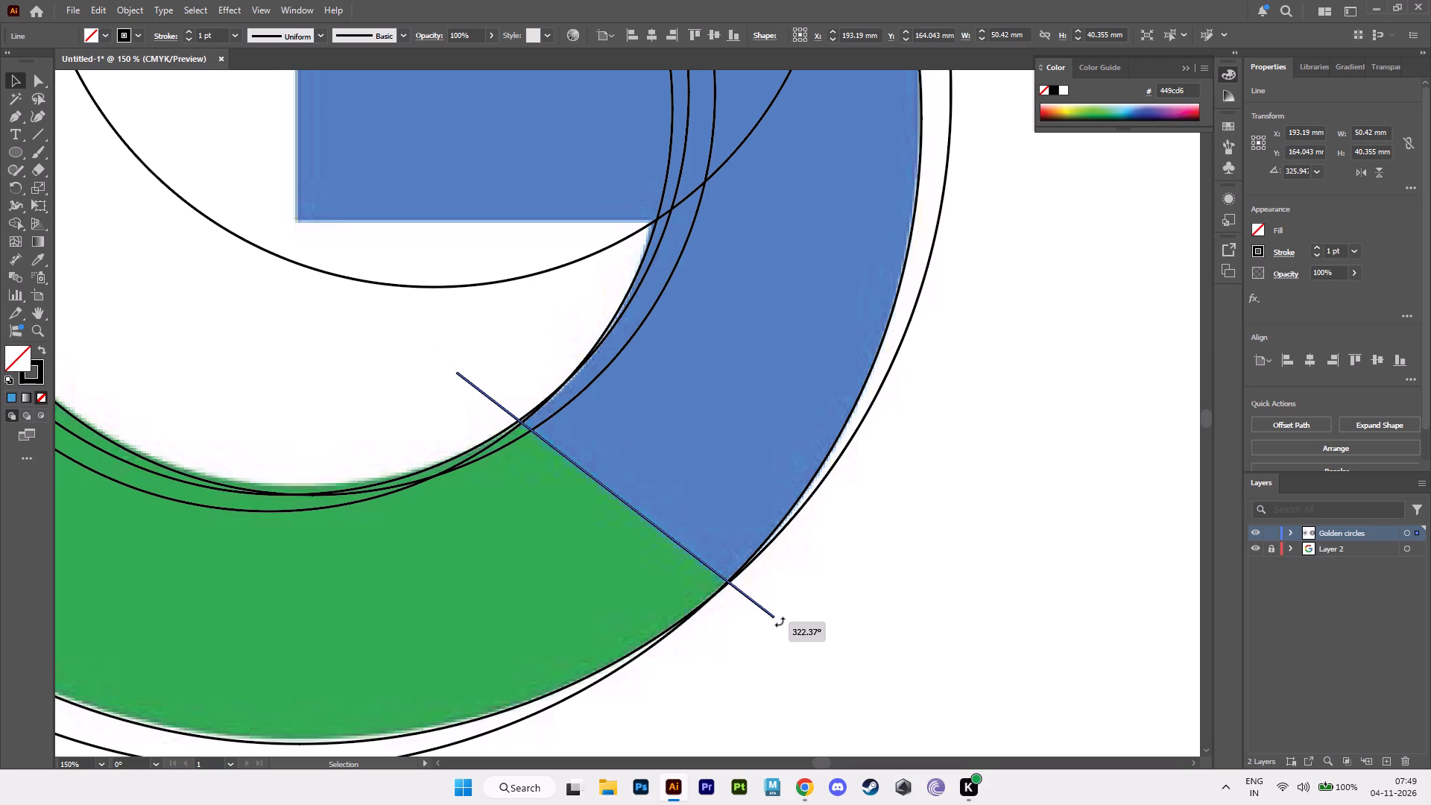
left_click(905, 451)
scroll(909, 452, "down", 3, "alt")
middle_click_drag(893, 446, 871, 569, "alt")
scroll(871, 569, "up", 1, "alt")
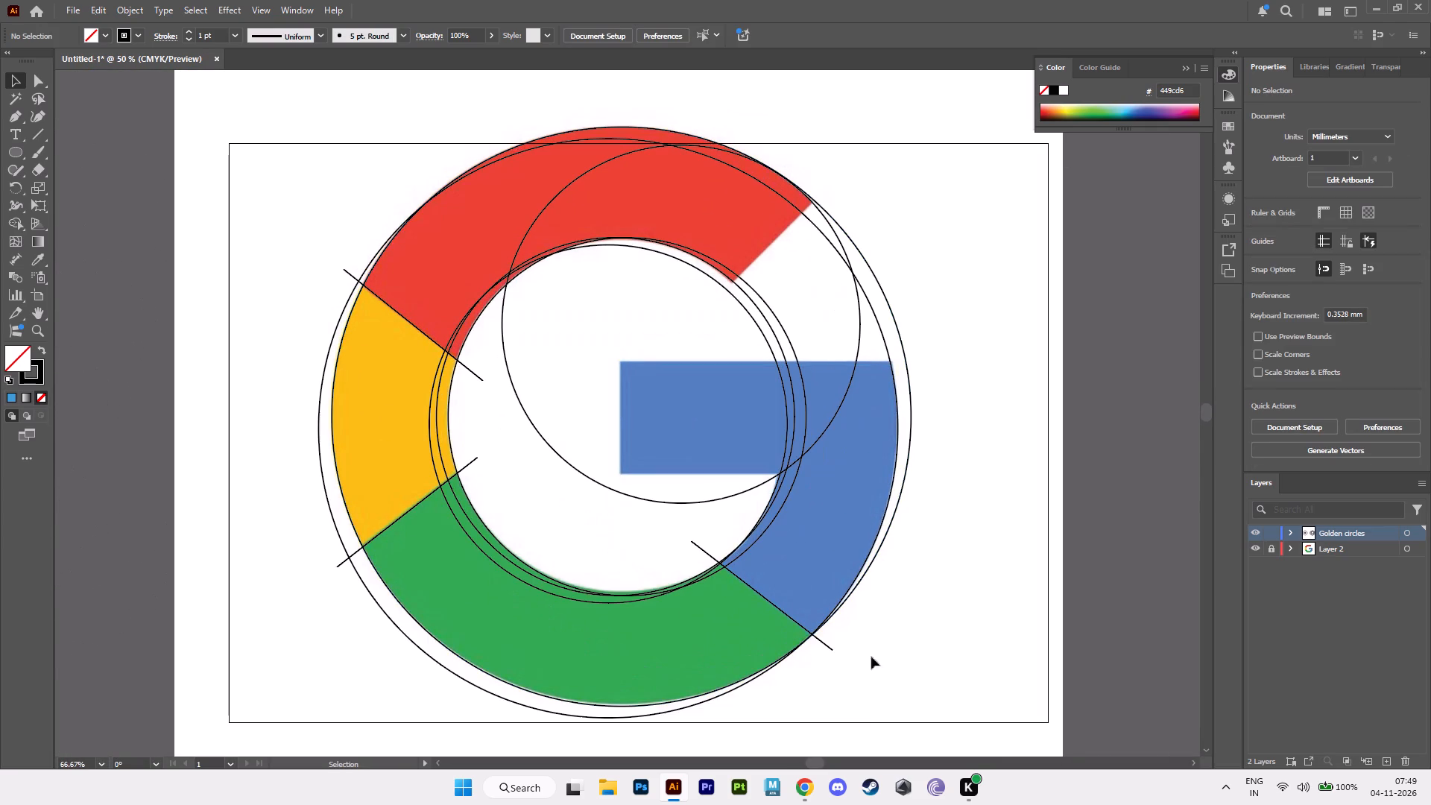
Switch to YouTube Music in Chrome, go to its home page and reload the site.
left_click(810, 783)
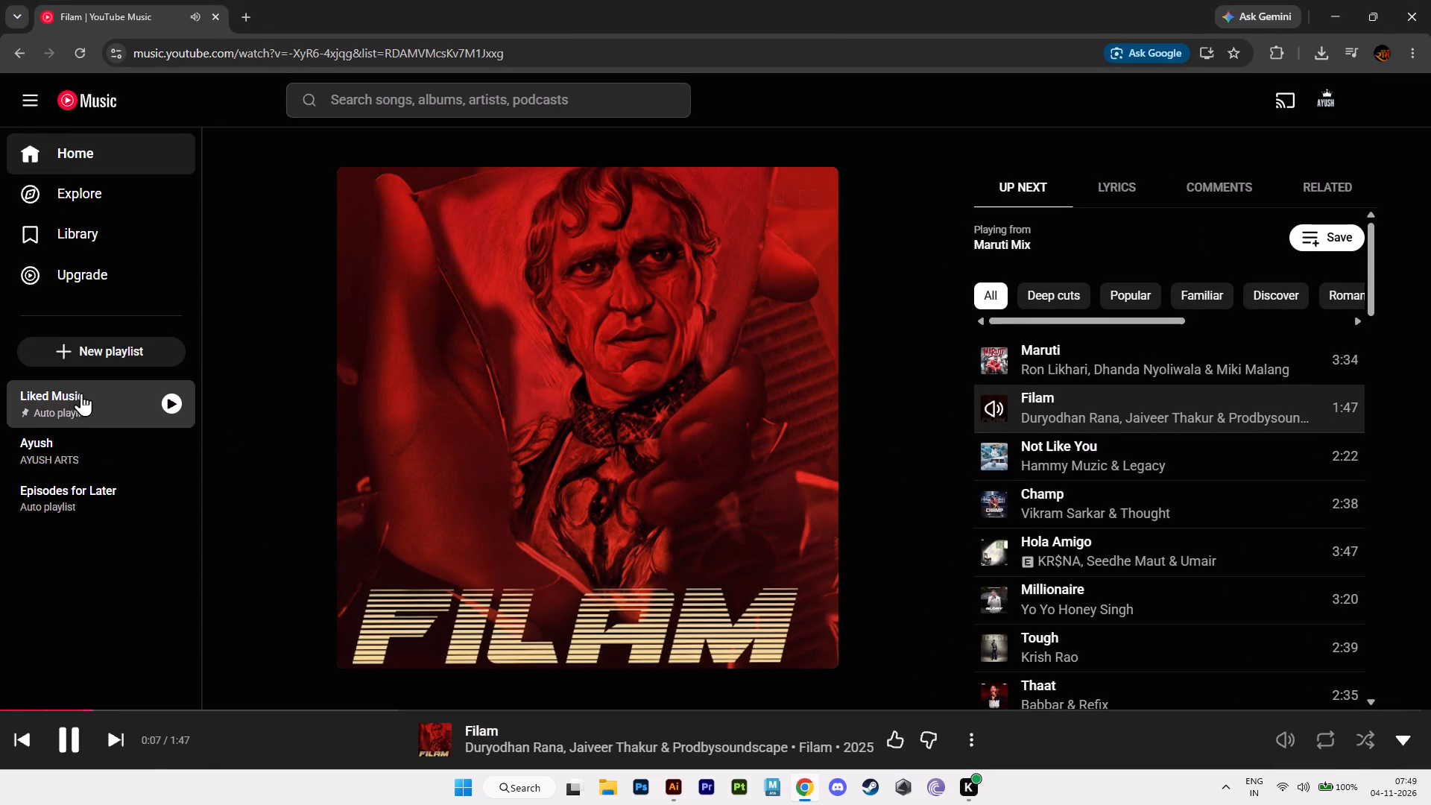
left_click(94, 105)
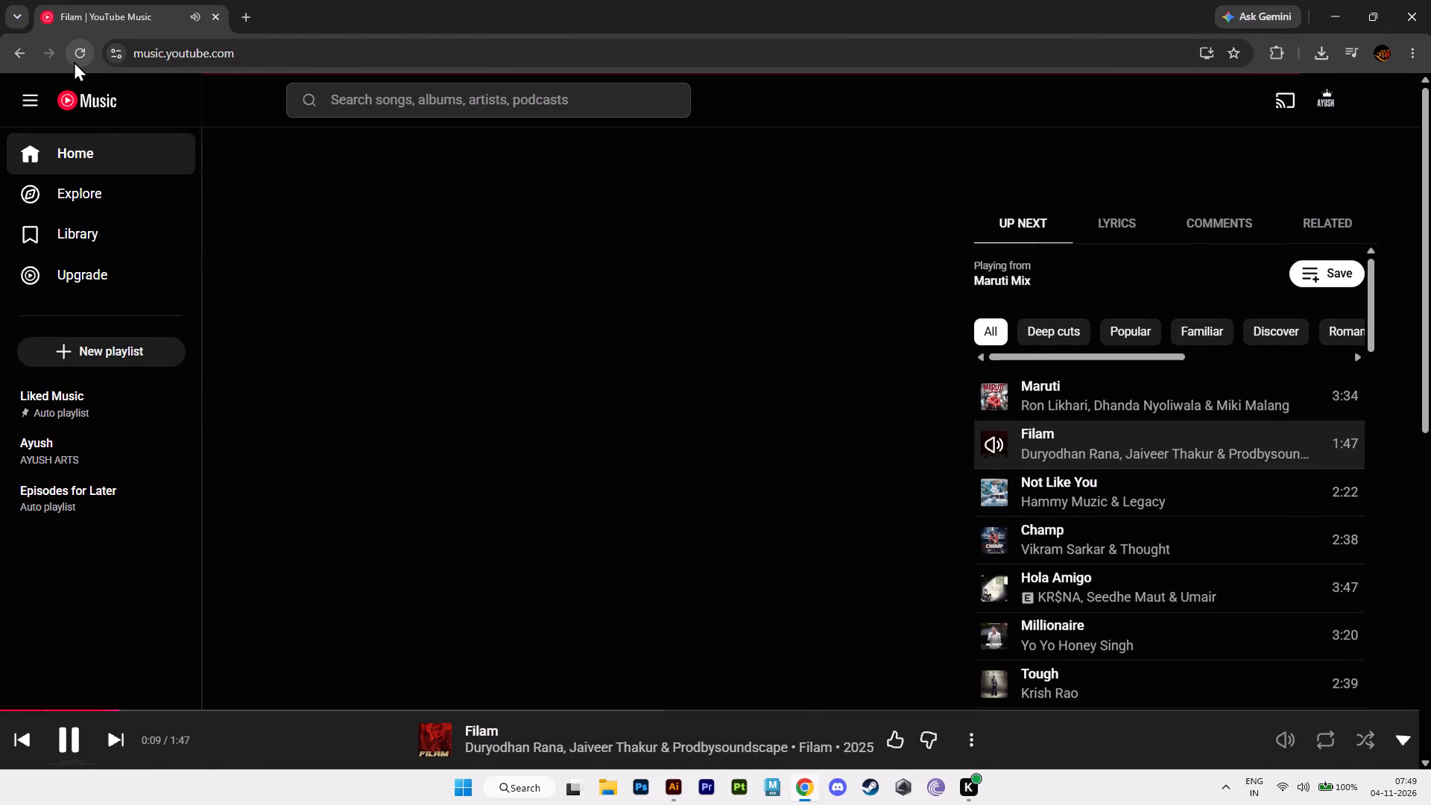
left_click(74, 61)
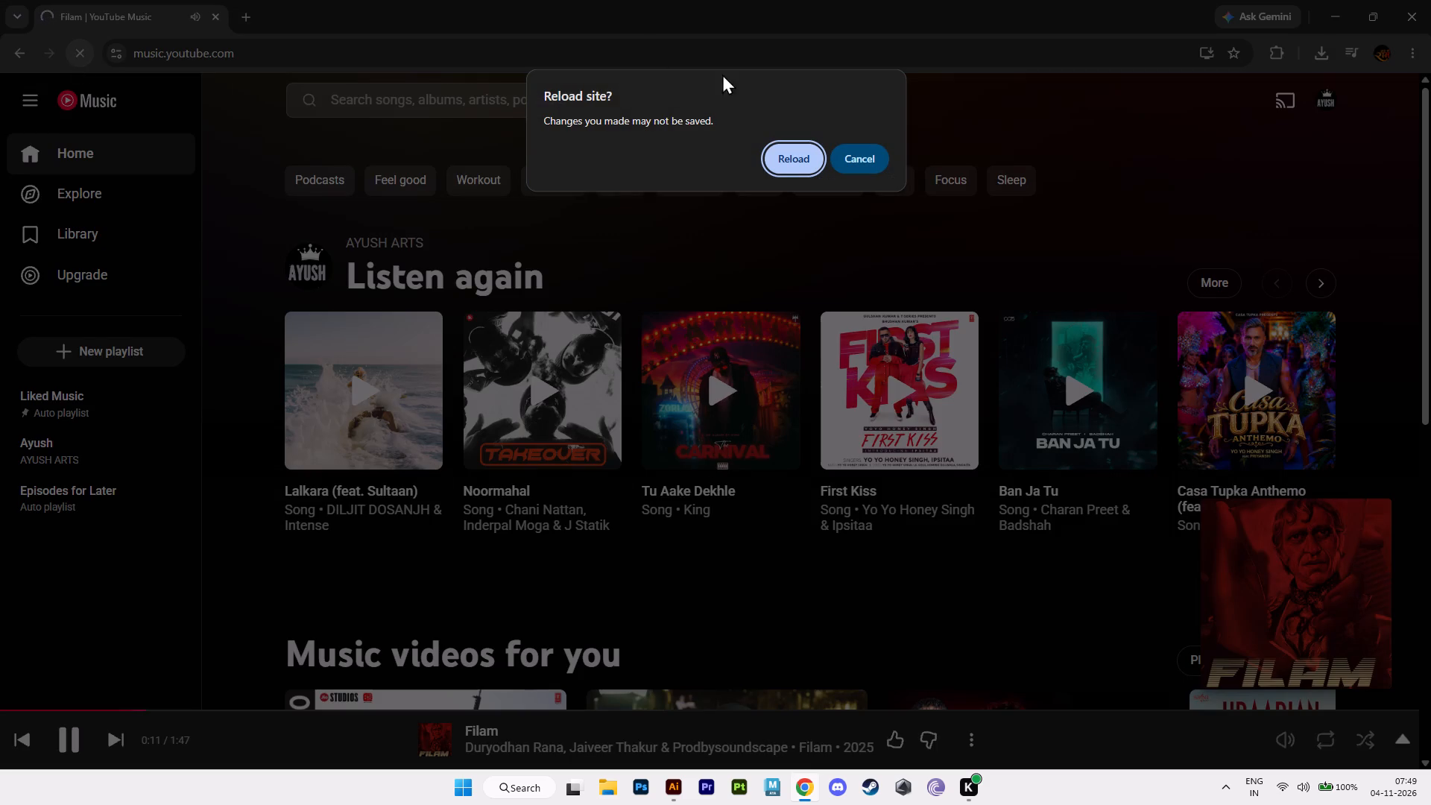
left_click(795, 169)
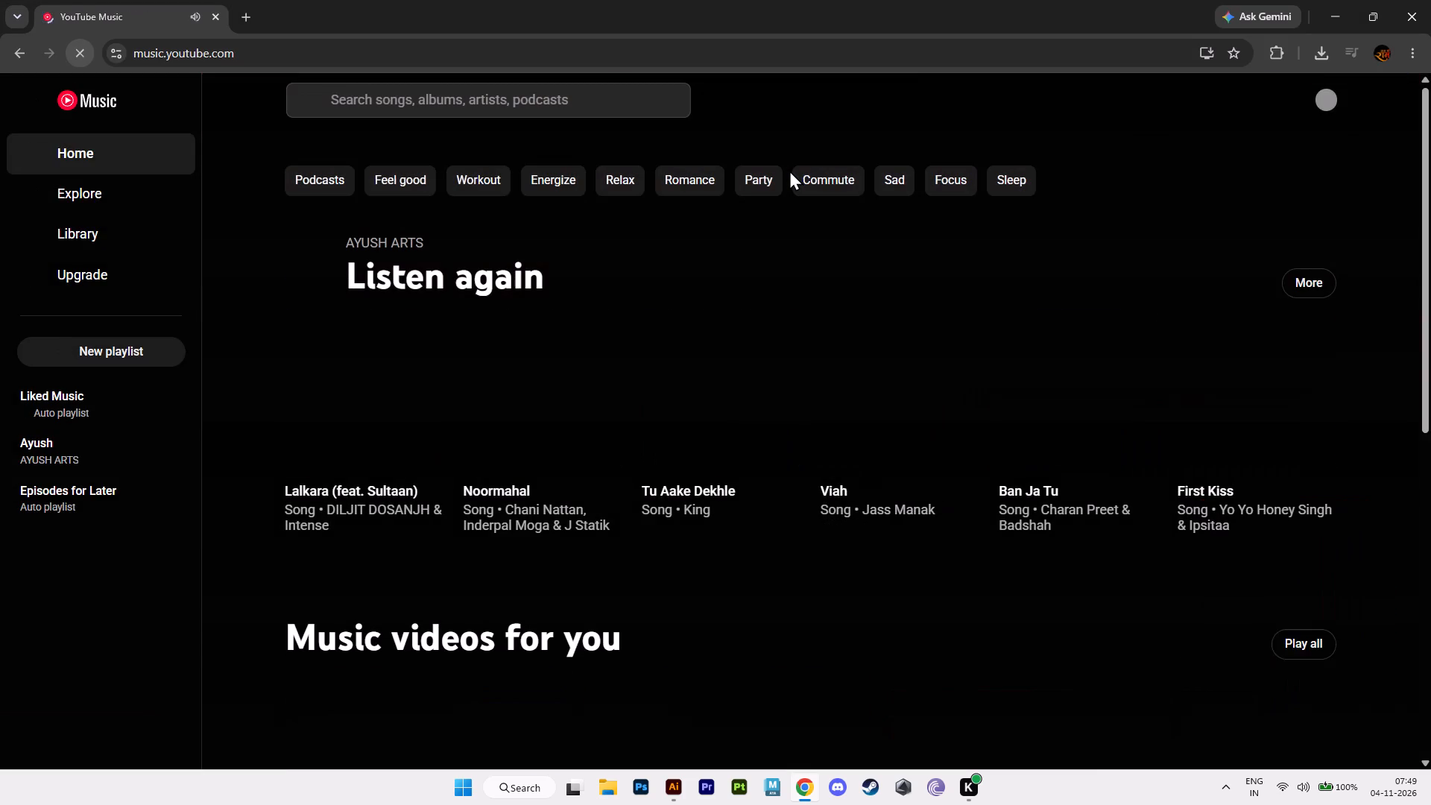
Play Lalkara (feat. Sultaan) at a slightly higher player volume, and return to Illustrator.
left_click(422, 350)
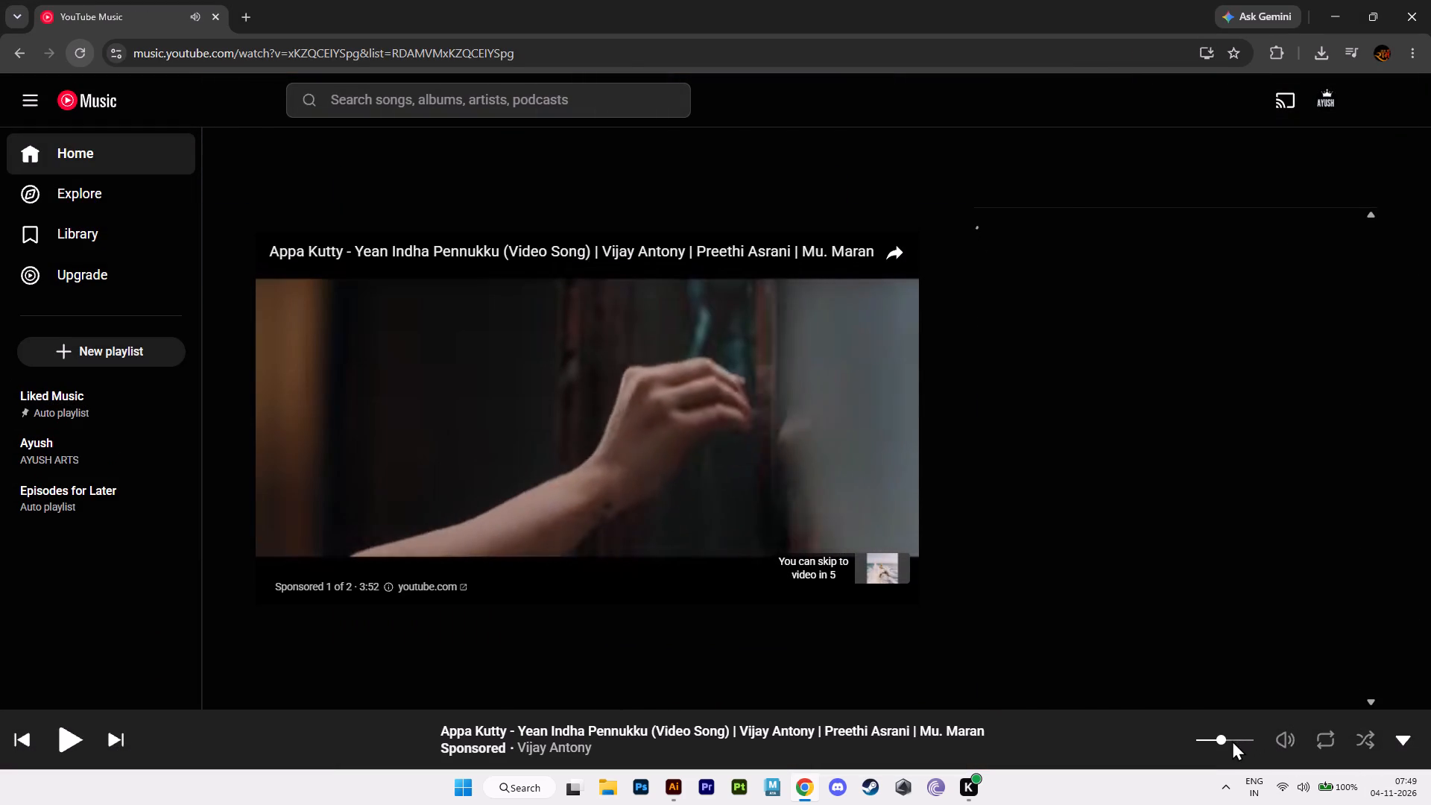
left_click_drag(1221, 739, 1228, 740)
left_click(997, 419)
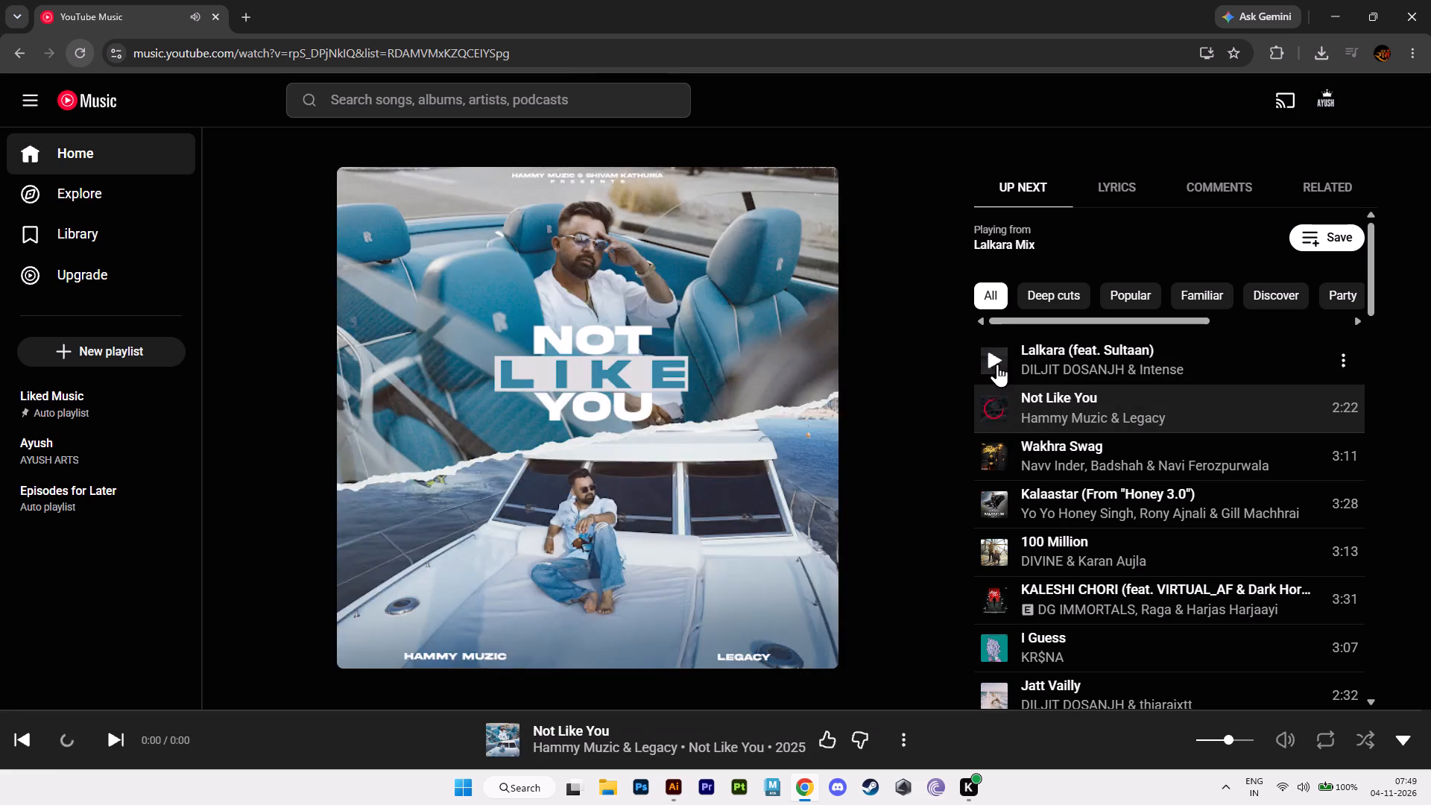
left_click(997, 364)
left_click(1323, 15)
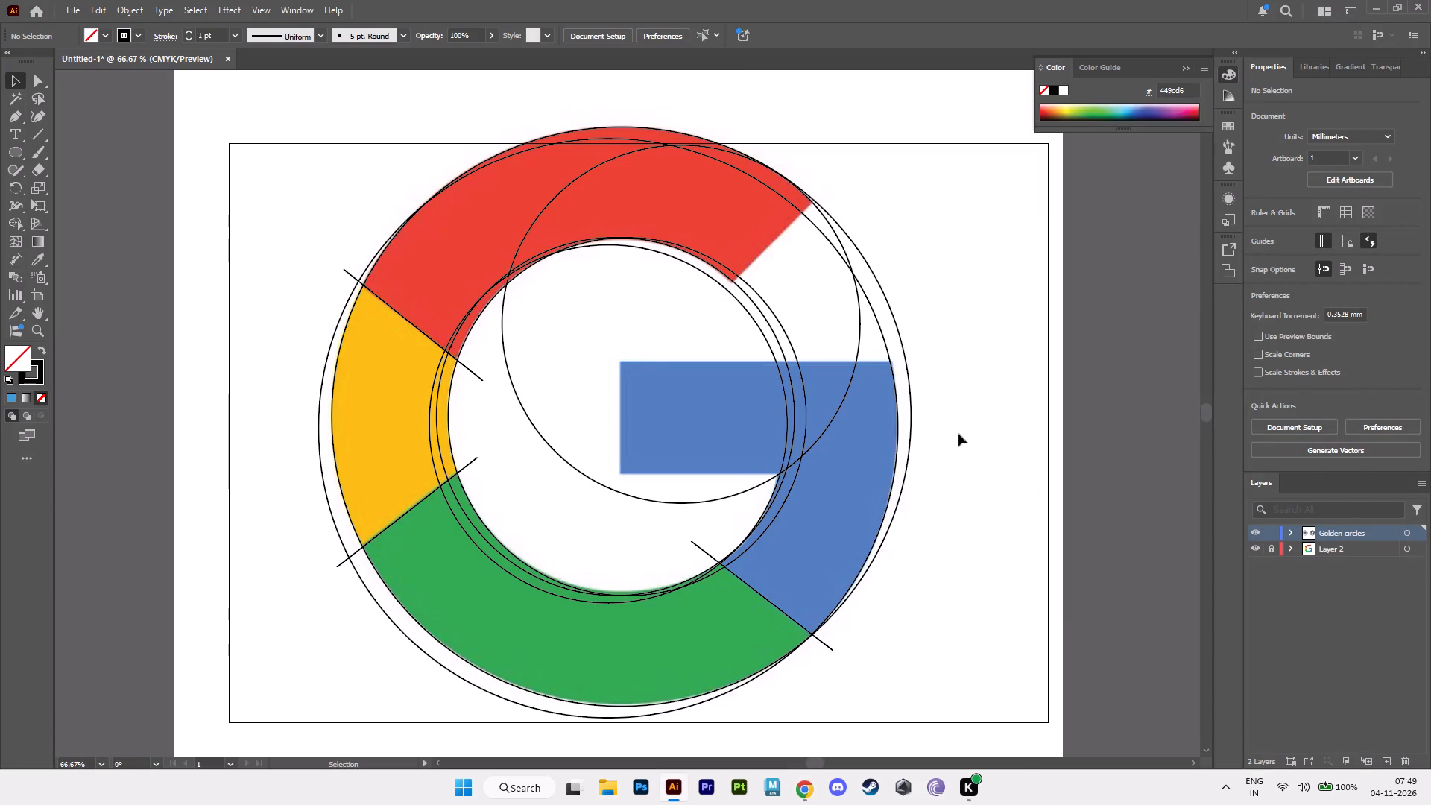
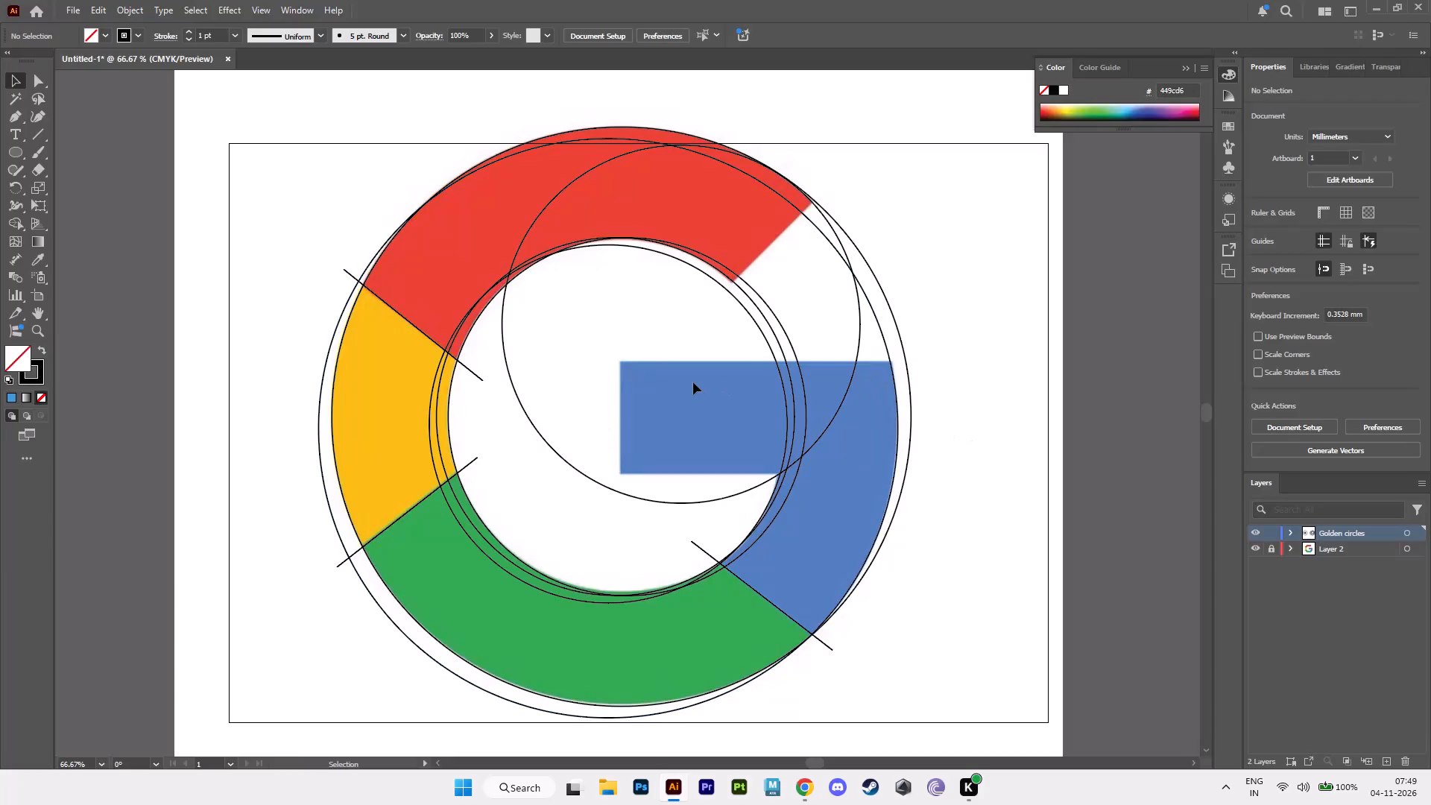
Duplicate the green–blue boundary line onto the blue bar at about X 173.6 mm, Y 83.6 mm, and rotate the copy to horizontal.
scroll(757, 461, "up", 2, "alt")
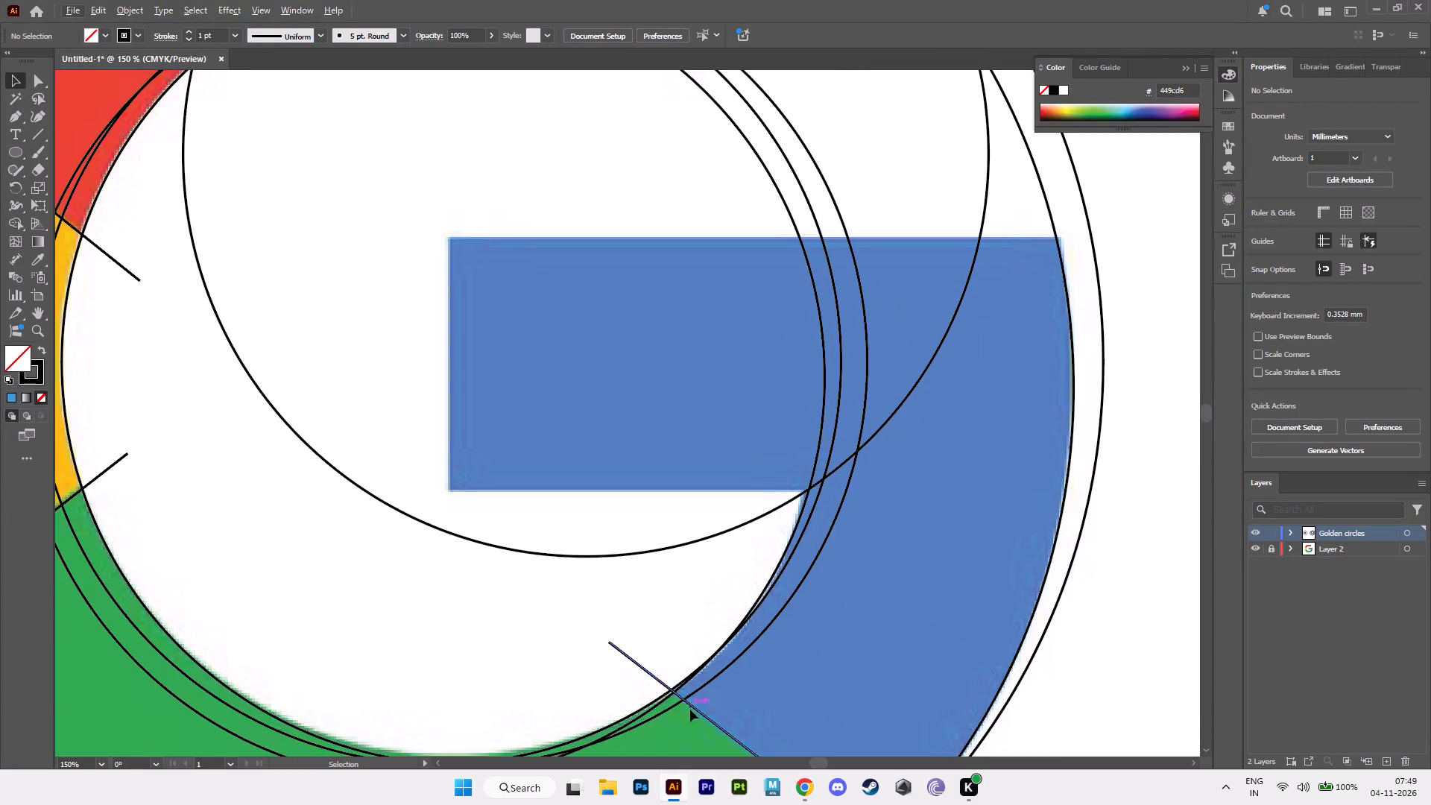
left_click(701, 713)
left_click_drag(701, 713, 708, 419, "alt")
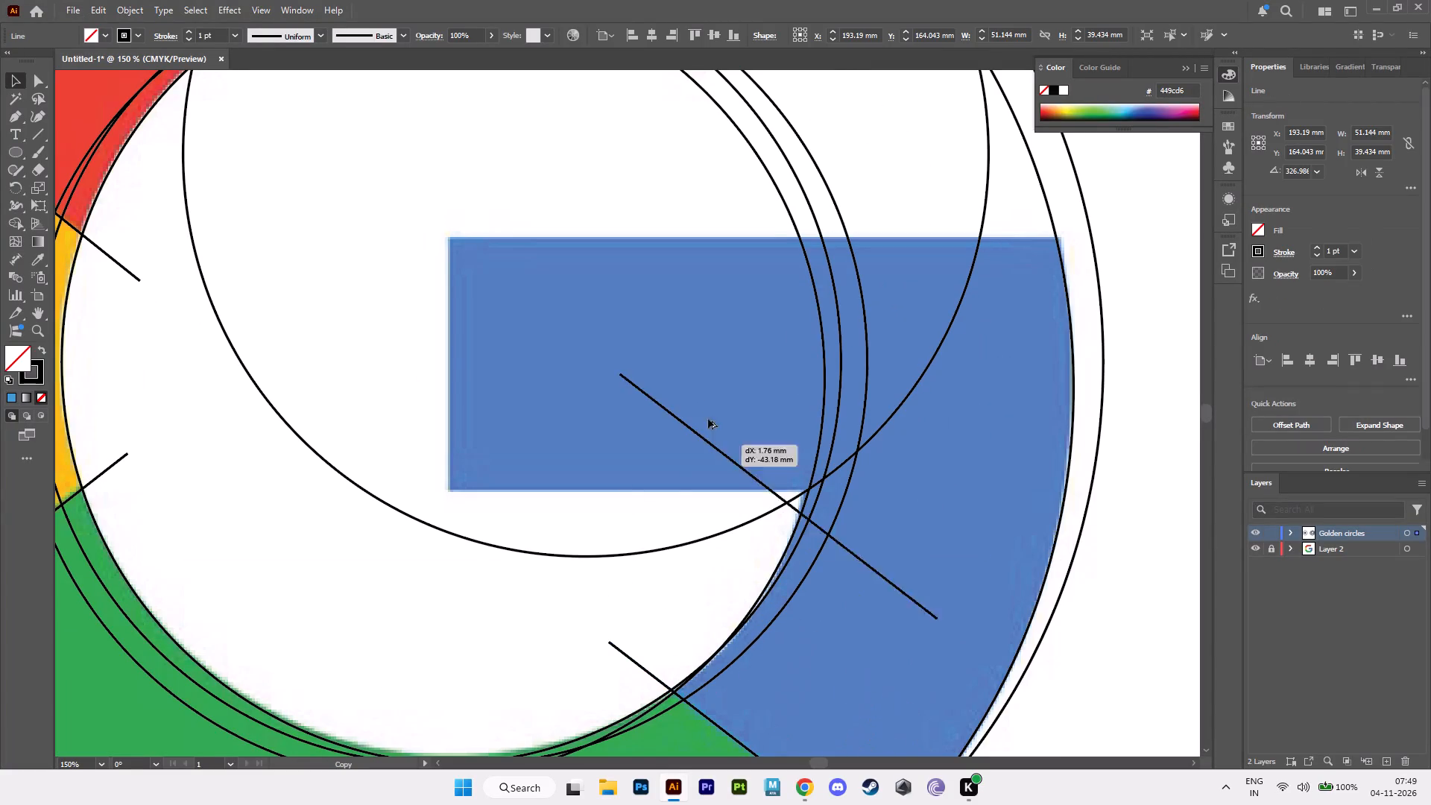
left_click_drag(708, 419, 579, 213, "alt")
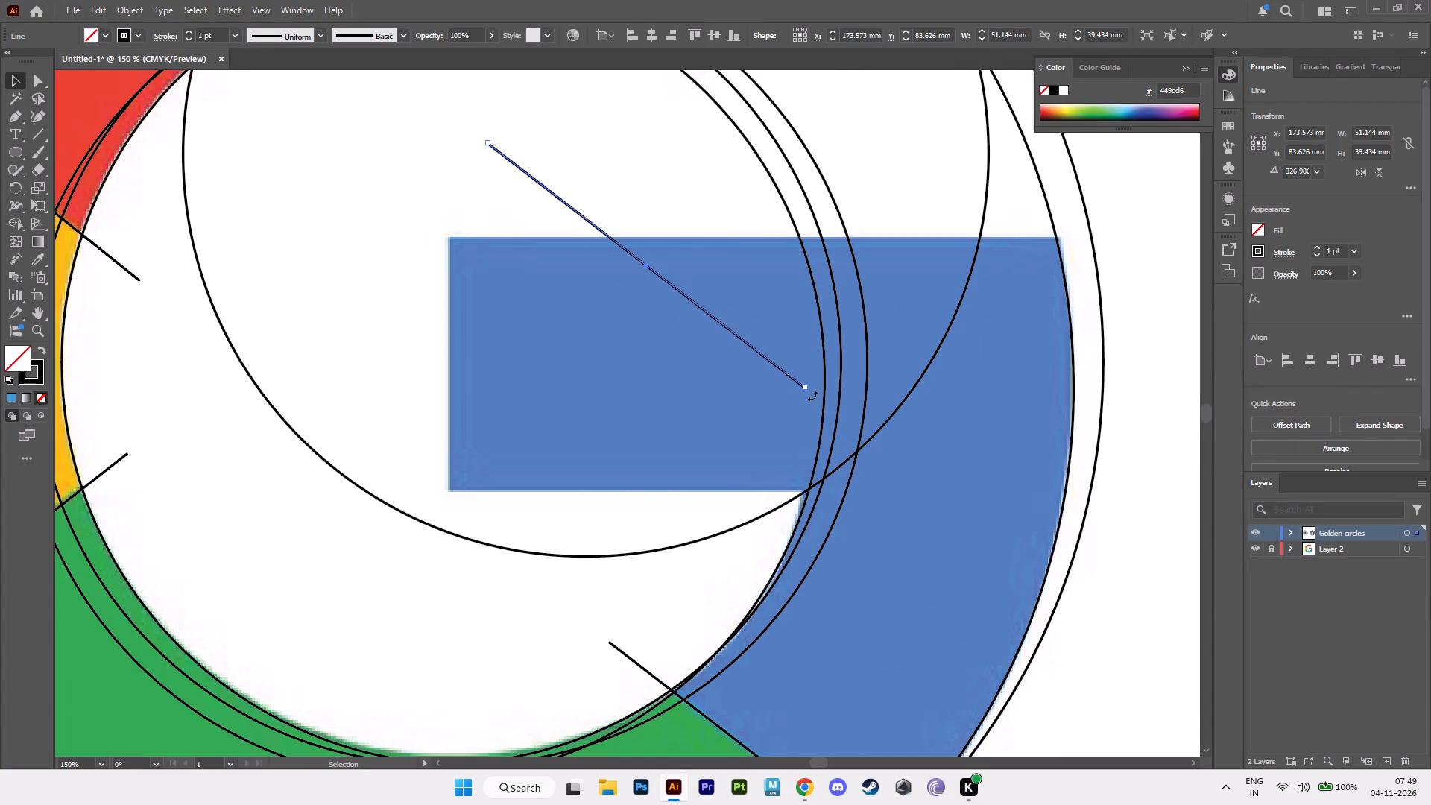
left_click_drag(812, 394, 873, 293)
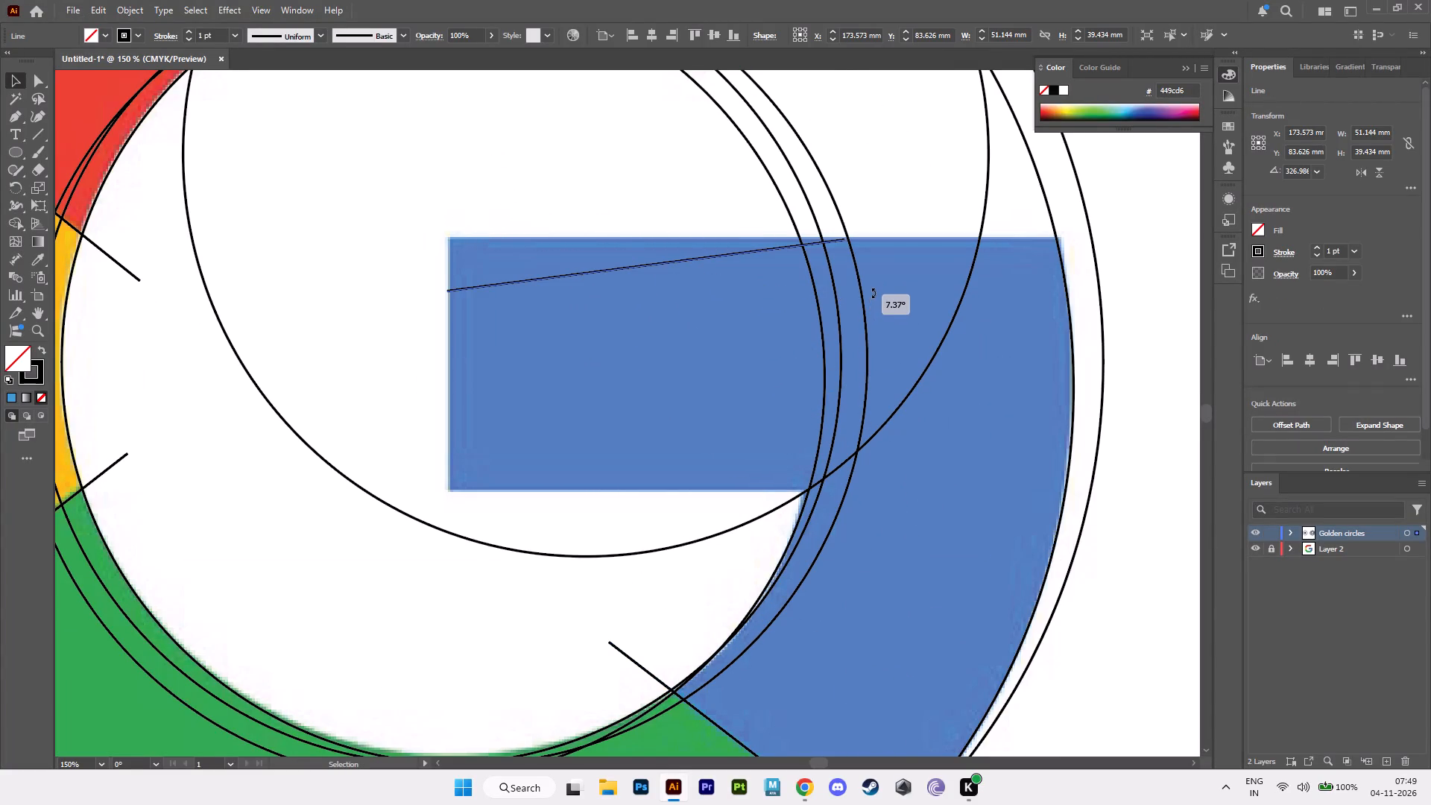
left_click_drag(873, 293, 651, 492)
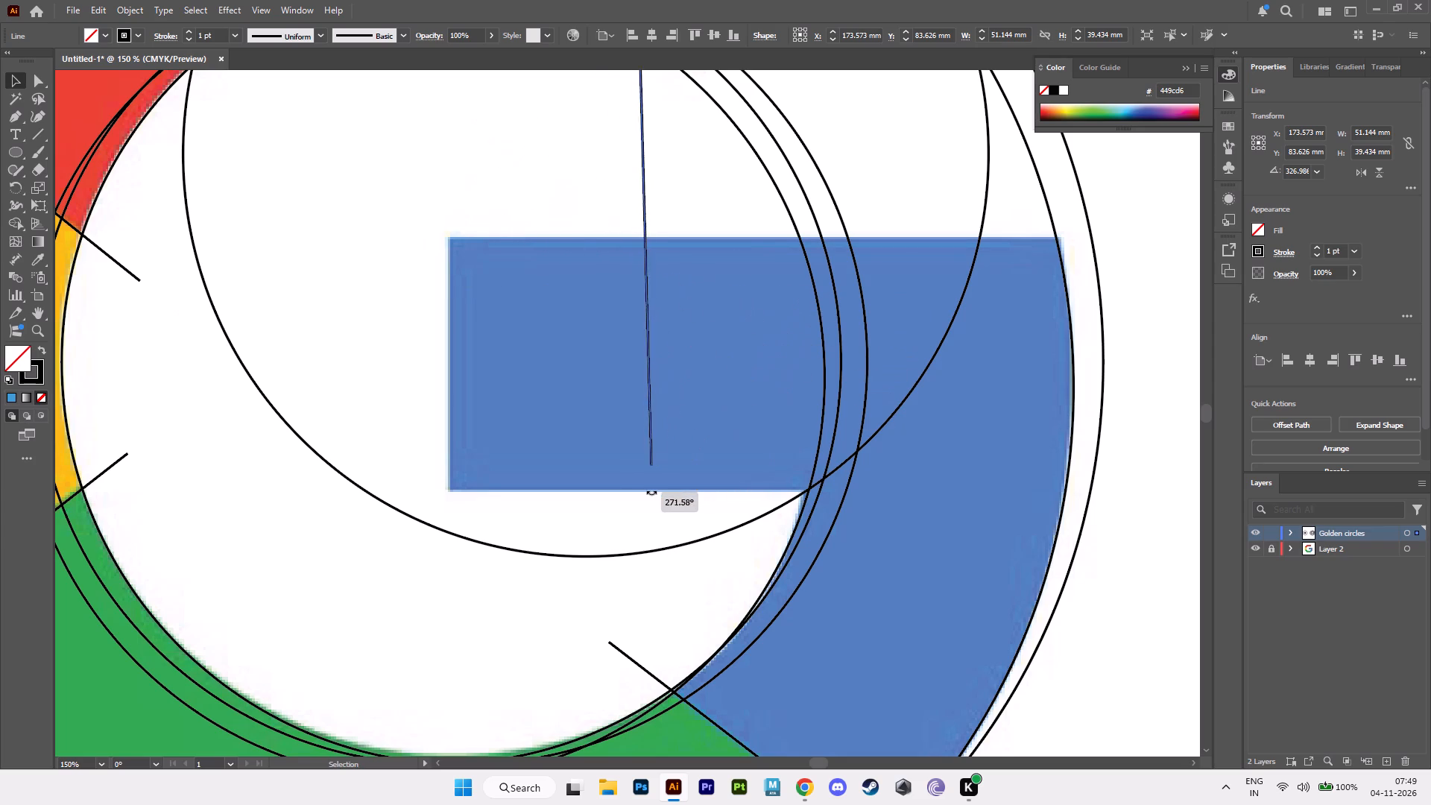
left_click_drag(651, 492, 644, 494)
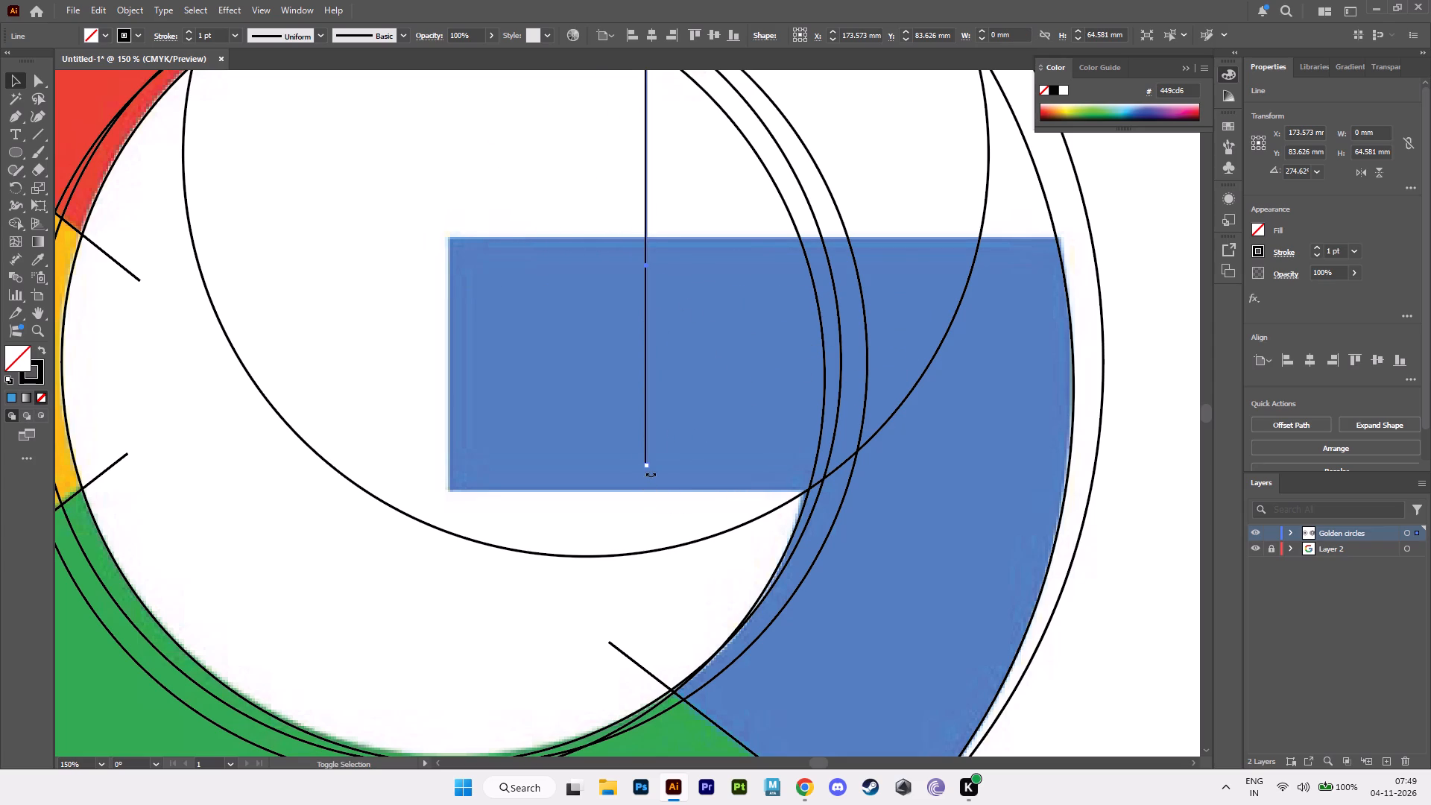
left_click_drag(651, 474, 853, 315, "shift")
Align the horizontal line with the blue bar's upper edge at about Y 79.3 mm and extend it past the outer circle to about 115.9 mm long.
left_click_drag(647, 265, 619, 248)
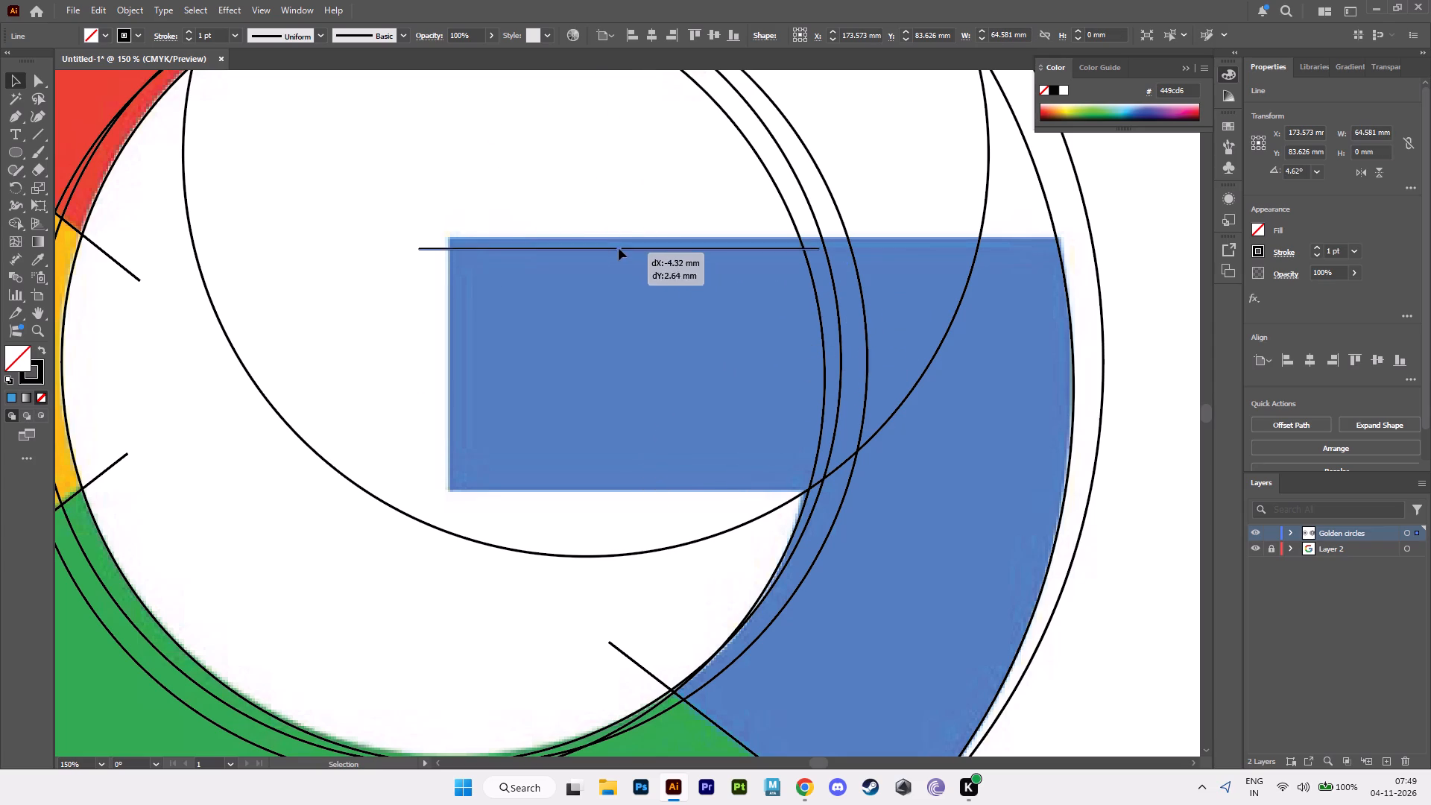
left_click_drag(619, 248, 604, 239)
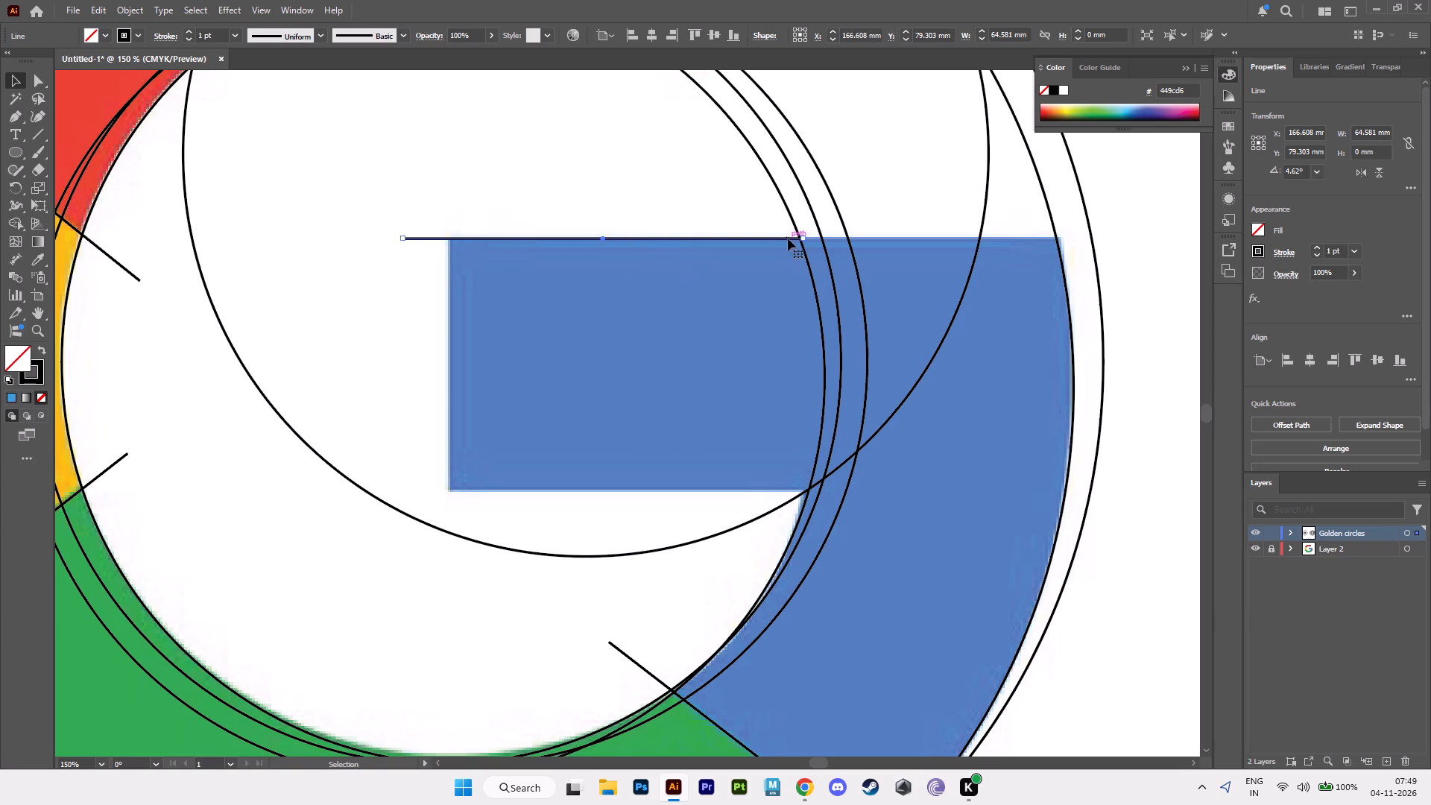
left_click_drag(802, 239, 1050, 236)
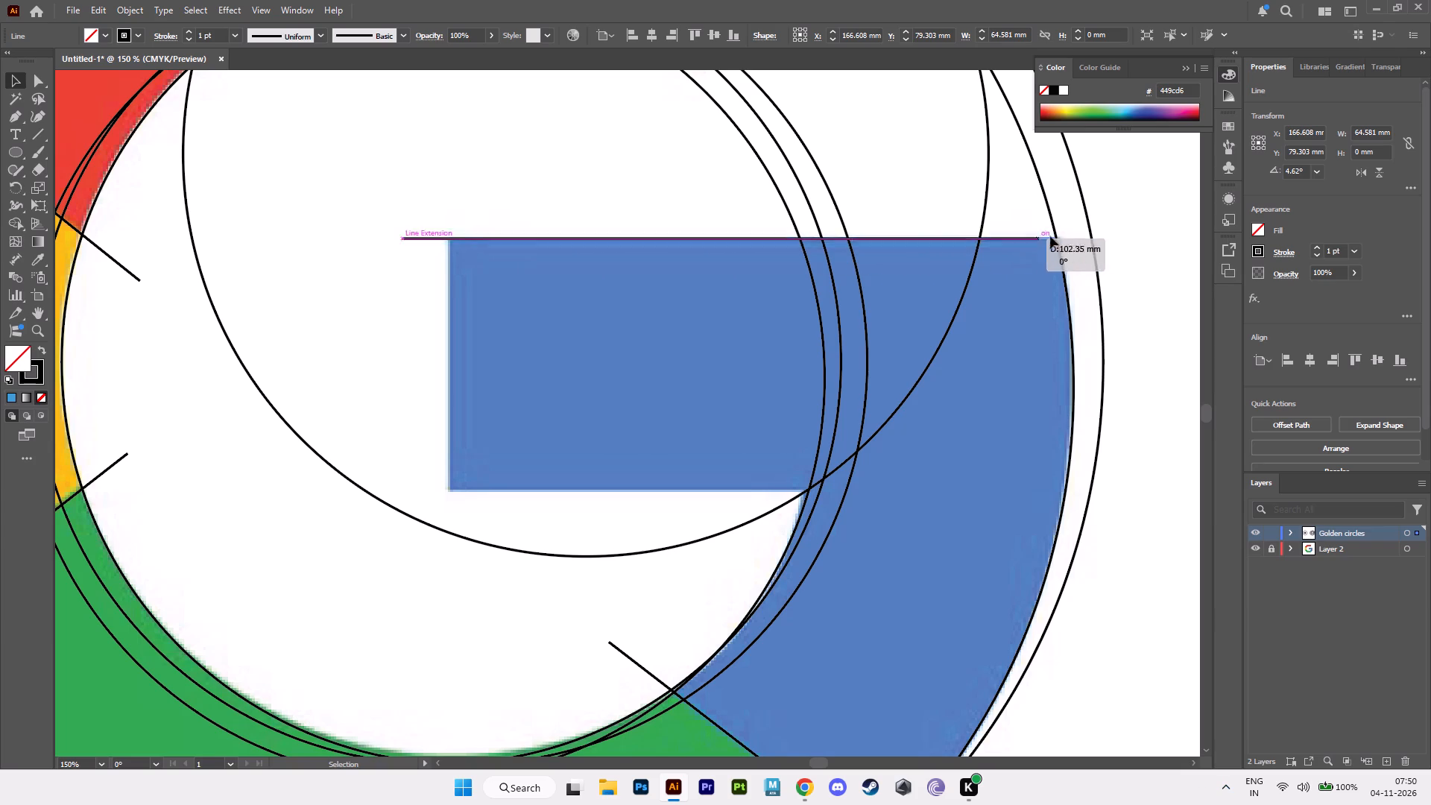
left_click_drag(1050, 236, 1122, 239)
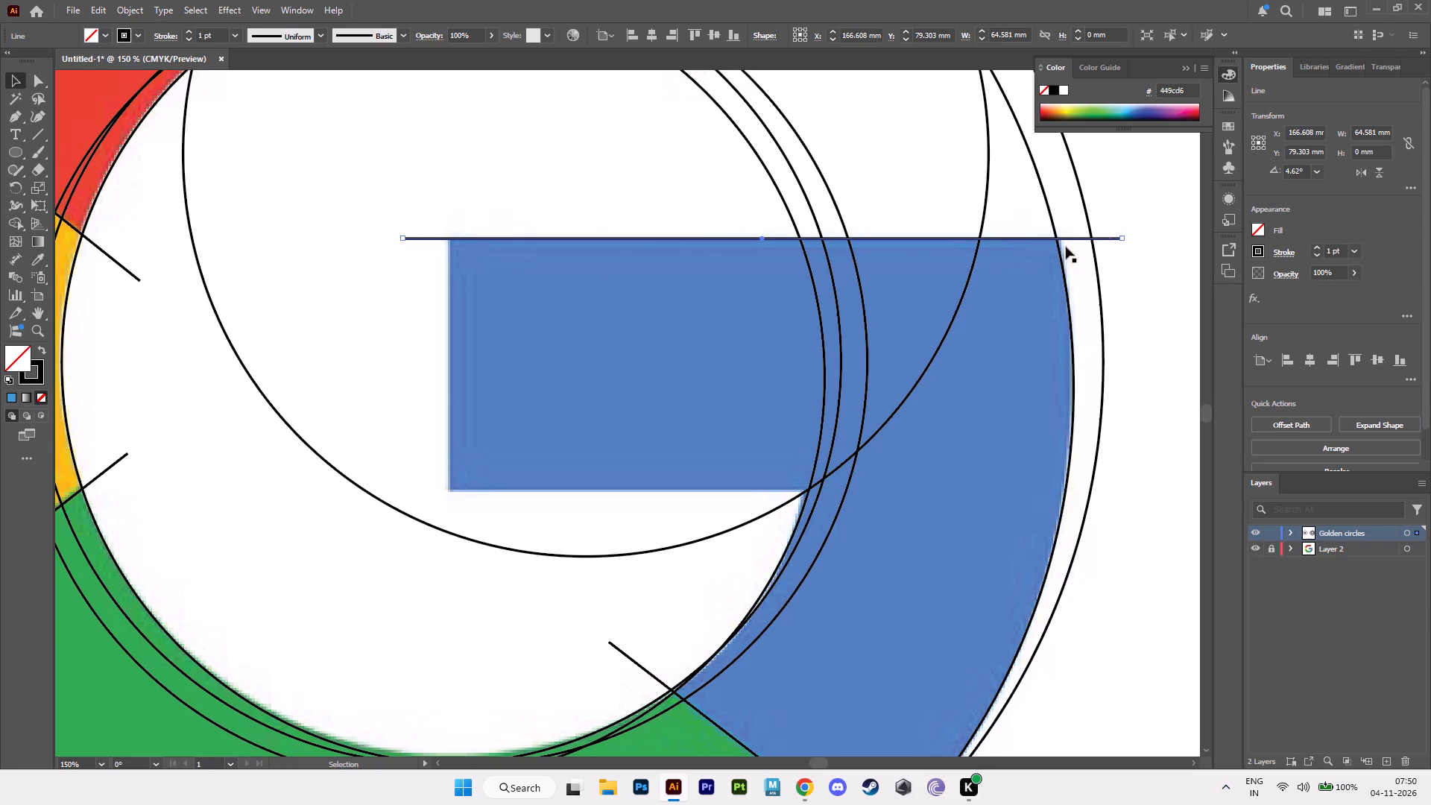
Duplicate the horizontal line onto the blue bar's lower edge at about X 168.0 mm, Y 120.0 mm.
left_click_drag(761, 237, 610, 490, "alt")
Duplicate the lower horizontal line, rotate the copy to vertical, and align it with the blue bar's left edge at about X 141.9 mm, Y 118.4 mm.
scroll(657, 506, "down", 2, "alt")
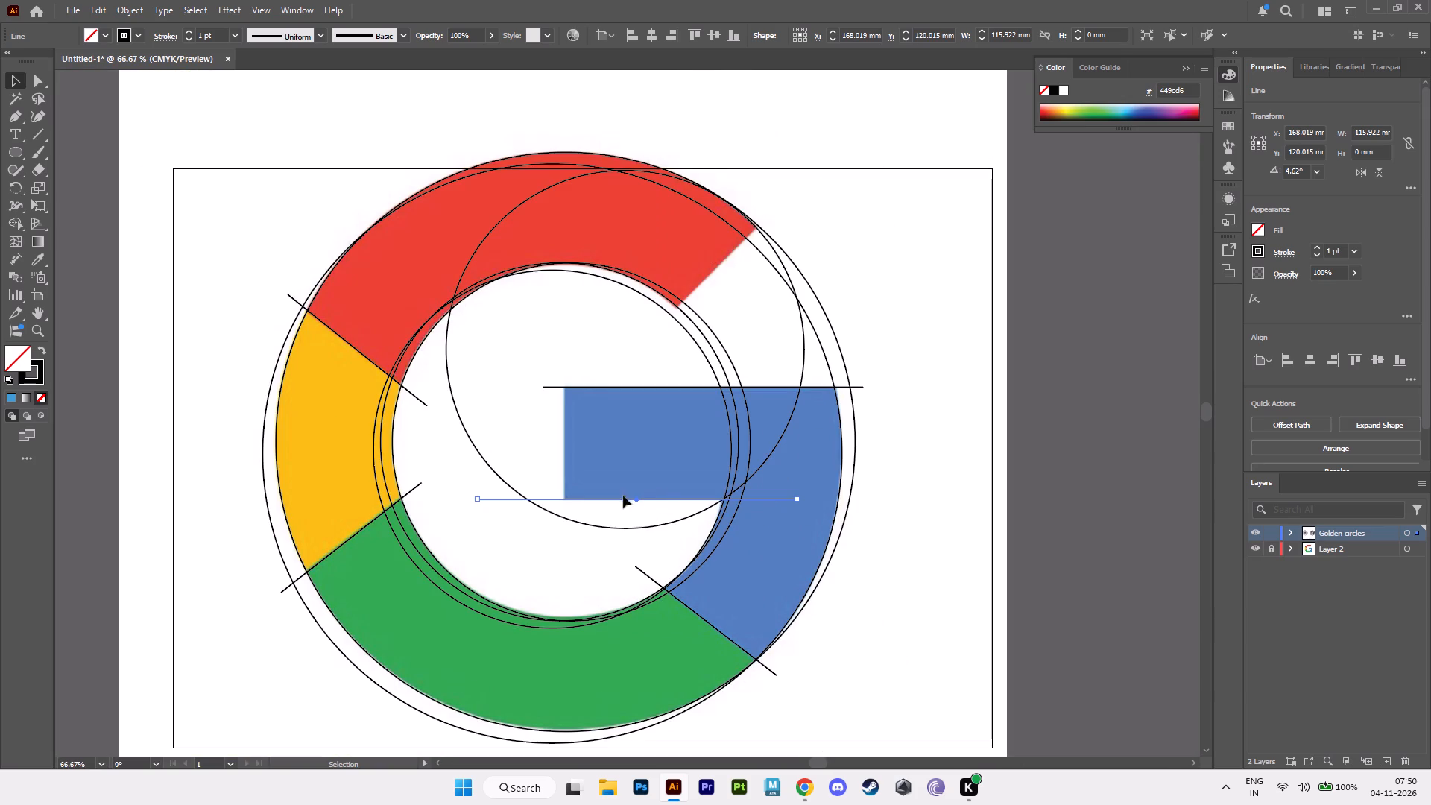
left_click_drag(637, 501, 599, 525, "alt")
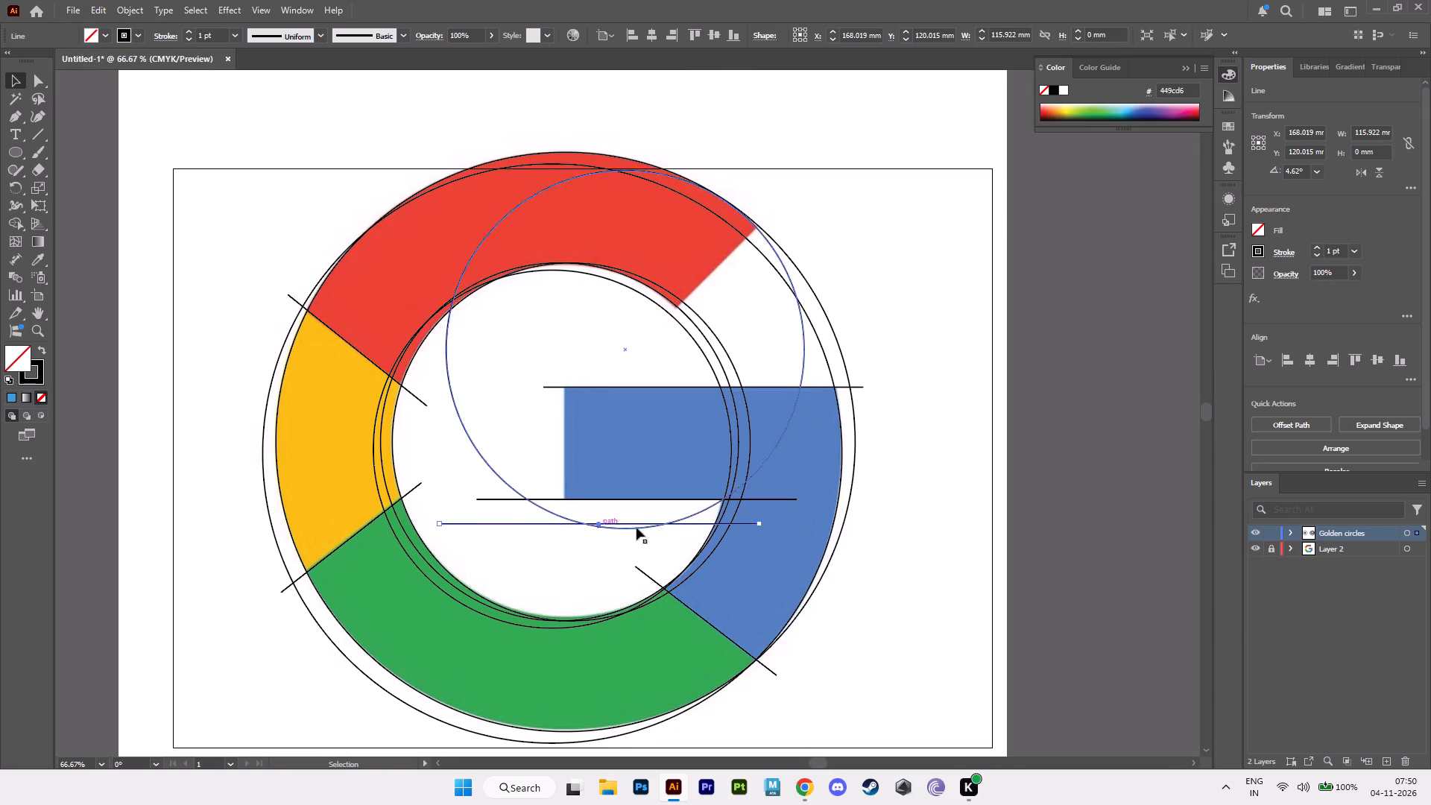
left_click_drag(766, 525, 628, 636, "shift")
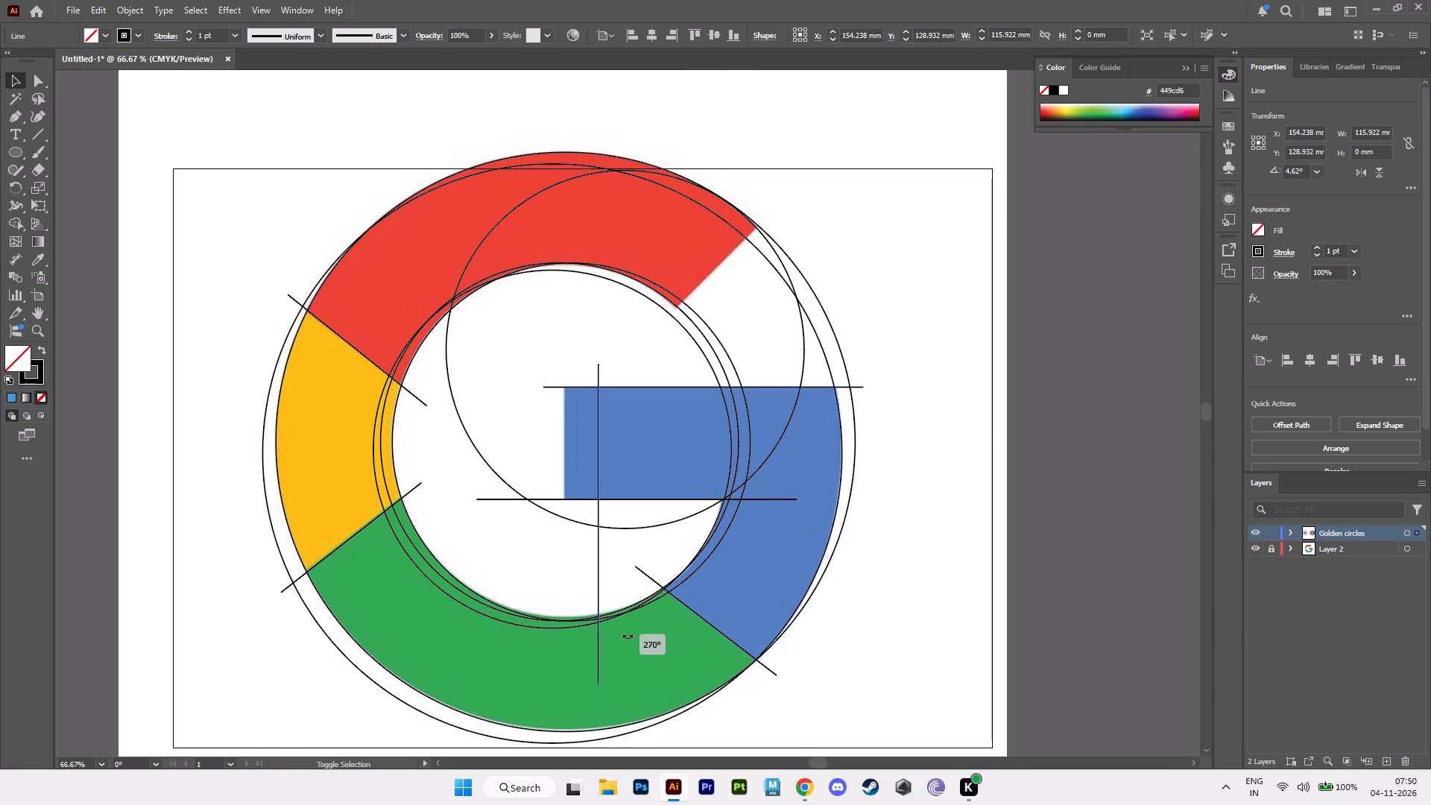
left_click_drag(628, 636, 616, 641, "shift")
scroll(639, 557, "up", 4, "alt")
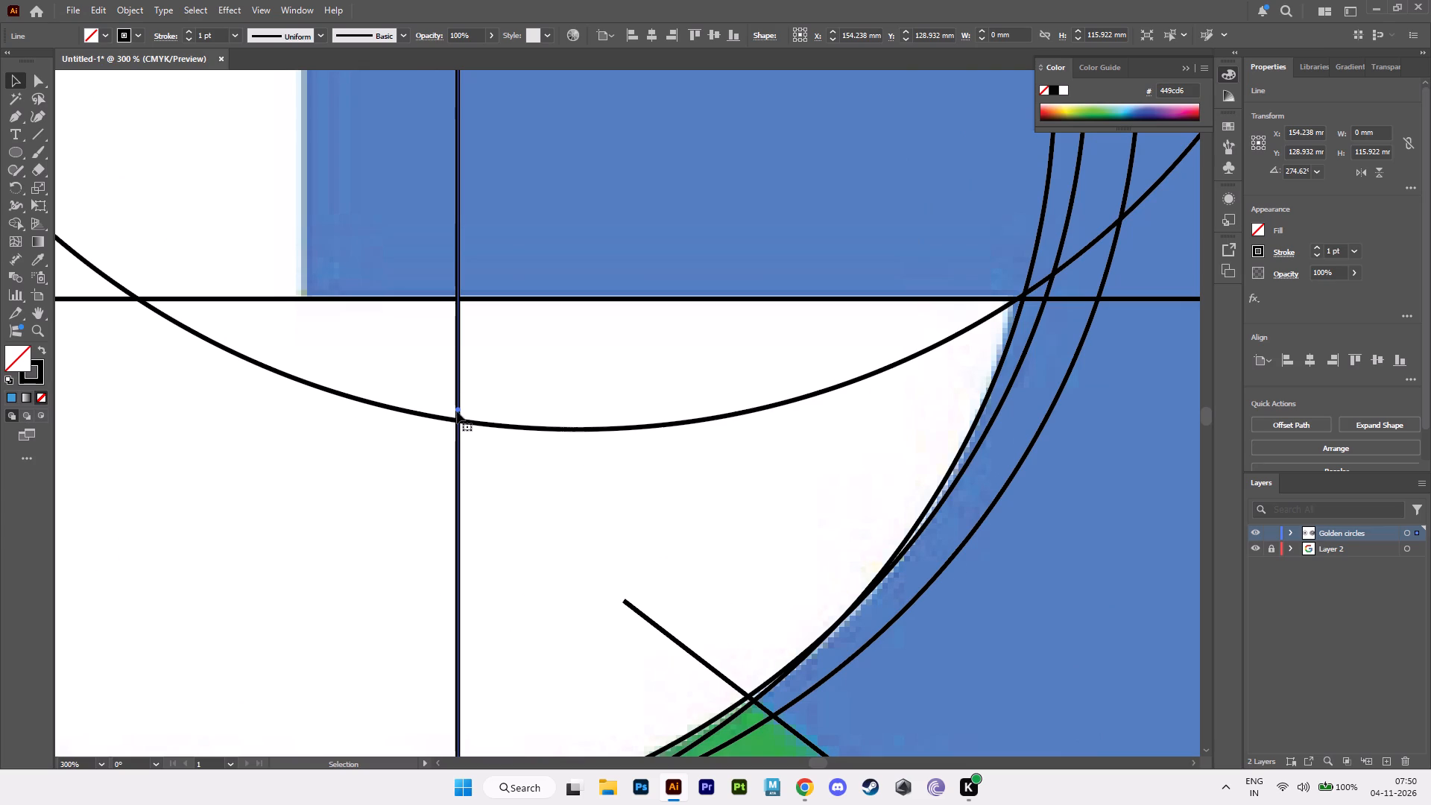
left_click_drag(458, 409, 304, 279)
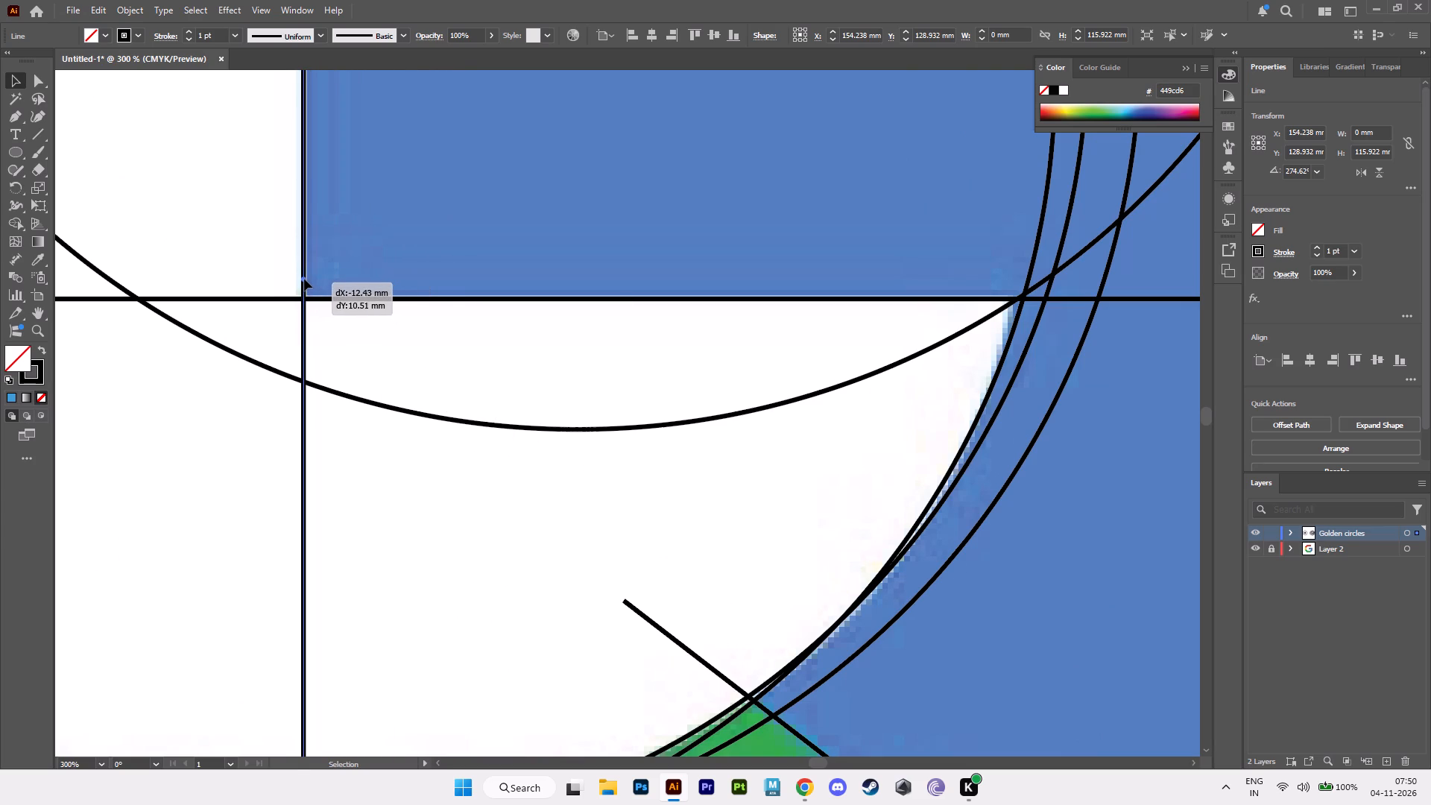
left_click_drag(304, 279, 306, 279)
scroll(350, 295, "down", 3, "alt")
middle_click_drag(428, 291, 624, 548, "alt")
scroll(624, 548, "up", 1, "alt")
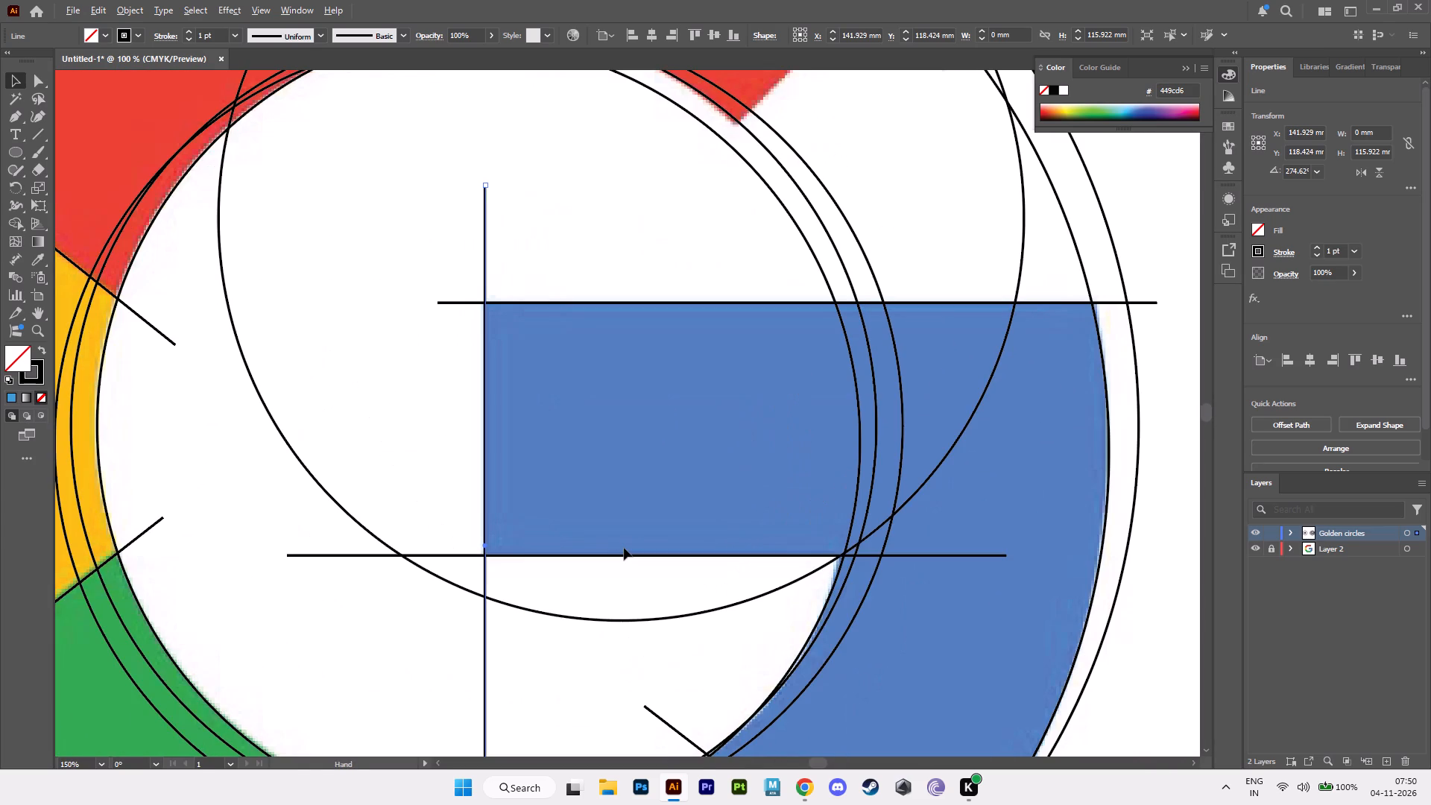
left_click(574, 214)
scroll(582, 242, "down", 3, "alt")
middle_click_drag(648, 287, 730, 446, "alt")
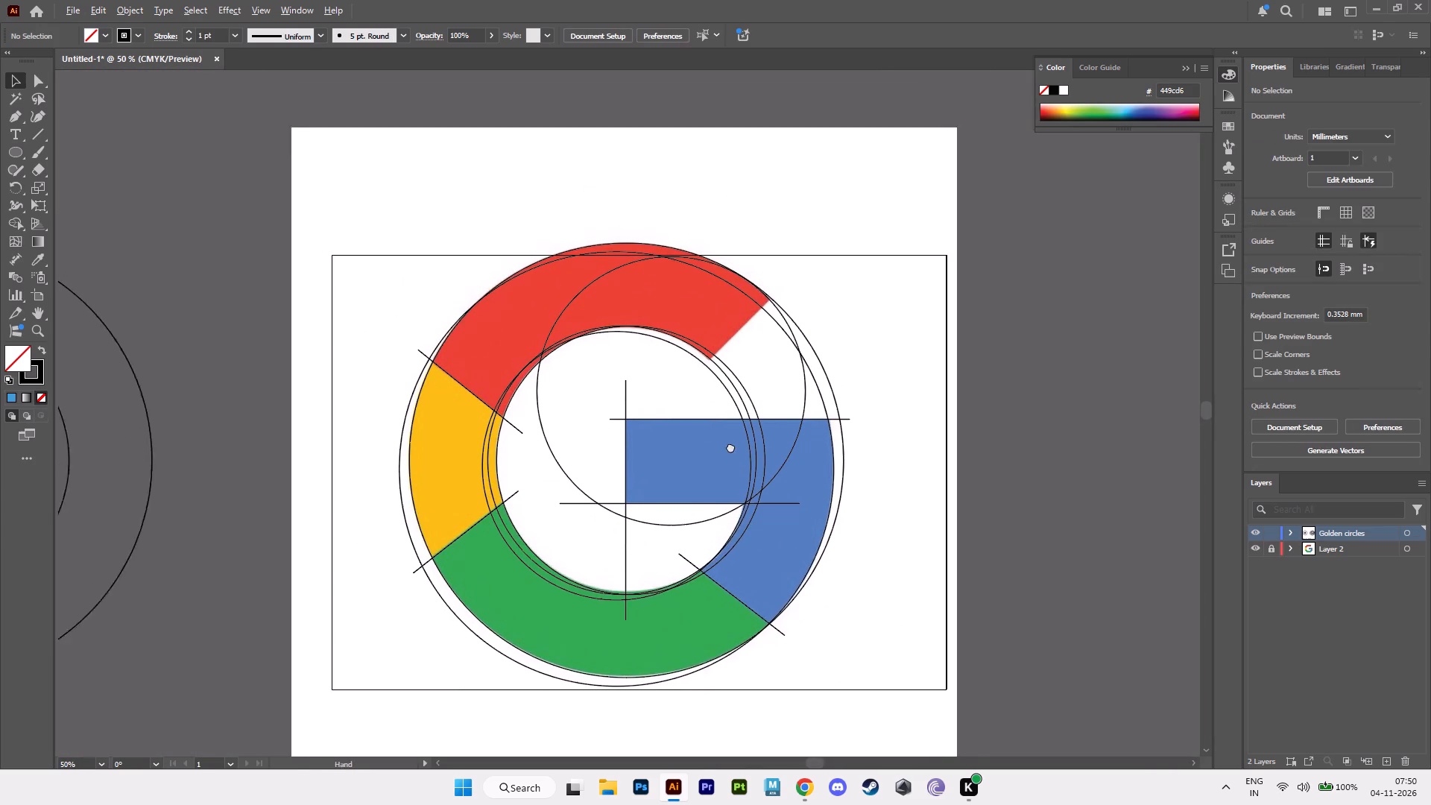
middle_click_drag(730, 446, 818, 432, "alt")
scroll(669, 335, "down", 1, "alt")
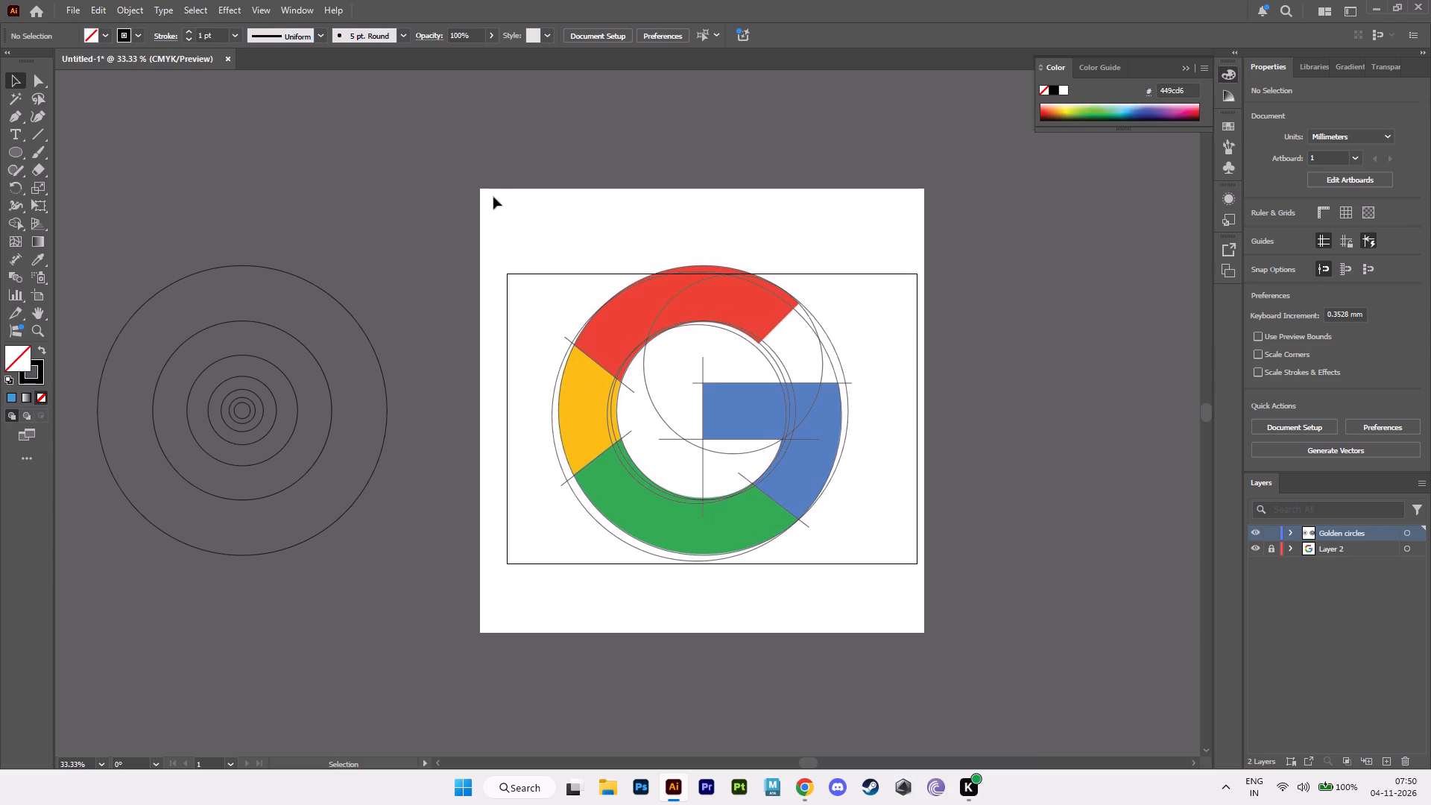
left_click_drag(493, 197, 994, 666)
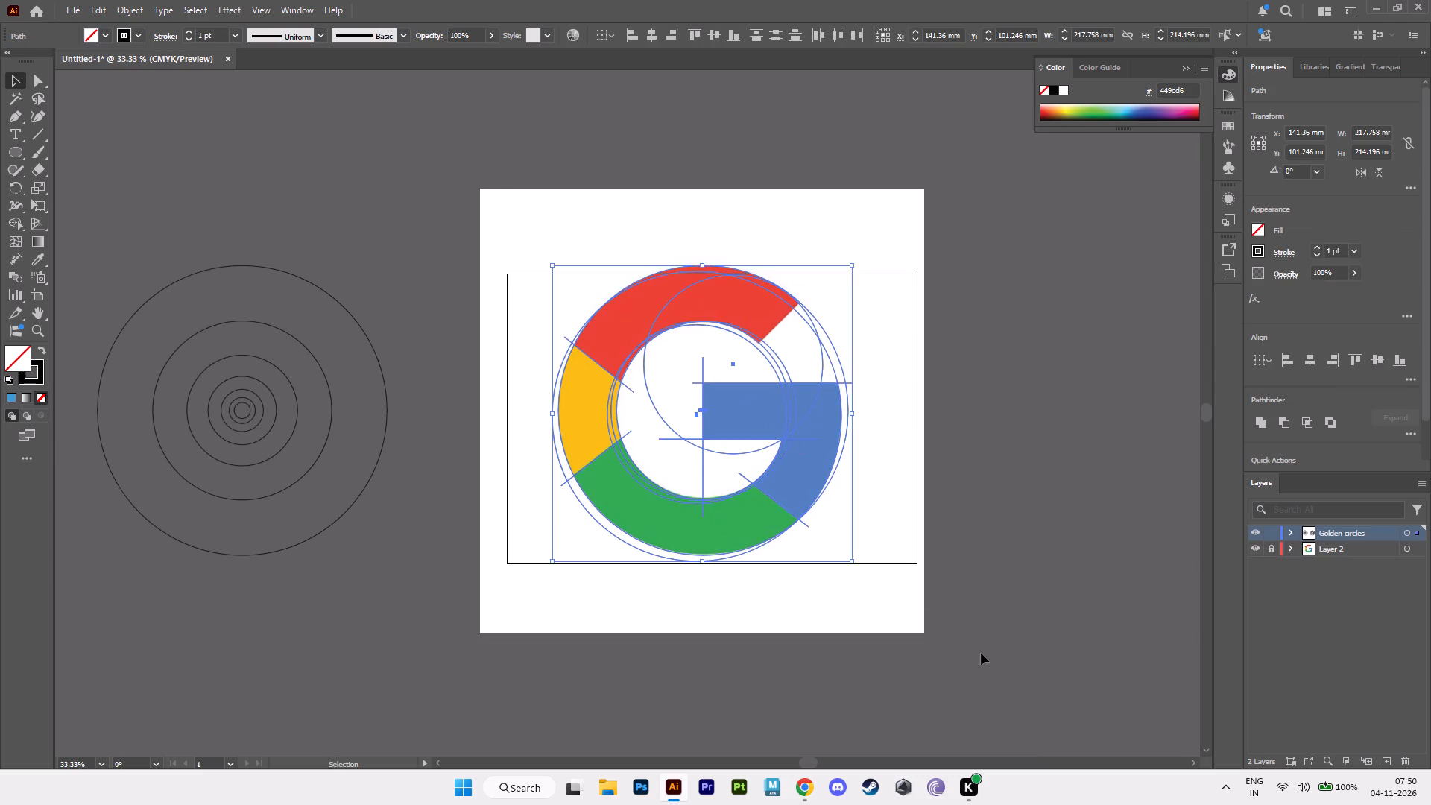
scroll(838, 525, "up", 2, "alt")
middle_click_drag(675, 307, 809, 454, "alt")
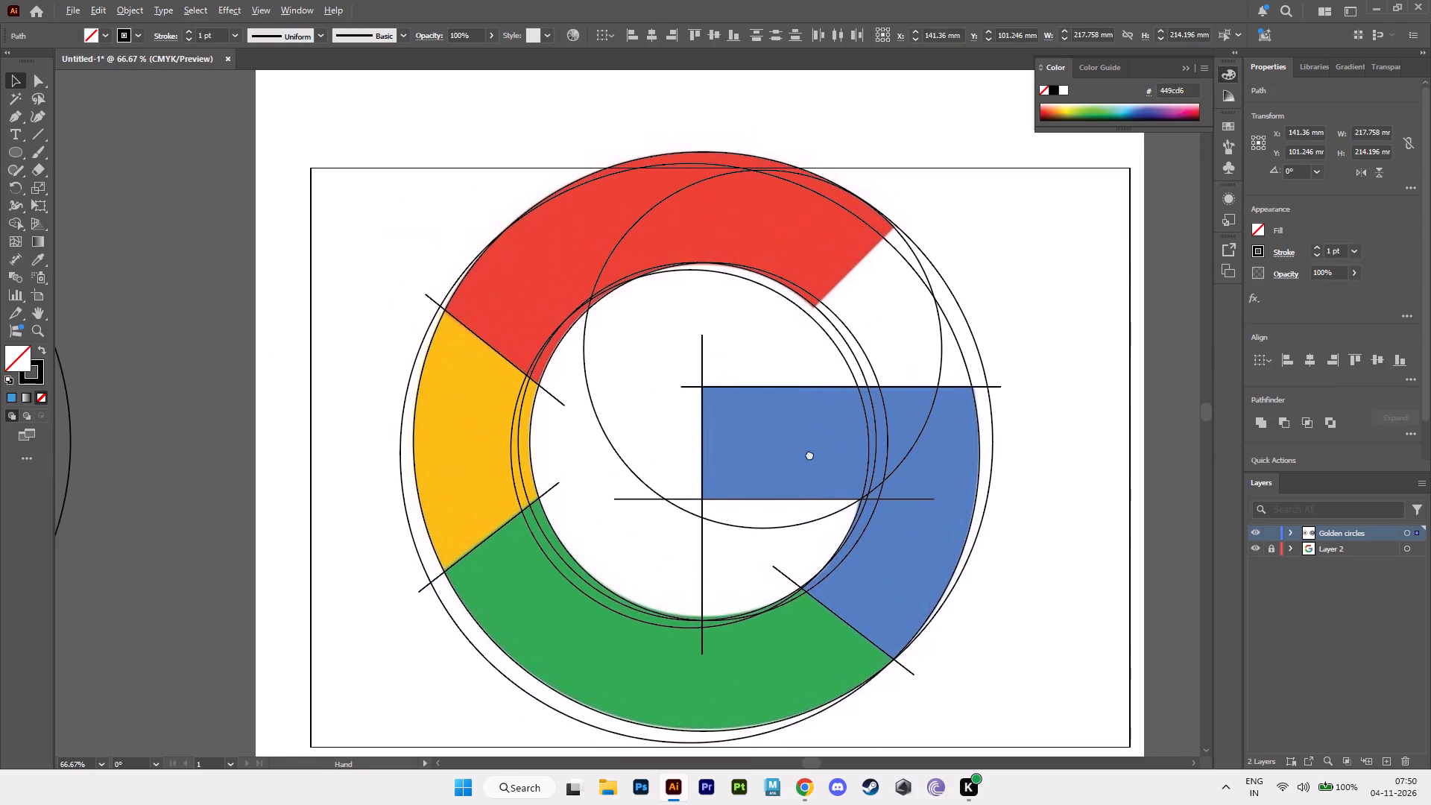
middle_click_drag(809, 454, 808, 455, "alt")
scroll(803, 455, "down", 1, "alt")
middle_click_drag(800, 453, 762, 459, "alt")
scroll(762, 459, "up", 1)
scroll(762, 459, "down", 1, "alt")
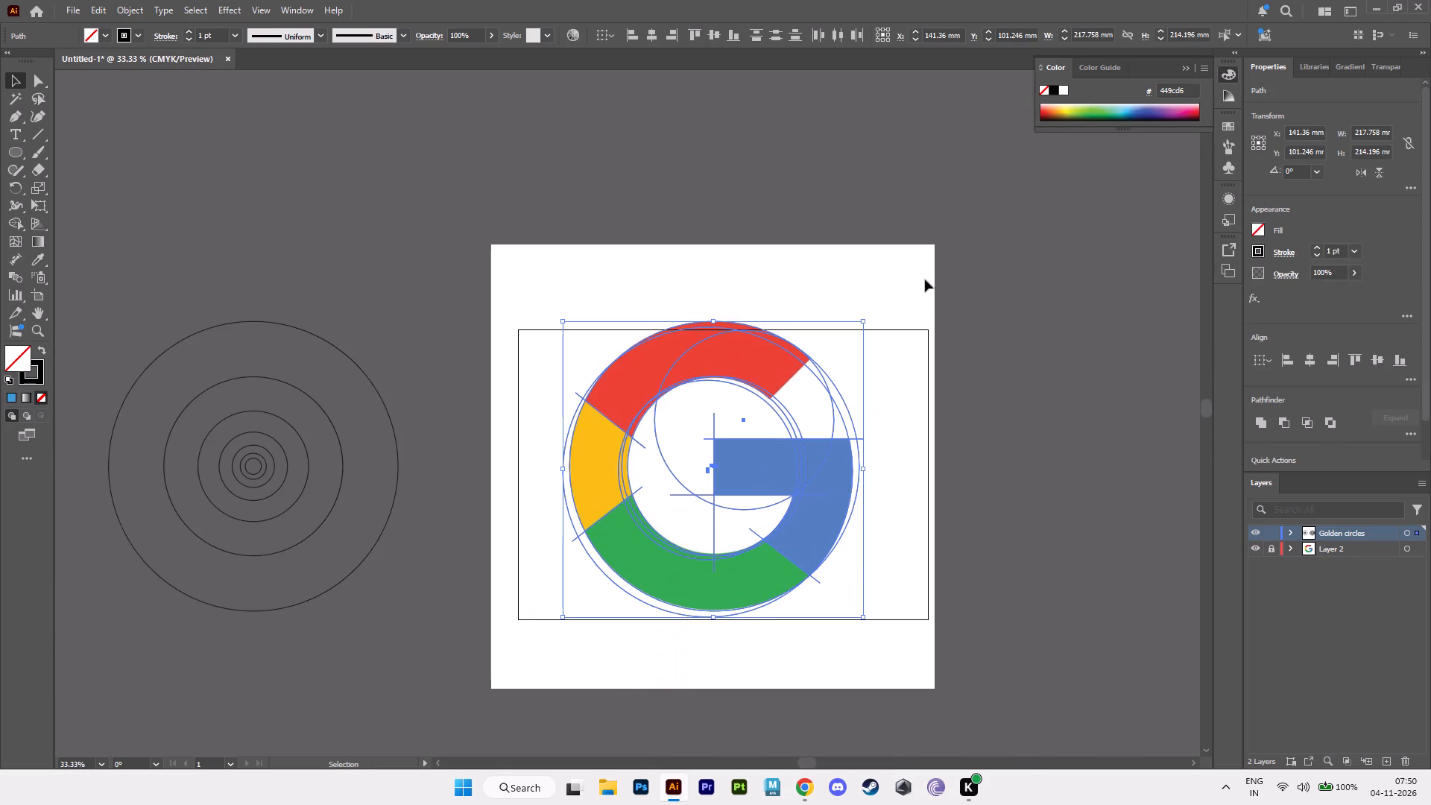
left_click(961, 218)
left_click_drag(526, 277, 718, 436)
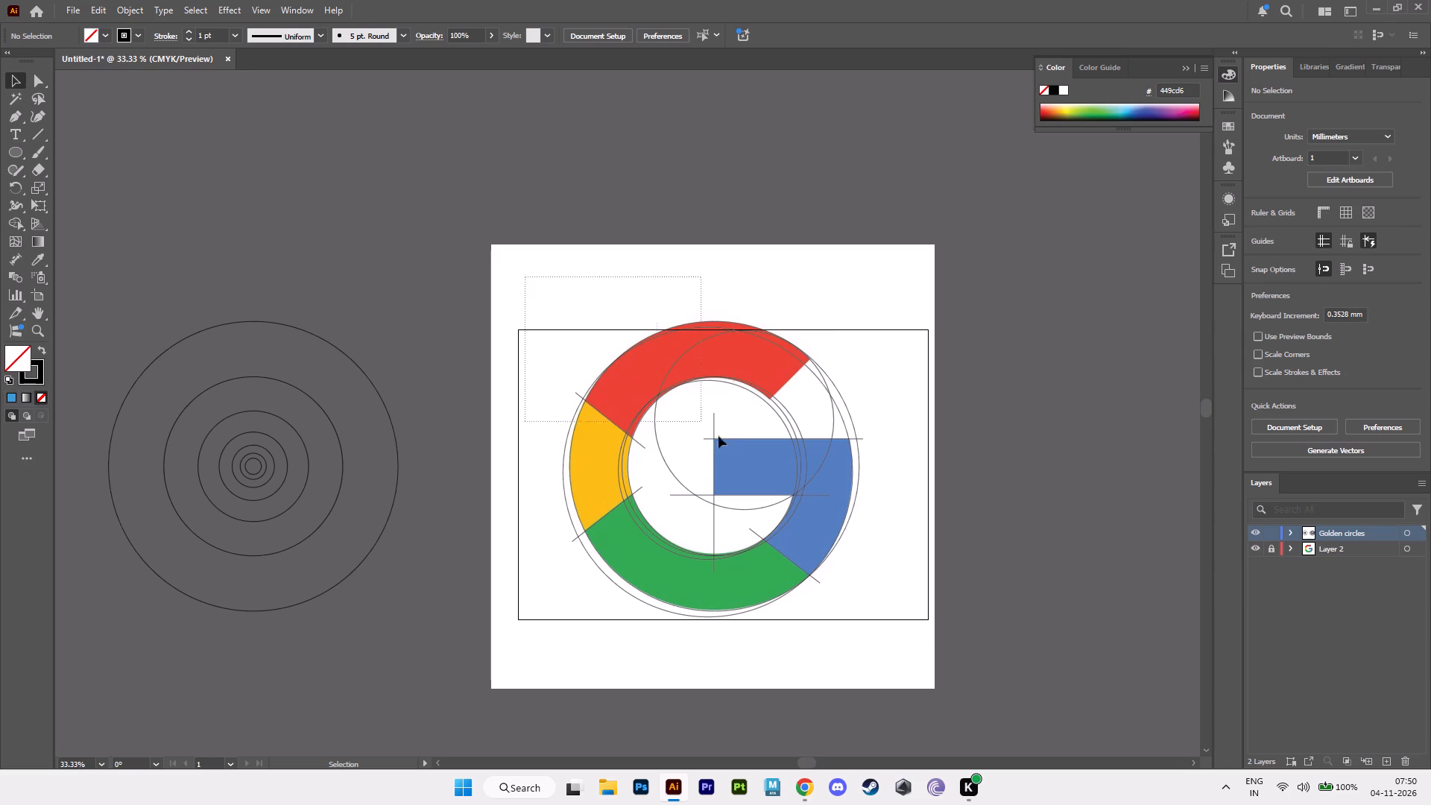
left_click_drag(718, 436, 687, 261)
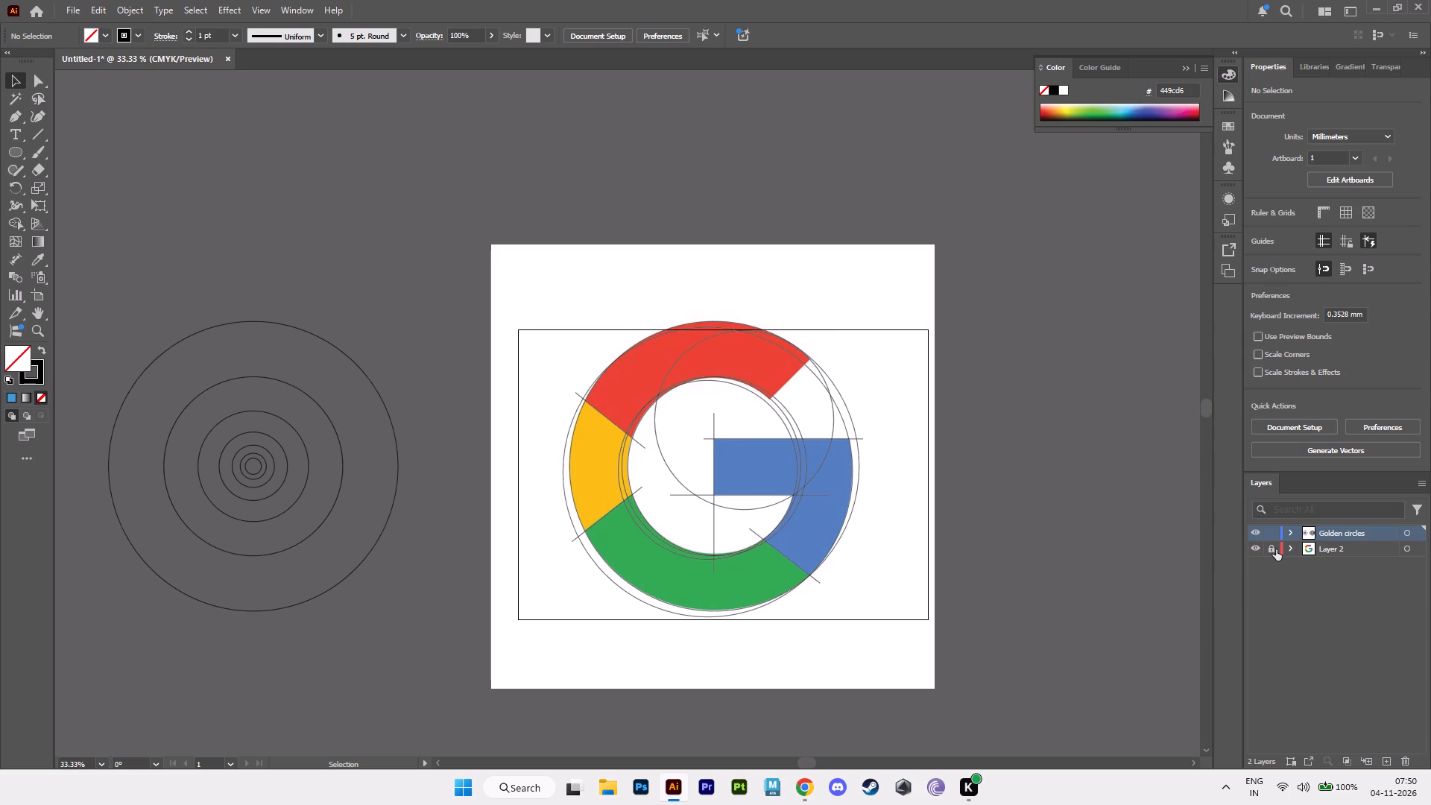
Unlock Layer 2, which holds the reference image.
left_click(1274, 548)
Duplicate the reference image with its fitted circles and lines to empty canvas at about X -438.3 mm, Y -287.1 mm.
left_click_drag(456, 227, 953, 695)
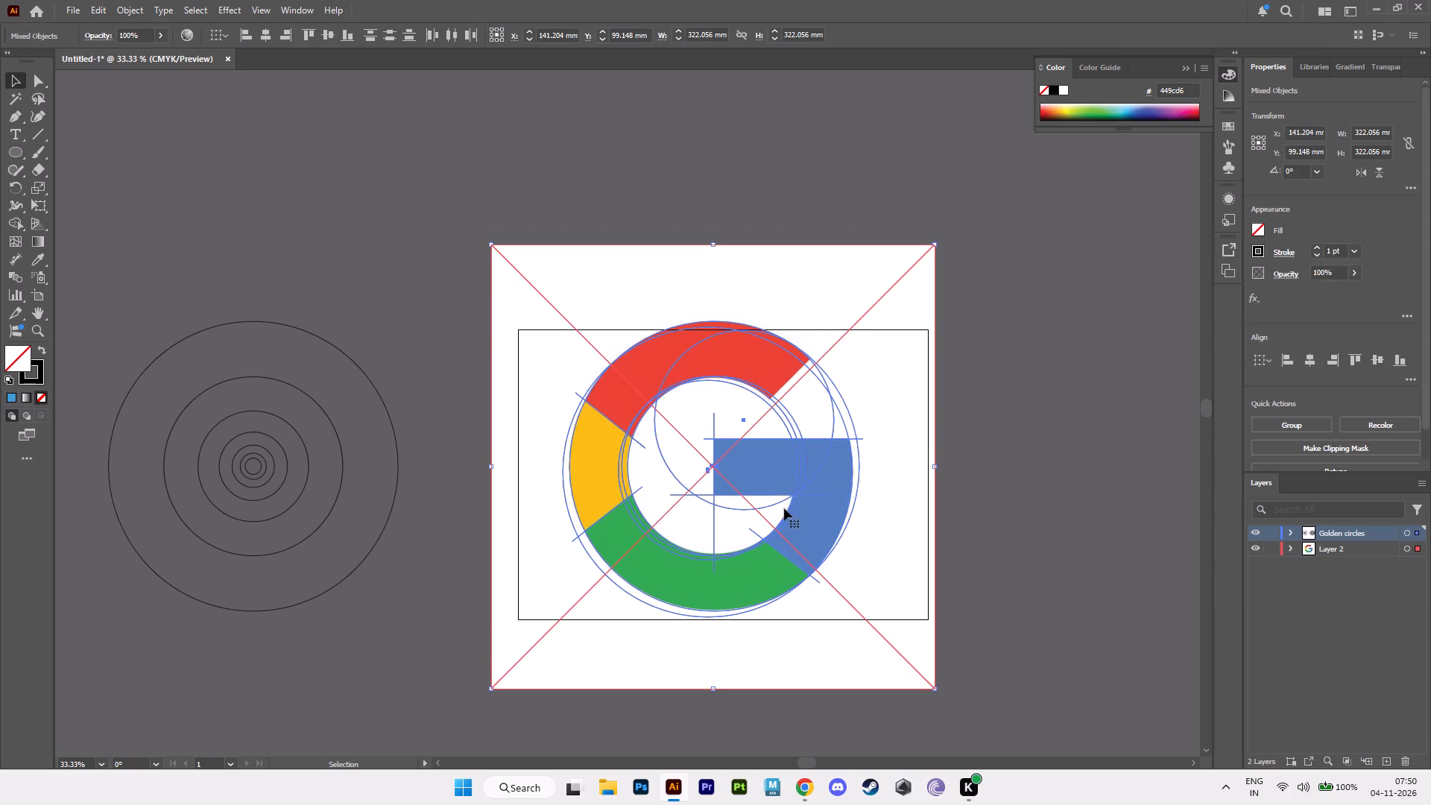
left_click_drag(715, 462, 441, 203, "alt")
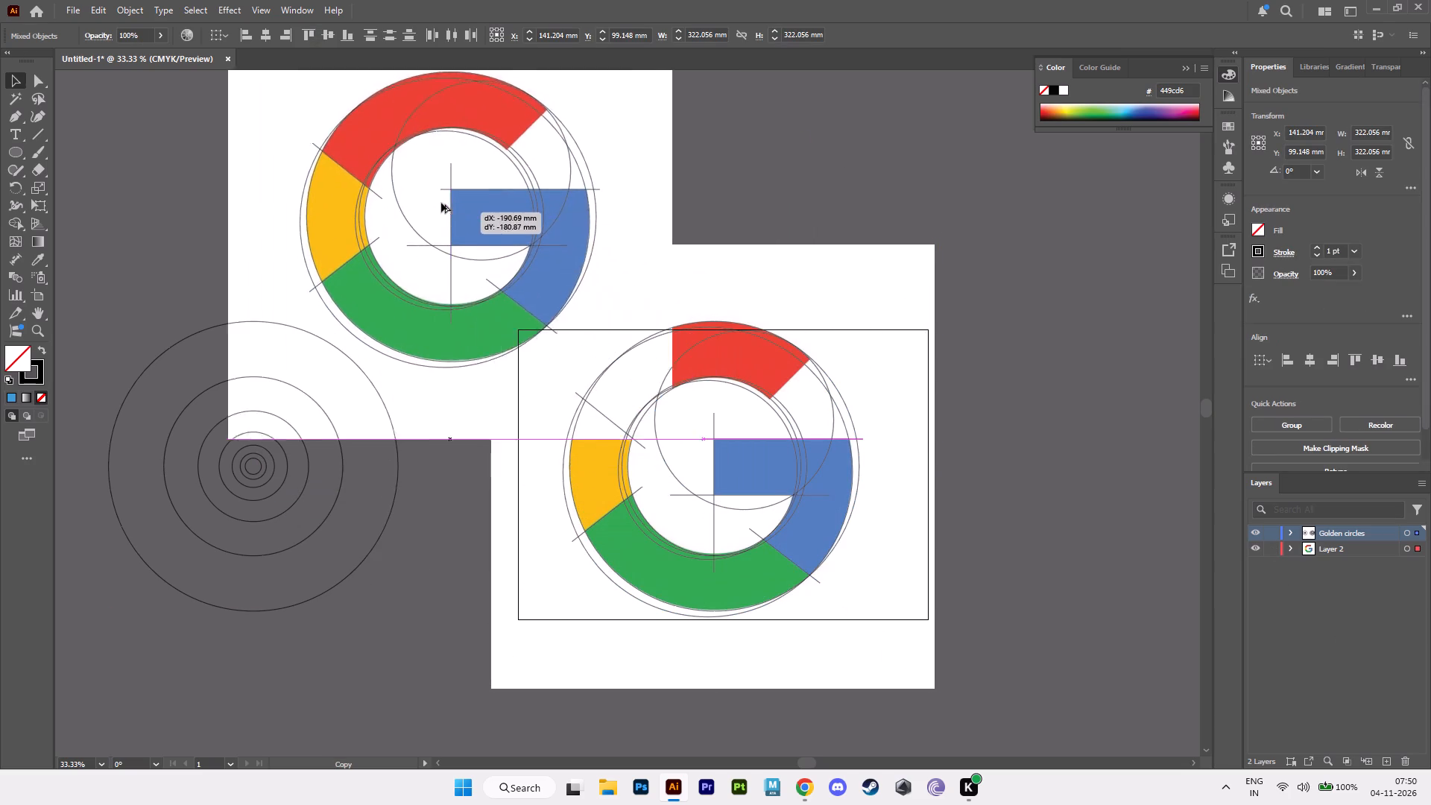
left_click_drag(441, 203, 279, 19, "alt")
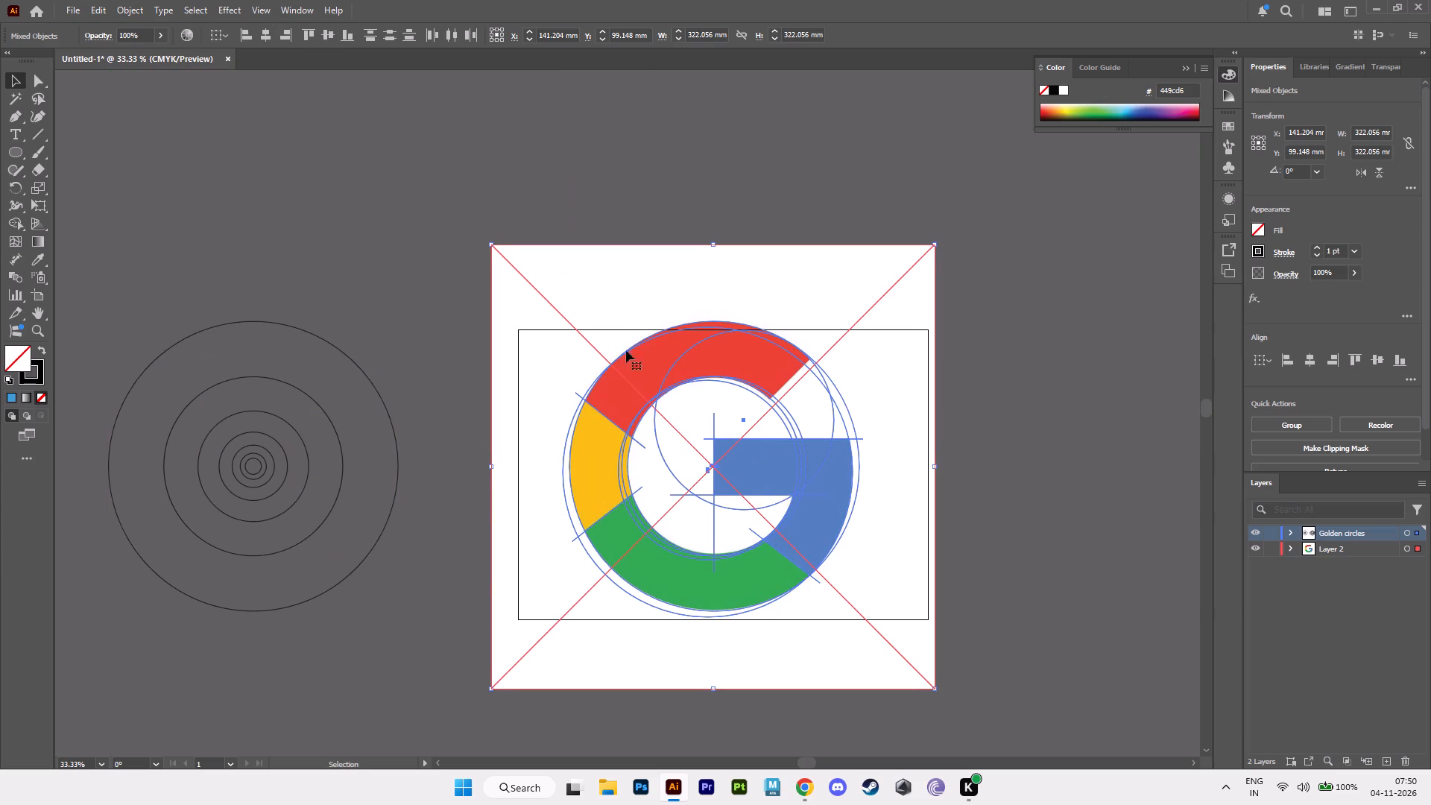
scroll(772, 433, "down", 2, "alt")
middle_click_drag(736, 422, 854, 471, "alt")
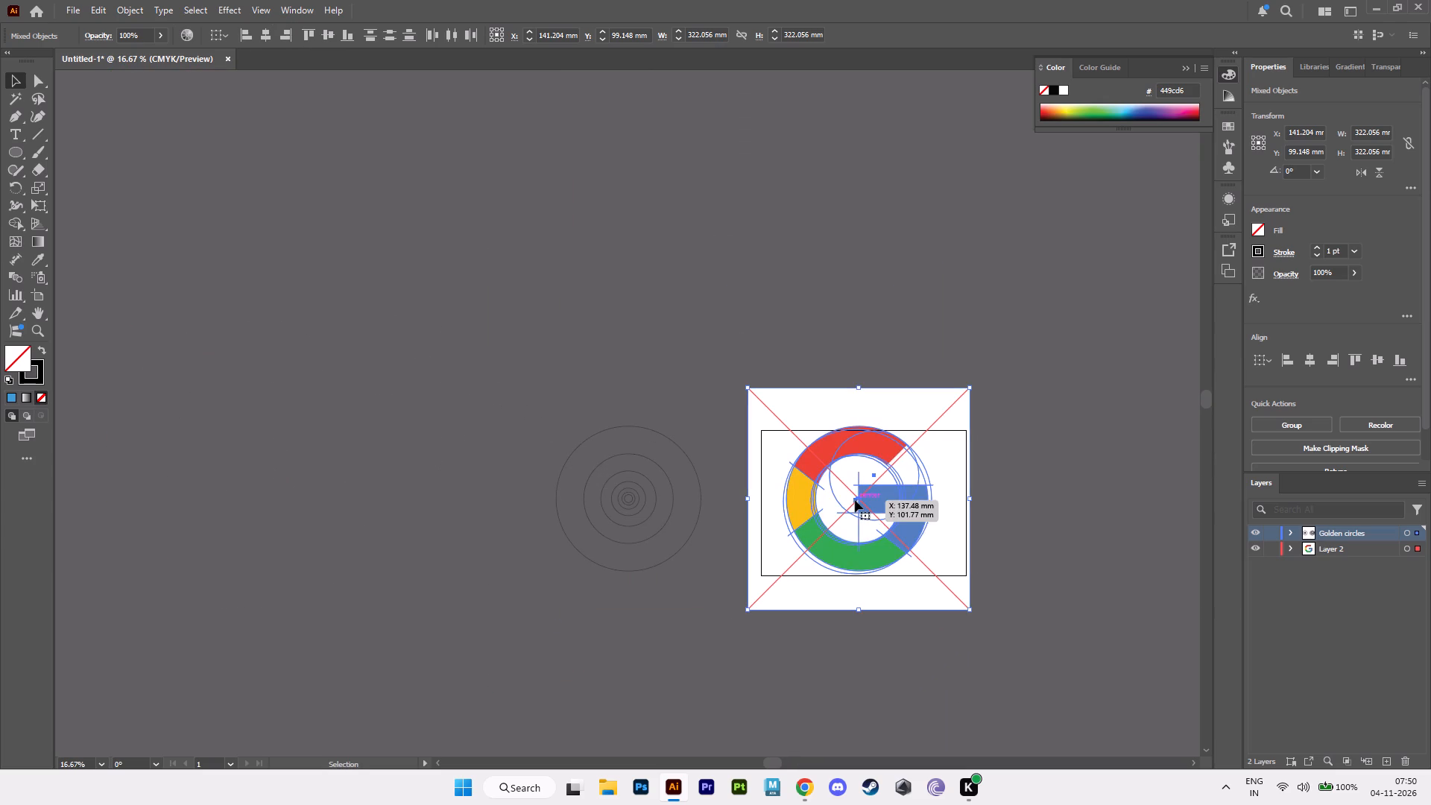
left_click_drag(855, 500, 456, 234, "alt")
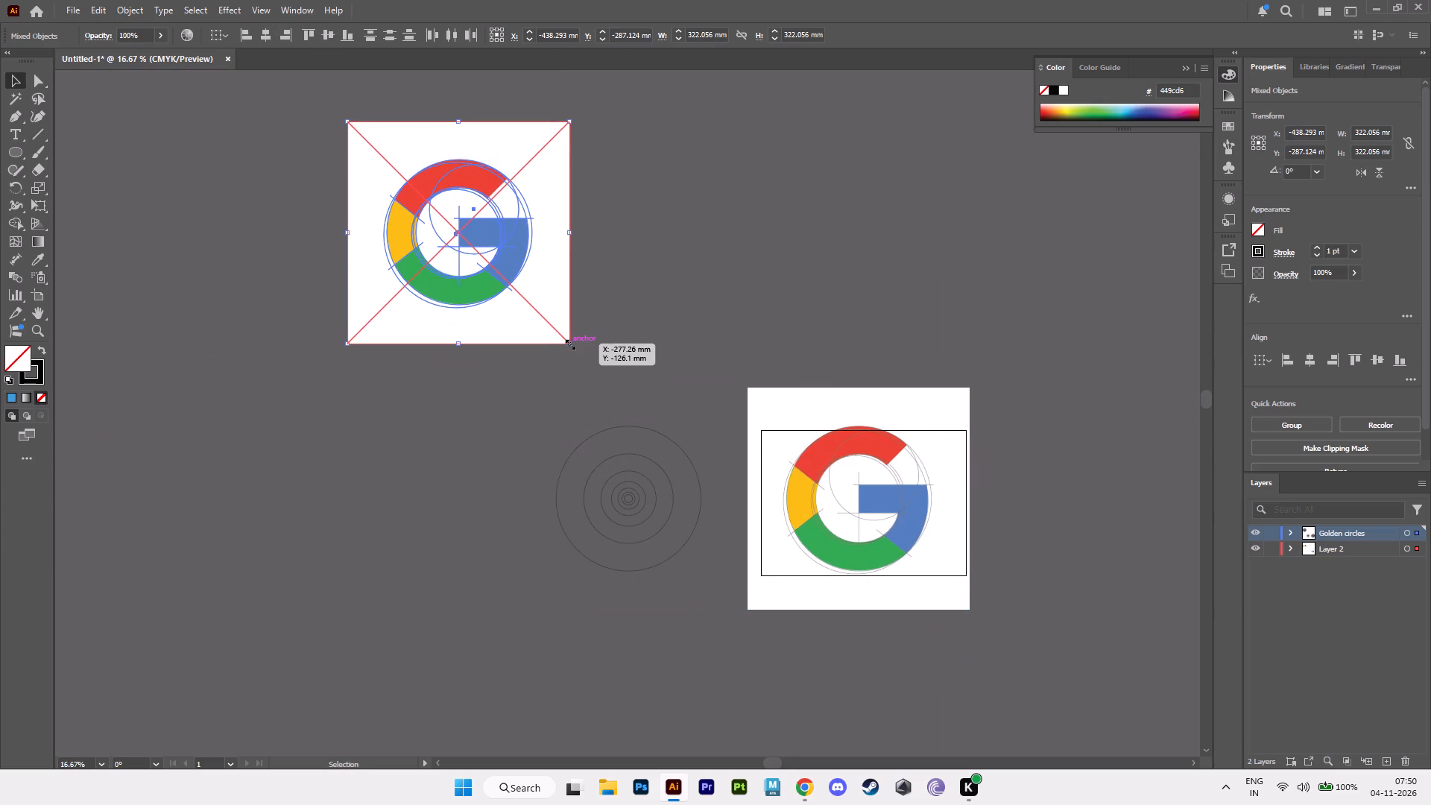
Shrink the copied artwork to about 135 mm square, place it above the concentric golden circles near the original, and deselect it.
left_click_drag(569, 343, 528, 279, "alt+shift")
left_click_drag(458, 233, 673, 351)
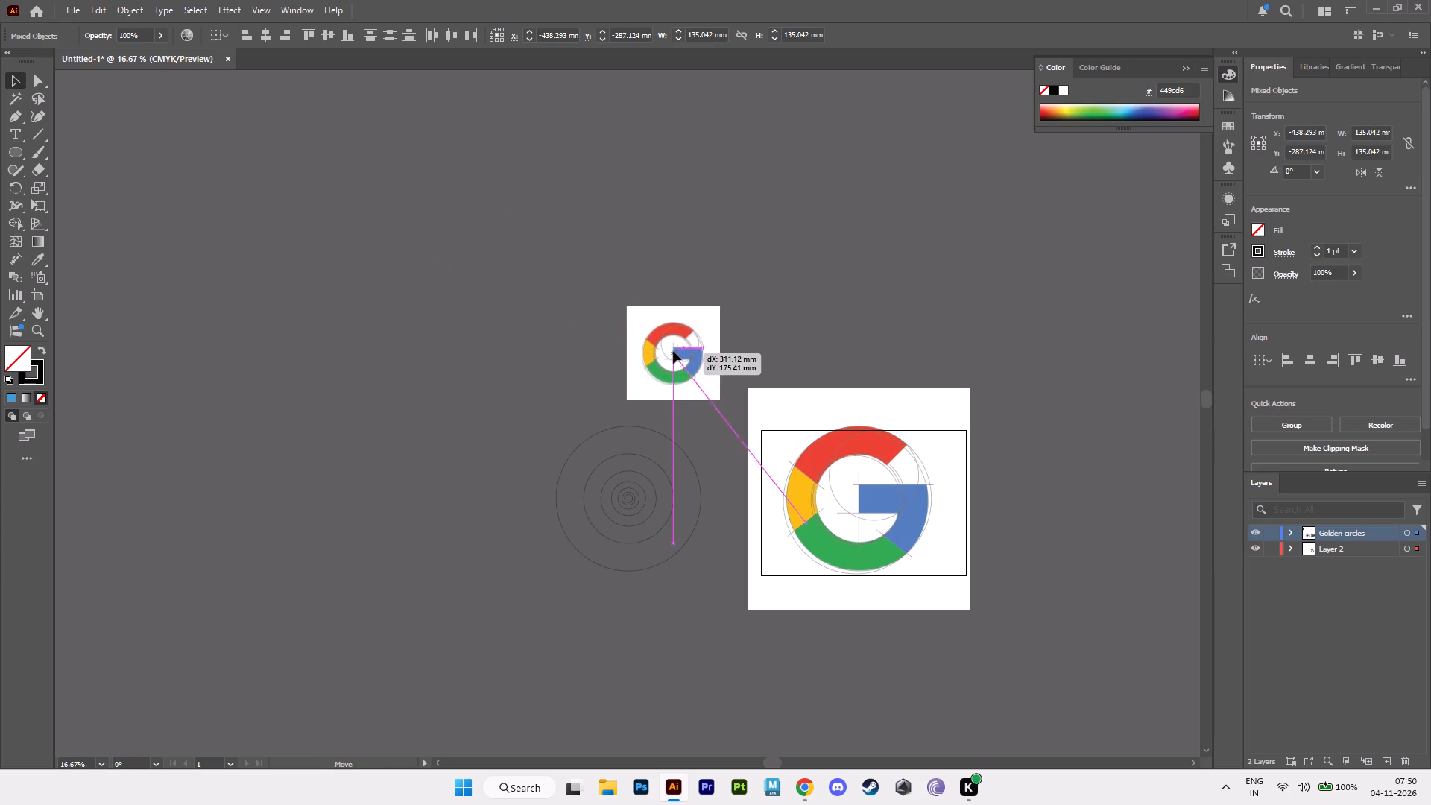
left_click_drag(673, 351, 673, 348)
left_click(829, 314)
Examine the small copy of the G construction and compare it with the original artwork.
scroll(784, 387, "up", 3, "alt")
middle_click_drag(499, 401, 618, 455, "alt")
scroll(618, 455, "up", 1, "alt")
middle_click_drag(569, 376, 639, 476, "alt")
scroll(639, 476, "up", 1, "alt")
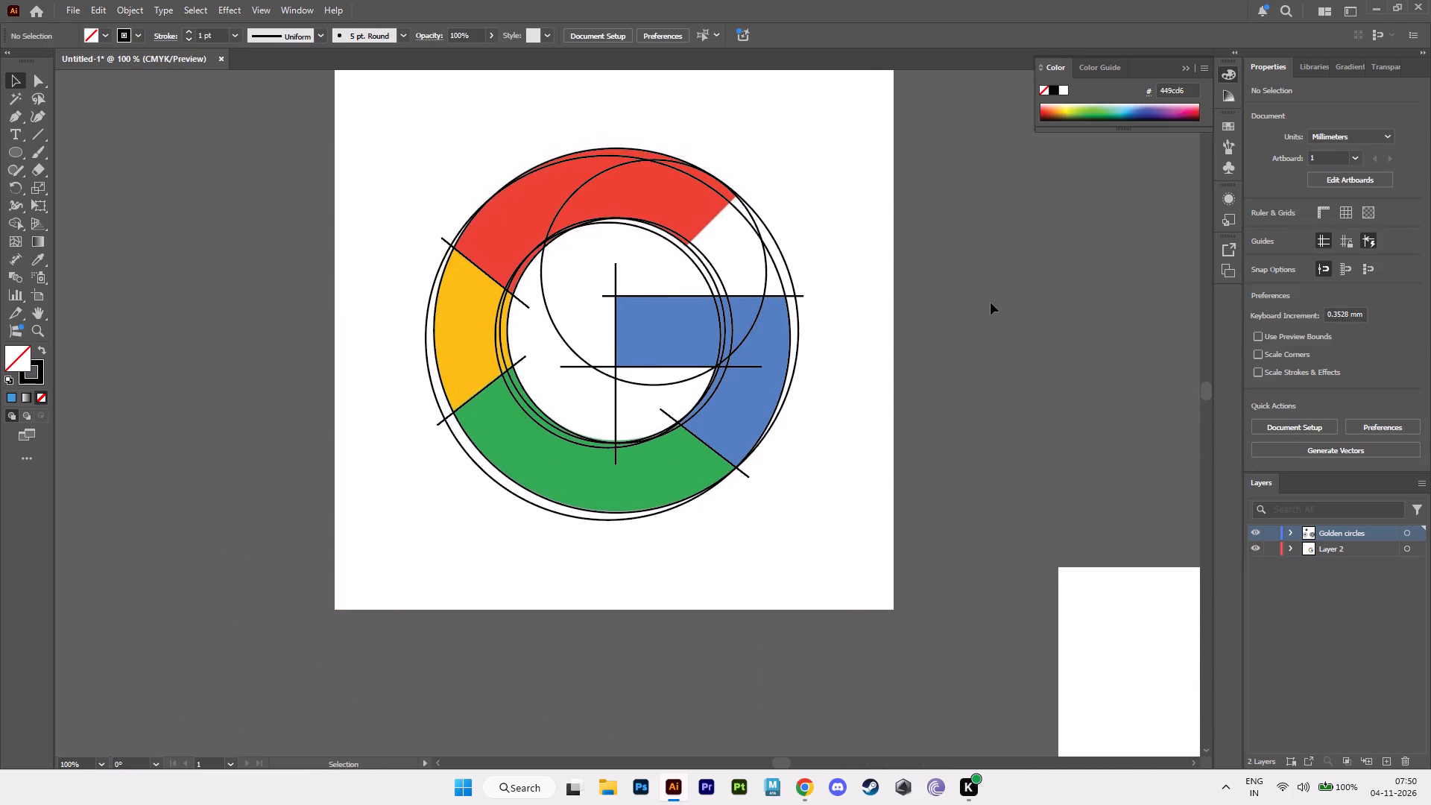
left_click(991, 303)
scroll(996, 334, "down", 2, "alt")
middle_click_drag(991, 353, 717, 273, "alt")
scroll(982, 480, "down", 2, "alt")
middle_click_drag(1023, 516, 716, 383, "alt")
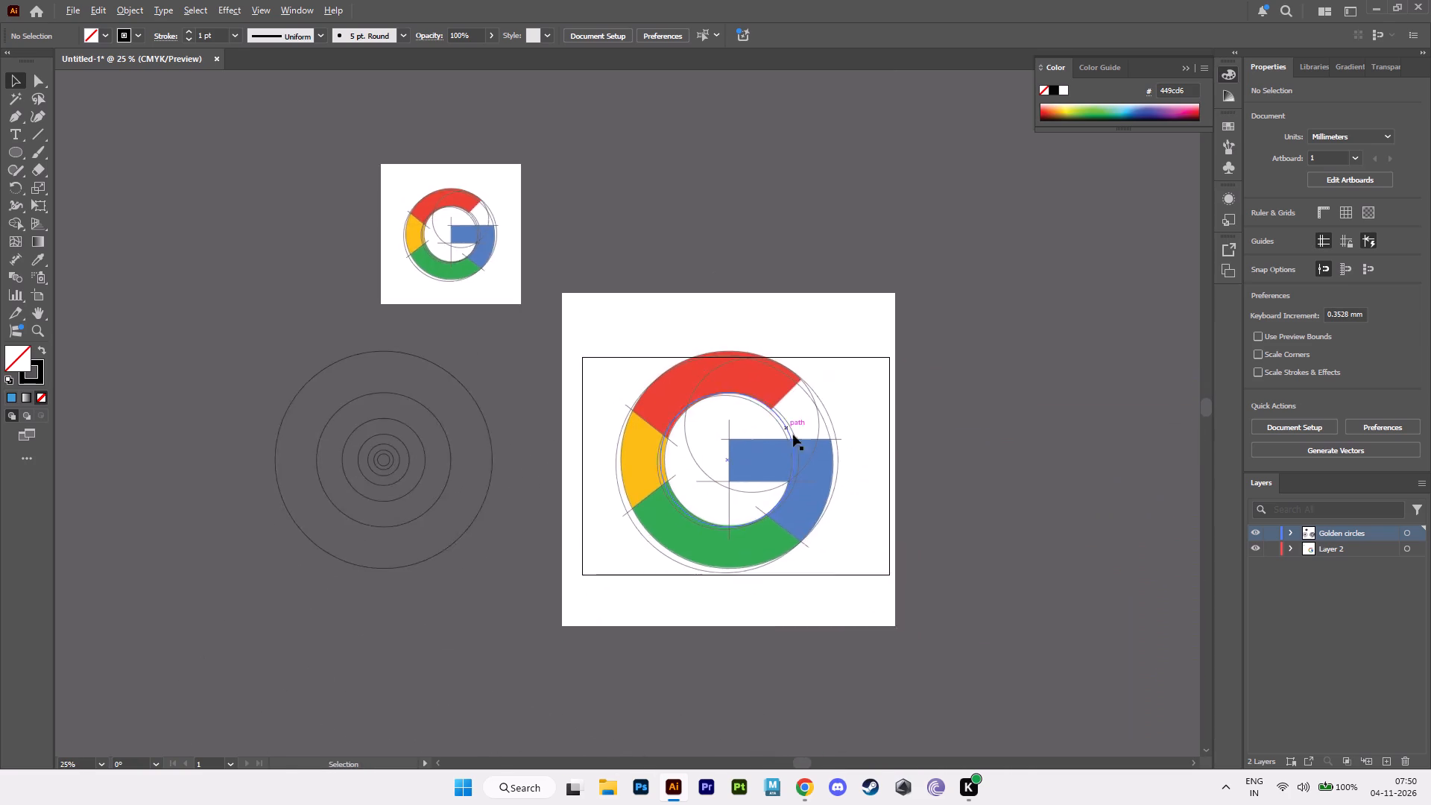
scroll(793, 435, "up", 2, "alt")
middle_click_drag(778, 466, 863, 517, "alt")
scroll(862, 517, "down", 1, "alt")
middle_click_drag(854, 516, 836, 553, "alt")
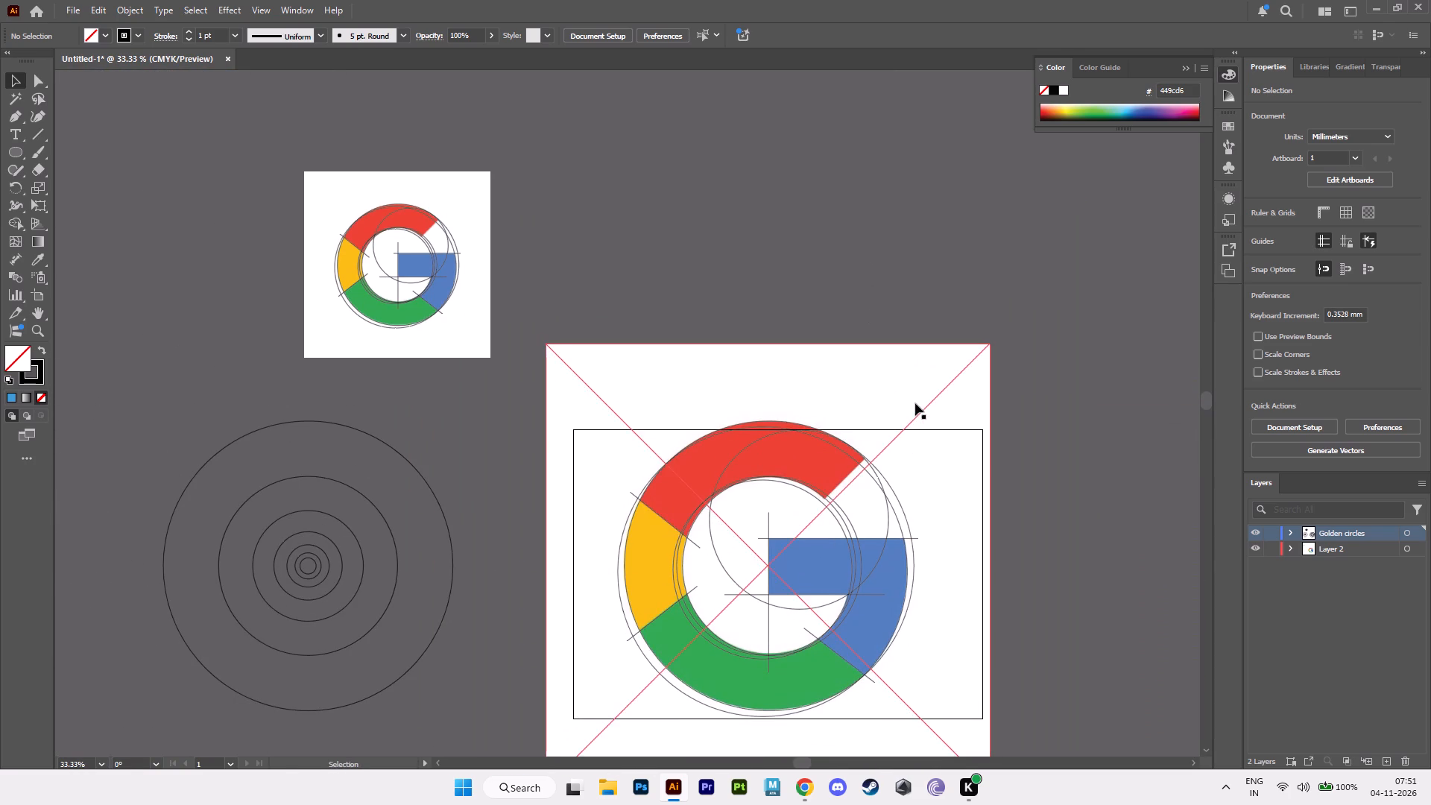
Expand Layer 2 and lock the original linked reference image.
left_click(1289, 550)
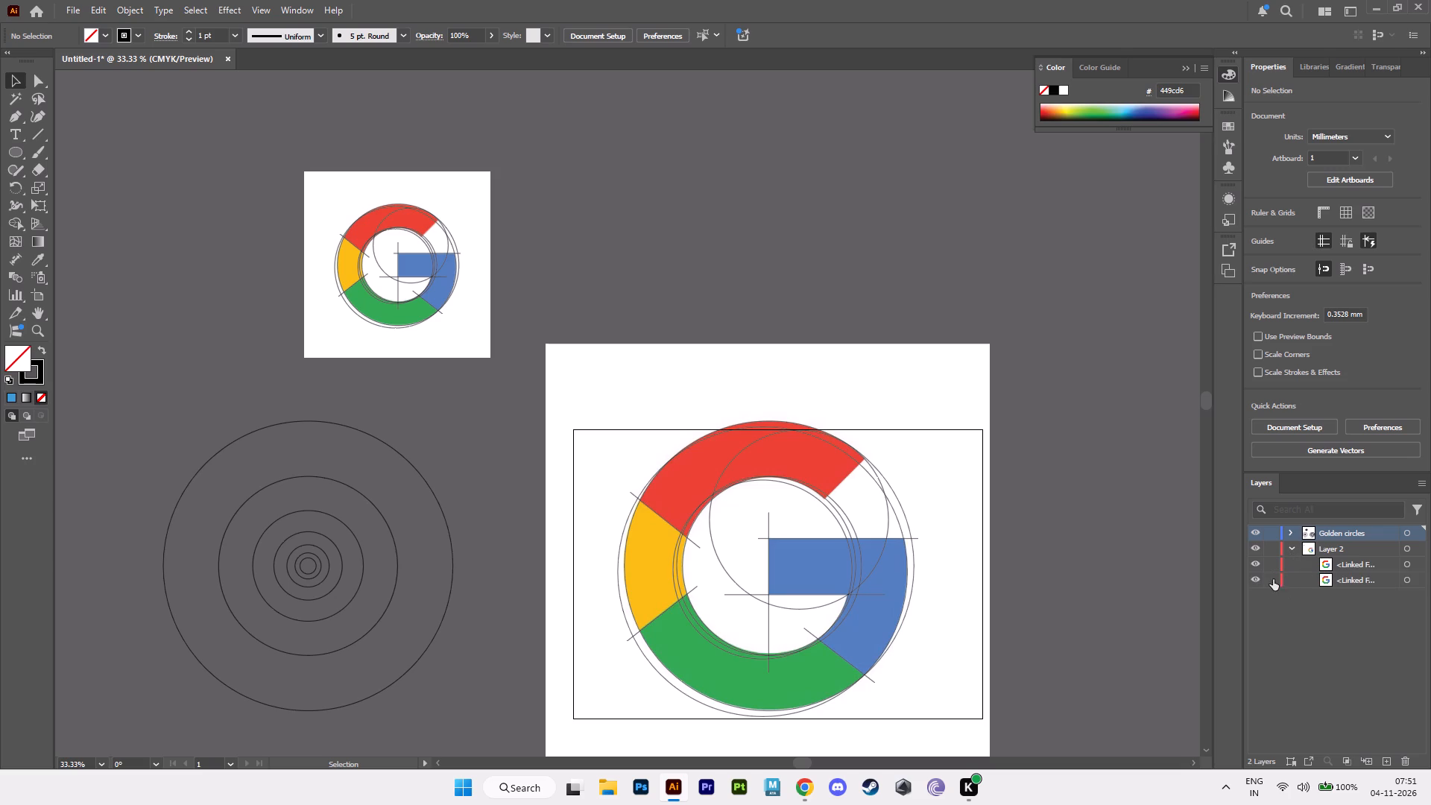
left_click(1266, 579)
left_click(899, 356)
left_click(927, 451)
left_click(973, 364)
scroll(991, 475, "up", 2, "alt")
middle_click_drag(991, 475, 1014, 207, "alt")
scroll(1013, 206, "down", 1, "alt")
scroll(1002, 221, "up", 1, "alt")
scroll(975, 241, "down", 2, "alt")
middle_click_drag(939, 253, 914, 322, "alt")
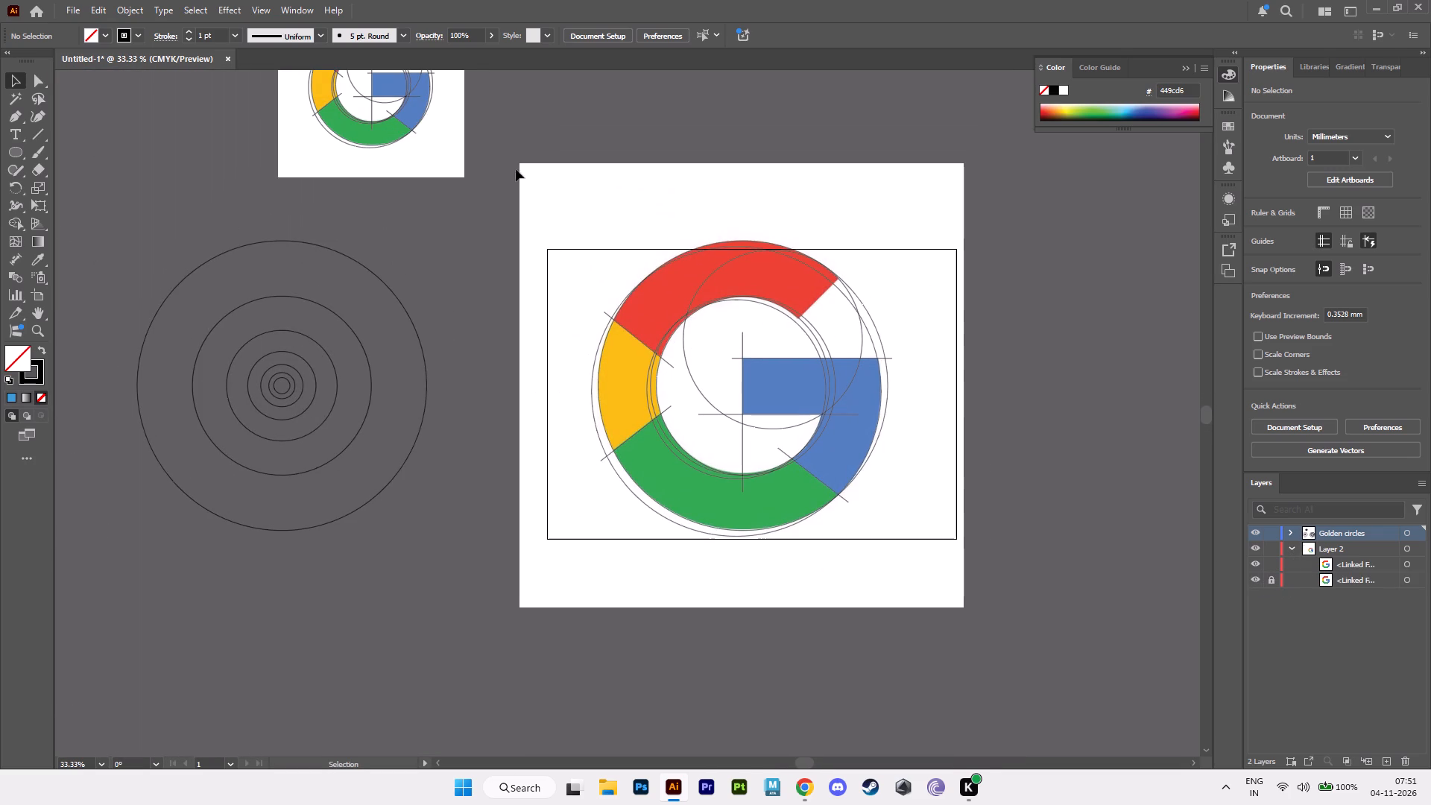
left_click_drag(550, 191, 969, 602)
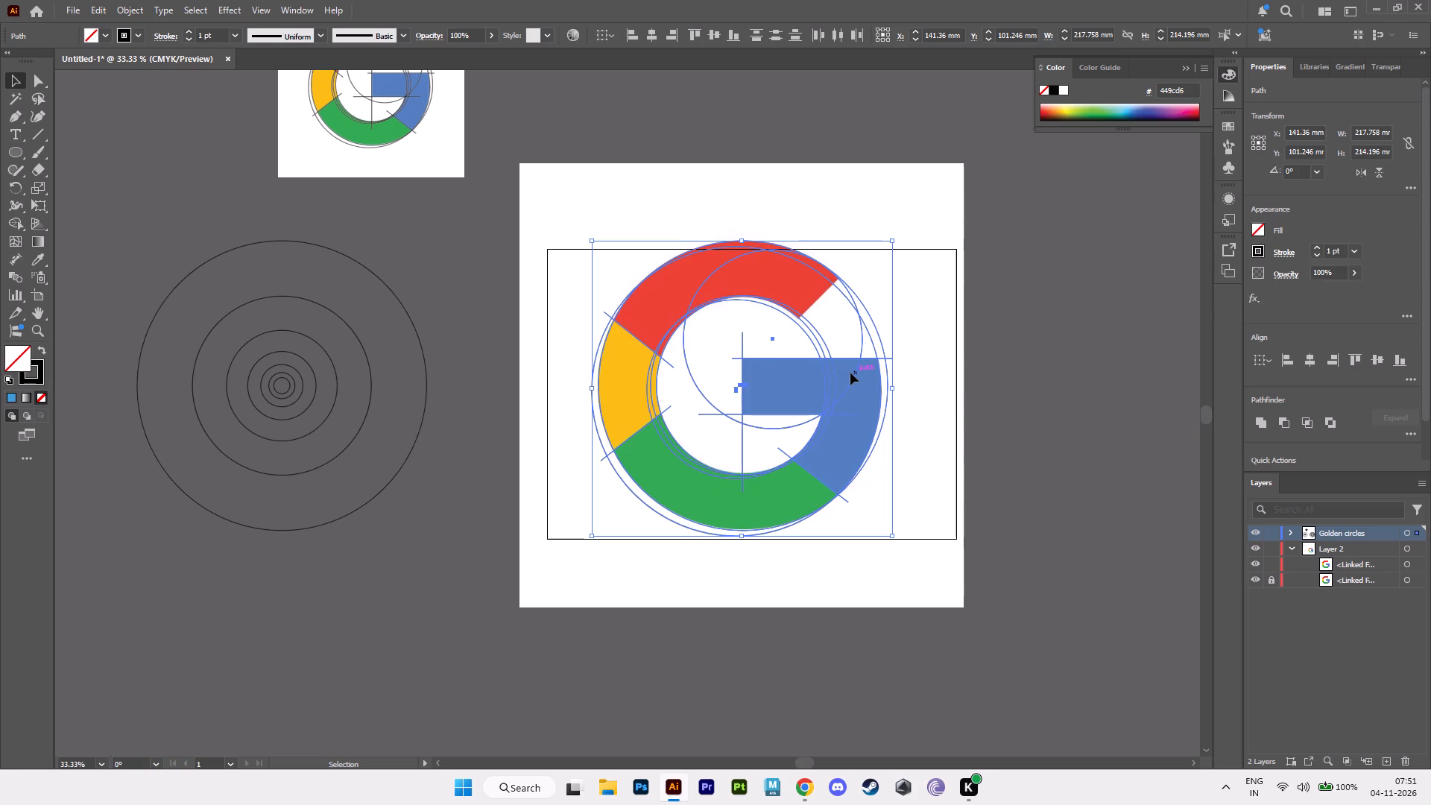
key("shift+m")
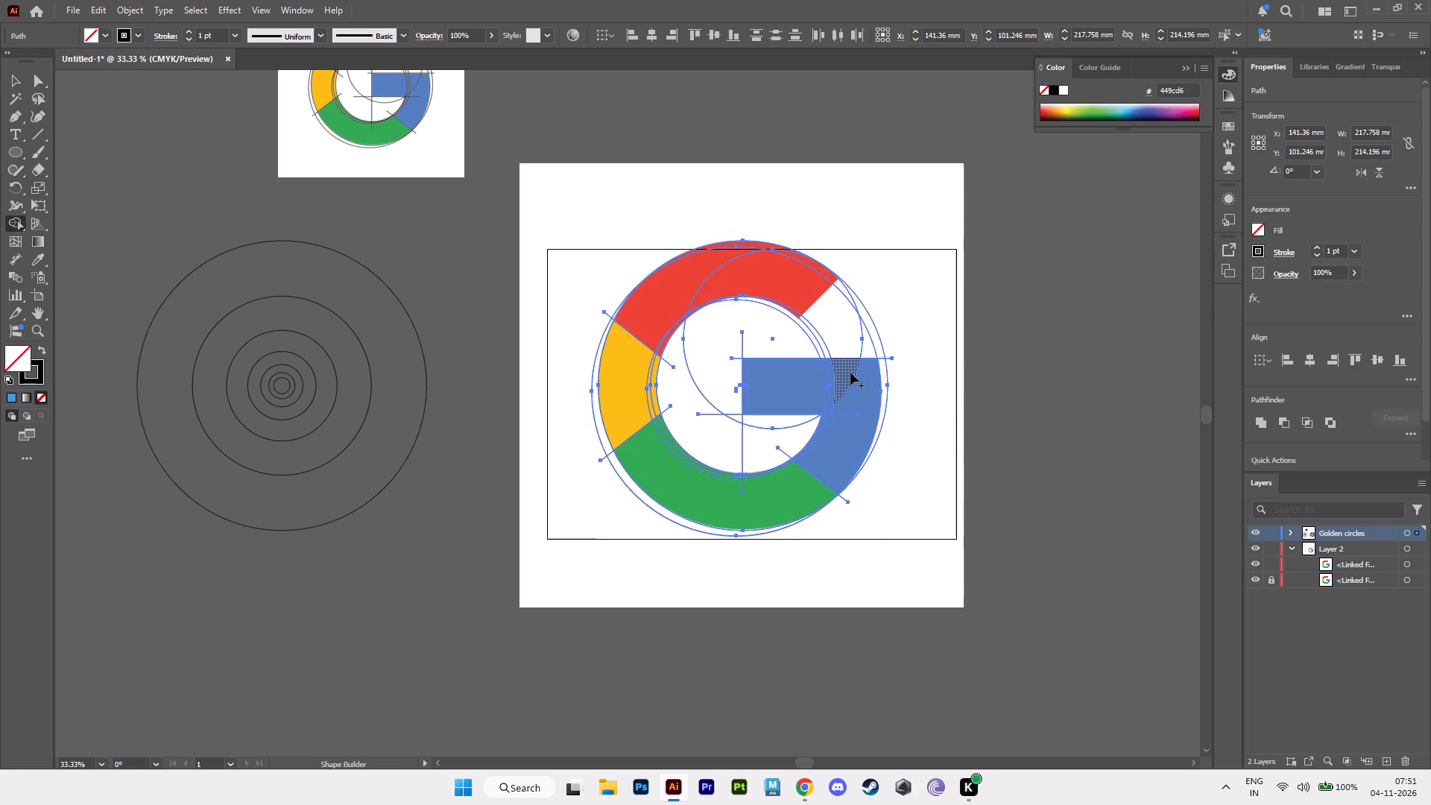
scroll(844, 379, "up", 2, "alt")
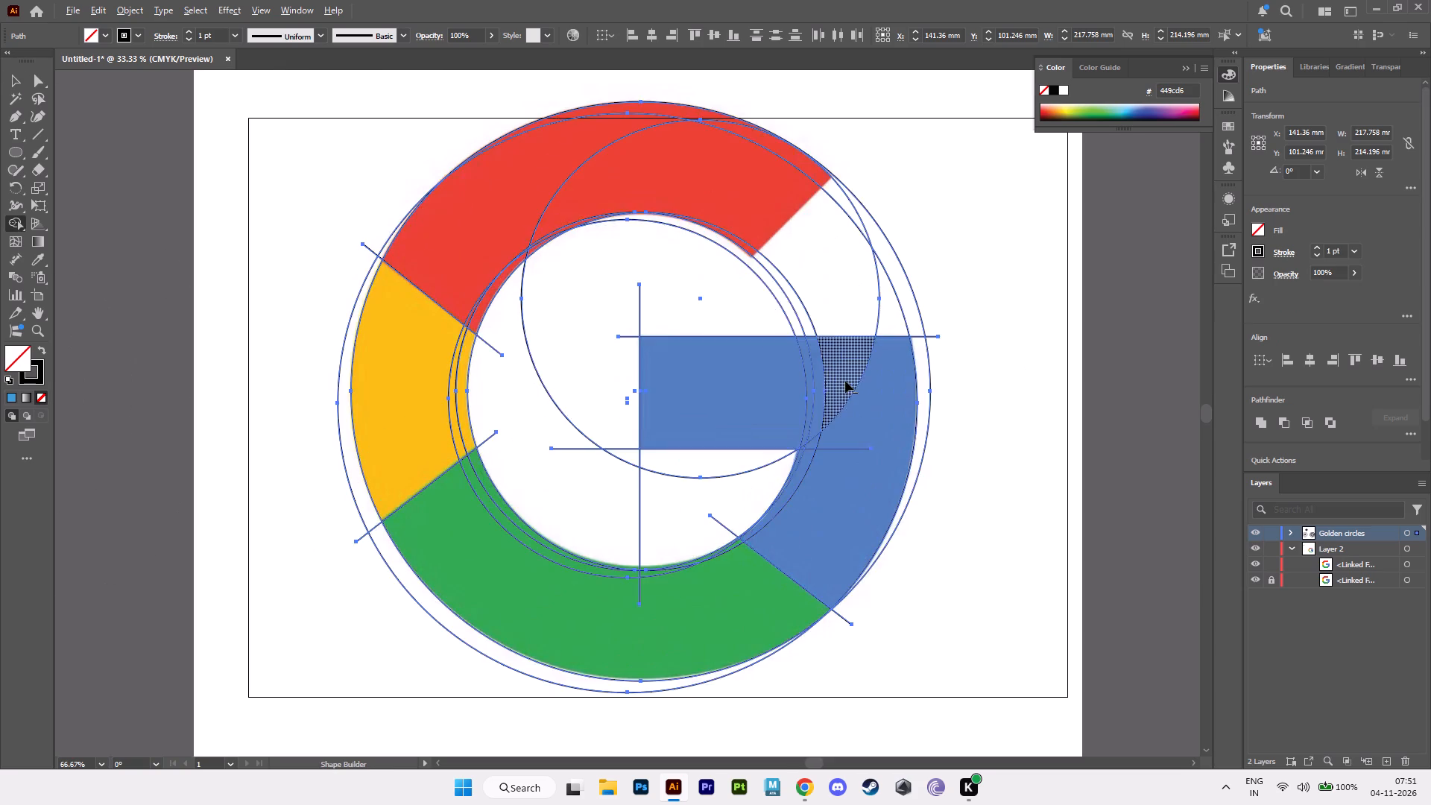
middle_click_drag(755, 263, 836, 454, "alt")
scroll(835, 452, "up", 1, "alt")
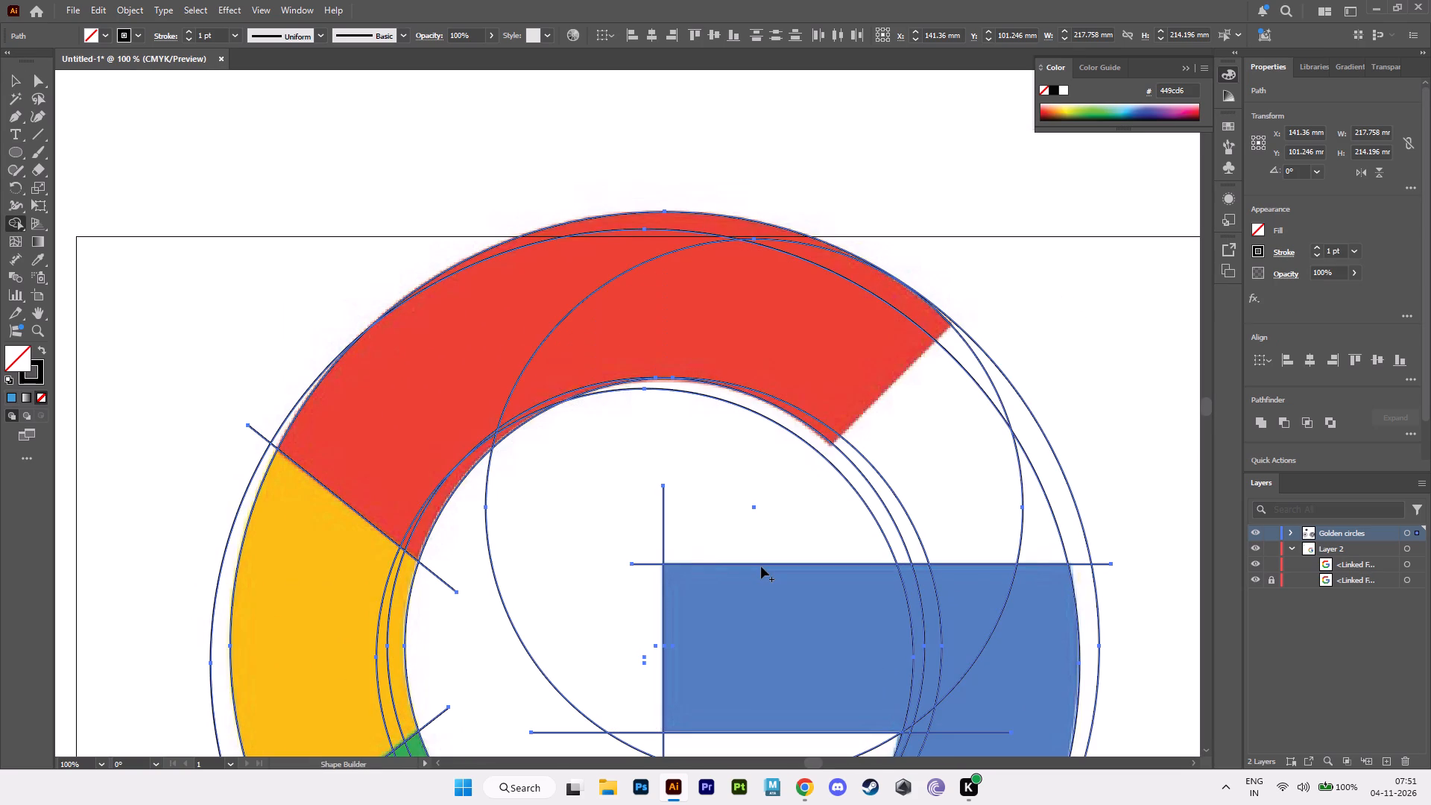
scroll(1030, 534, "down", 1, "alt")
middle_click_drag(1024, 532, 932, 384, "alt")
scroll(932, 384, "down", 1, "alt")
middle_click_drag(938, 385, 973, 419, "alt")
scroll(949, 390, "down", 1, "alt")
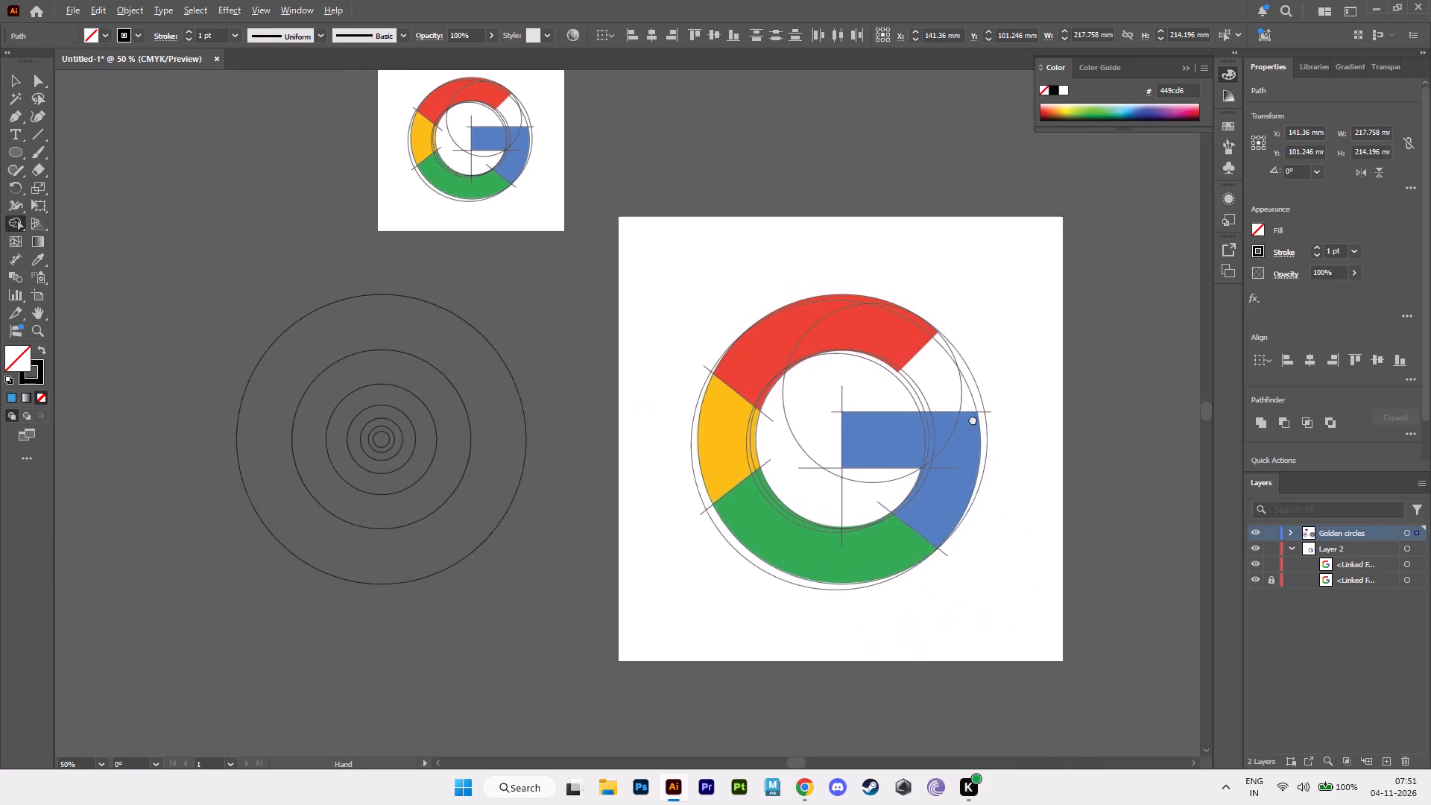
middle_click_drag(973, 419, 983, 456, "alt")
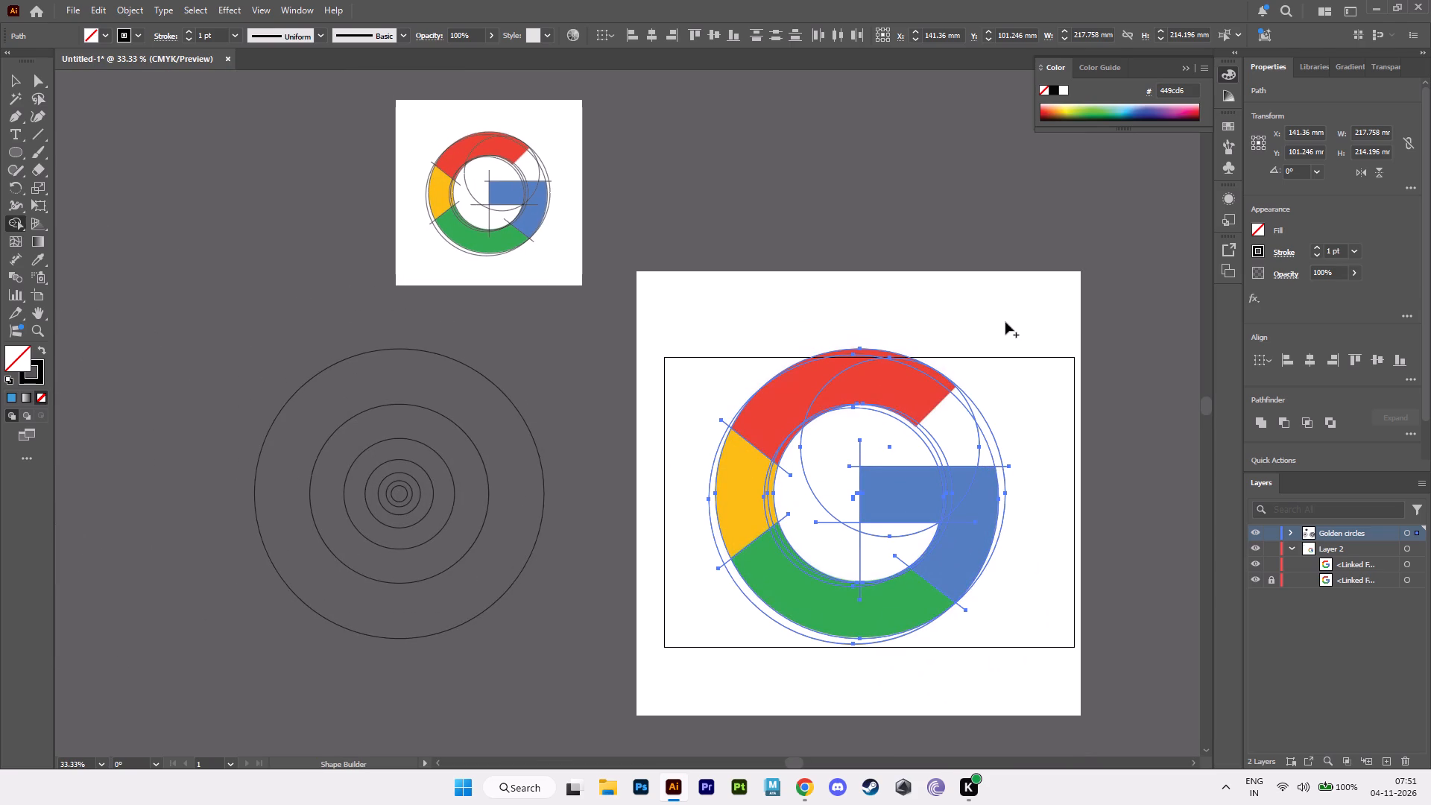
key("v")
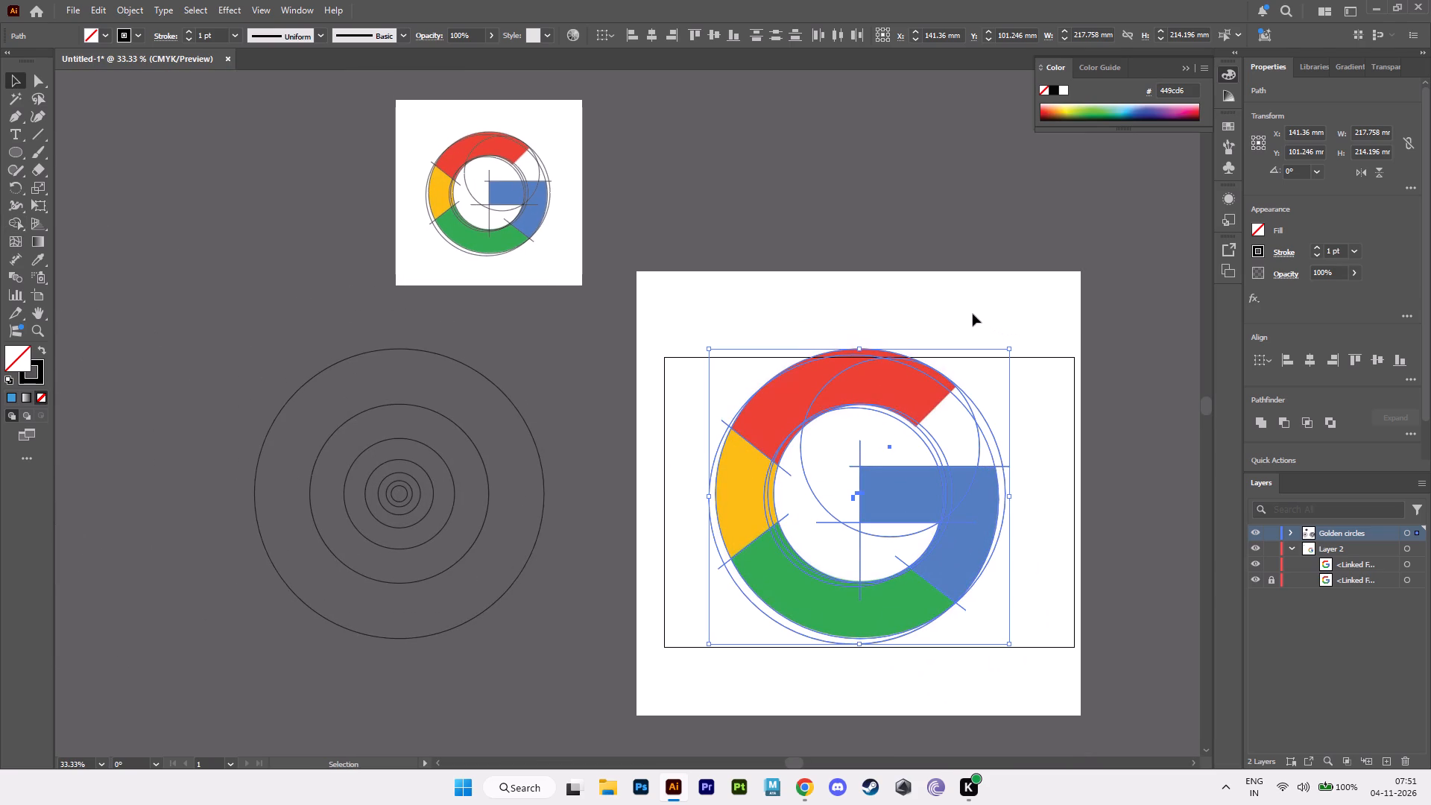
Undo back past the image lock, the copy's shrinking and the duplication of the G artwork, and clear the selection.
key("ctrl+z")
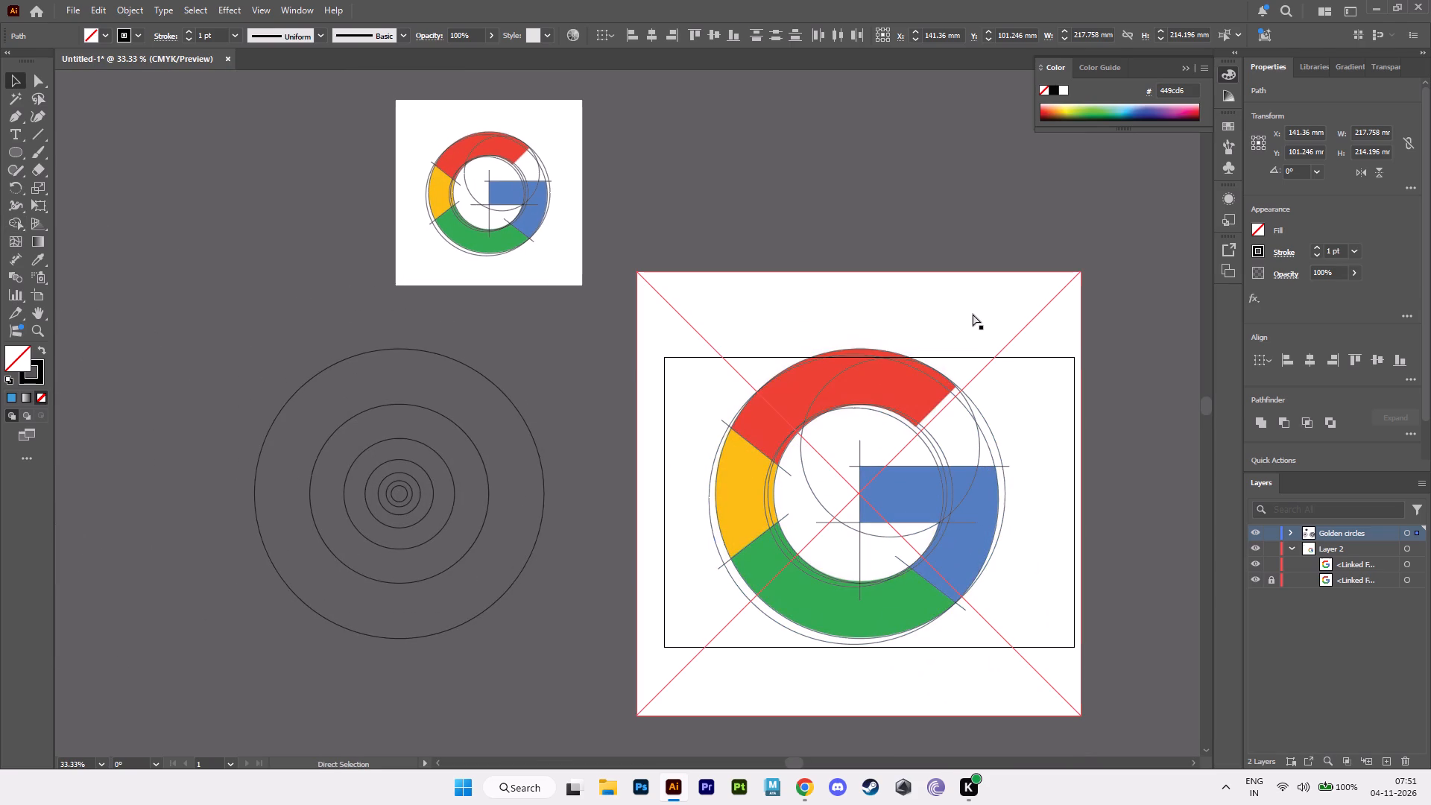
key("ctrl+z")
scroll(966, 364, "up", 2, "alt")
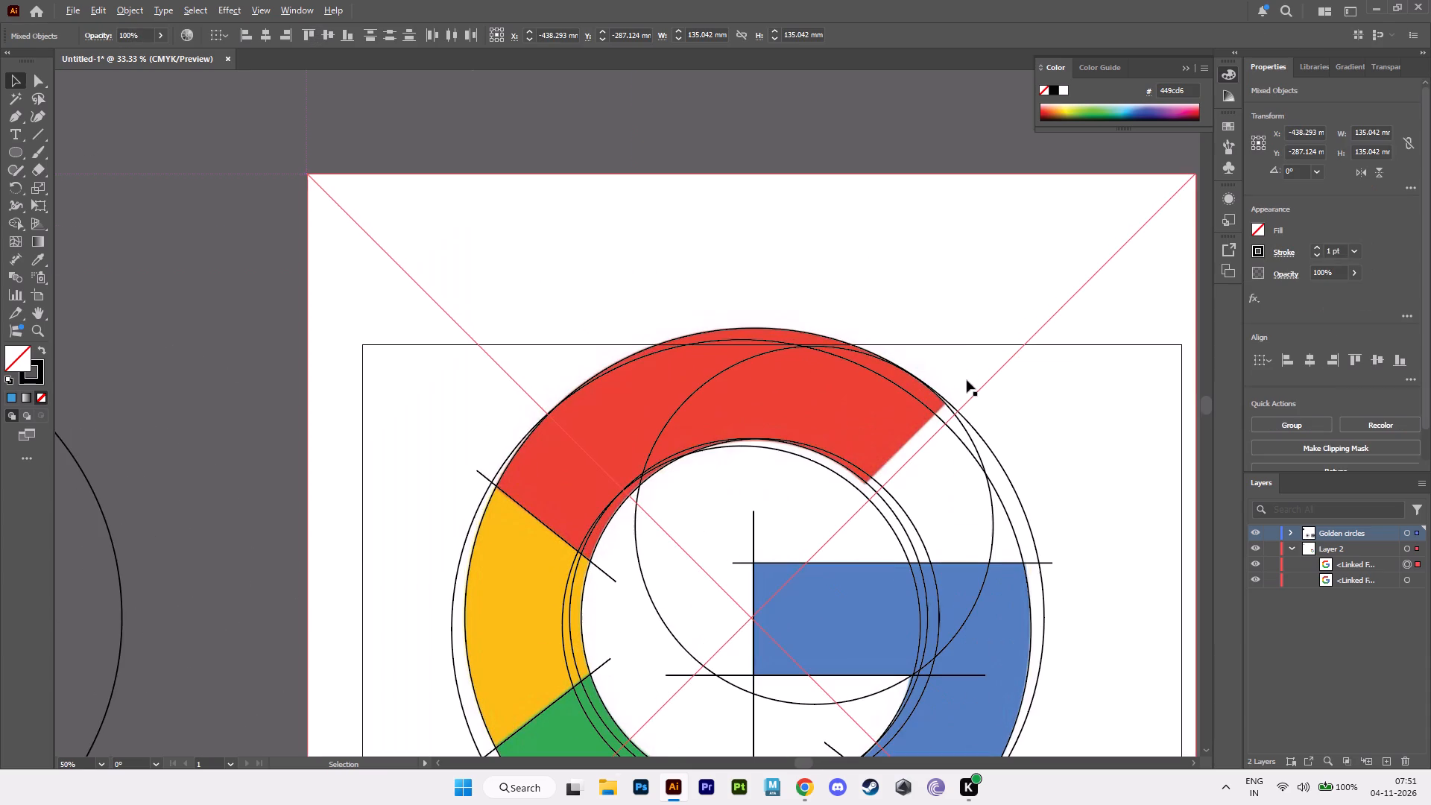
middle_click_drag(964, 387, 875, 327, "alt")
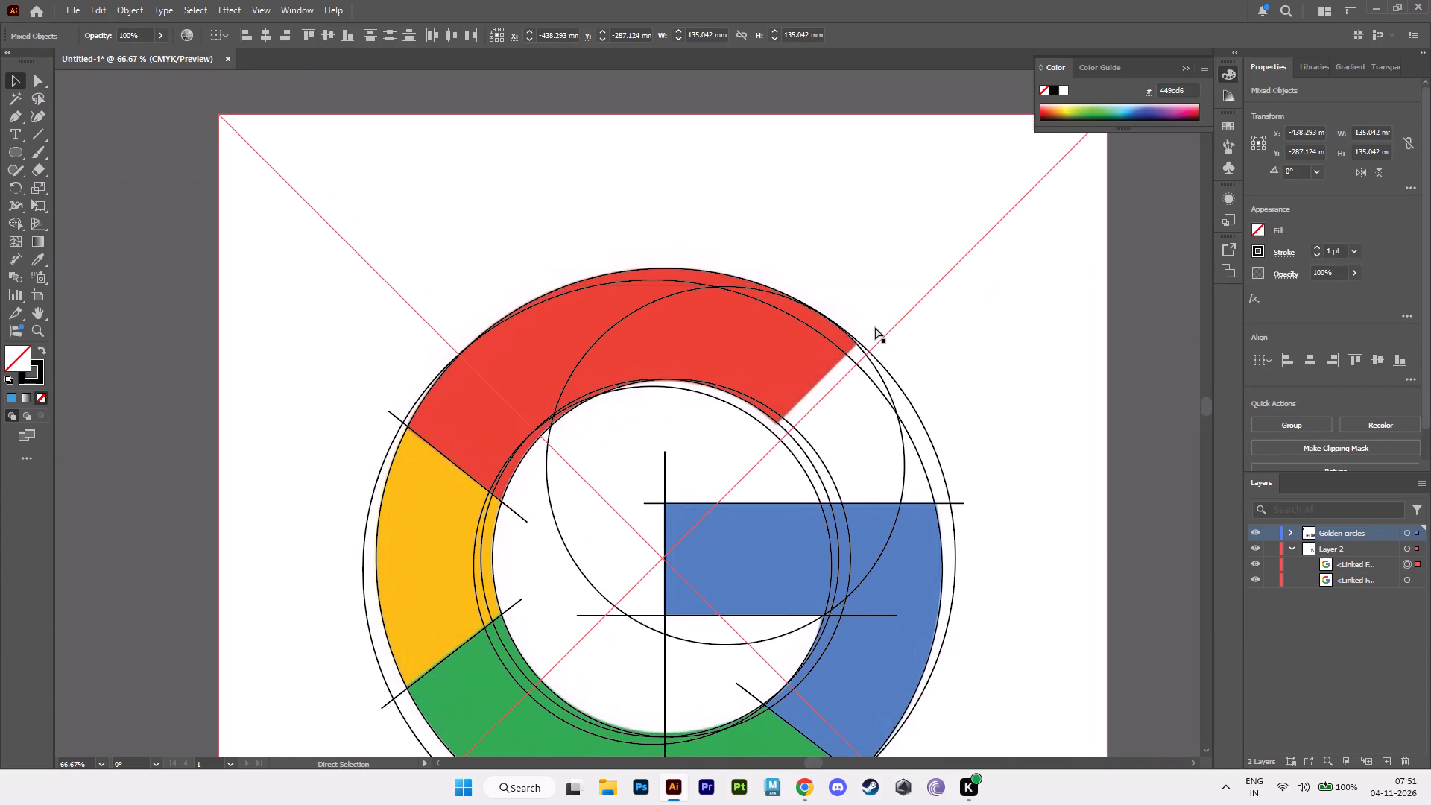
key("ctrl+z")
key("ctrl+z")
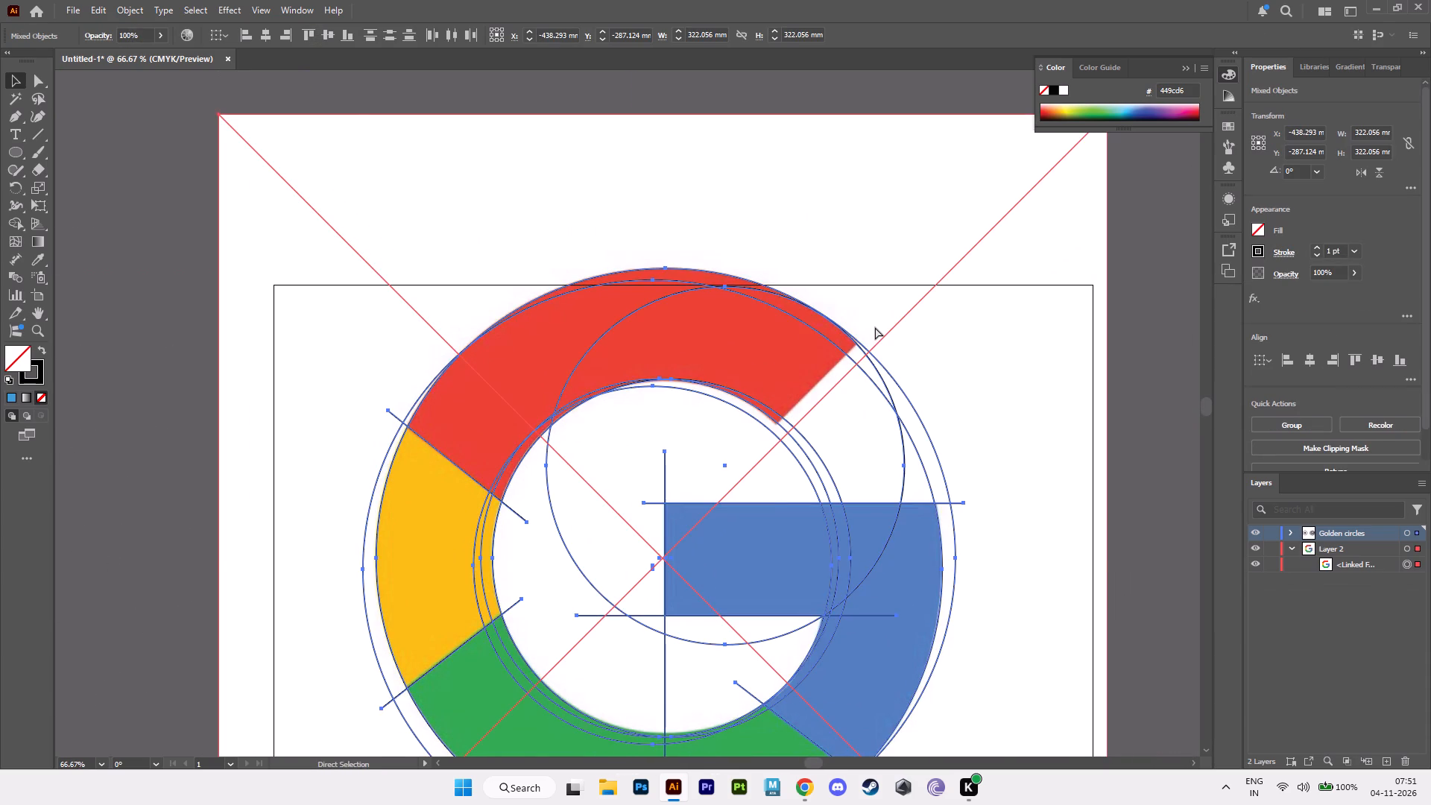
scroll(880, 336, "down", 2, "alt")
middle_click_drag(880, 336, 827, 359, "alt")
left_click(1026, 304)
Duplicate the vertical line at the blue bar's inner edge to the red segment's outer tip, at about X 210.1 mm, Y 45.4 mm.
scroll(935, 375, "up", 1, "alt")
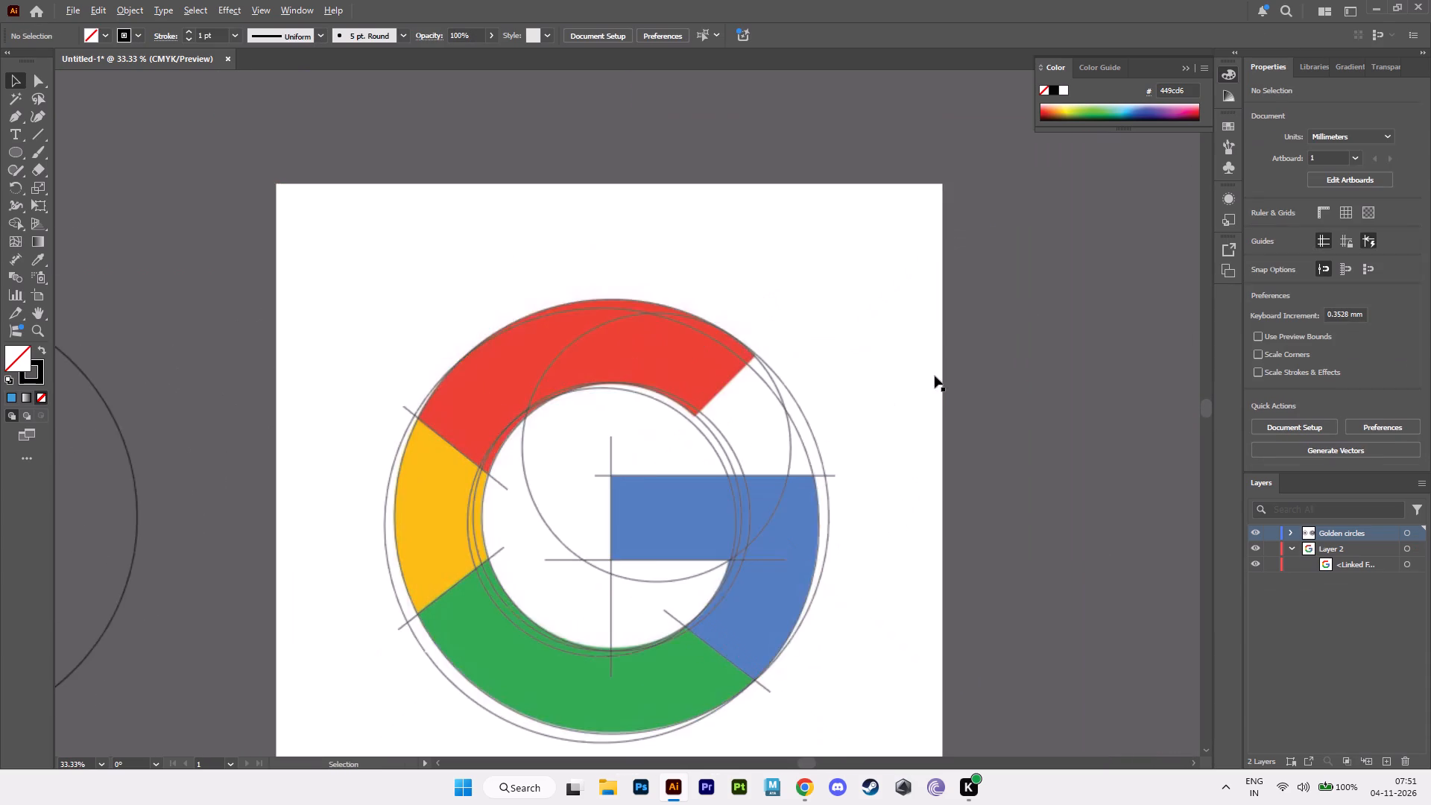
scroll(880, 386, "up", 2, "alt")
middle_click_drag(745, 392, 933, 226, "alt")
middle_click_drag(830, 280, 821, 331, "alt")
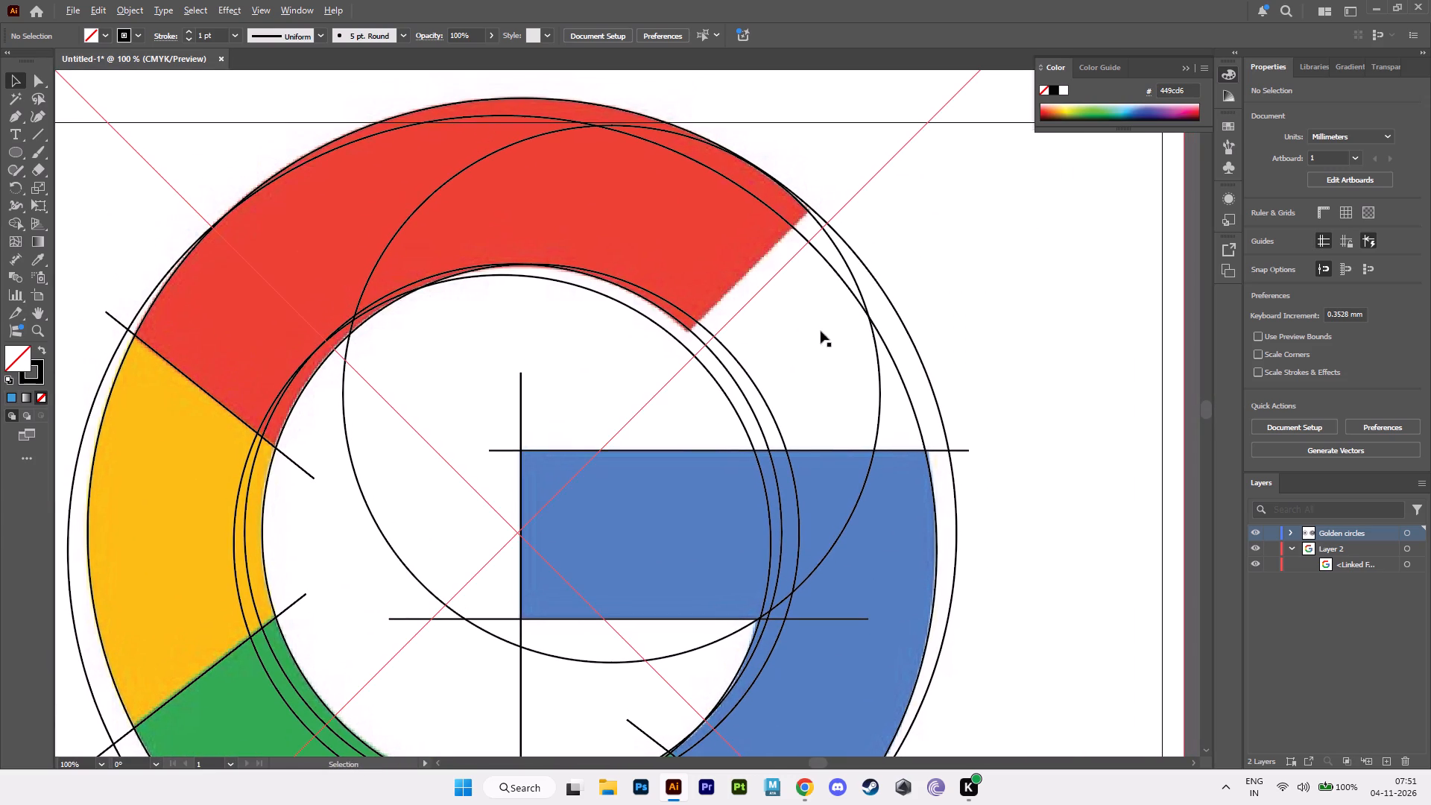
left_click(521, 385)
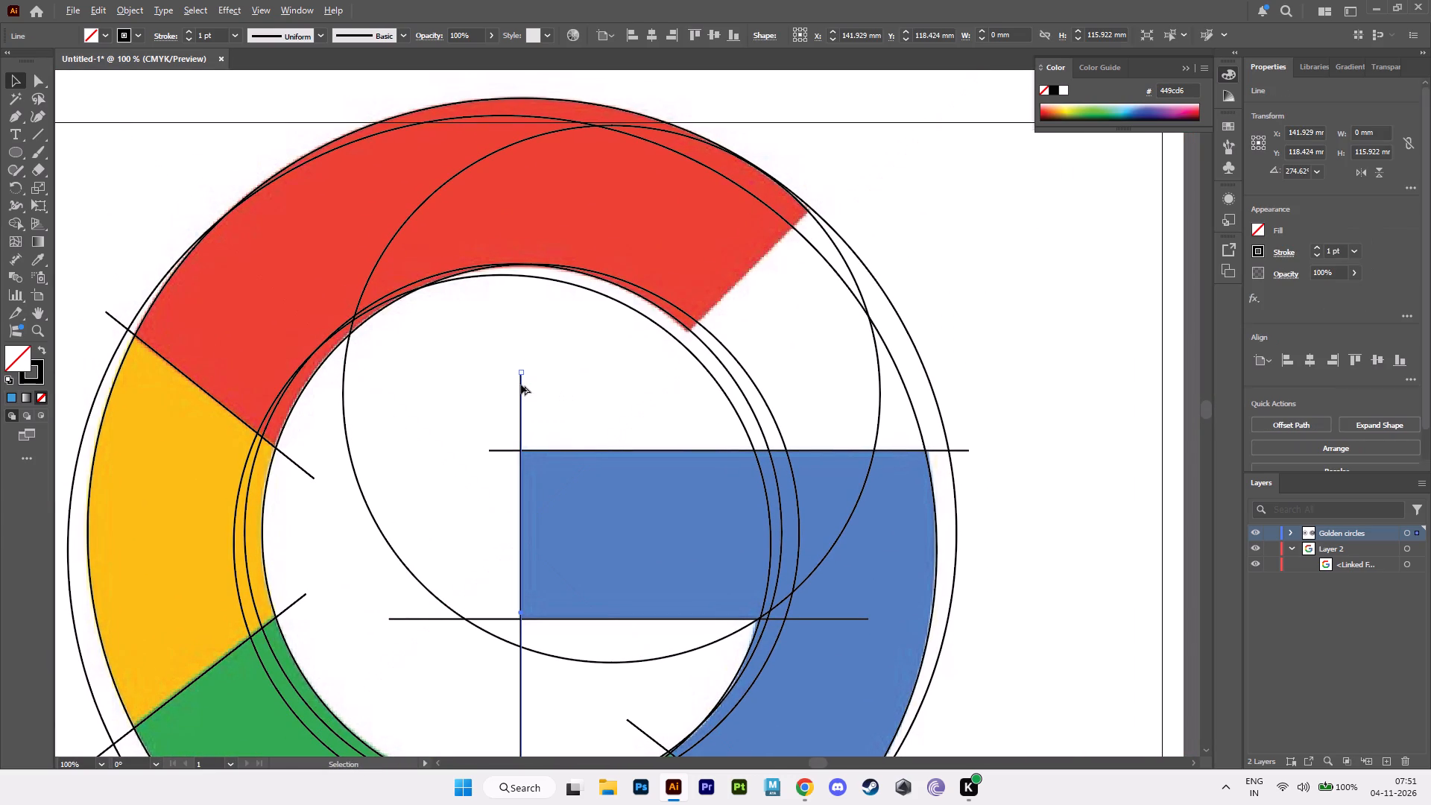
left_click_drag(521, 385, 803, 85, "alt")
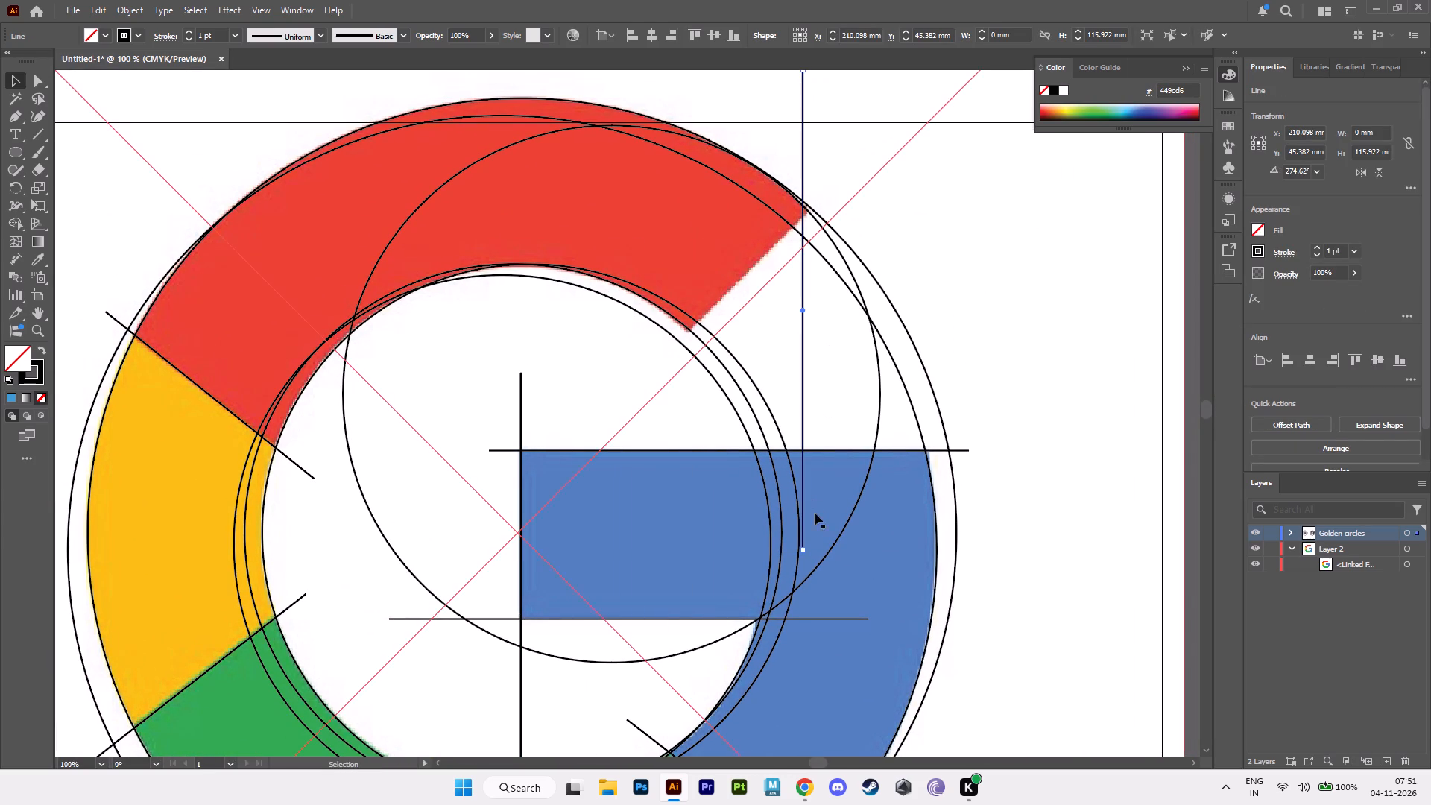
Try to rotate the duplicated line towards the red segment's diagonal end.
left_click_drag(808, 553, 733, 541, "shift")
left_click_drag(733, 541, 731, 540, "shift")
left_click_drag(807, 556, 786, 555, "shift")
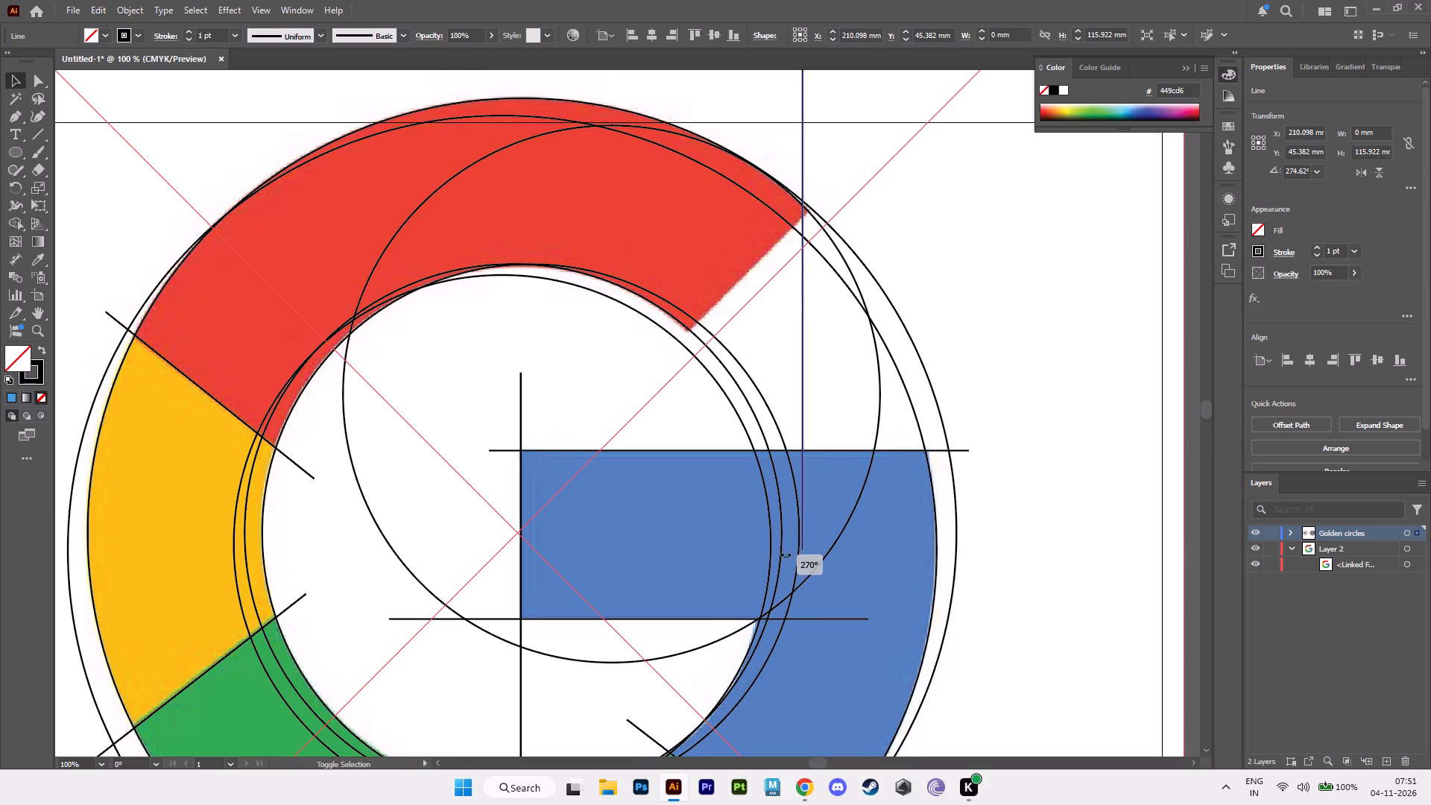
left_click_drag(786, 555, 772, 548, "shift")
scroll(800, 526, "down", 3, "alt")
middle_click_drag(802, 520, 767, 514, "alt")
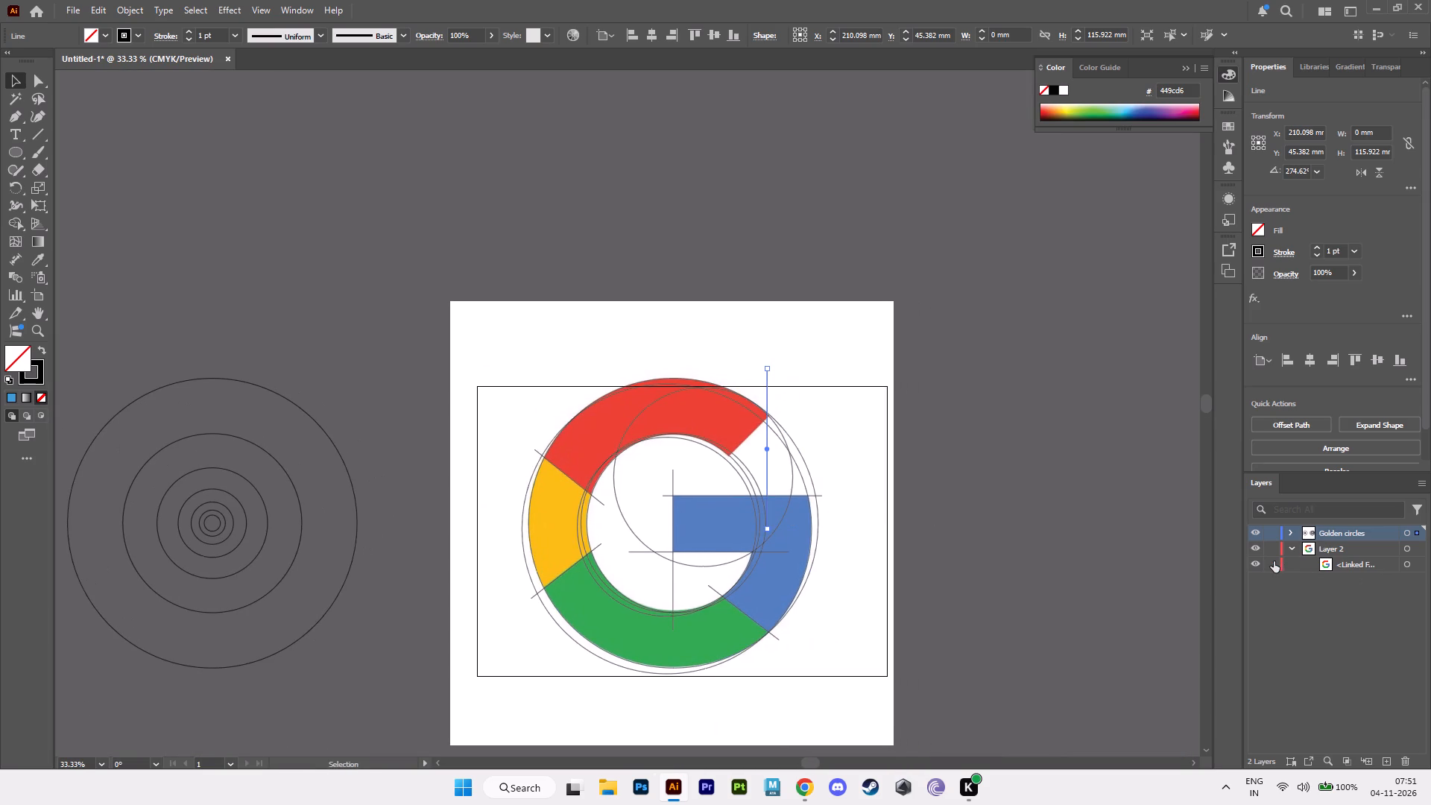
Lock the linked reference image in Layer 2 and clear the selection.
left_click(1274, 561)
left_click(1084, 449)
Rotate the duplicated line 45° and align it with the red segment's diagonal cut, centred at about X 195.3 mm, Y 37.6 mm.
scroll(882, 462, "up", 1, "alt")
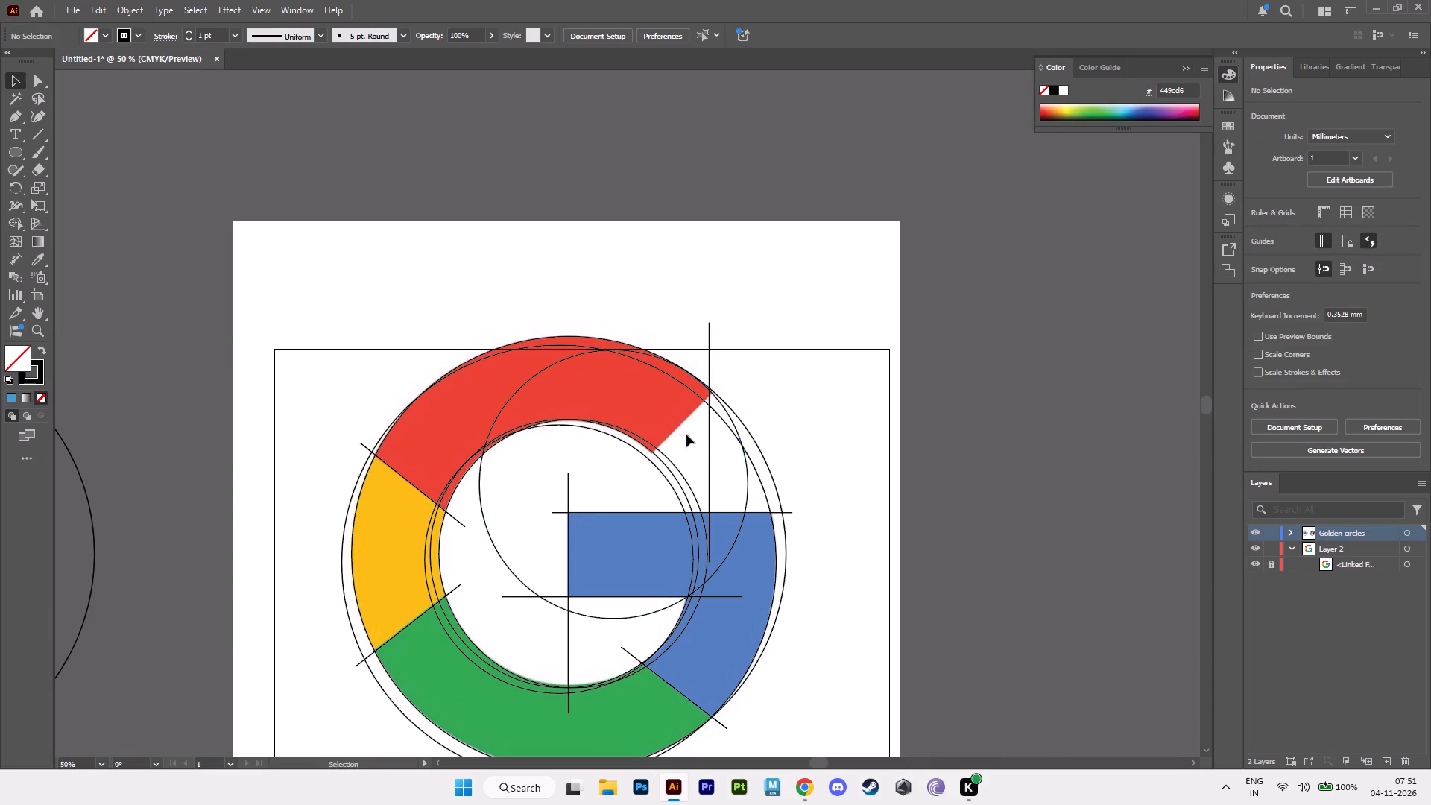
left_click(710, 442)
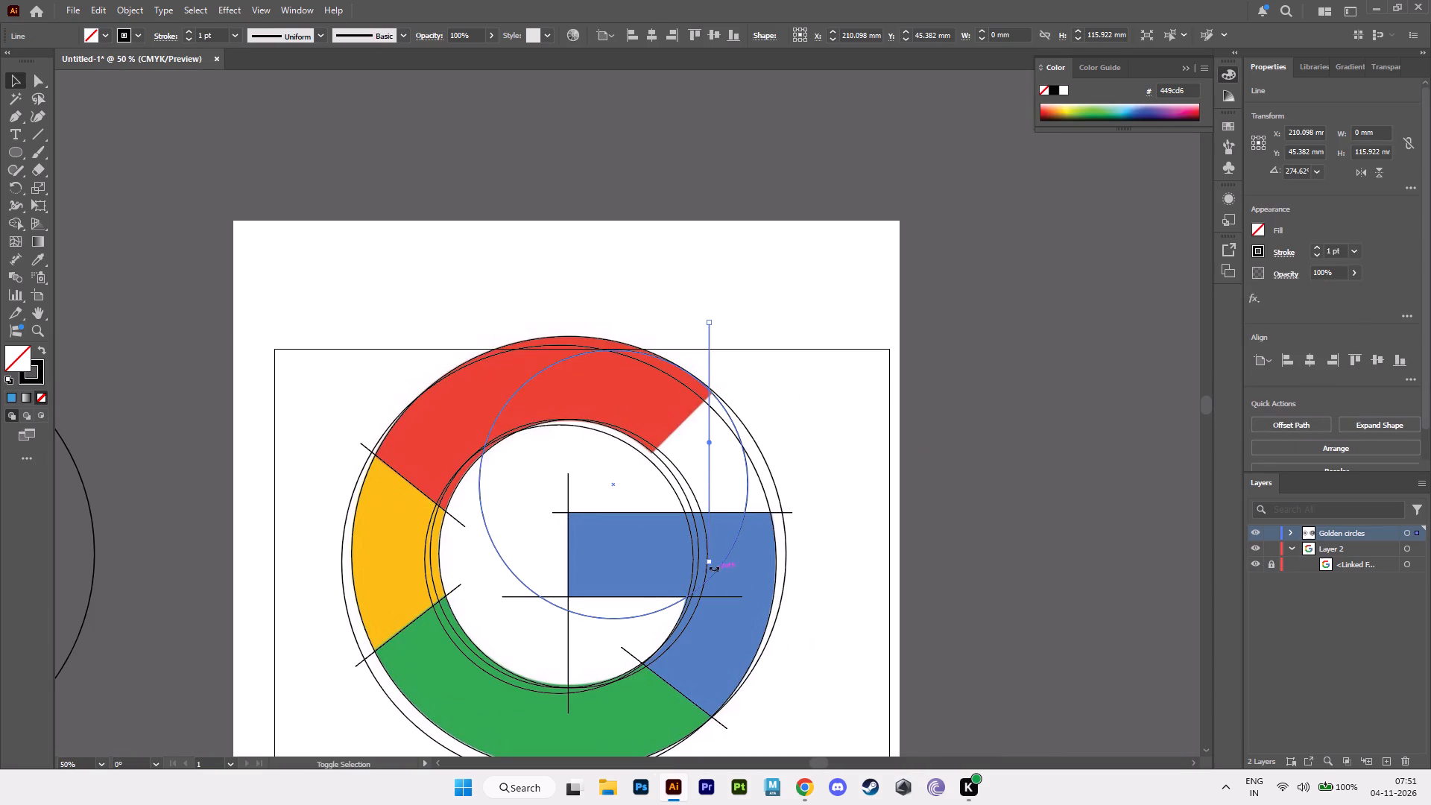
left_click_drag(712, 566, 648, 536, "shift")
scroll(742, 514, "up", 2, "alt")
middle_click_drag(738, 490, 856, 587, "alt")
scroll(856, 587, "up", 1, "alt")
left_click_drag(765, 408, 673, 360)
scroll(927, 487, "down", 3, "alt")
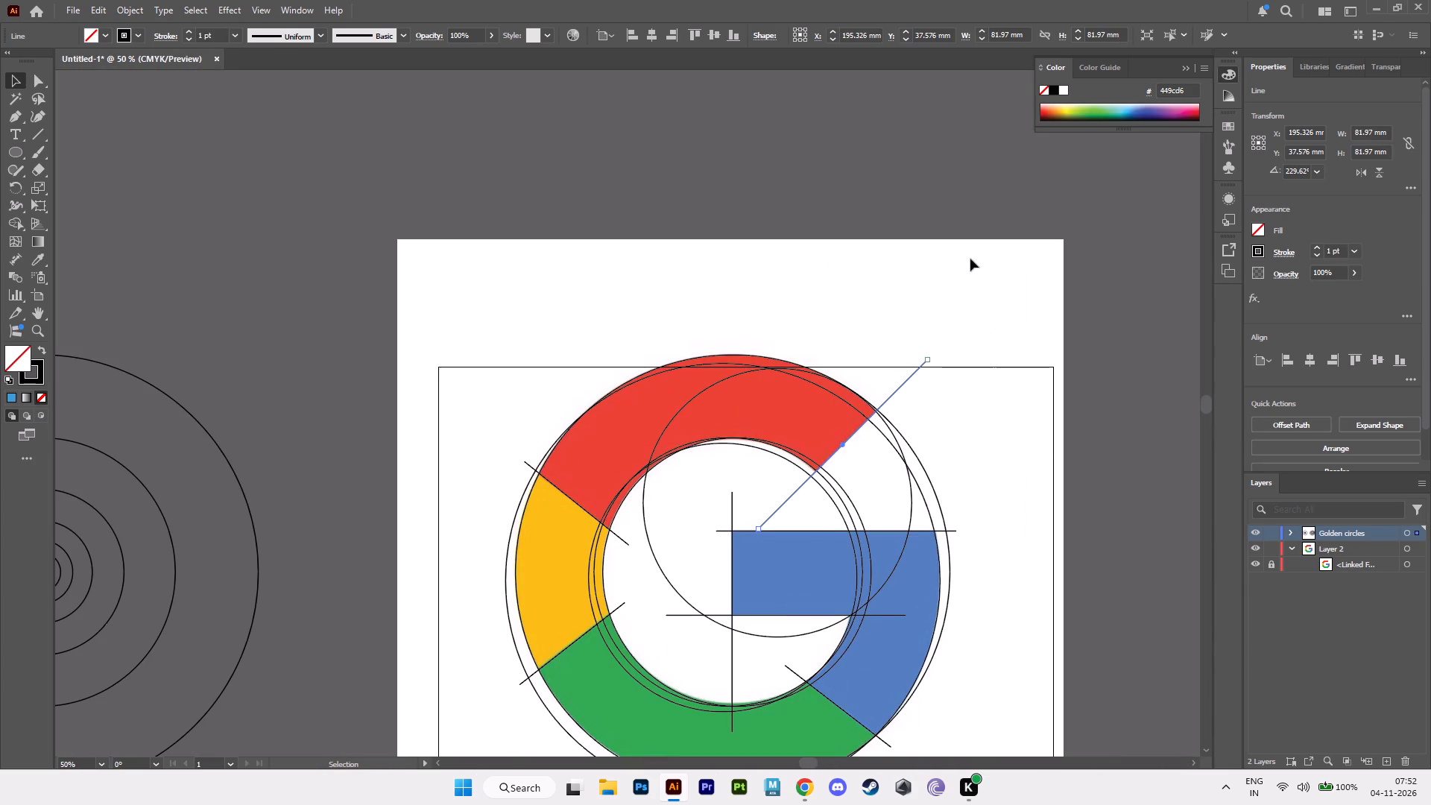
left_click(978, 280)
Unlock the reference image and duplicate it with its fitted circles and lines to about X -254 mm, Y -222.9 mm.
scroll(950, 354, "down", 2, "alt")
middle_click_drag(950, 356, 904, 350, "alt")
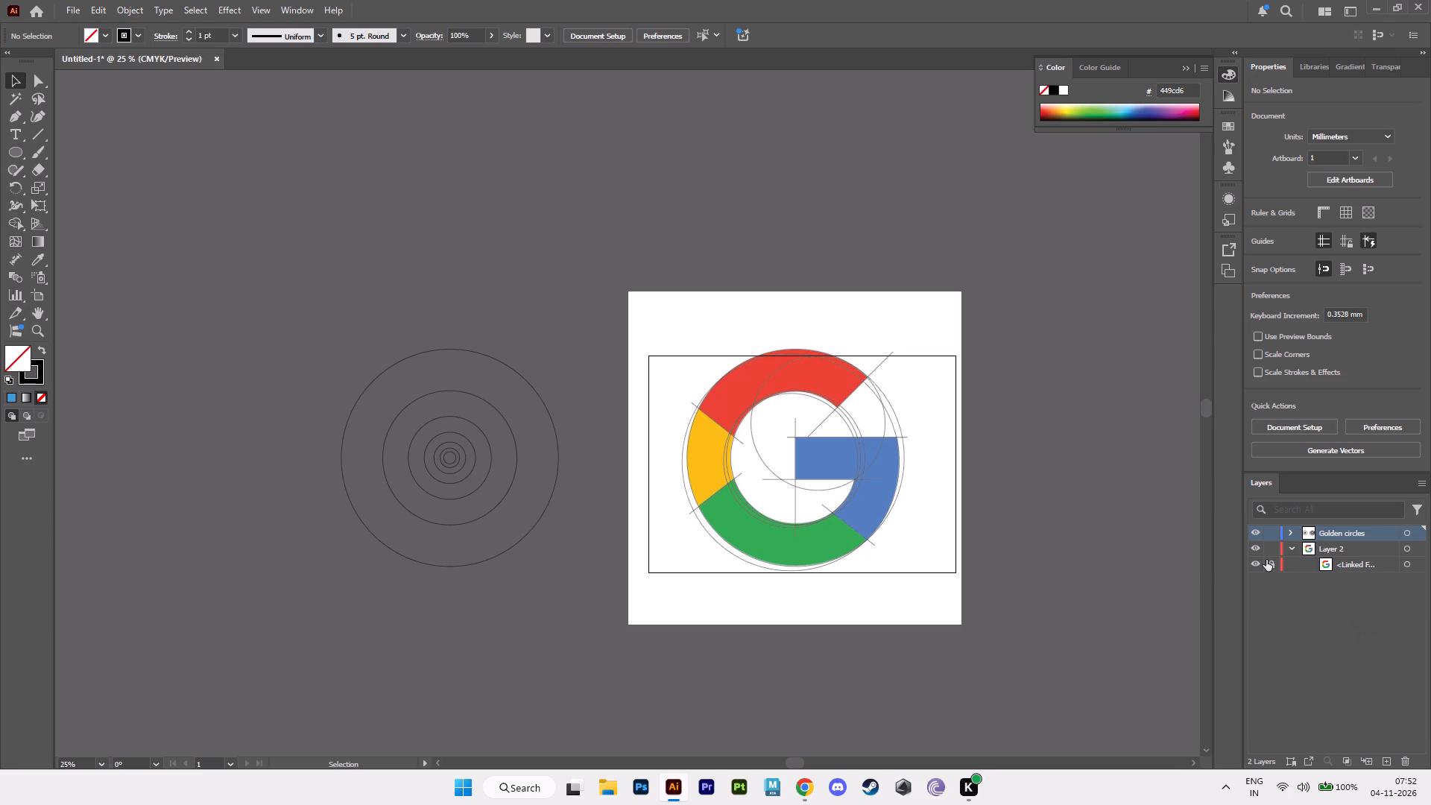
left_click(1267, 568)
left_click_drag(577, 262, 820, 510)
left_click_drag(820, 510, 1048, 719)
left_click_drag(795, 458, 710, 403, "alt")
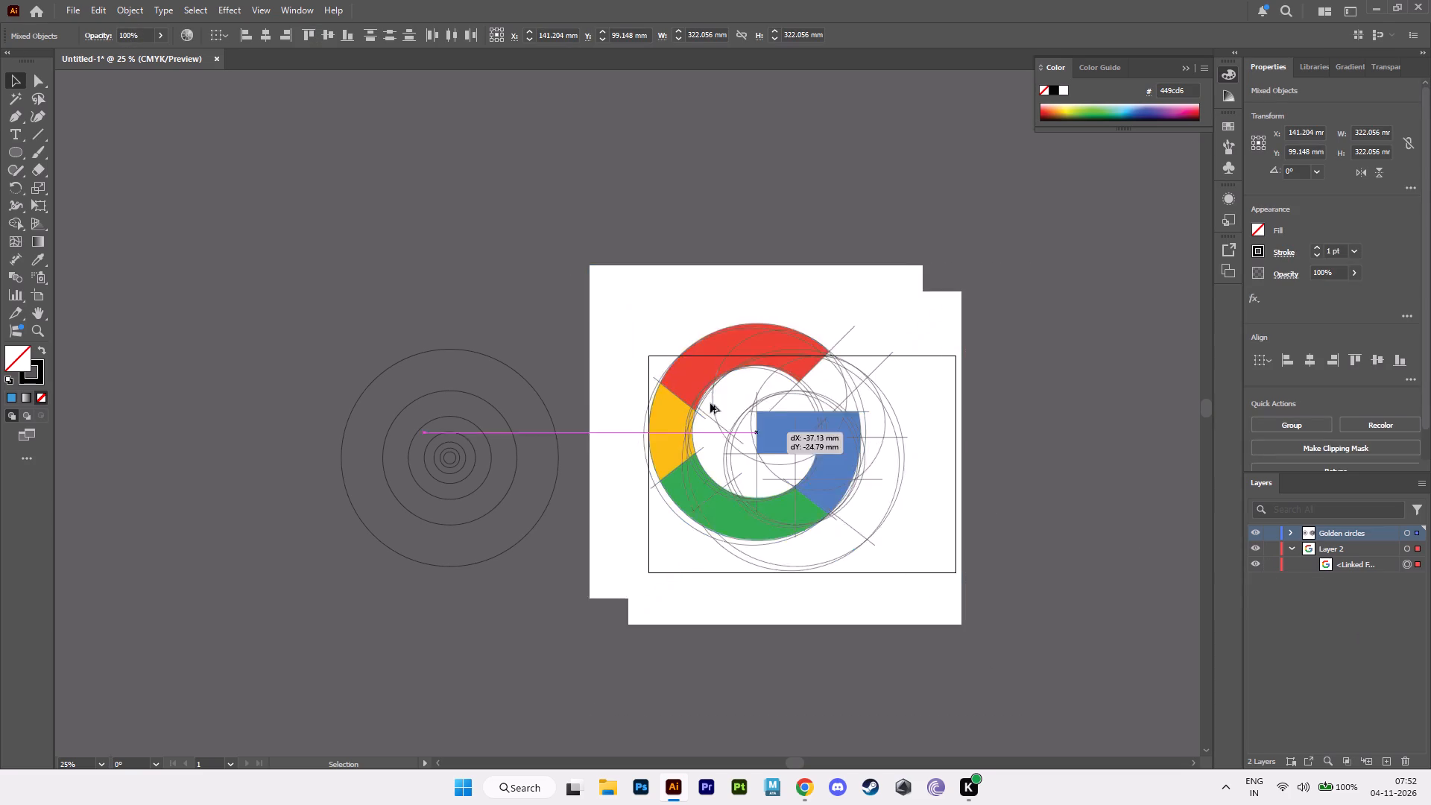
left_click_drag(710, 403, 387, 123, "alt")
middle_click_drag(408, 154, 528, 323, "alt")
Shrink the copied artwork to about 129.8 mm square and place it above the concentric golden circles at about X -133 mm, Y -114 mm.
left_click_drag(670, 460, 649, 433, "alt+shift")
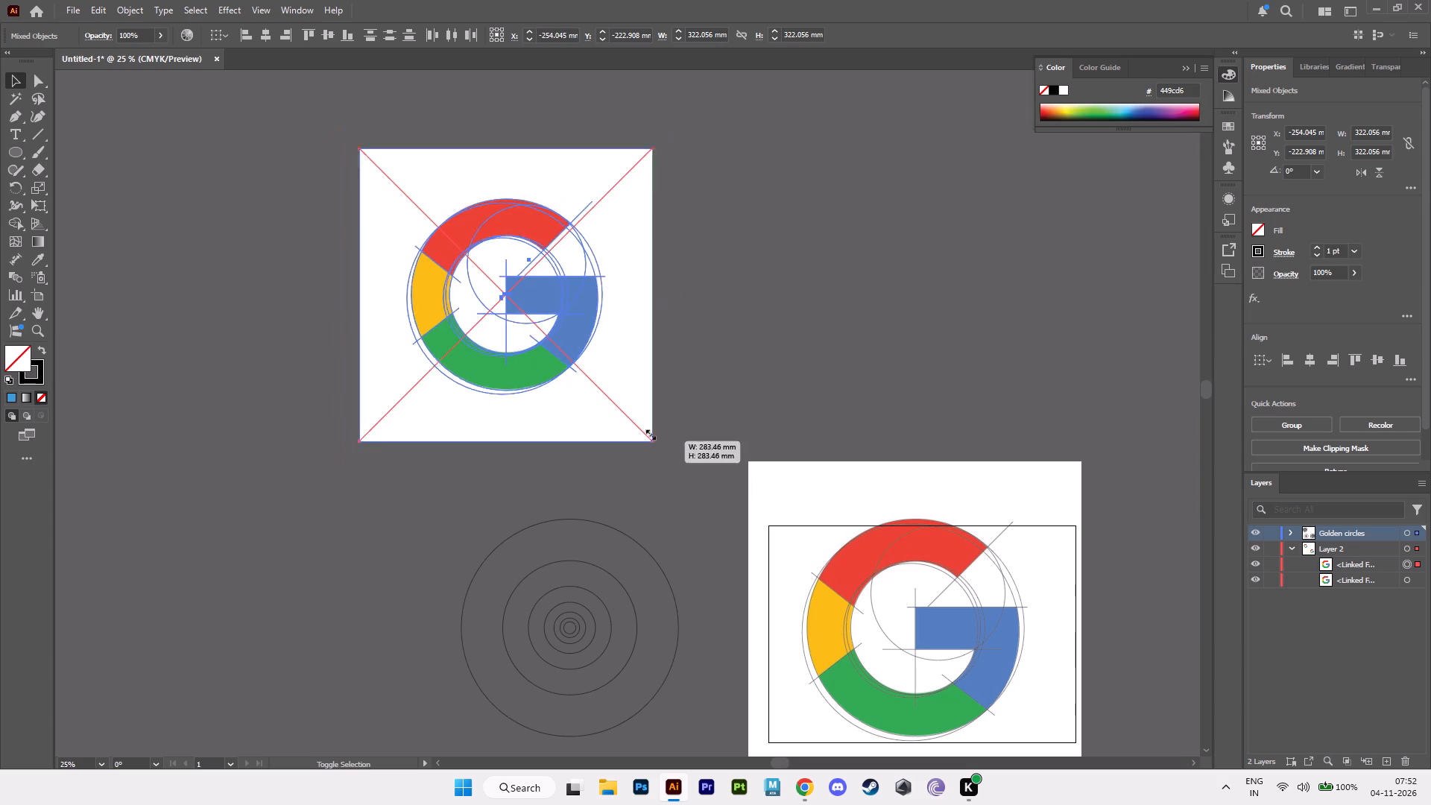
left_click_drag(649, 433, 582, 362, "alt+shift")
left_click_drag(519, 303, 621, 419)
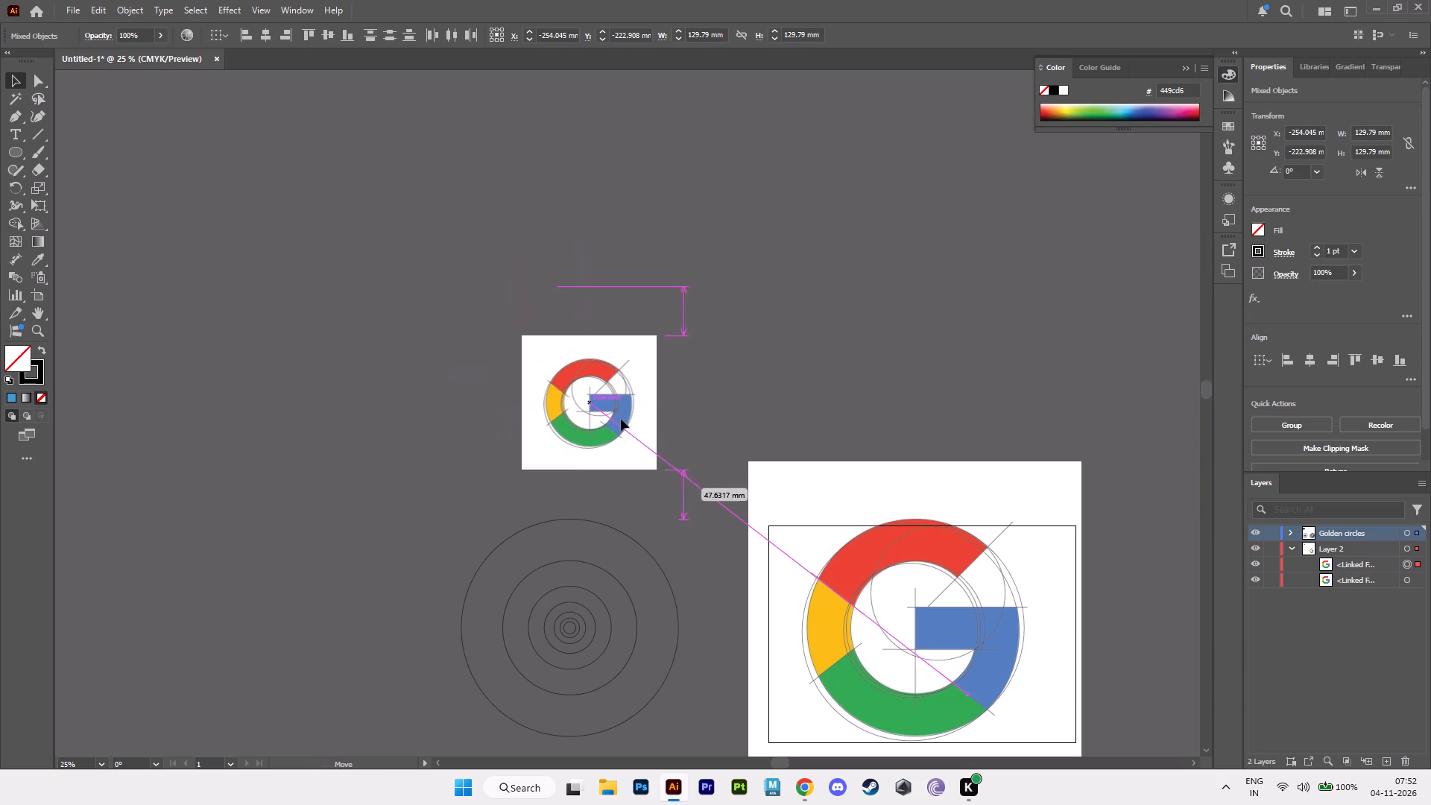
left_click_drag(621, 419, 643, 417)
left_click(938, 385)
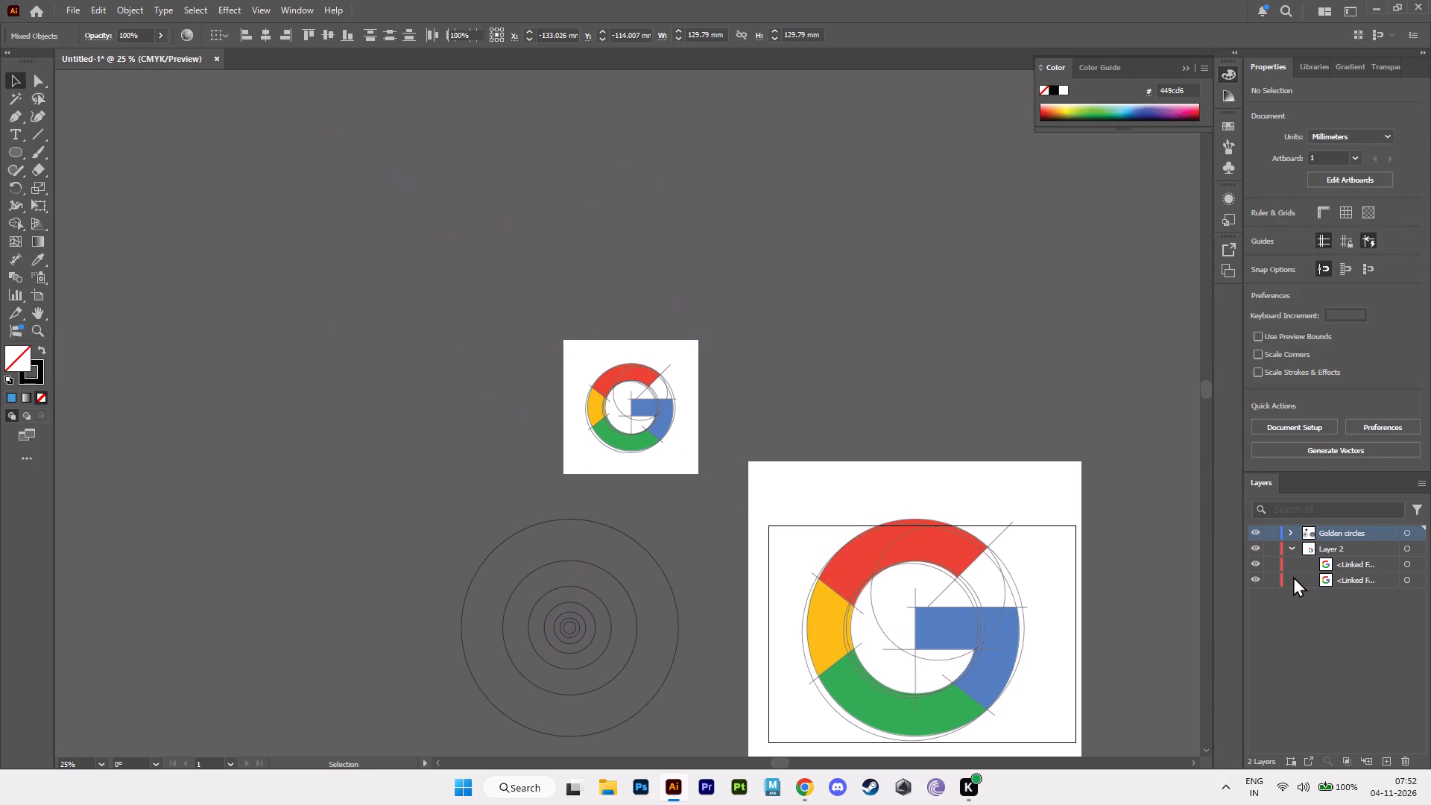
Lock the original reference image and collapse Layer 2.
left_click(1274, 578)
left_click(1288, 549)
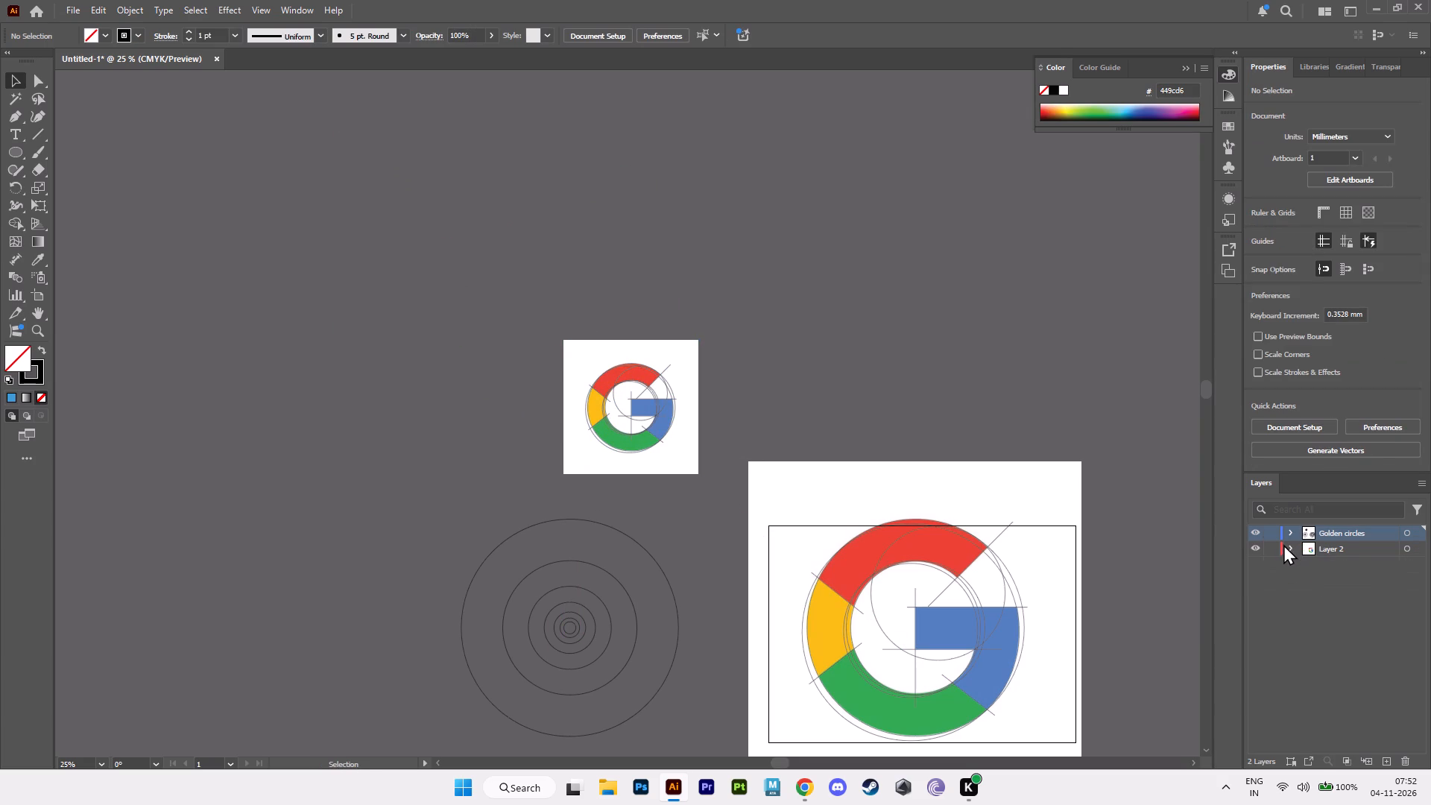
left_click(1139, 448)
Select all circles and lines over the full-size G and merge the two main regions of the red segment with Shape Builder.
middle_click_drag(1099, 593, 991, 321, "alt")
scroll(969, 382, "up", 2, "alt")
middle_click_drag(874, 415, 1004, 525, "alt")
left_click_drag(478, 161, 1049, 706)
key("shift+m")
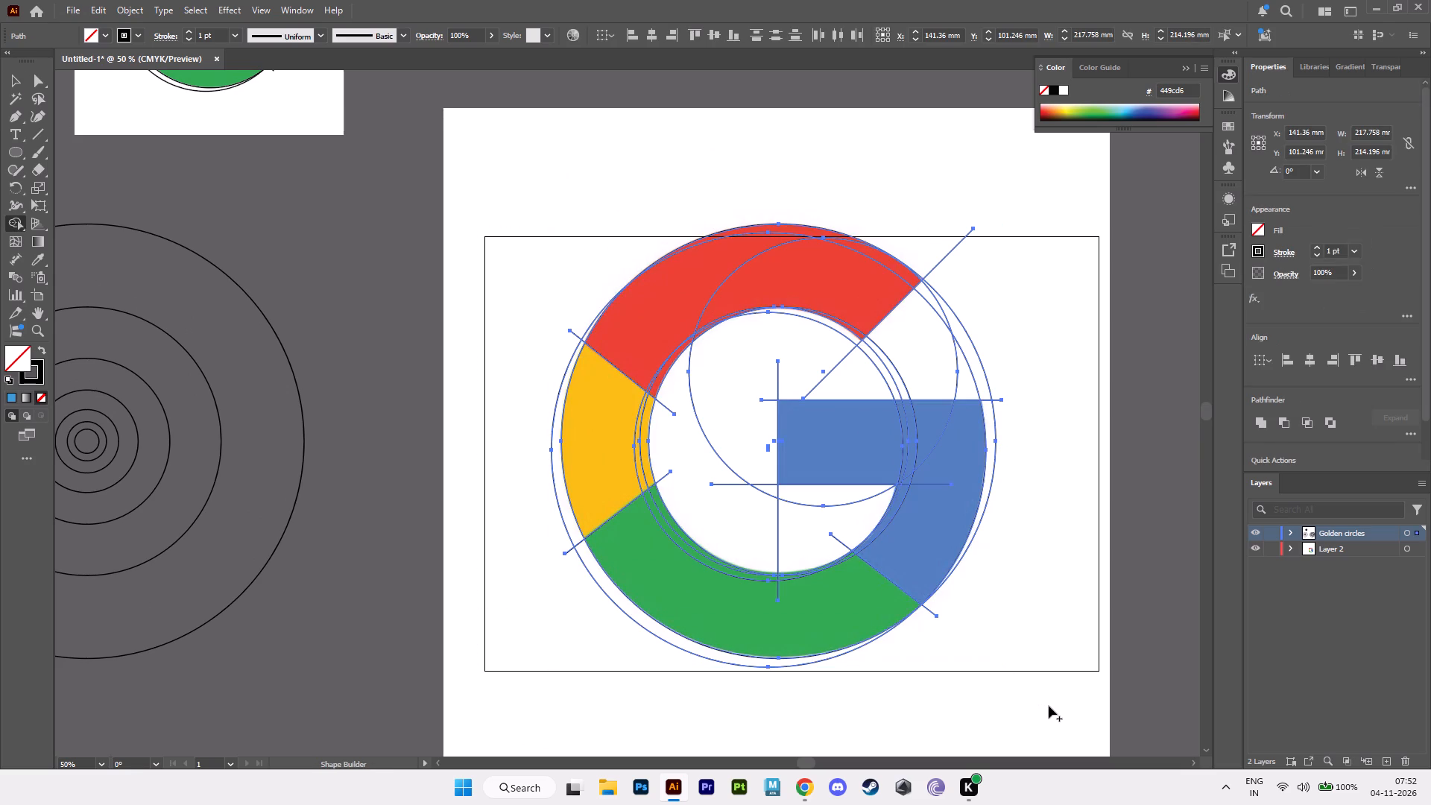
scroll(939, 491, "up", 2, "alt")
middle_click_drag(756, 432, 836, 620, "alt")
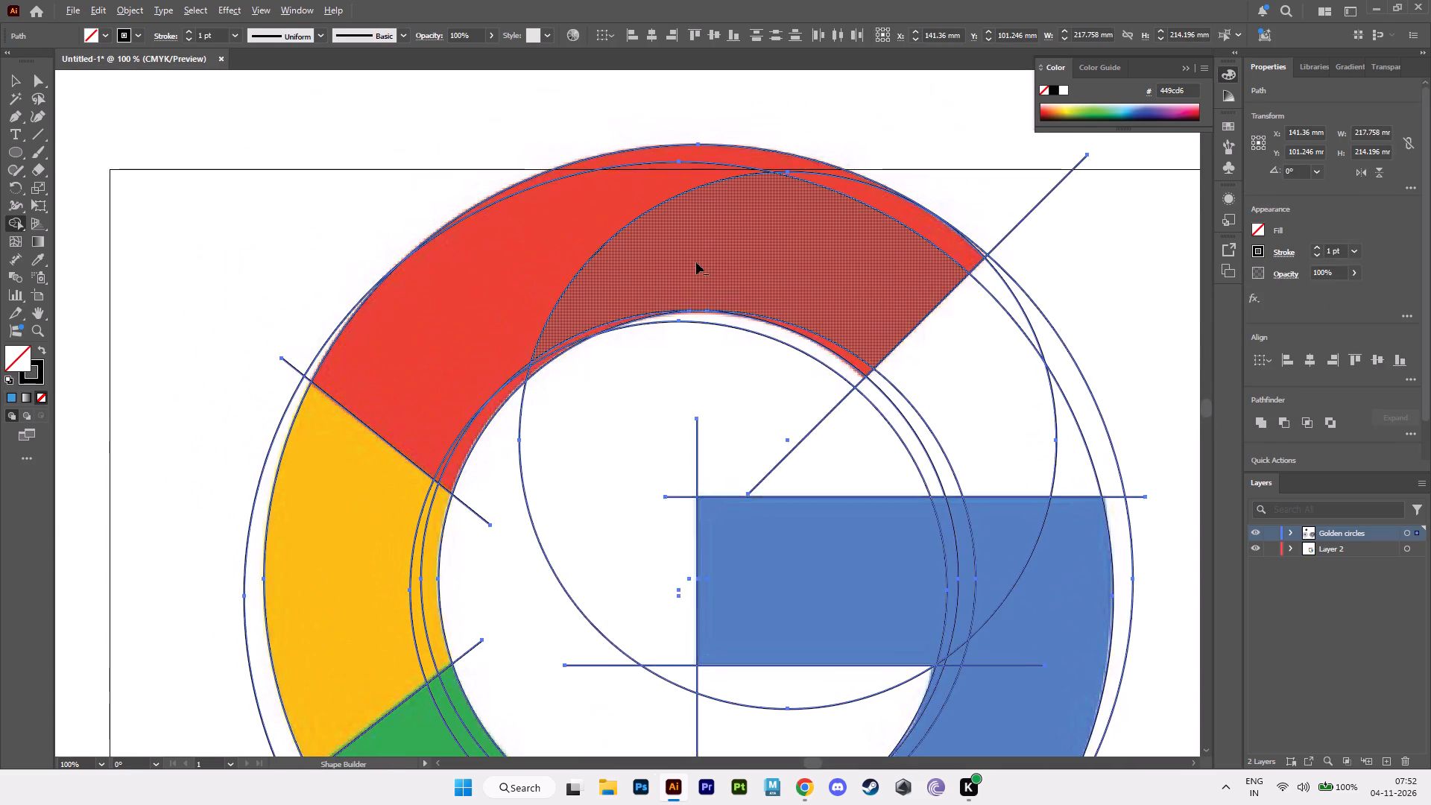
scroll(708, 278, "up", 1, "alt")
middle_click_drag(716, 287, 744, 453, "alt")
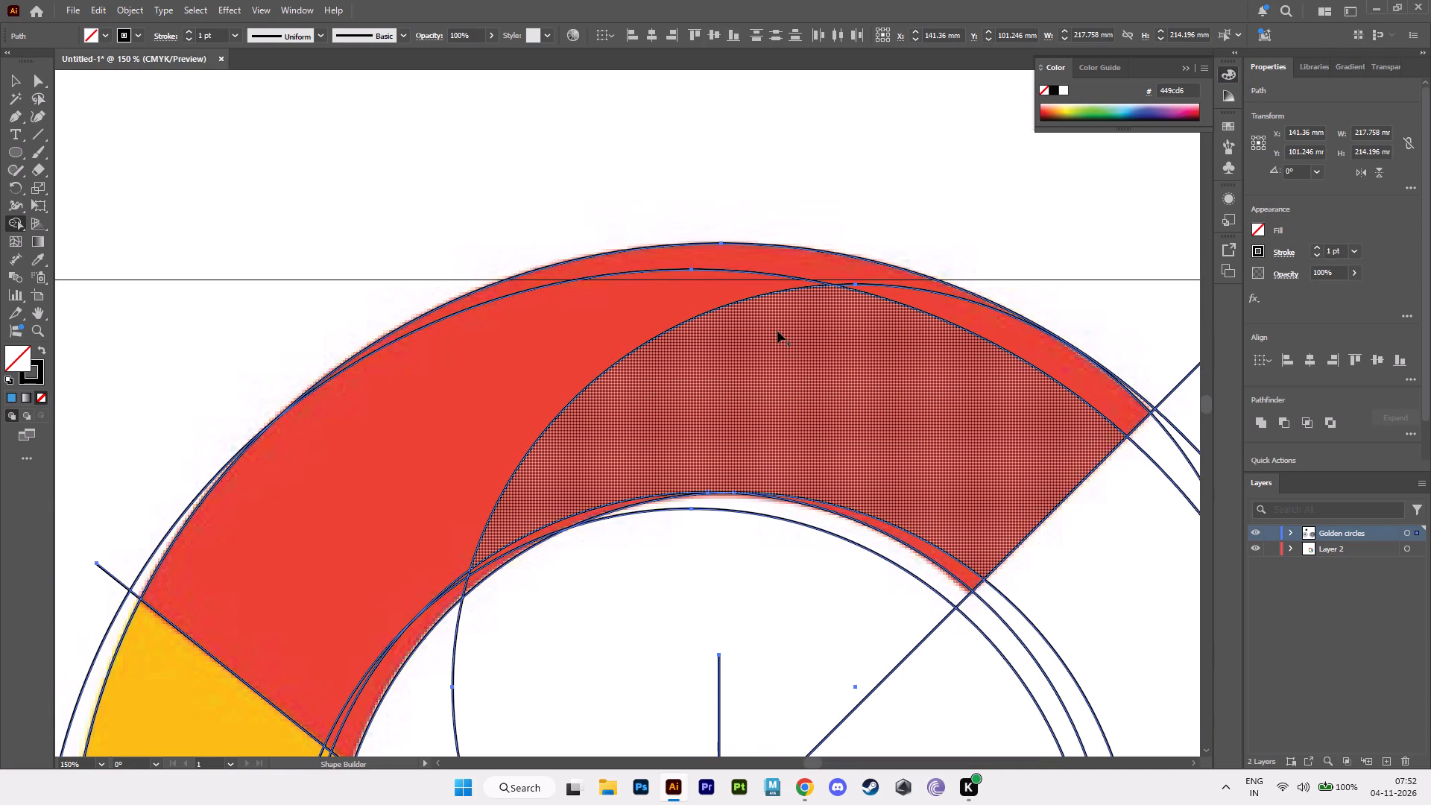
left_click_drag(645, 327, 662, 344, "alt")
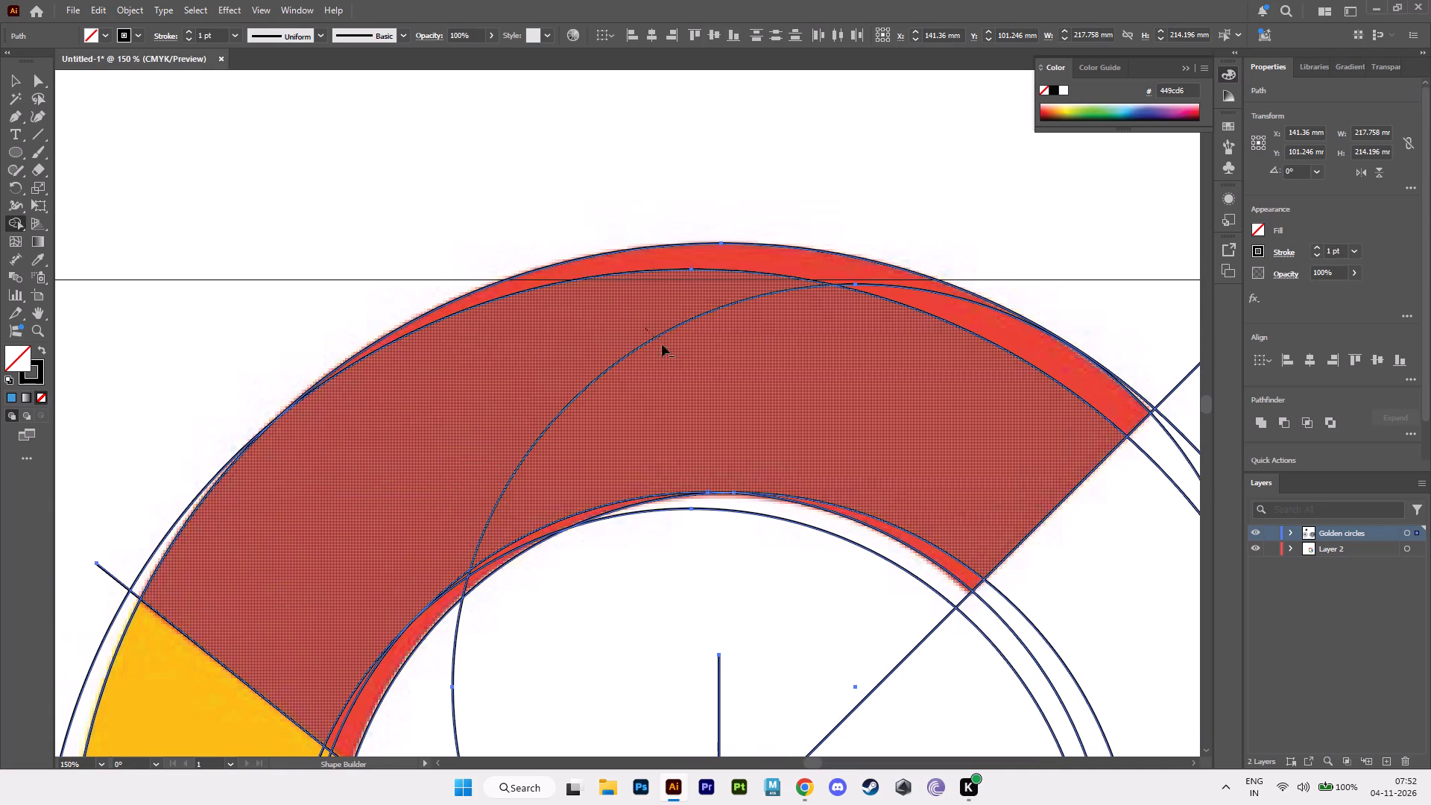
left_click_drag(662, 344, 674, 356, "alt")
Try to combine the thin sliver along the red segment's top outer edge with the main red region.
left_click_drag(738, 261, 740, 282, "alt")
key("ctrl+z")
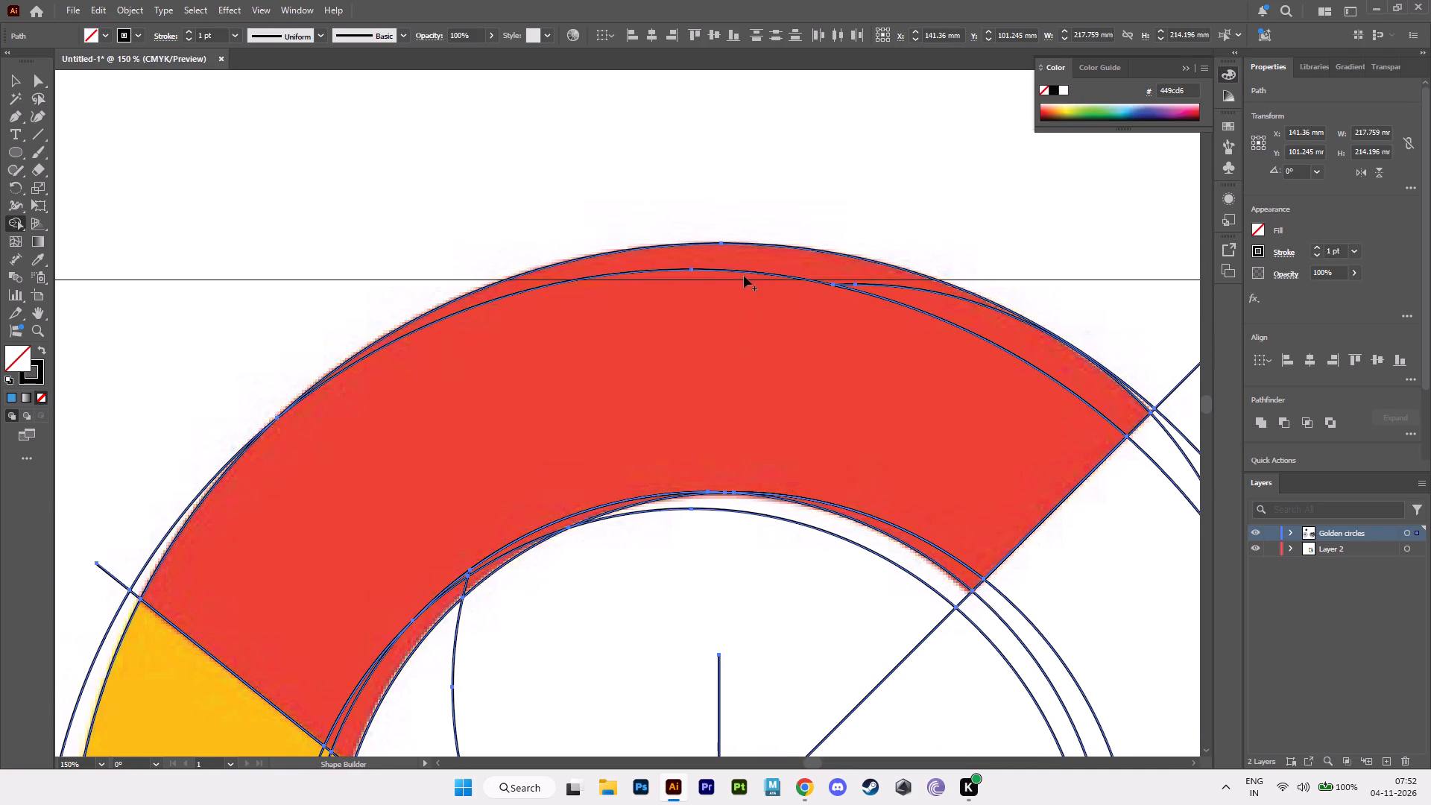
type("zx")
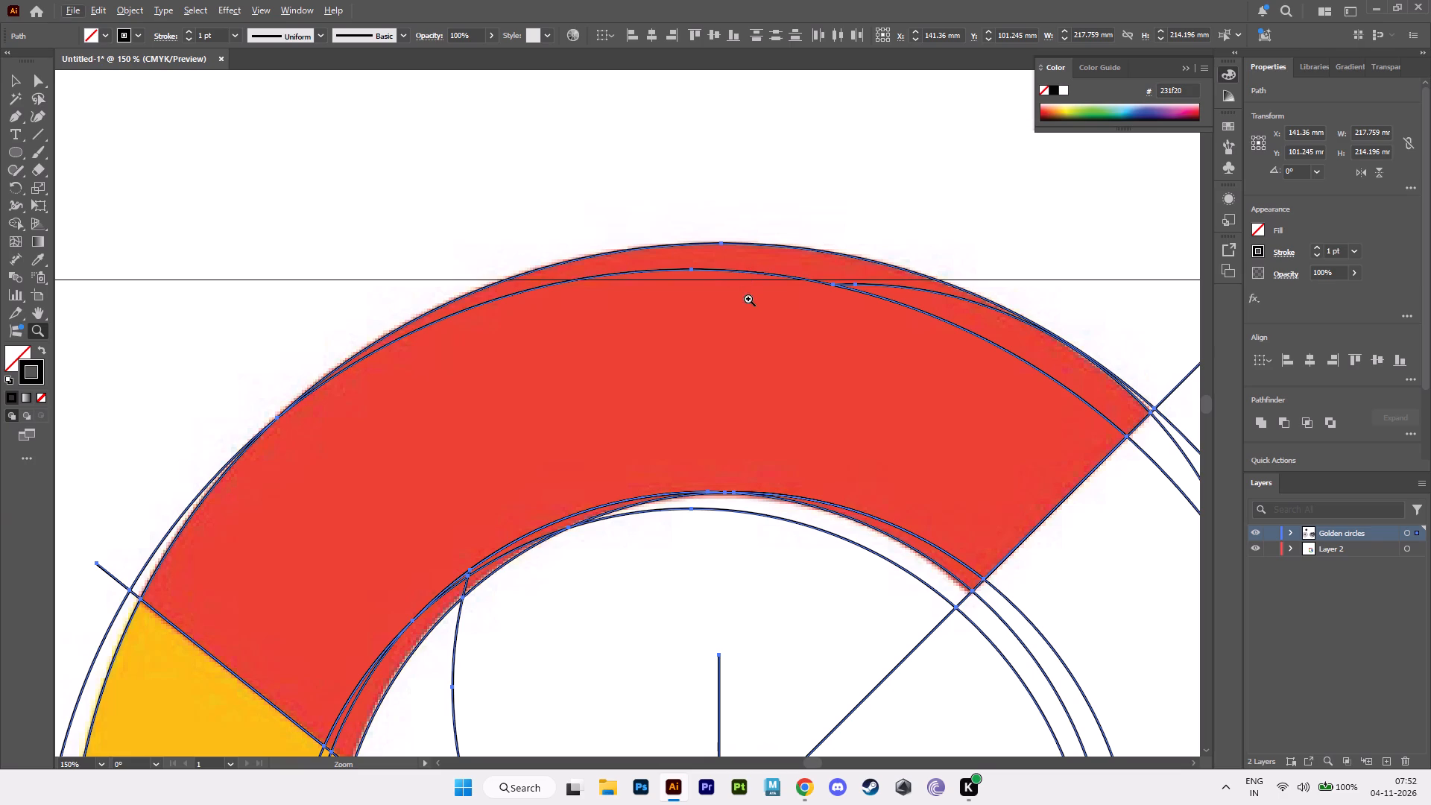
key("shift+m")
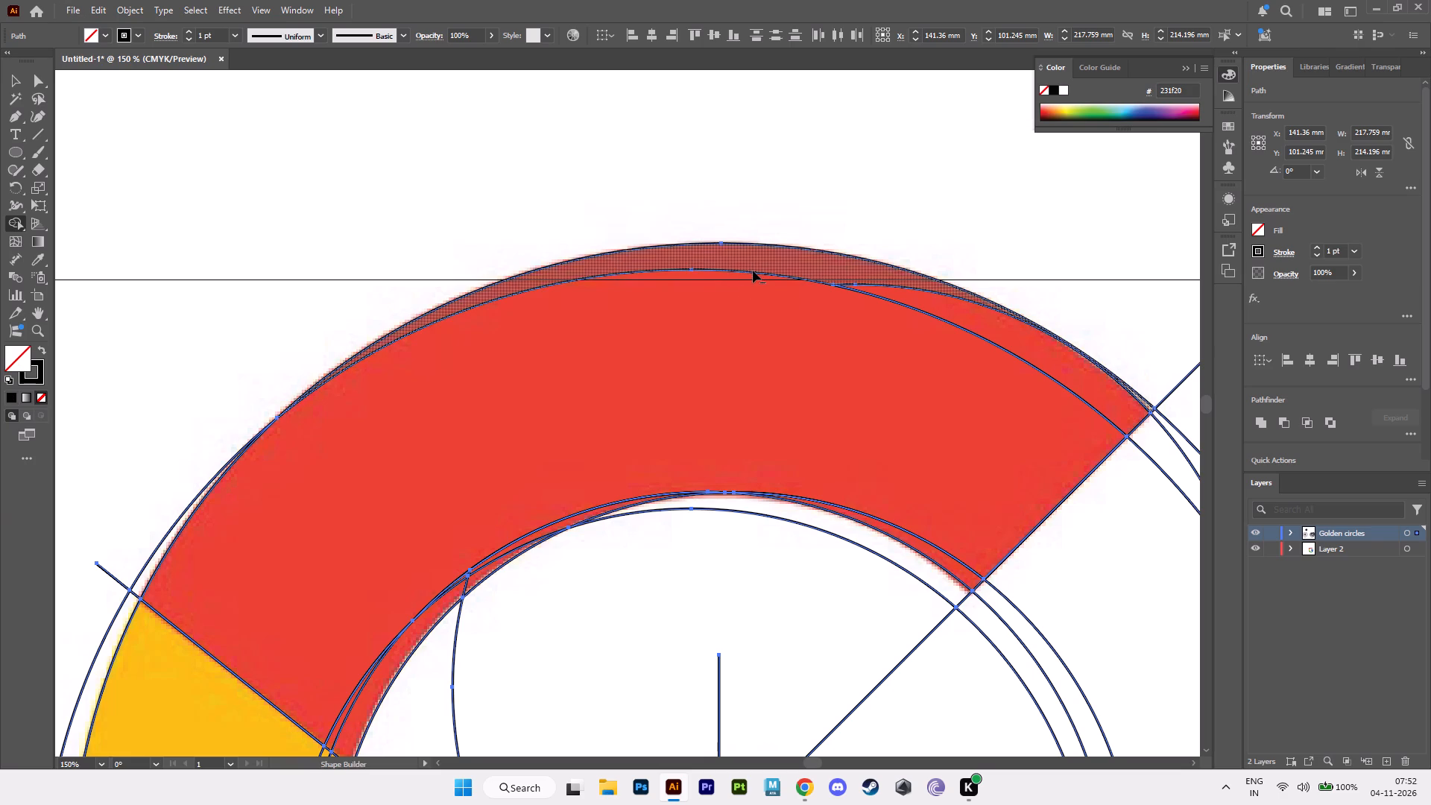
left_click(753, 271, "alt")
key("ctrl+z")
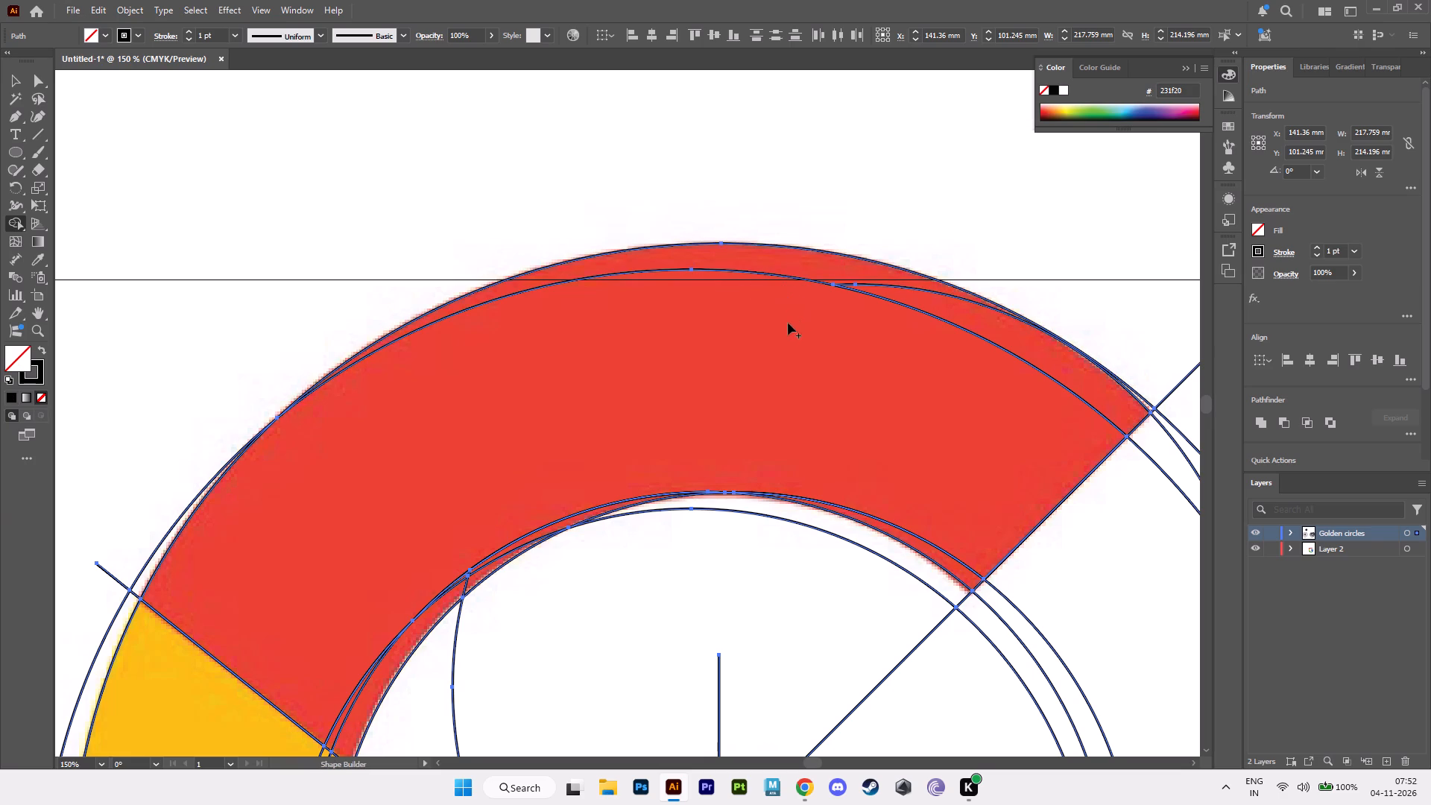
Erase the stray circle arcs crossing the red segment between its top and its diagonal cut with Shape Builder.
left_click(885, 299, "alt")
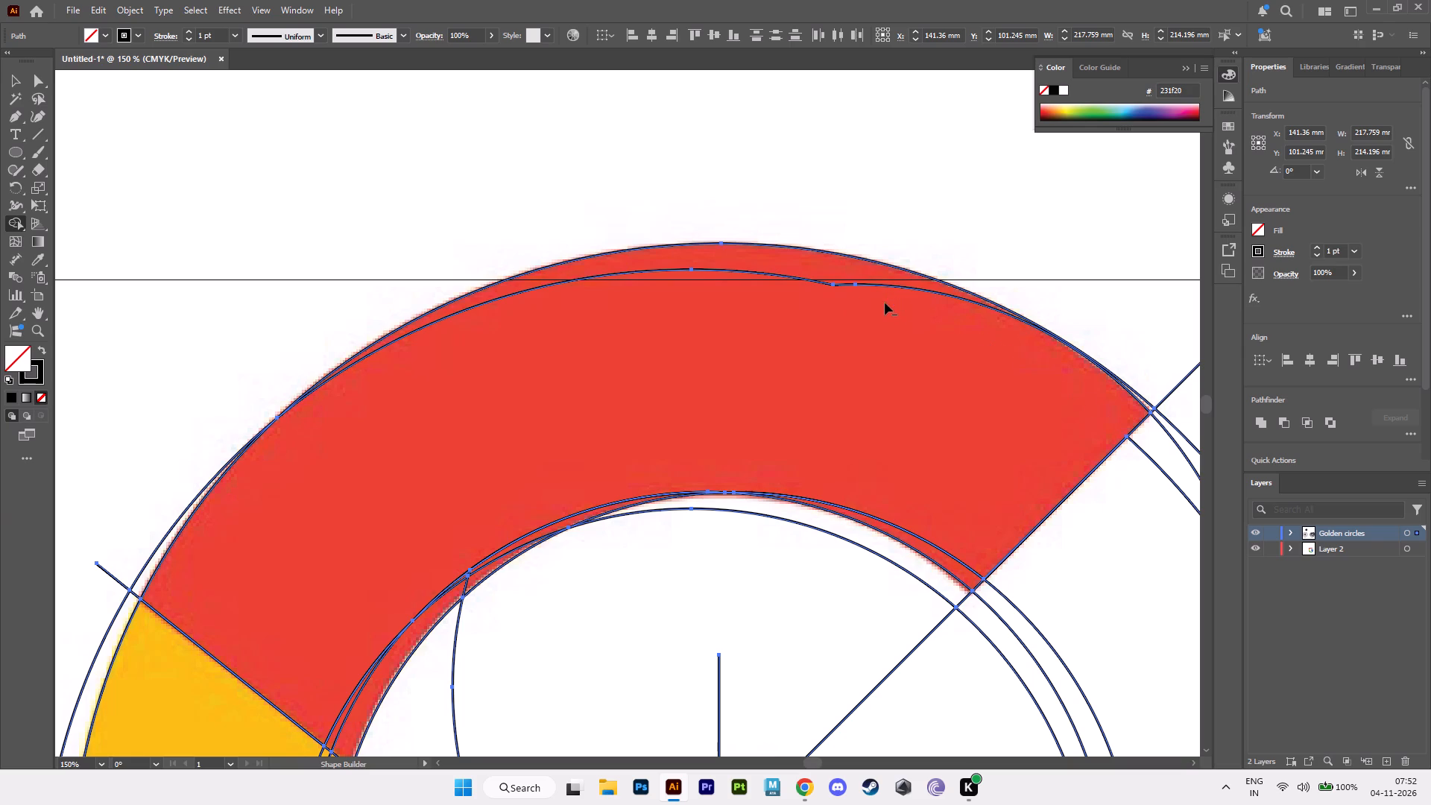
left_click(897, 286, "alt")
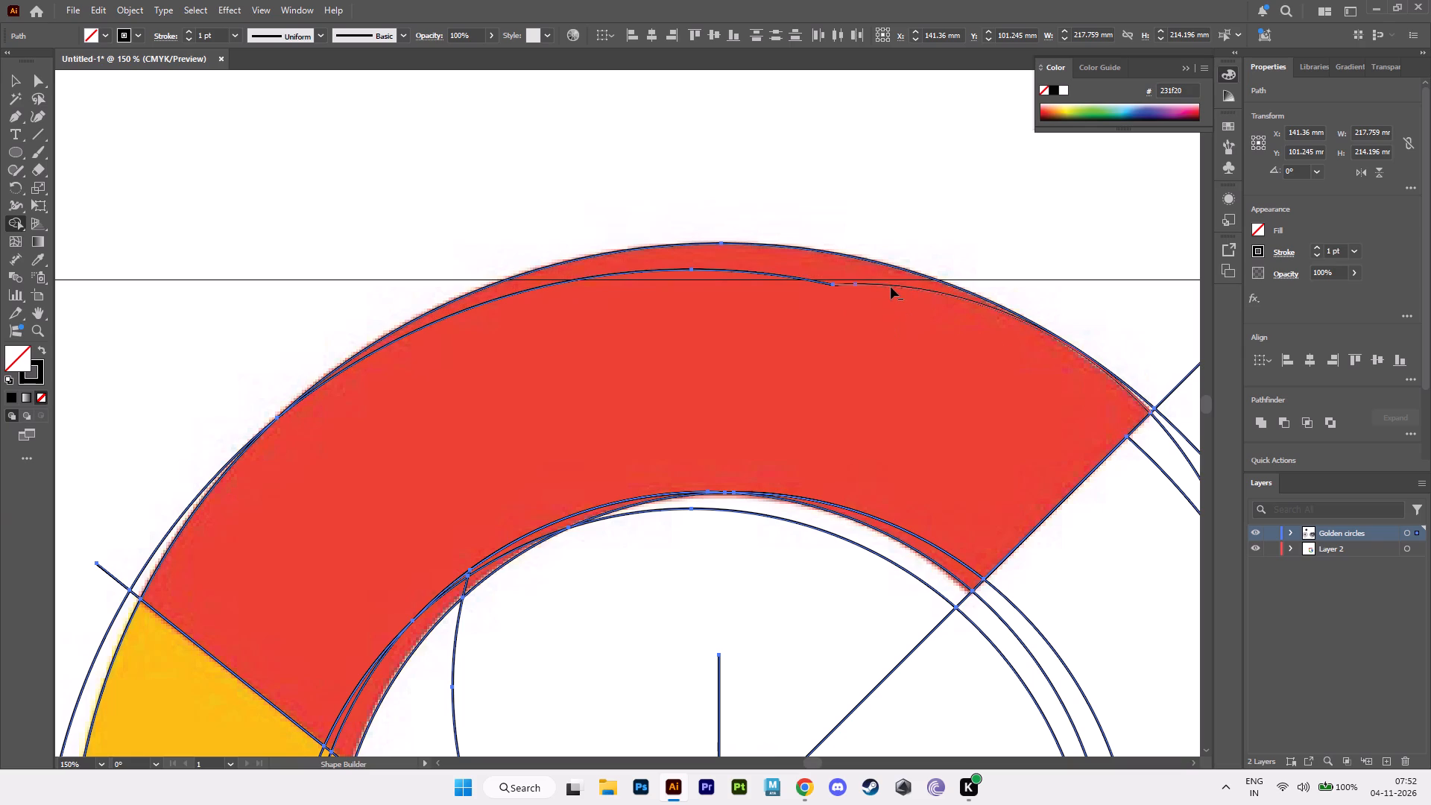
left_click(891, 287, "alt")
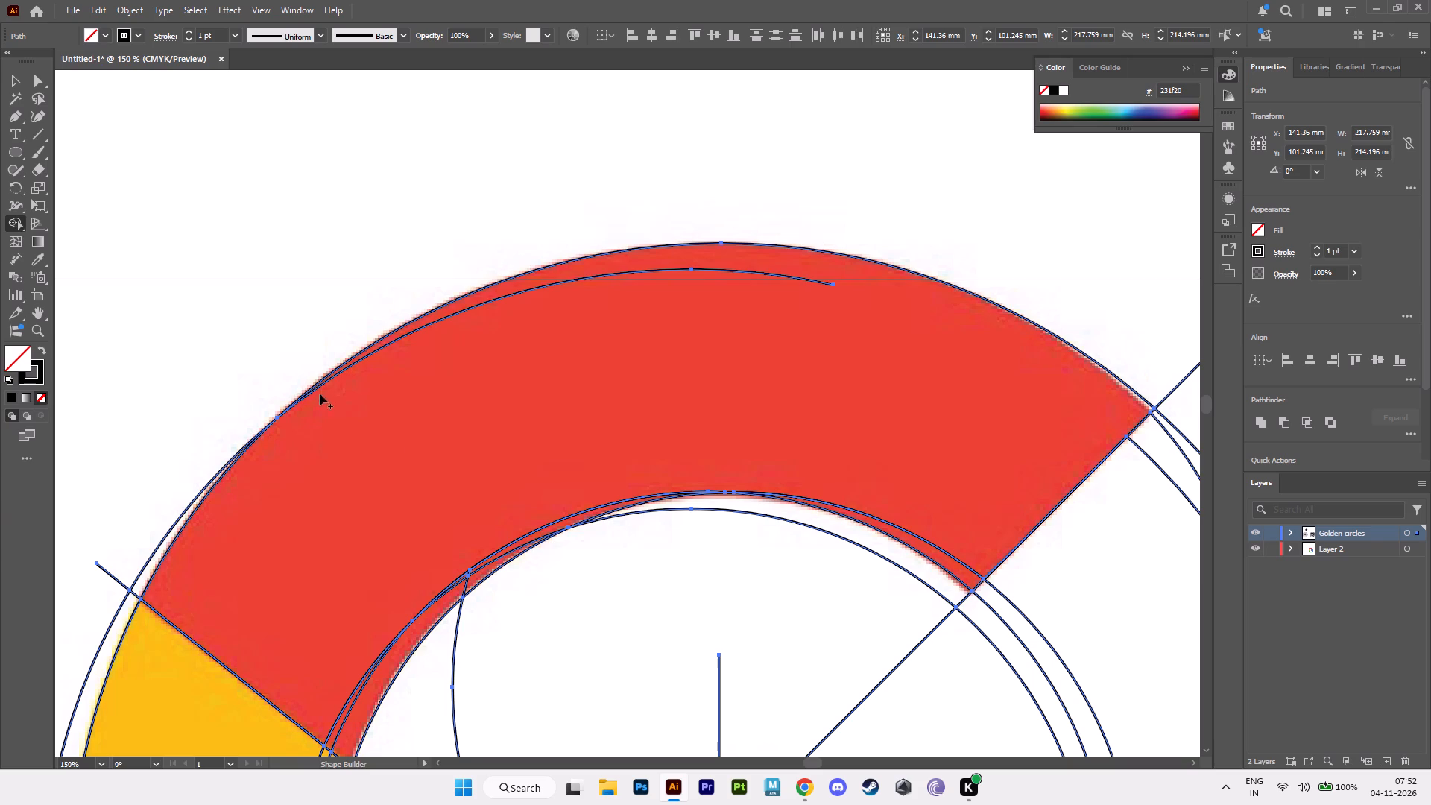
left_click(721, 271, "alt")
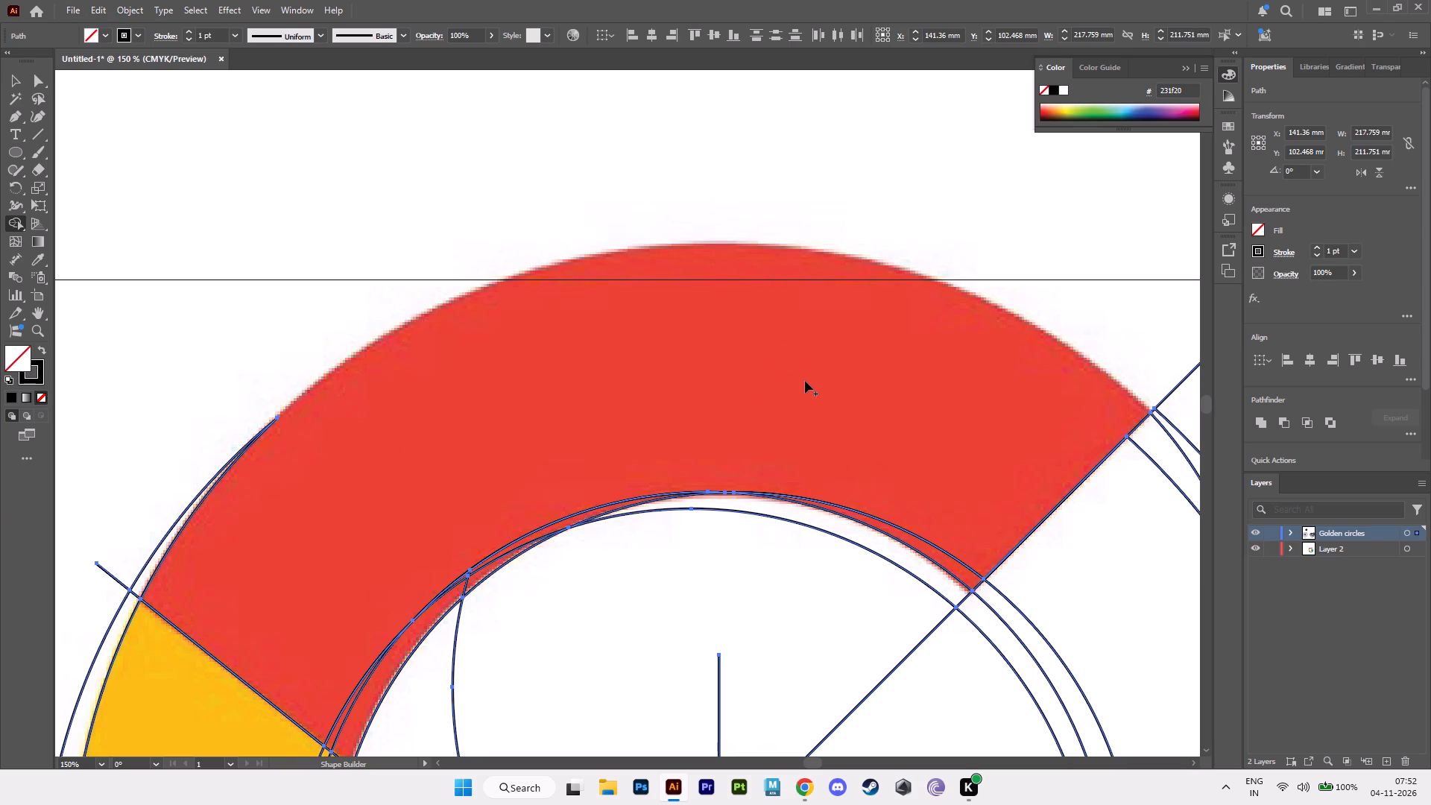
key("ctrl+z")
Erase the part of the boundary line between the main red and yellow regions.
scroll(797, 382, "down", 3, "alt")
middle_click_drag(803, 433, 790, 311, "alt")
scroll(733, 368, "up", 1, "alt")
scroll(503, 391, "up", 2, "alt")
middle_click_drag(530, 400, 555, 405, "alt")
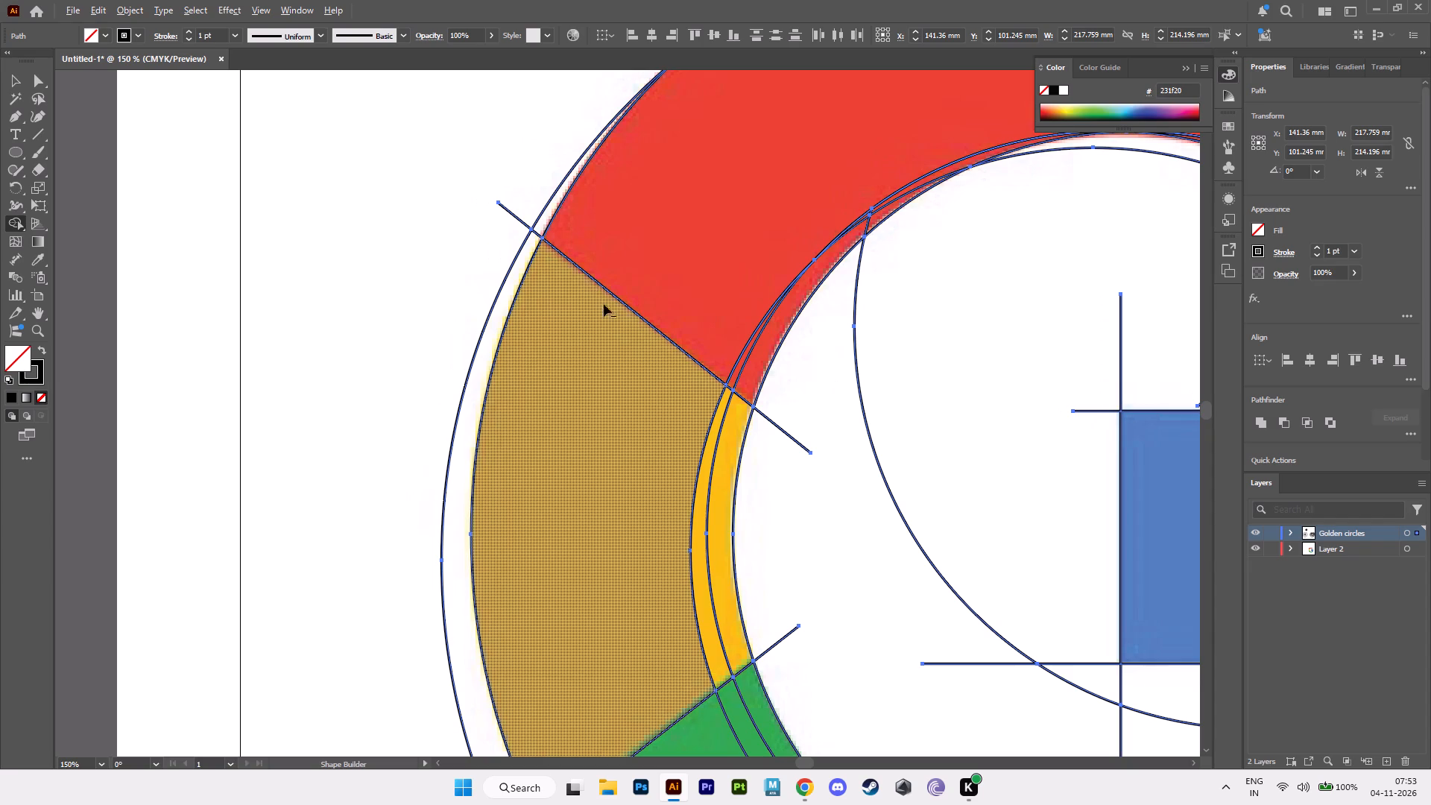
left_click(613, 294, "alt")
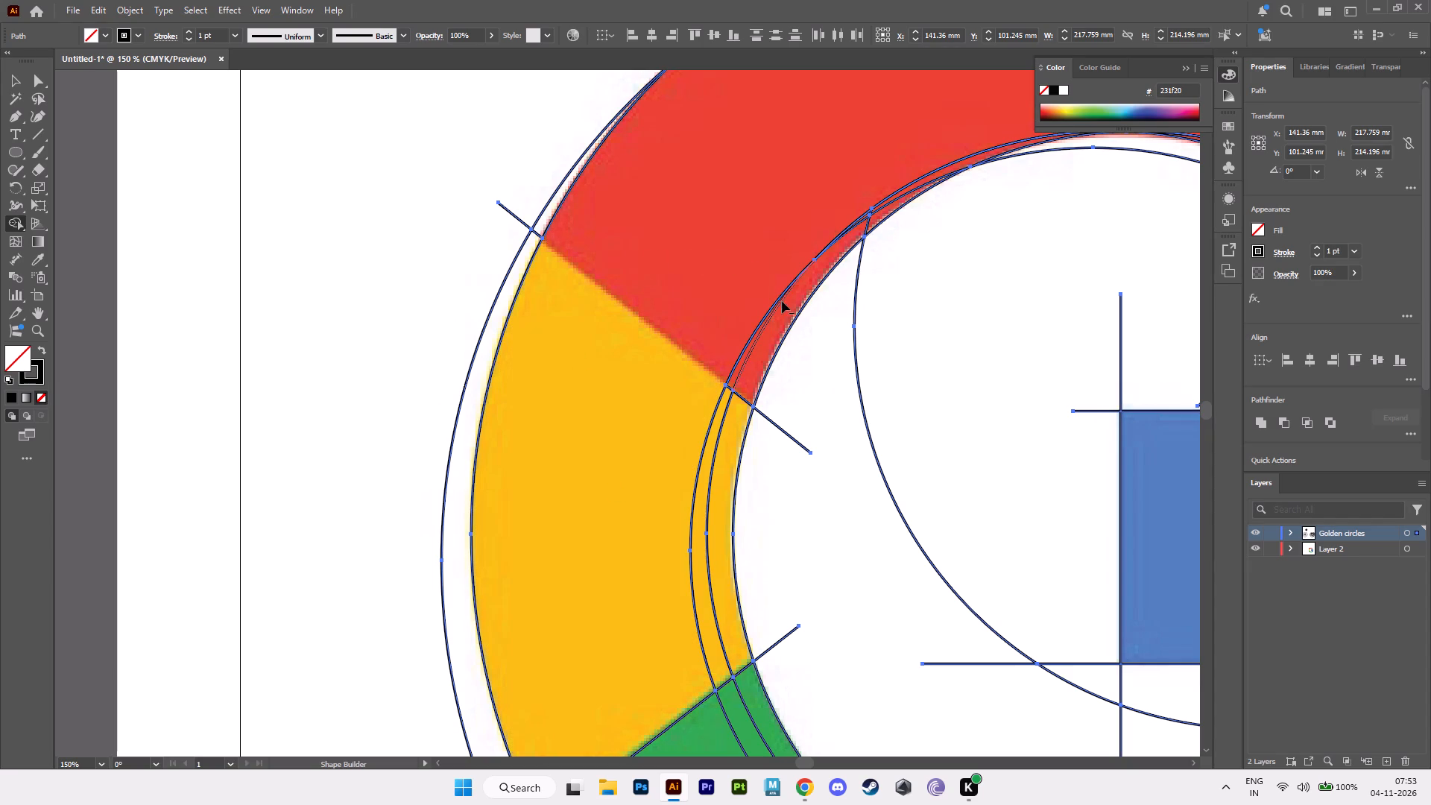
Clear the leftover circle arcs along the red segment's inner edge, from the yellow boundary up toward the top of the opening.
left_click_drag(777, 274, 794, 300, "alt")
left_click_drag(819, 233, 828, 244, "alt")
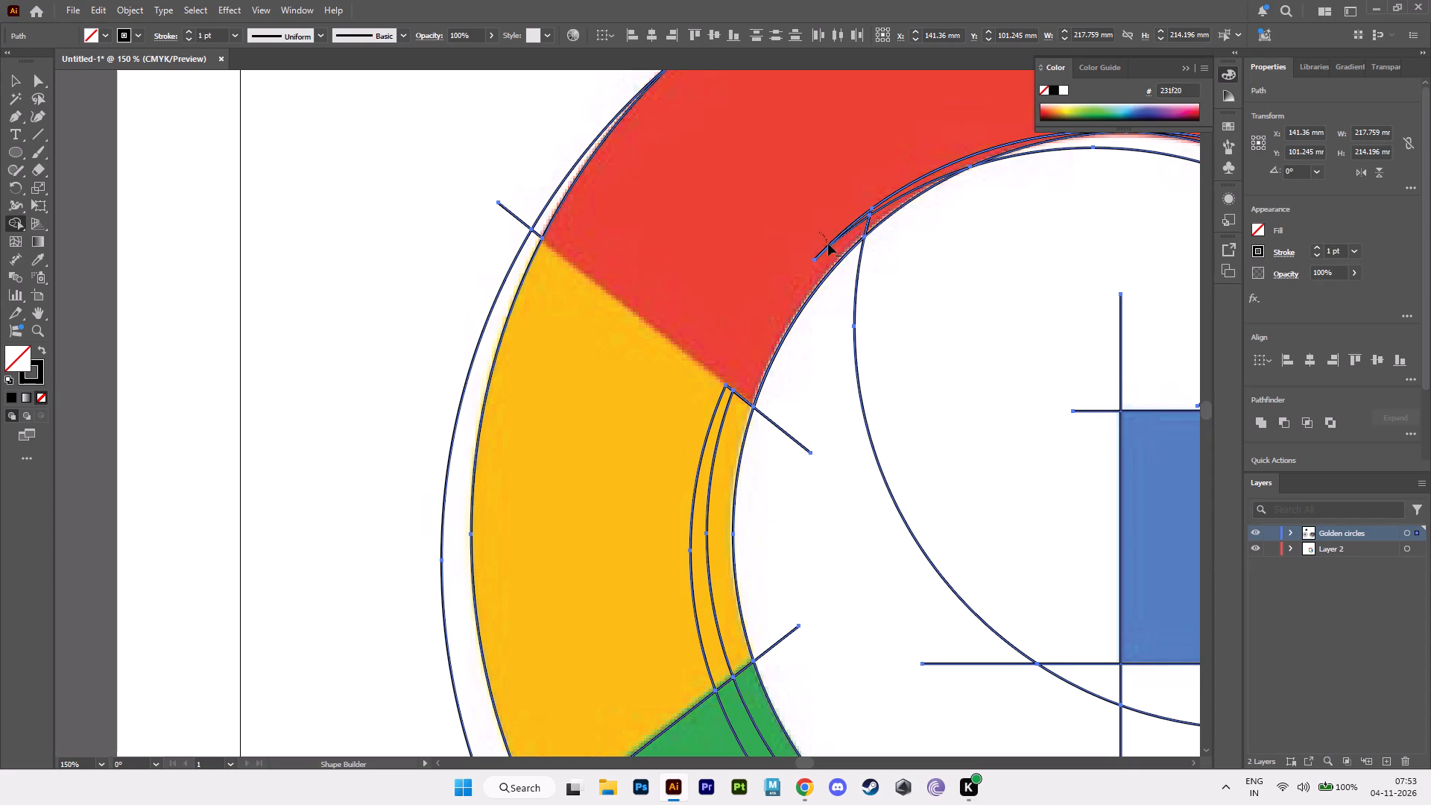
left_click_drag(828, 244, 830, 250, "alt")
left_click_drag(893, 170, 887, 207, "alt")
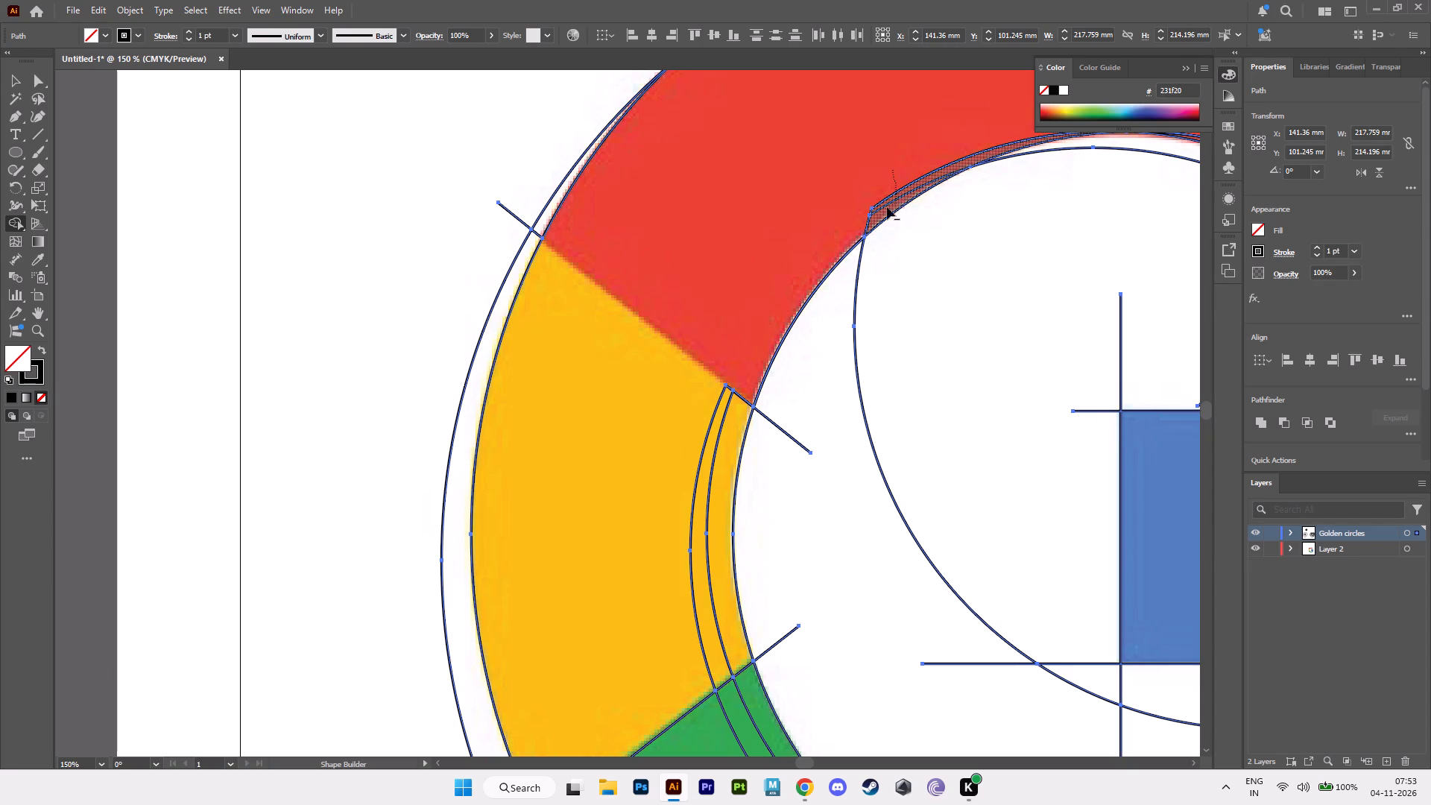
left_click_drag(887, 207, 850, 217, "alt")
left_click_drag(874, 218, 859, 219, "alt")
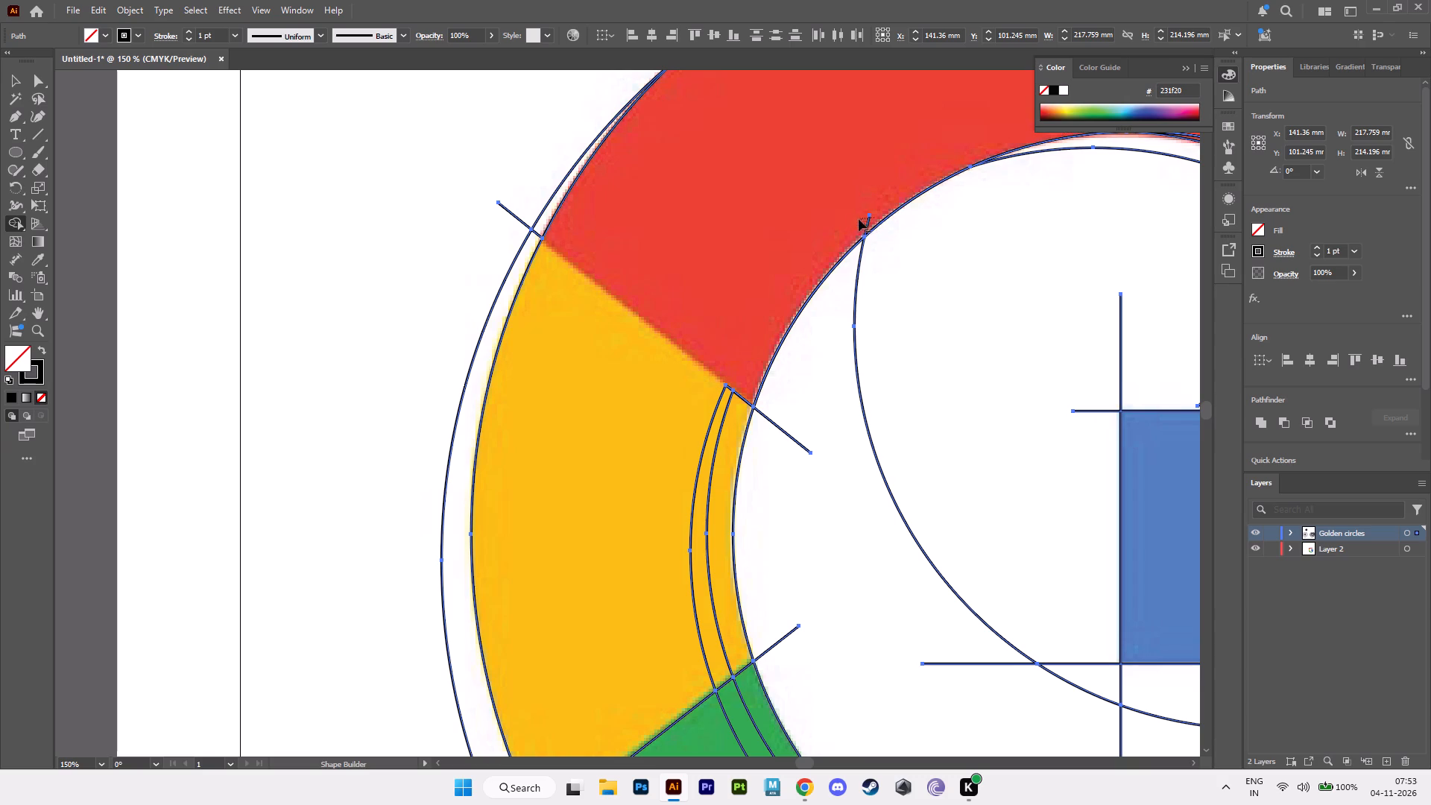
left_click_drag(859, 219, 859, 219, "alt")
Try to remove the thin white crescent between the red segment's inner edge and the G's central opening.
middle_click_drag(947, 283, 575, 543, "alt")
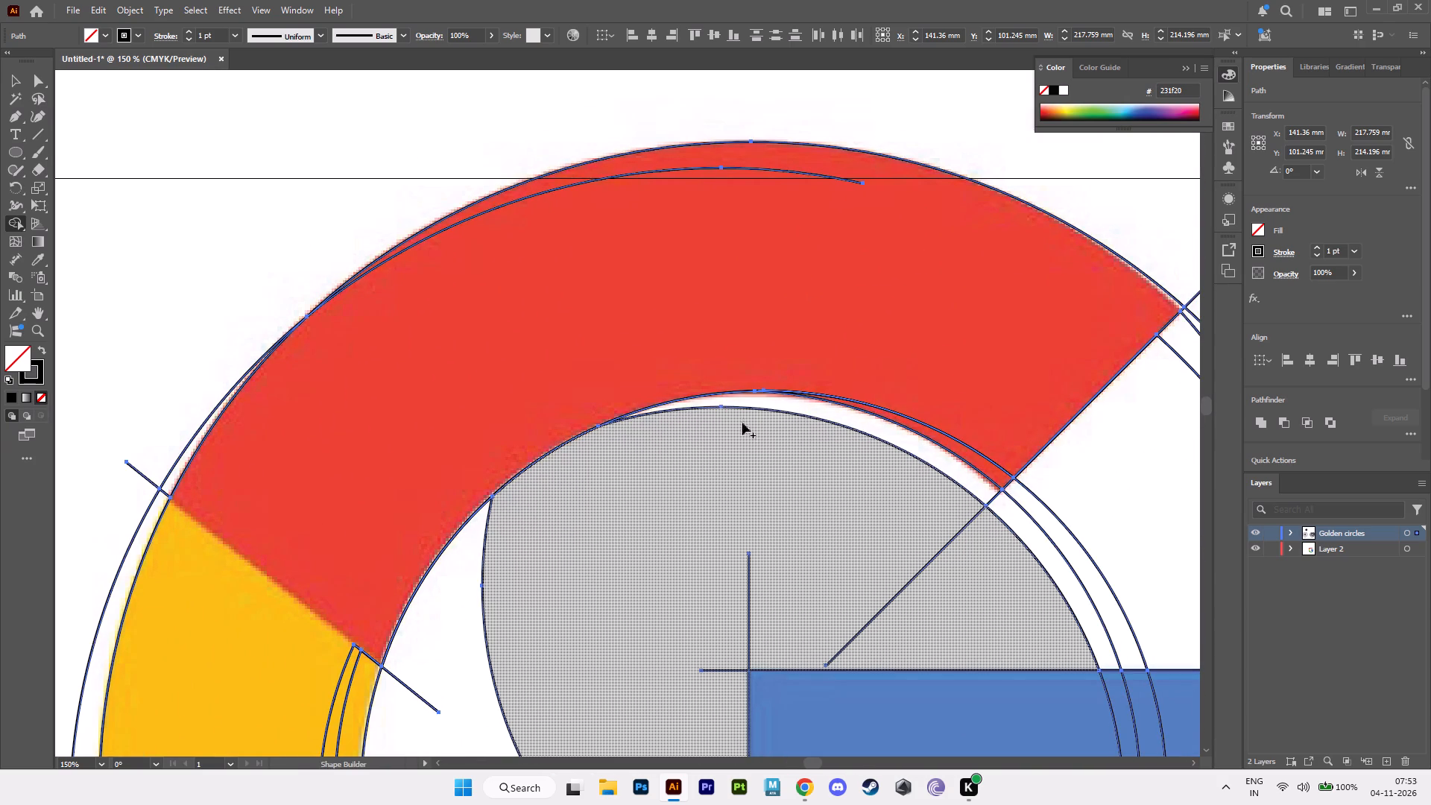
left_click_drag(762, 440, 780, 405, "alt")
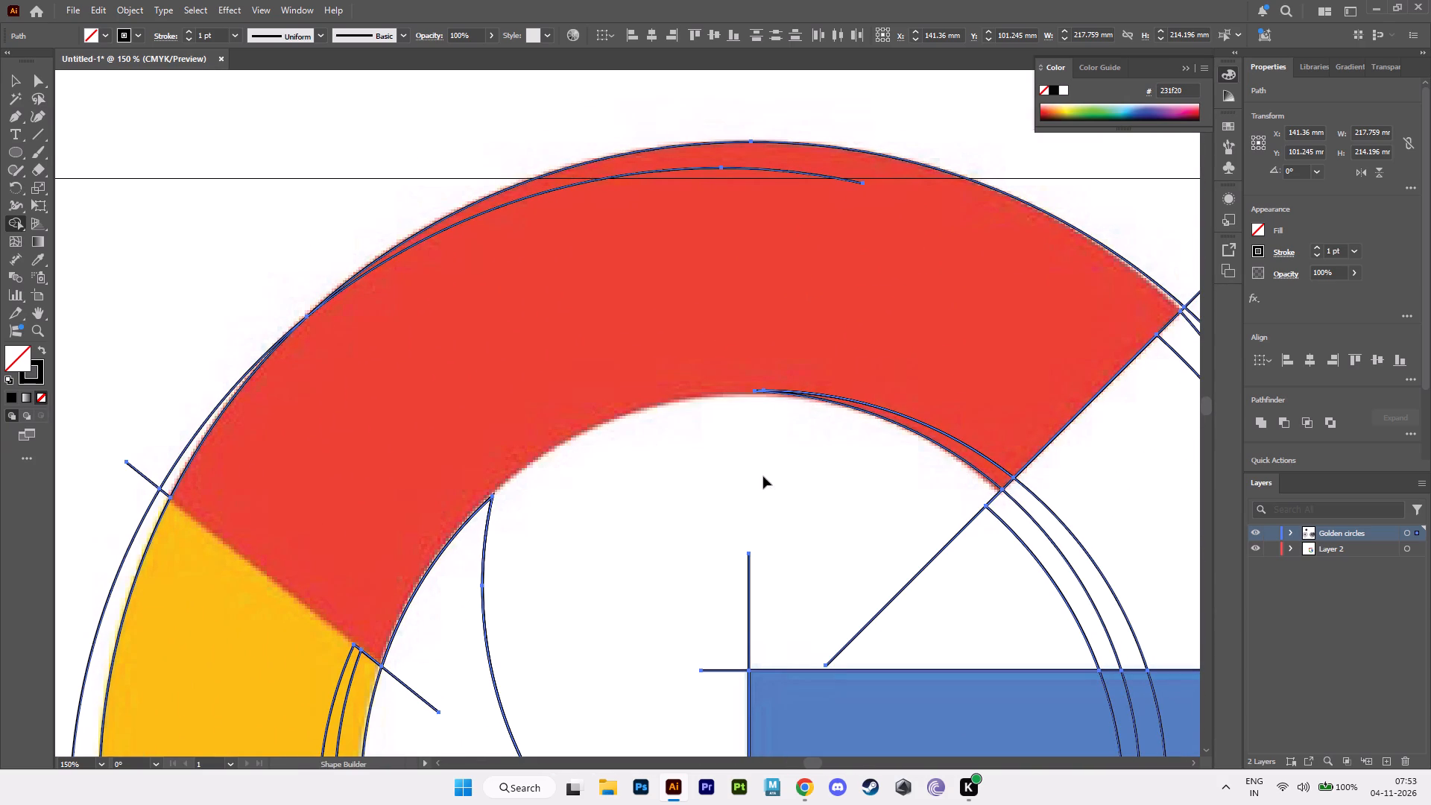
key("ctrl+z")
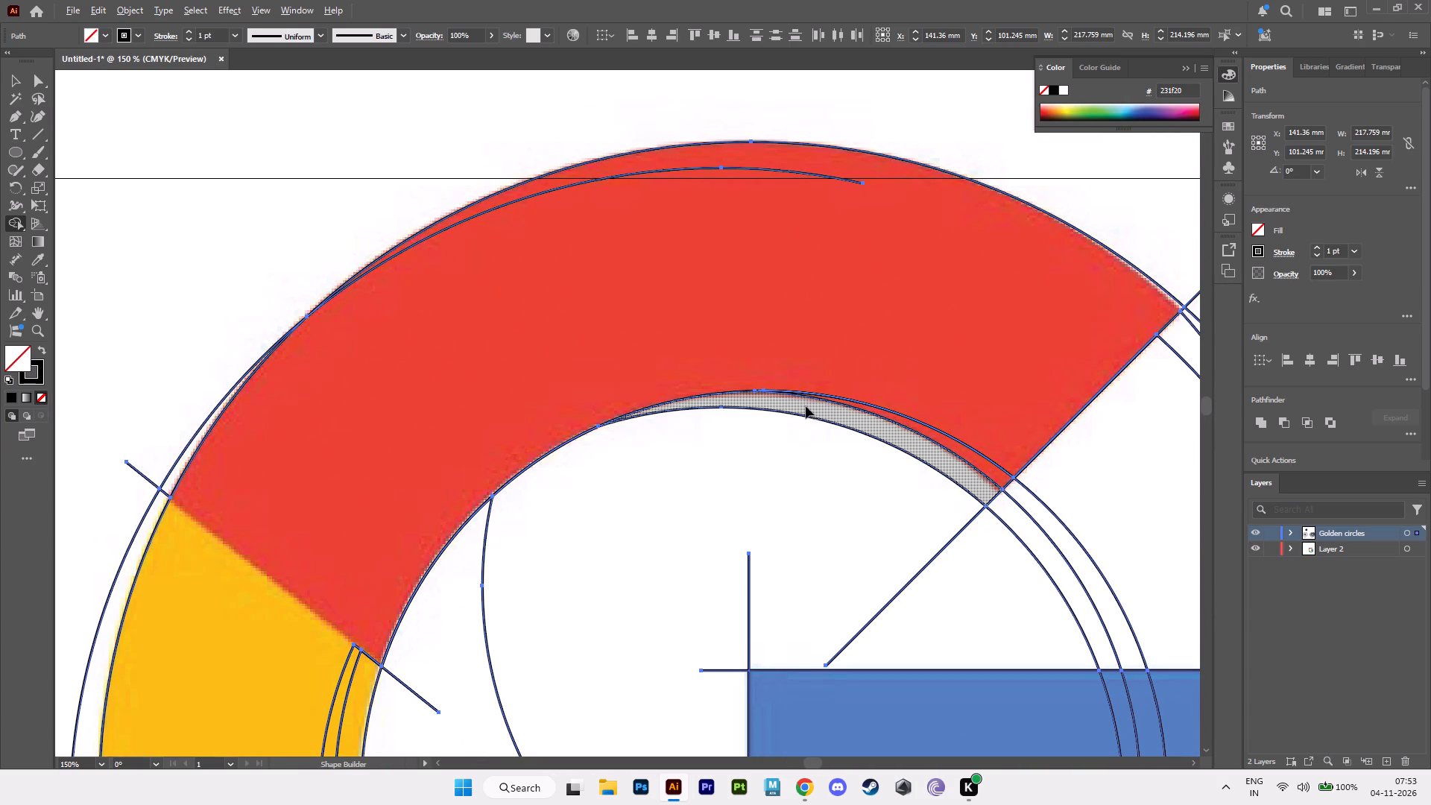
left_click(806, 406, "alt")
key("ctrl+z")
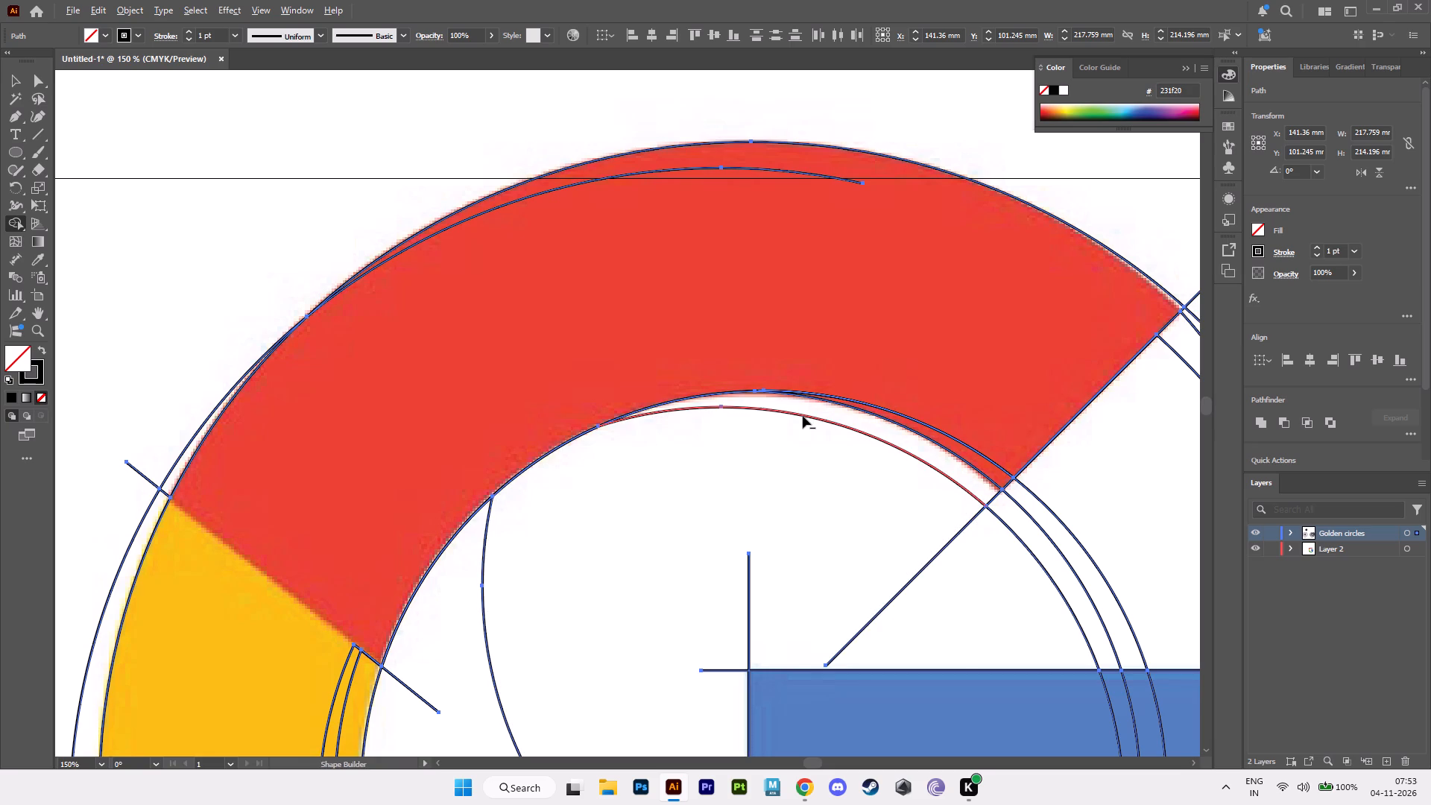
Erase the crescent's lower arc and the diagonal cut line's tail inside the G's central opening.
left_click(803, 416, "alt")
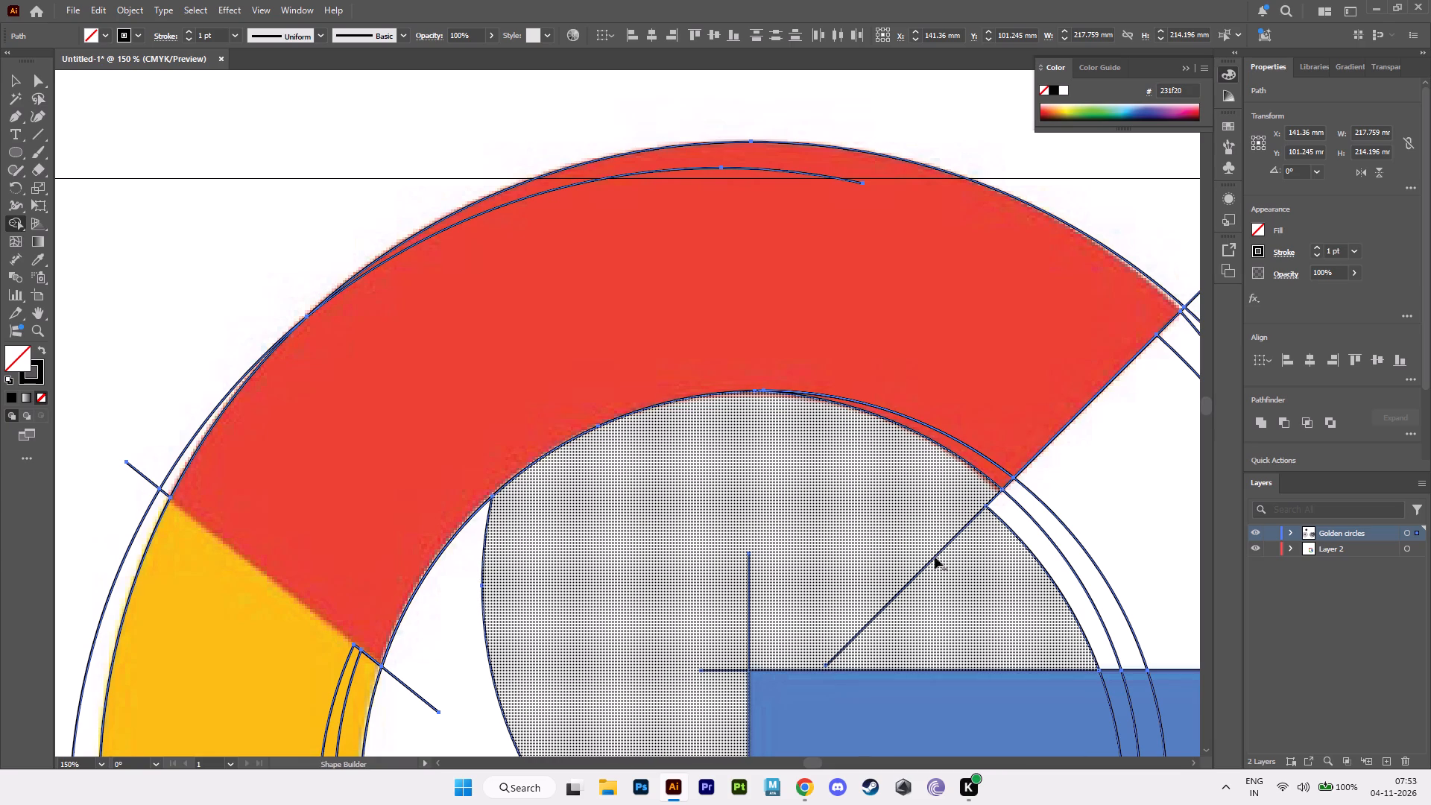
left_click(935, 558, "alt")
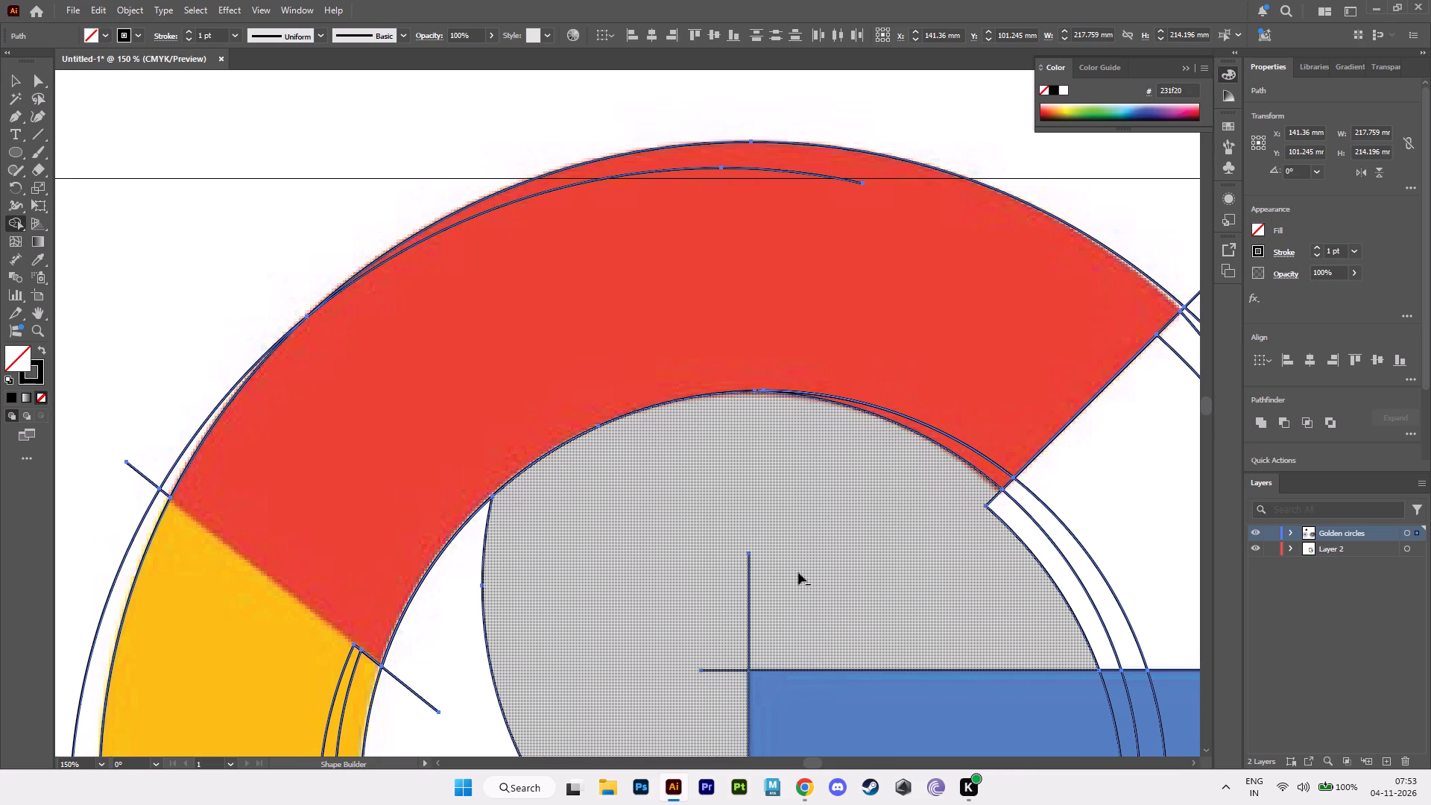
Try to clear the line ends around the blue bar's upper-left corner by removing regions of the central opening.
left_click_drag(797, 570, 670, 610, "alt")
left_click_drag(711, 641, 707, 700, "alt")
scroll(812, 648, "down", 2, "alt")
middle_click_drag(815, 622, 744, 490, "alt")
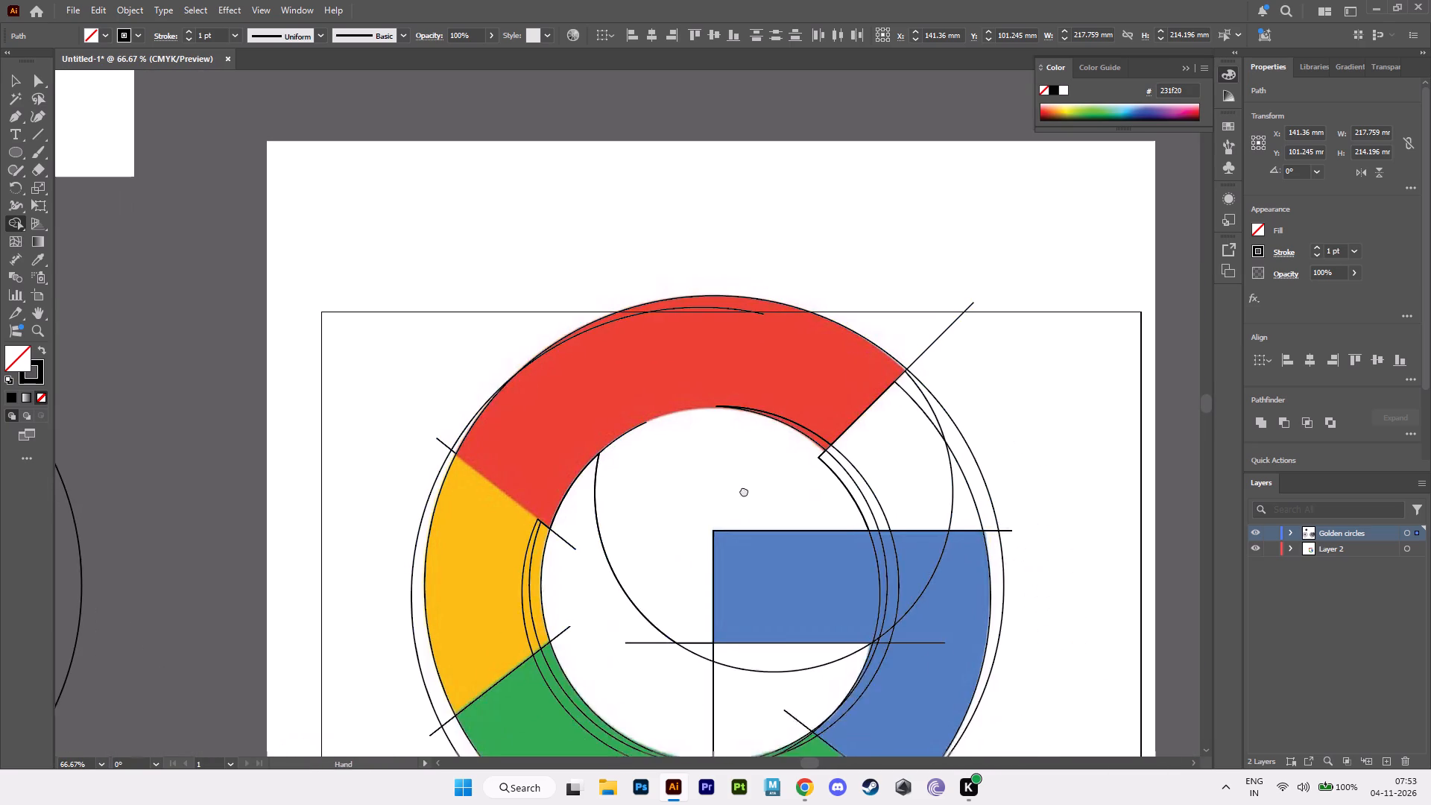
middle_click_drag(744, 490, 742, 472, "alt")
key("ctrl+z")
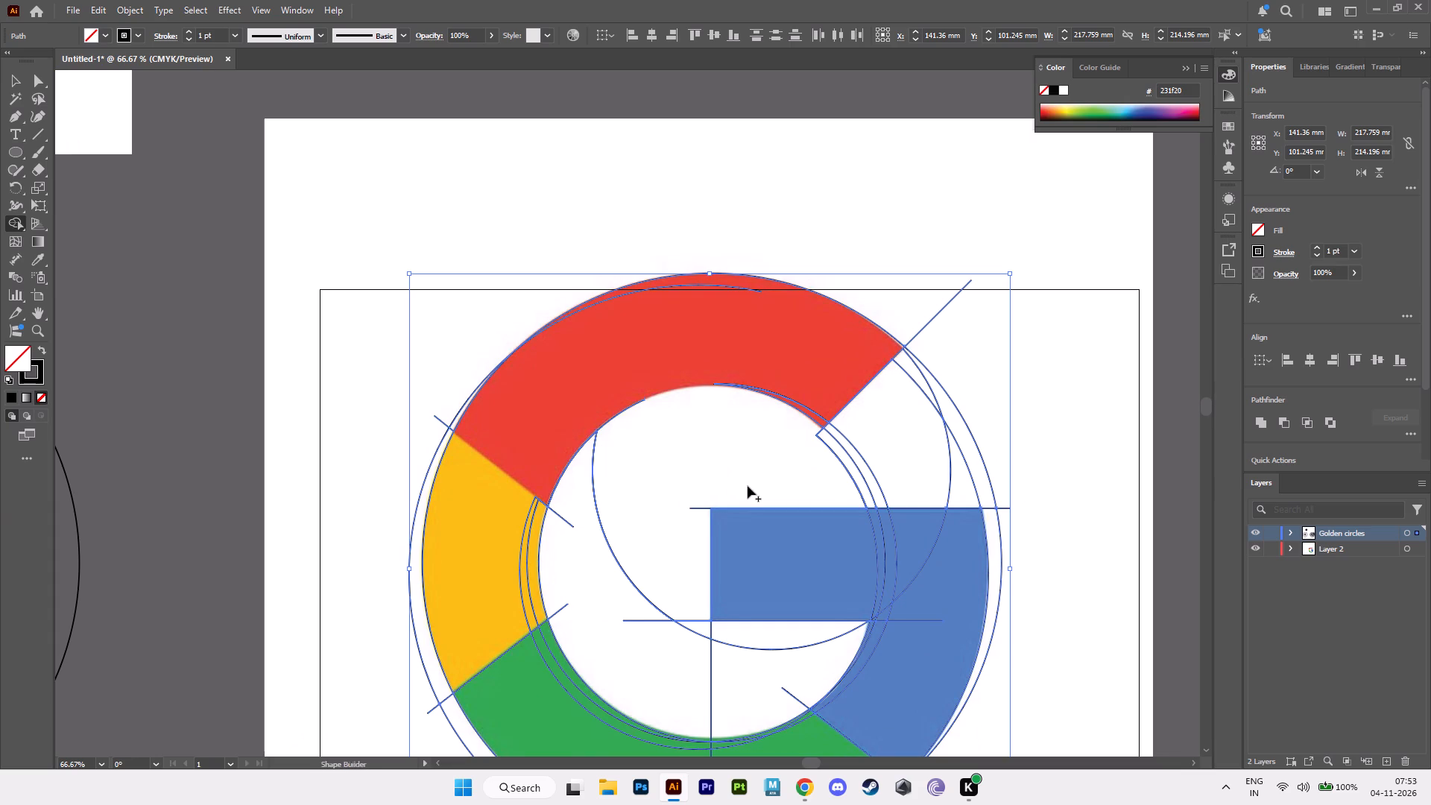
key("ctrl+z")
Erase the vertical and horizontal line ends beyond the blue bar's upper-left corner and the circle arc crossing the opening beside them.
scroll(748, 486, "up", 2, "alt")
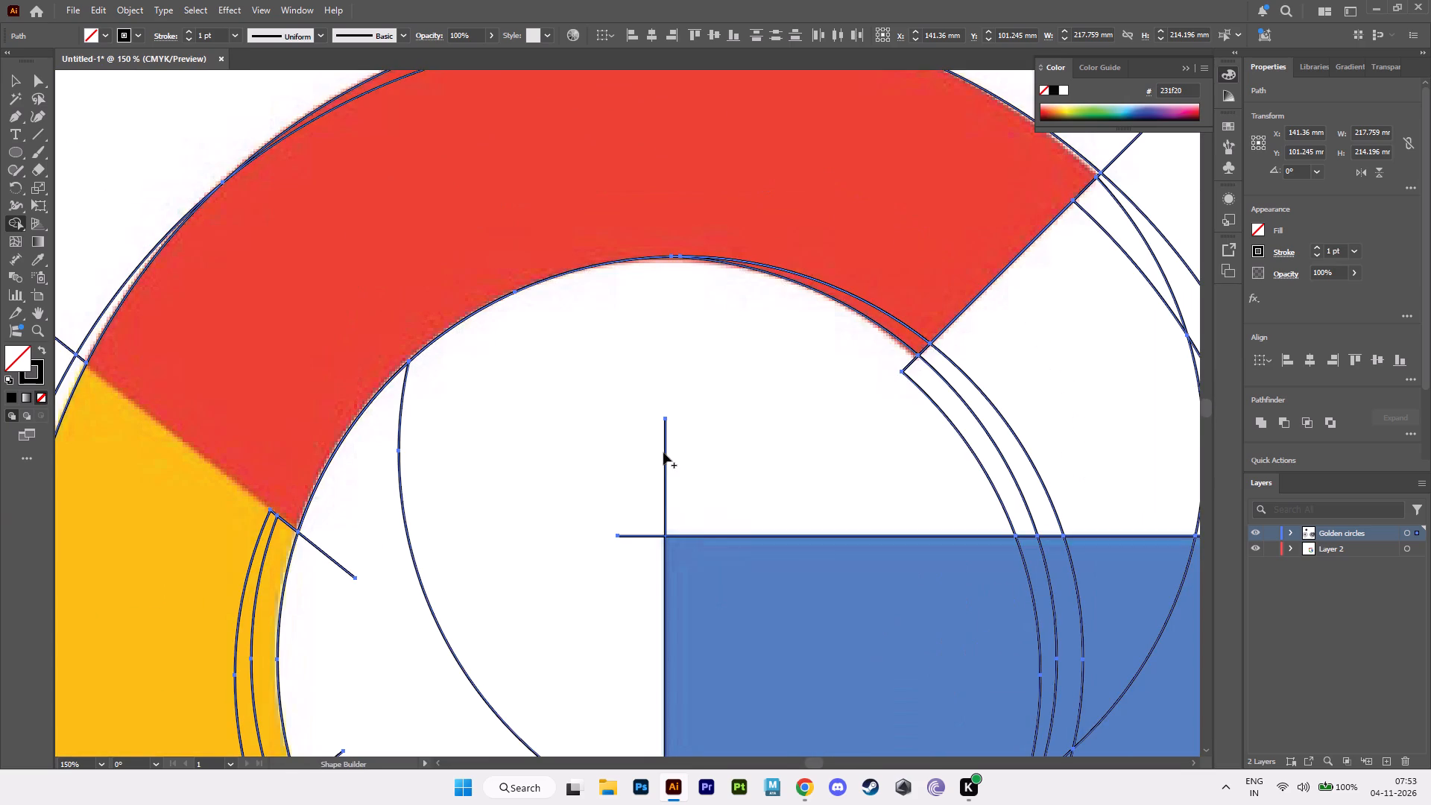
left_click(666, 450, "alt")
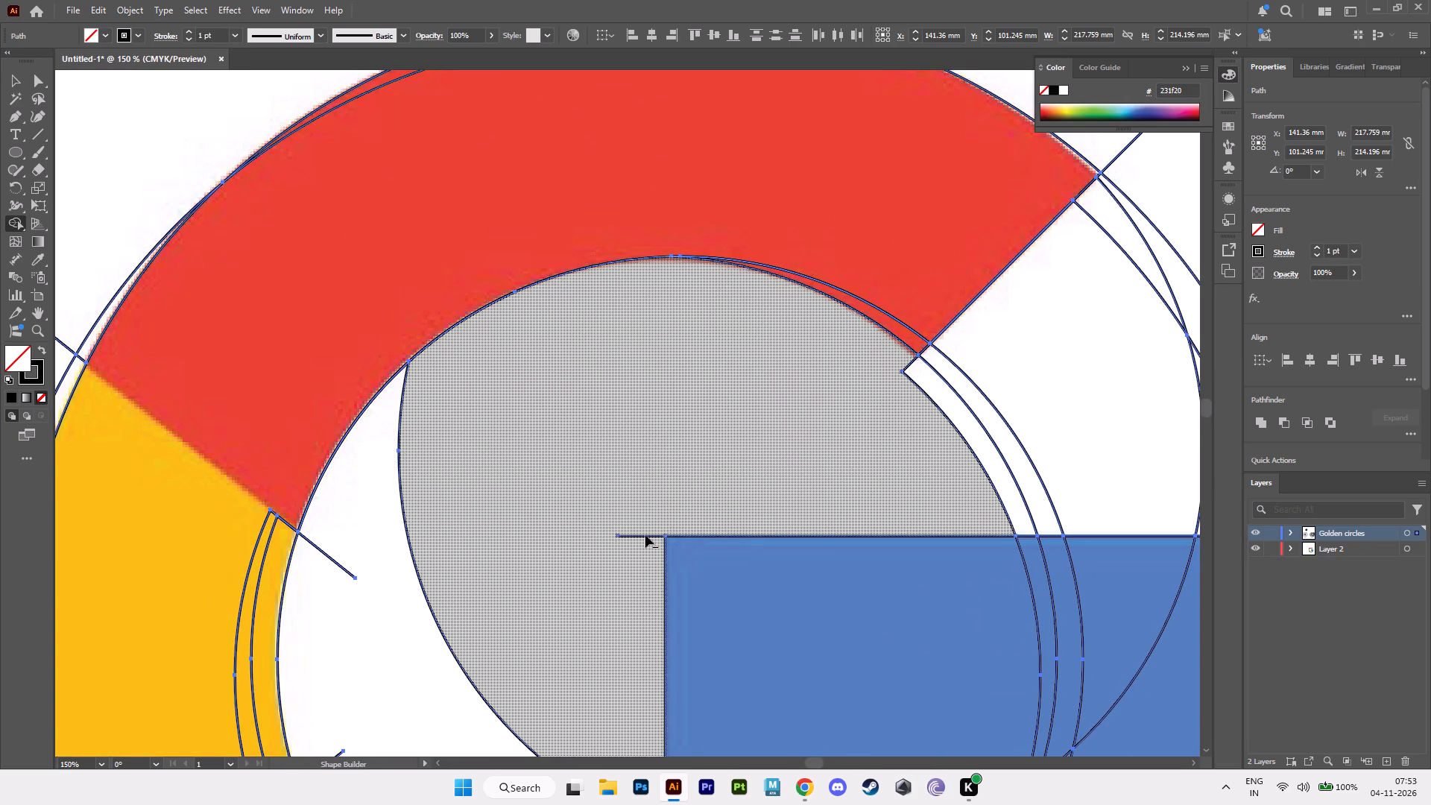
left_click(645, 535, "alt")
left_click(405, 512, "alt")
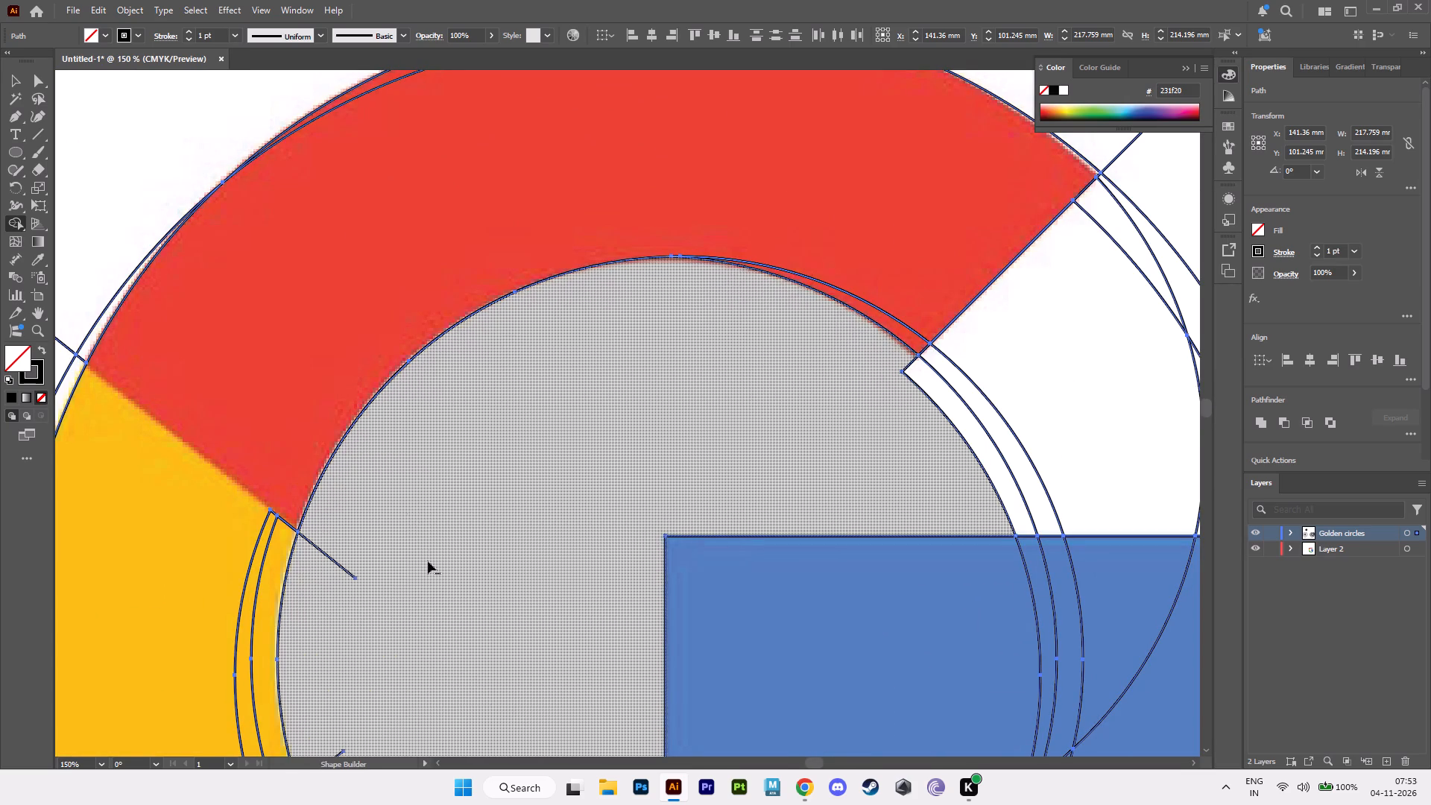
Erase the leftover lower horizontal line end, vertical line and circle arc inside the opening beside and below the blue bar.
scroll(597, 555, "down", 2, "alt")
middle_click_drag(598, 554, 603, 391, "alt")
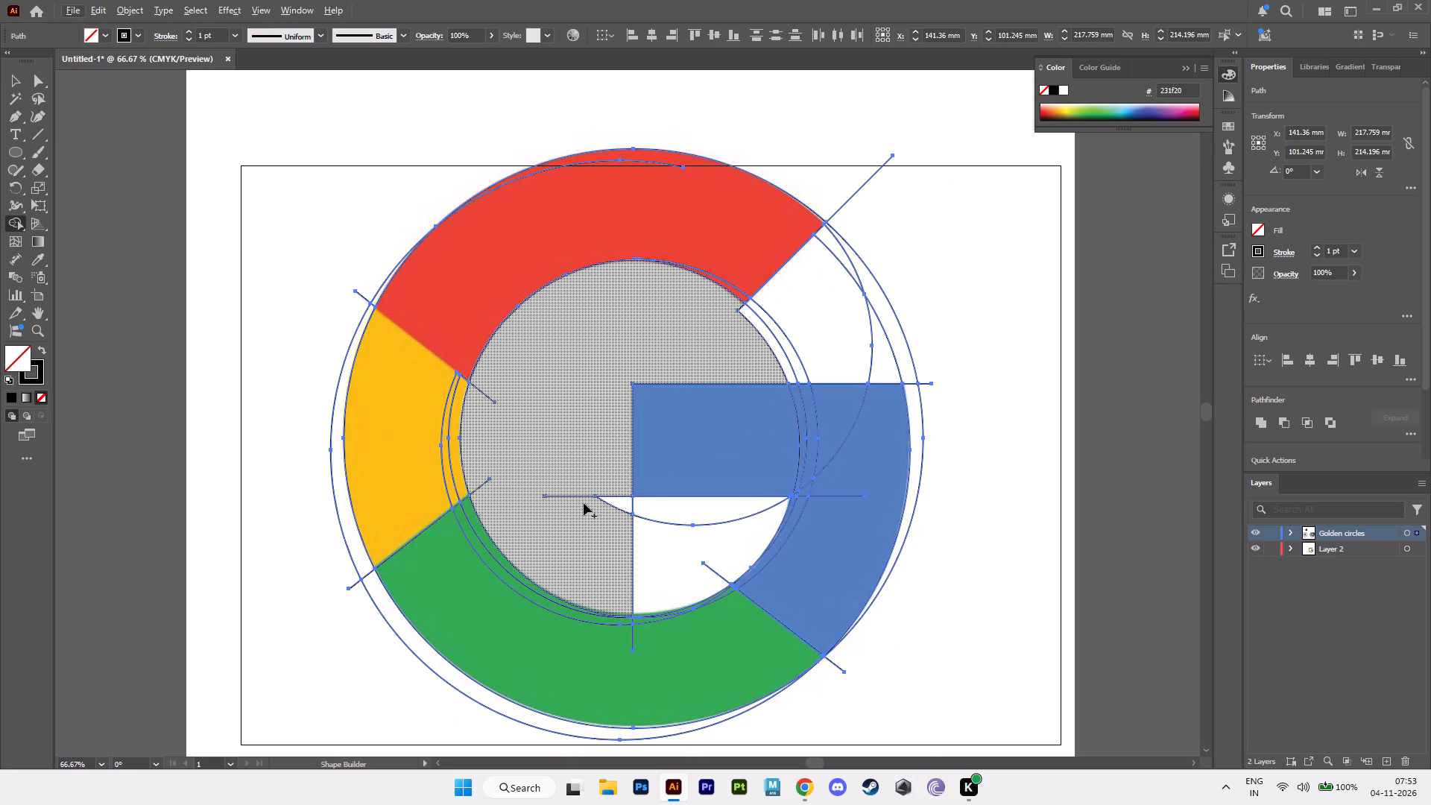
left_click(570, 494, "alt")
left_click(618, 496, "alt")
left_click(619, 509, "alt")
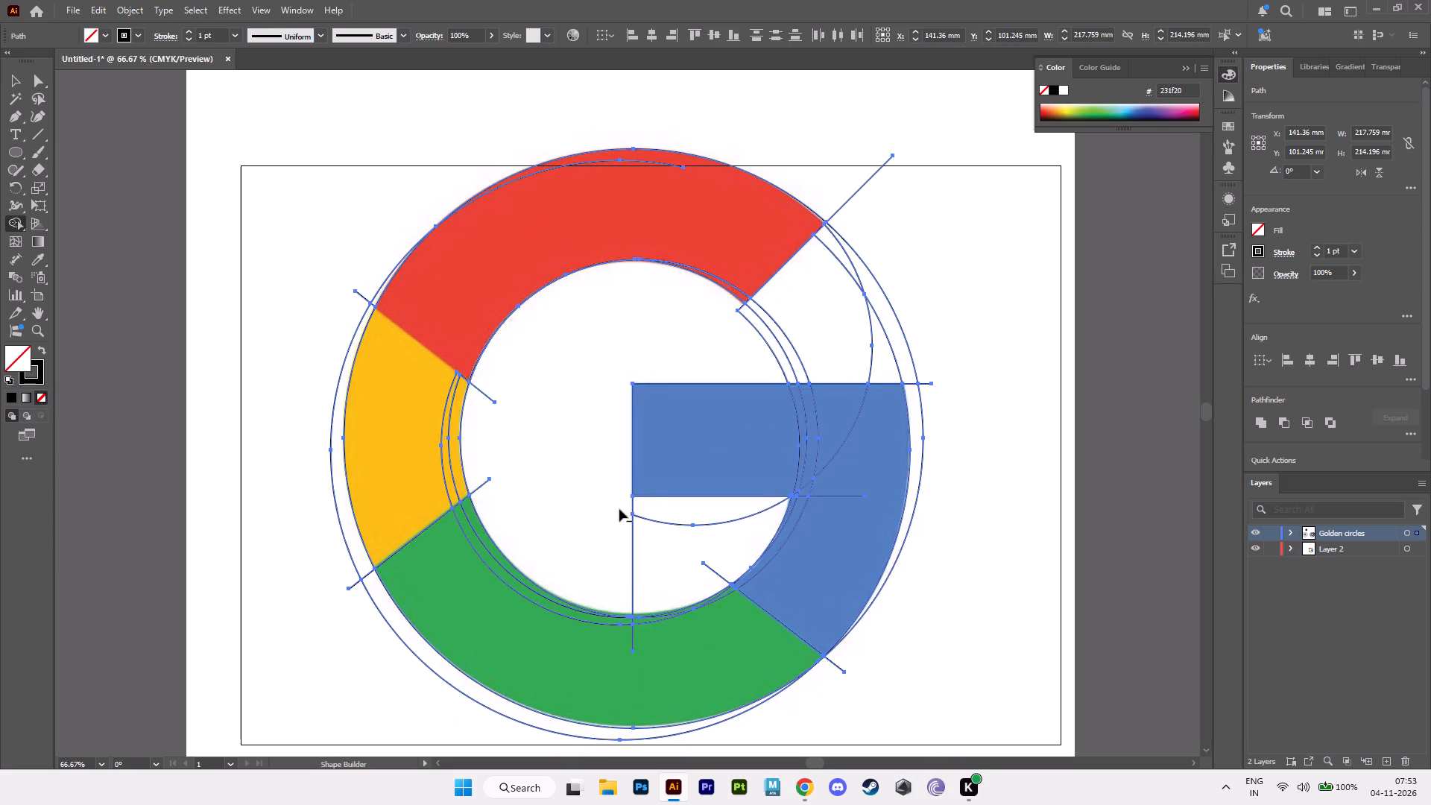
left_click(632, 505, "alt")
left_click(631, 534, "alt")
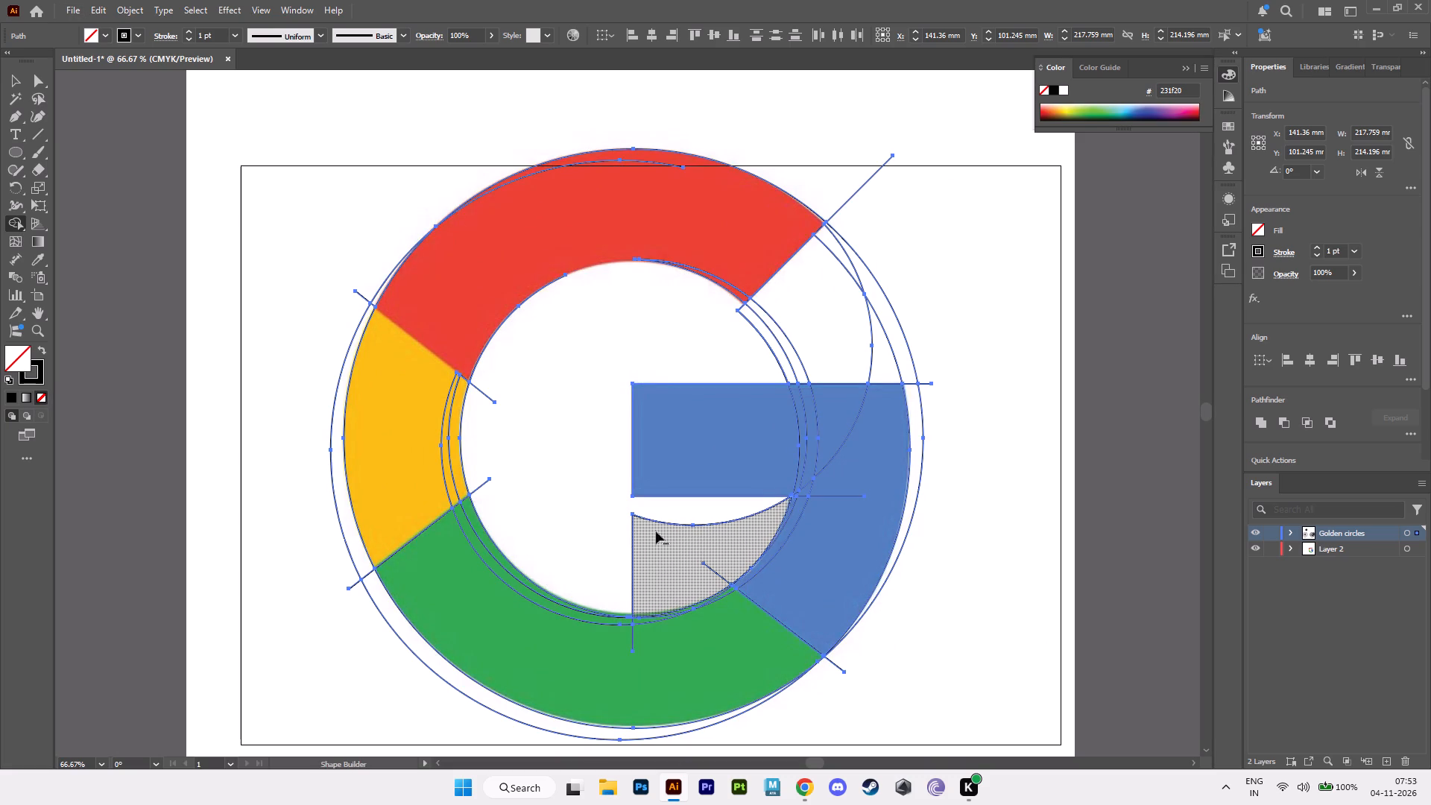
left_click(634, 531, "alt")
left_click(652, 518, "alt")
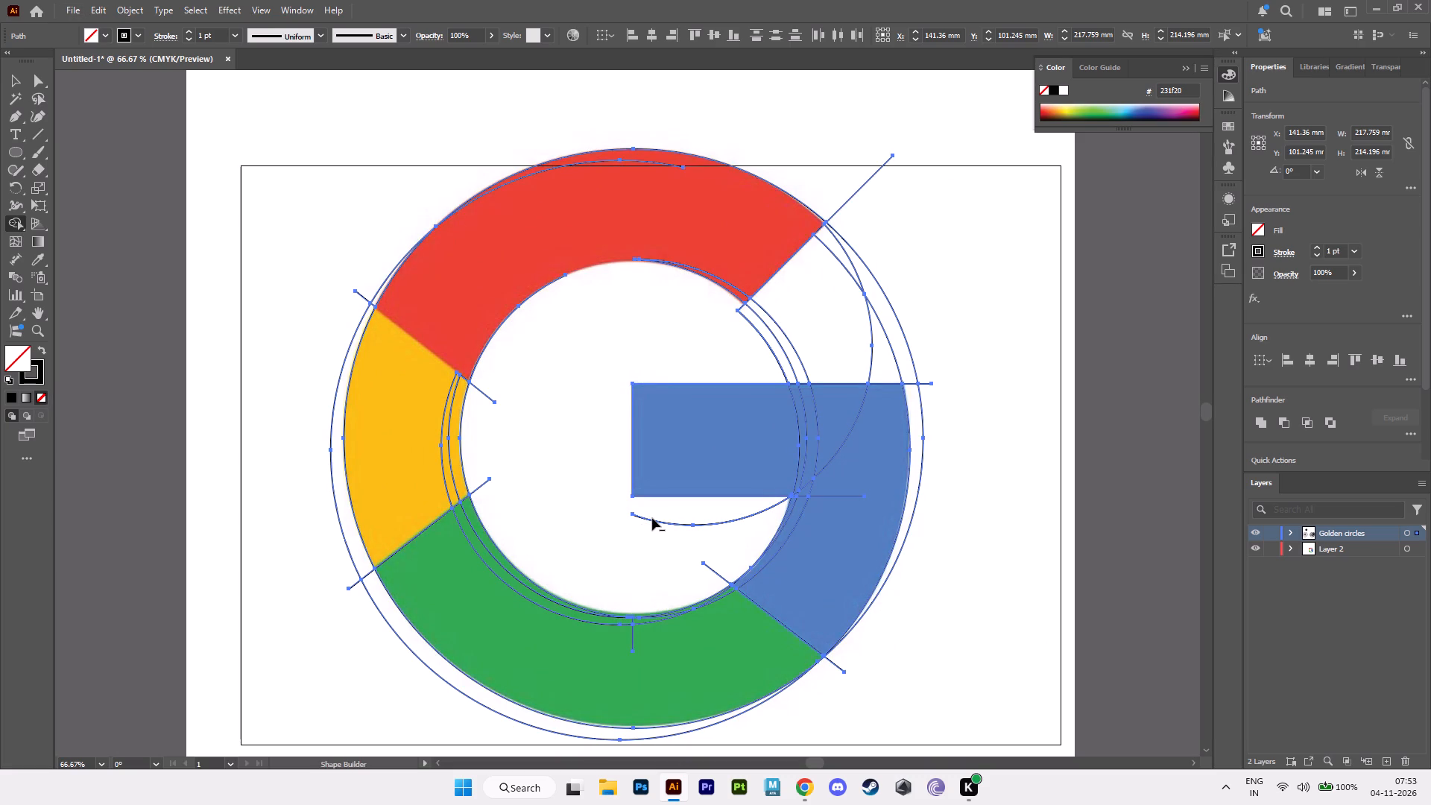
left_click(648, 517, "alt")
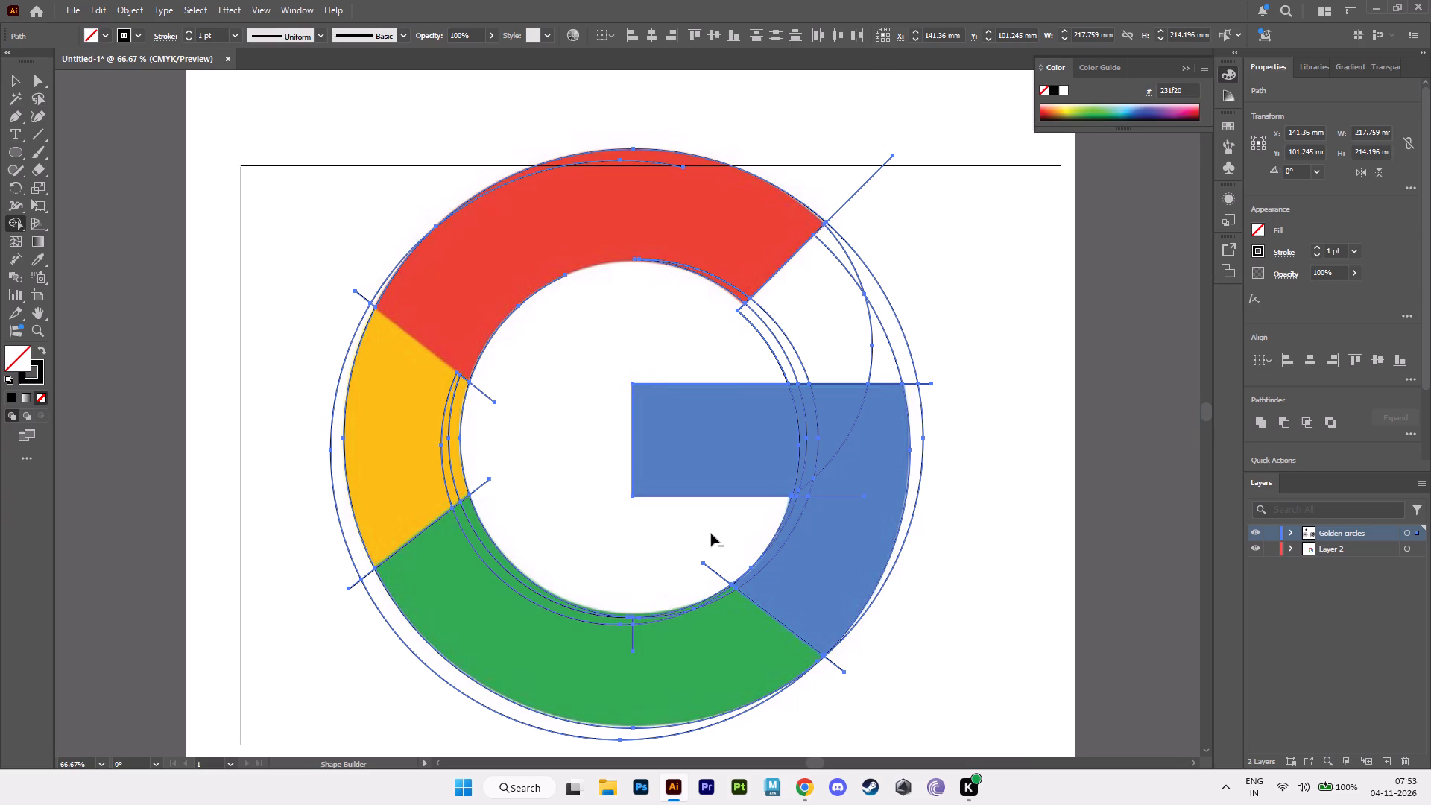
Clear the three inner circle arcs and the outward-curving circle arc crossing the blue bar so it joins the blue outer section.
scroll(711, 534, "up", 3, "alt")
middle_click_drag(728, 470, 585, 620, "alt")
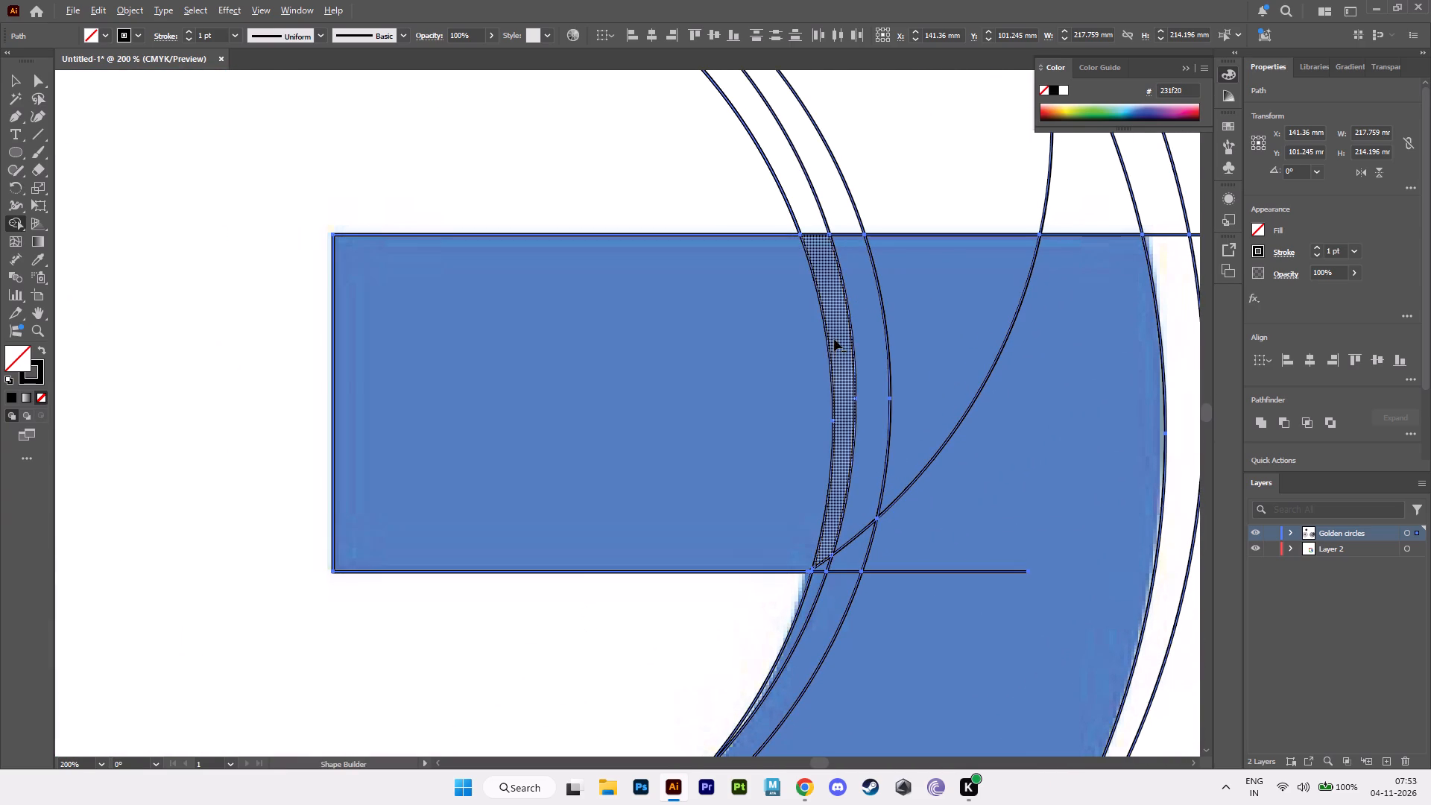
left_click_drag(808, 337, 906, 329, "alt")
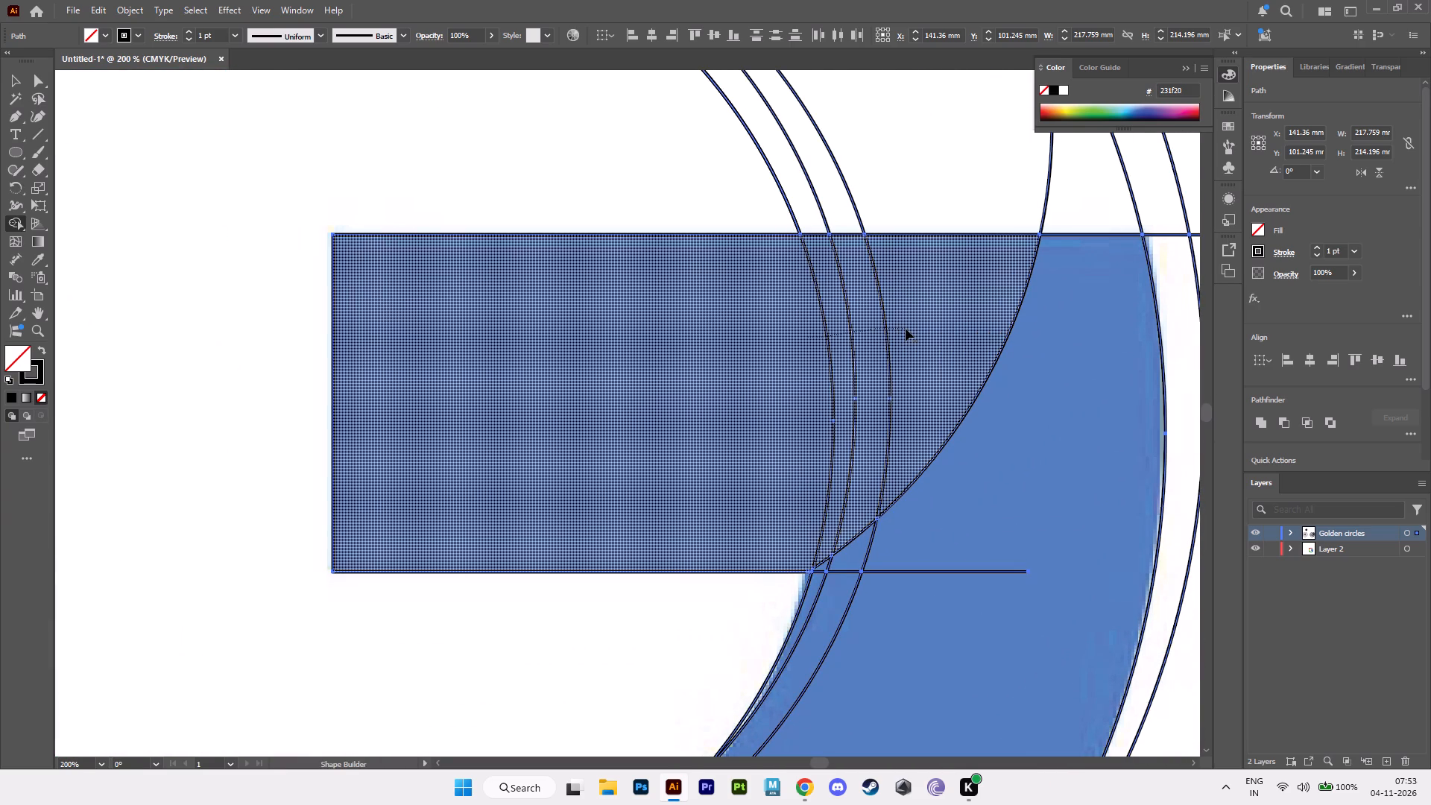
left_click_drag(833, 528, 879, 547, "alt")
left_click_drag(895, 476, 933, 501, "alt")
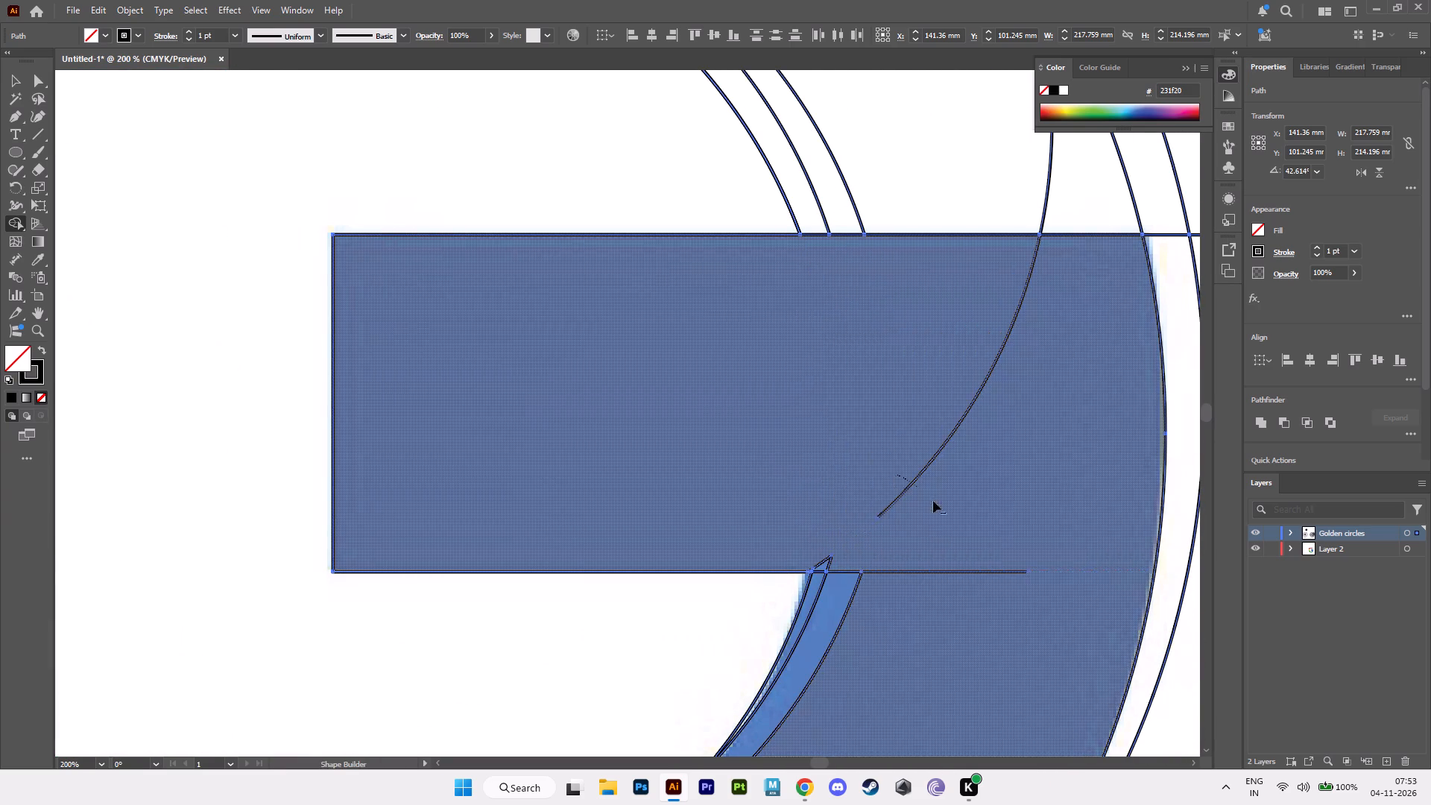
left_click_drag(933, 501, 938, 506, "alt")
left_click_drag(909, 441, 973, 482, "alt")
left_click_drag(991, 321, 1007, 321, "alt")
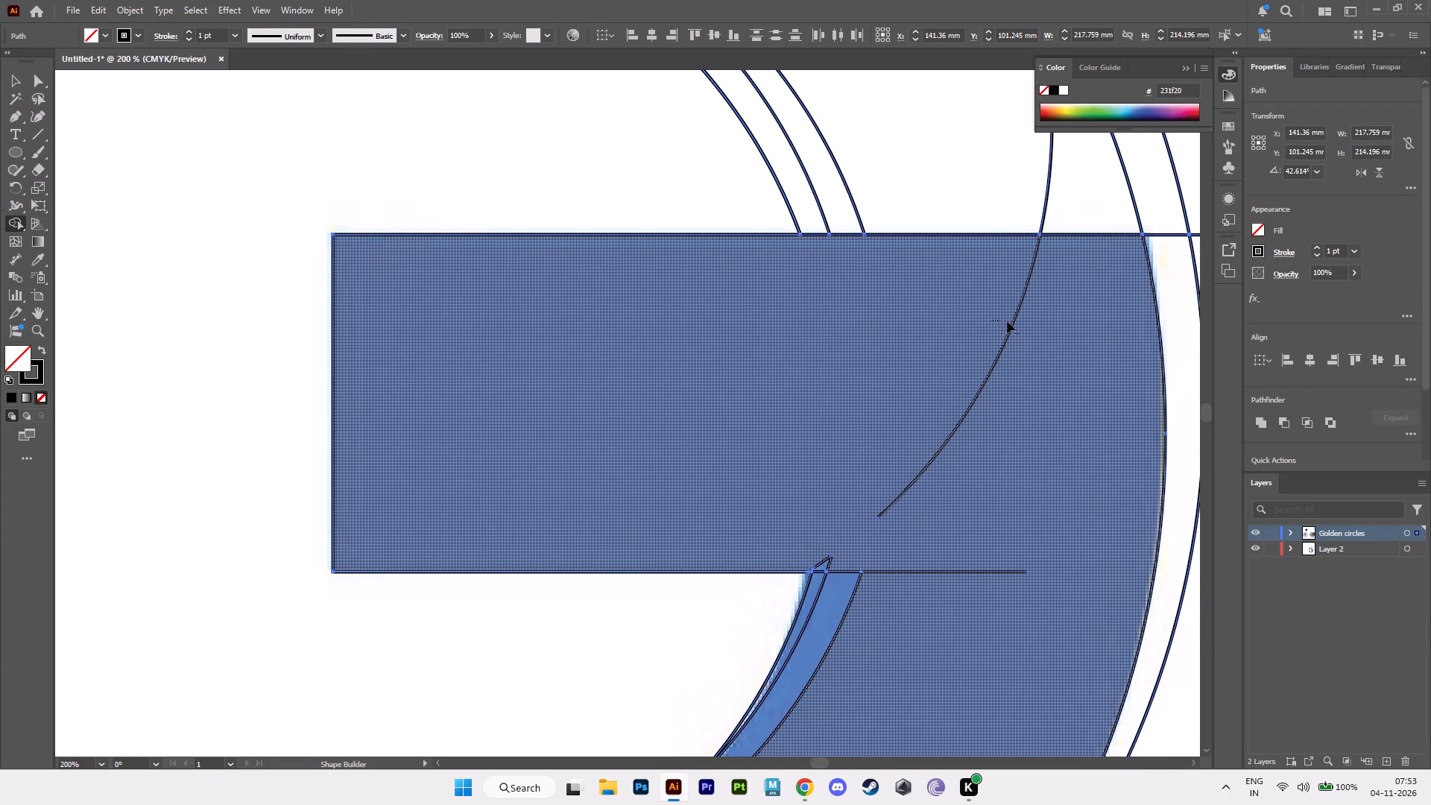
left_click_drag(1007, 321, 1026, 325, "alt")
left_click(996, 359, "alt")
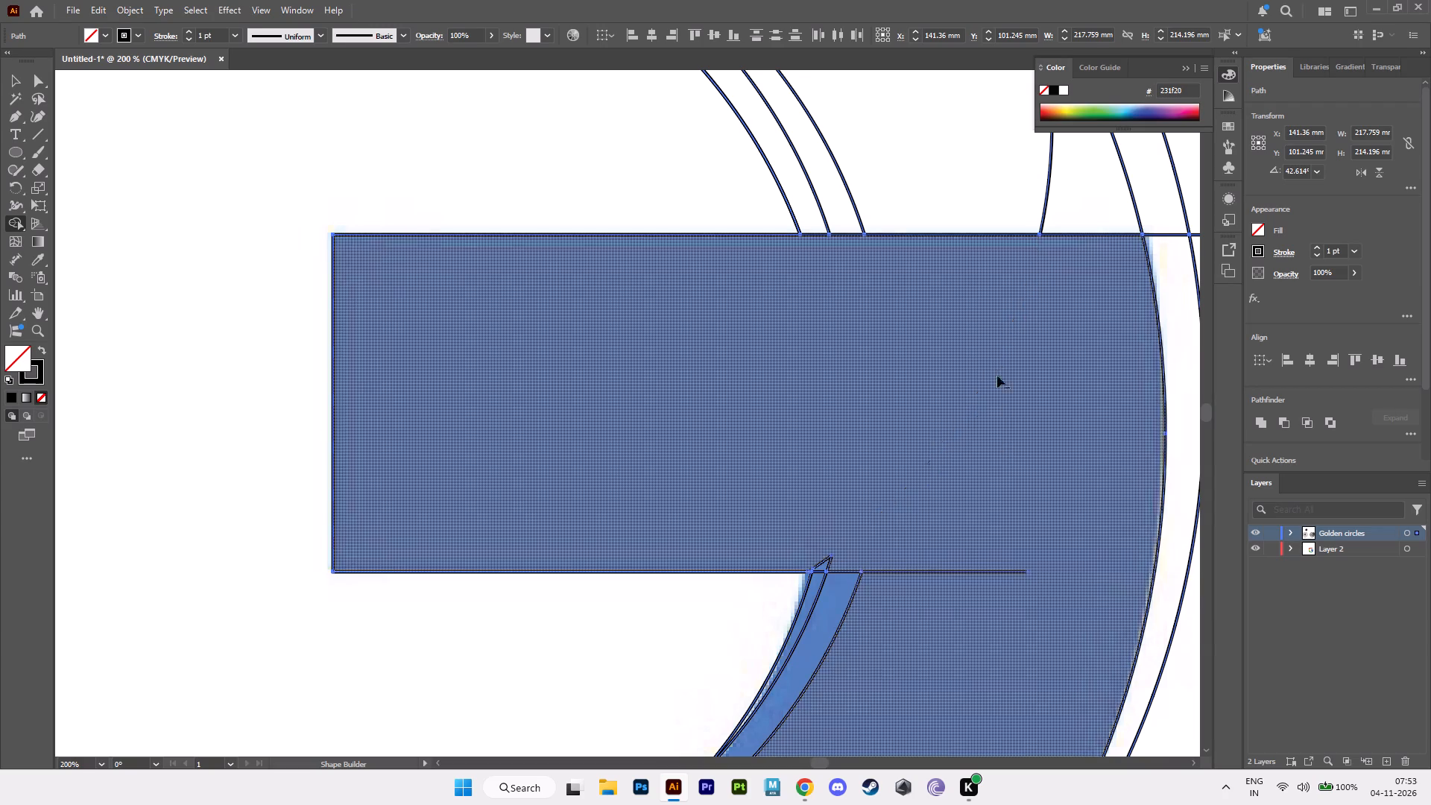
Erase the horizontal line's tail and the small leftover edges at the blue bar's lower inner corner, keeping the corner joined.
left_click(954, 573, "alt")
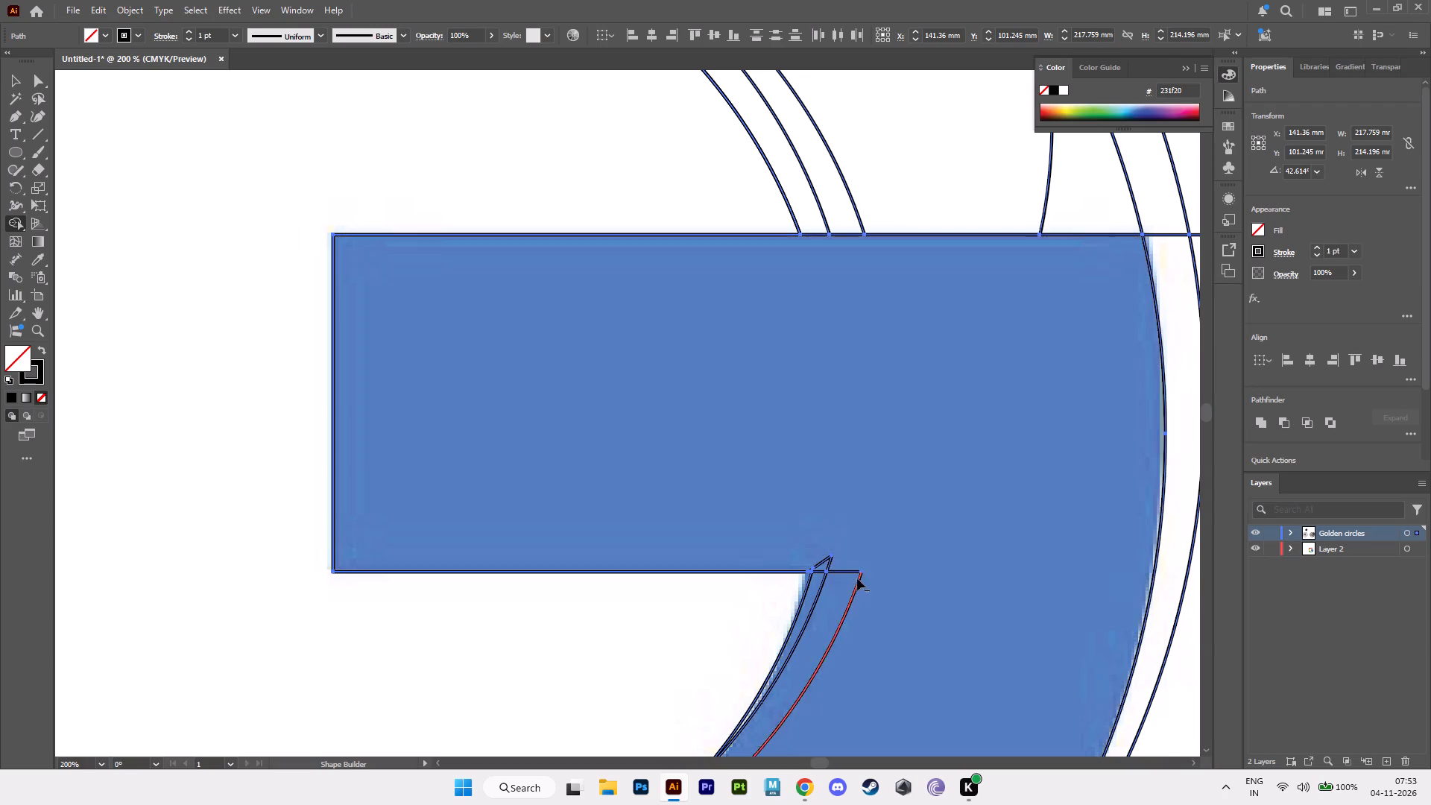
left_click(846, 573, "alt")
left_click(827, 566, "alt")
left_click(823, 560, "alt")
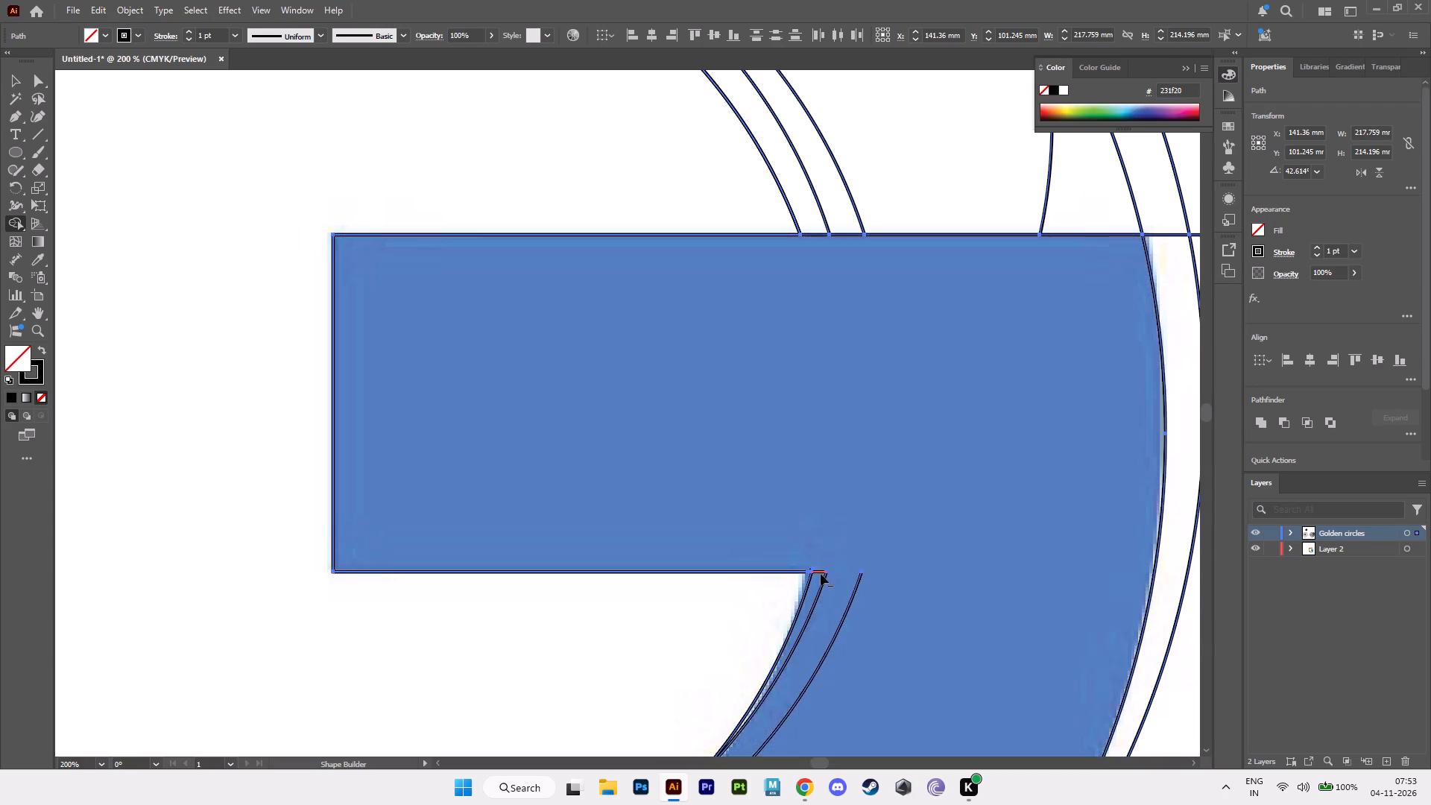
left_click(821, 574, "alt")
scroll(824, 593, "up", 6, "alt")
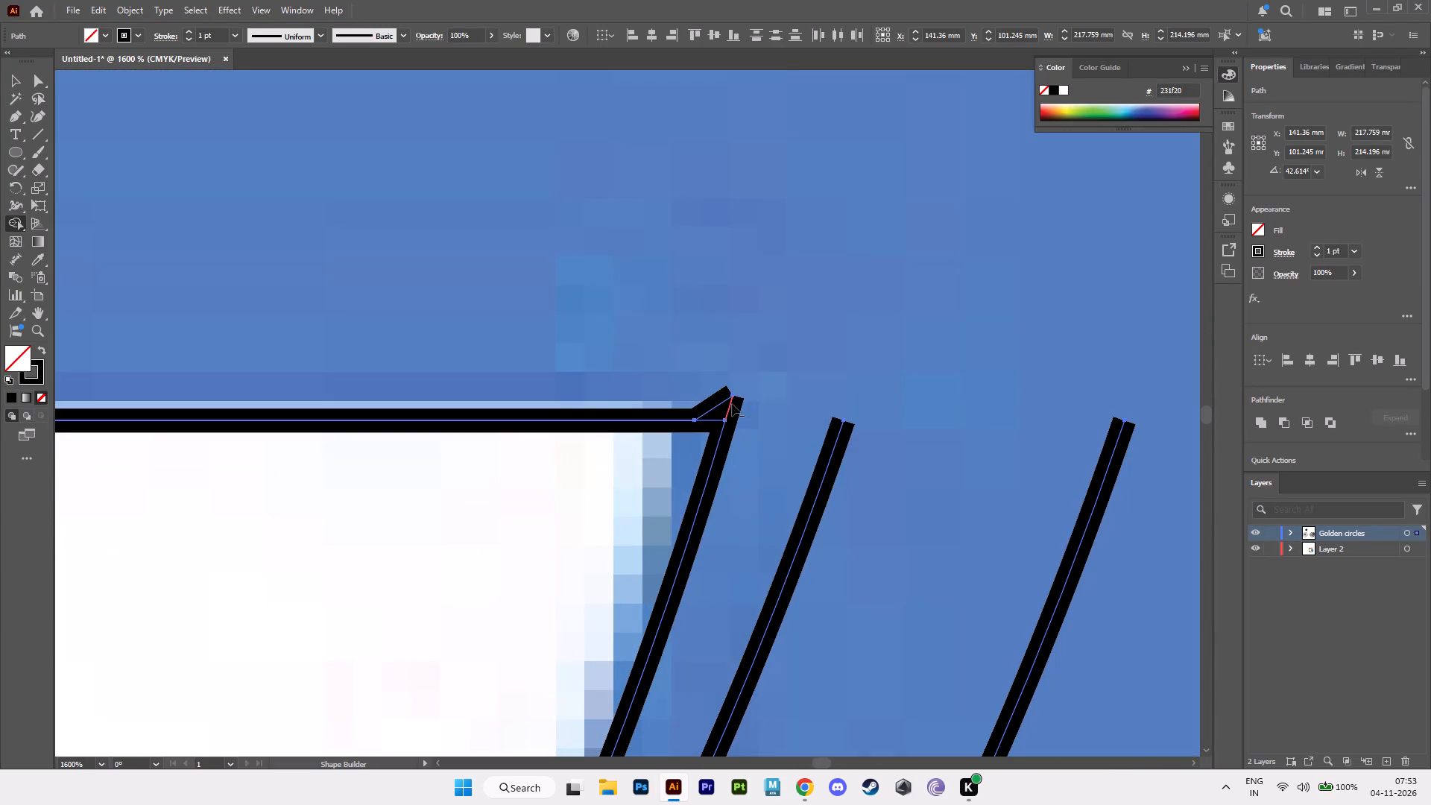
left_click(732, 404, "alt")
left_click(730, 410, "alt")
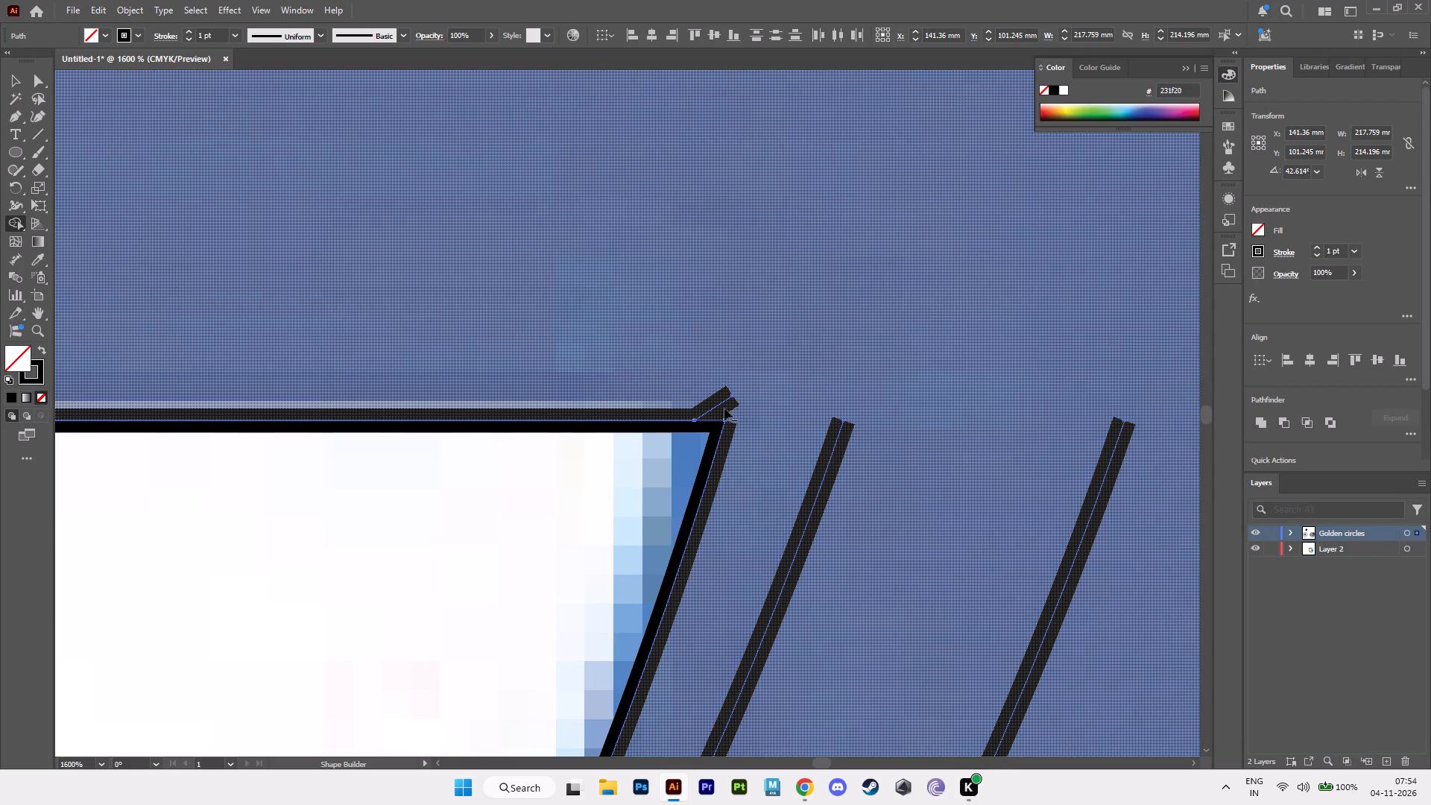
left_click(716, 405, "alt")
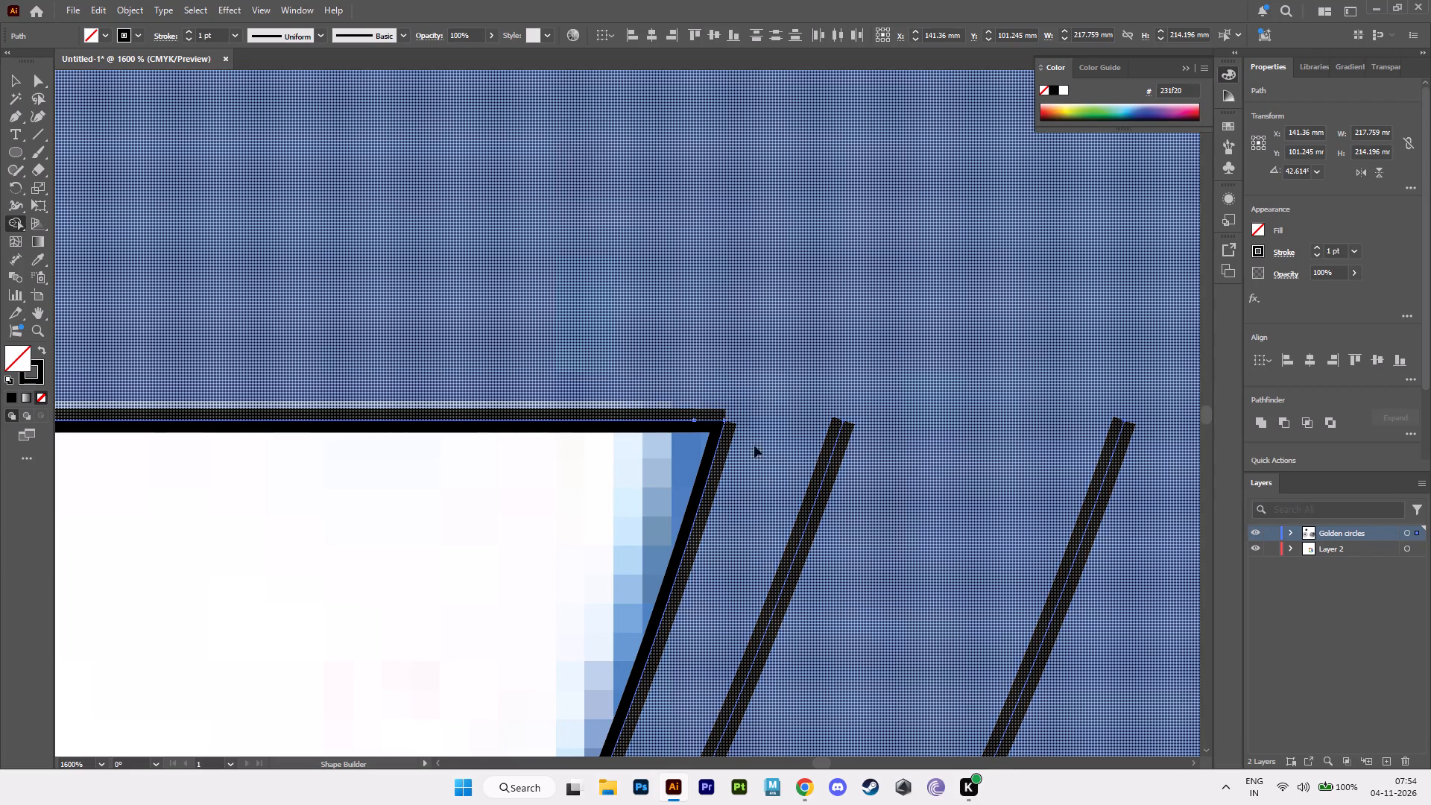
left_click(713, 420, "alt")
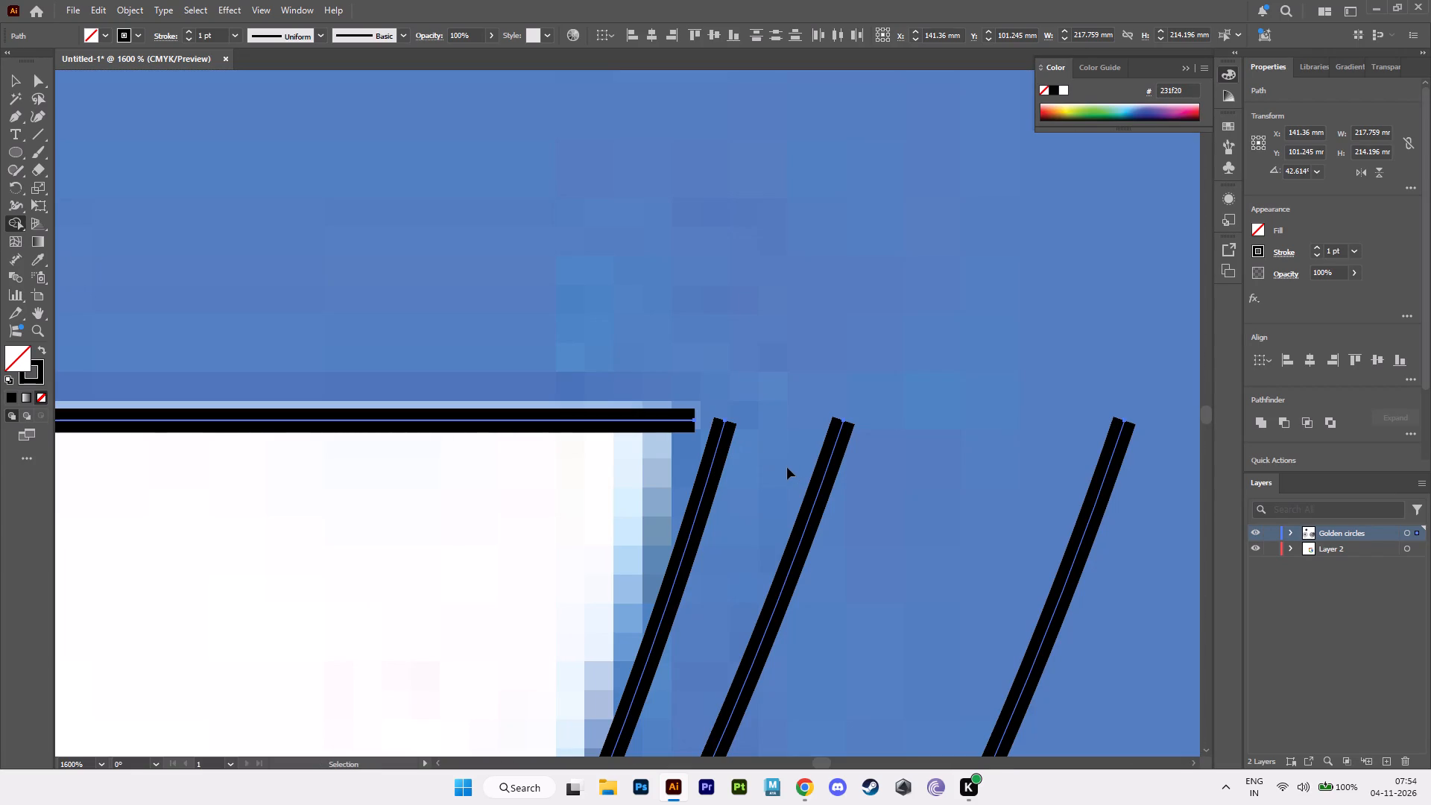
key("ctrl+z")
Erase the two extra inner circle arcs running through the blue section below the bar.
left_click(821, 490, "alt")
scroll(833, 494, "down", 4, "alt")
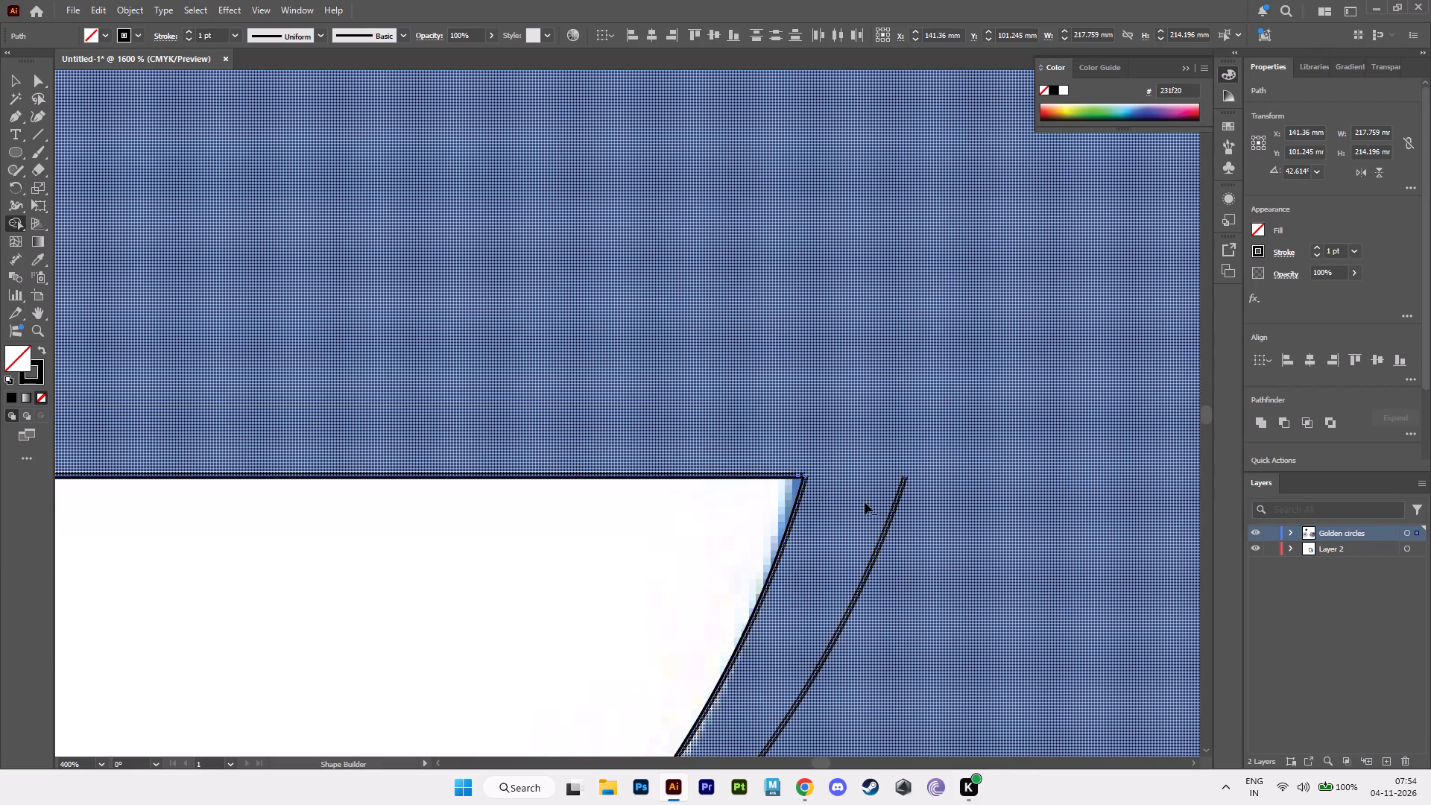
middle_click_drag(865, 502, 742, 295, "alt")
left_click(750, 350, "alt")
Erase the diagonal cut line between the blue and green sections, including its short piece at the inner edge.
scroll(751, 379, "down", 4, "alt")
middle_click_drag(721, 449, 728, 451, "alt")
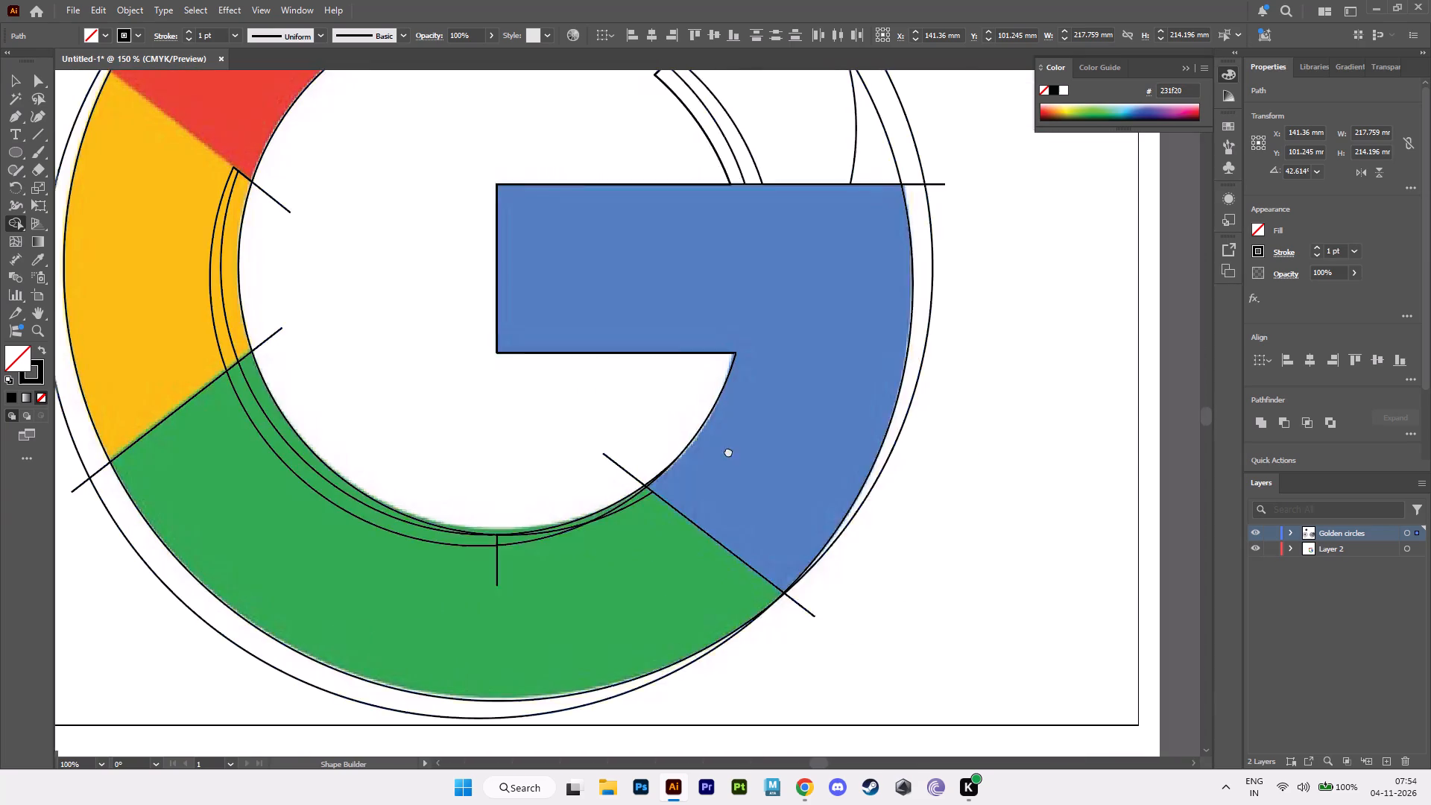
middle_click_drag(728, 451, 828, 380, "alt")
scroll(828, 380, "up", 2, "alt")
left_click(745, 509, "alt")
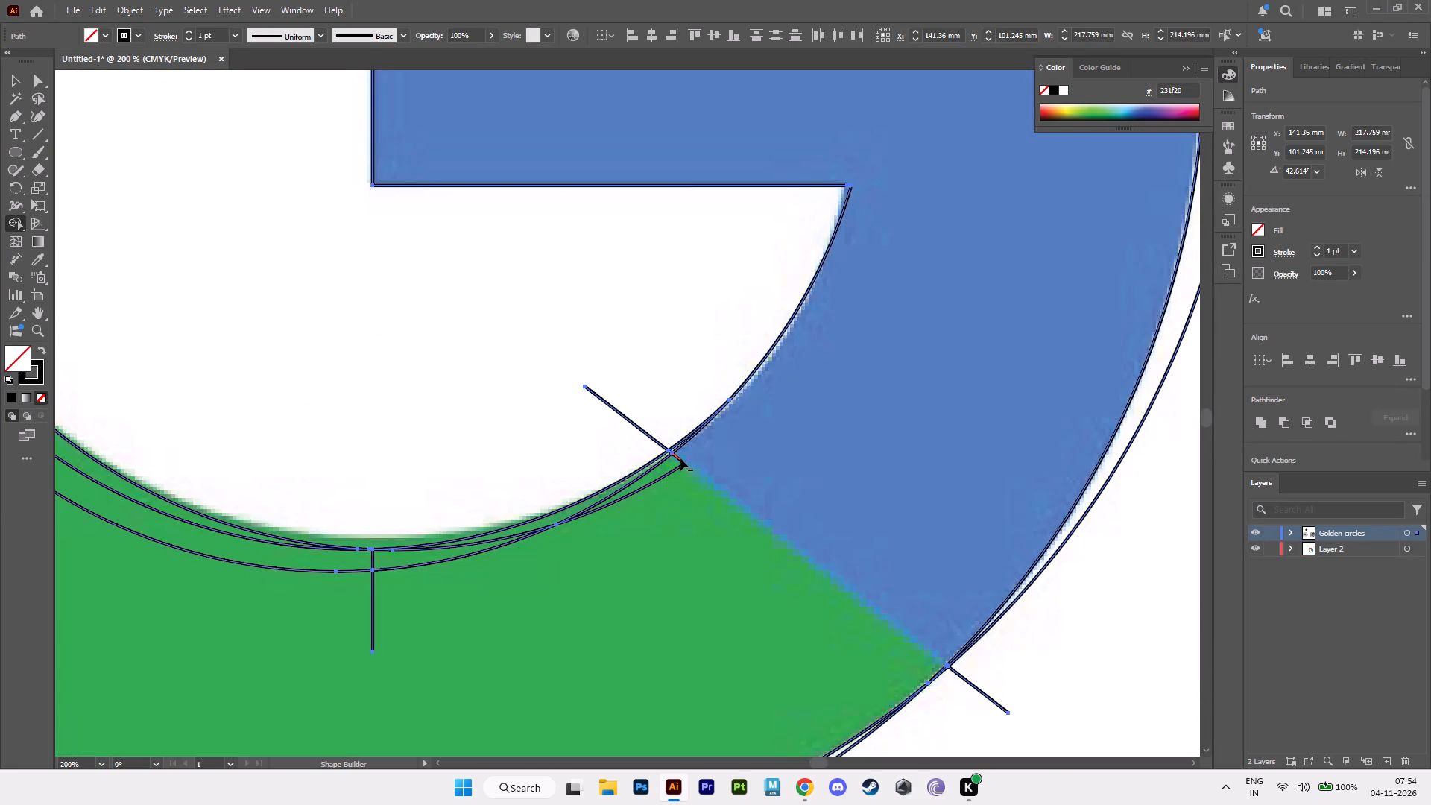
left_click(680, 458, "alt")
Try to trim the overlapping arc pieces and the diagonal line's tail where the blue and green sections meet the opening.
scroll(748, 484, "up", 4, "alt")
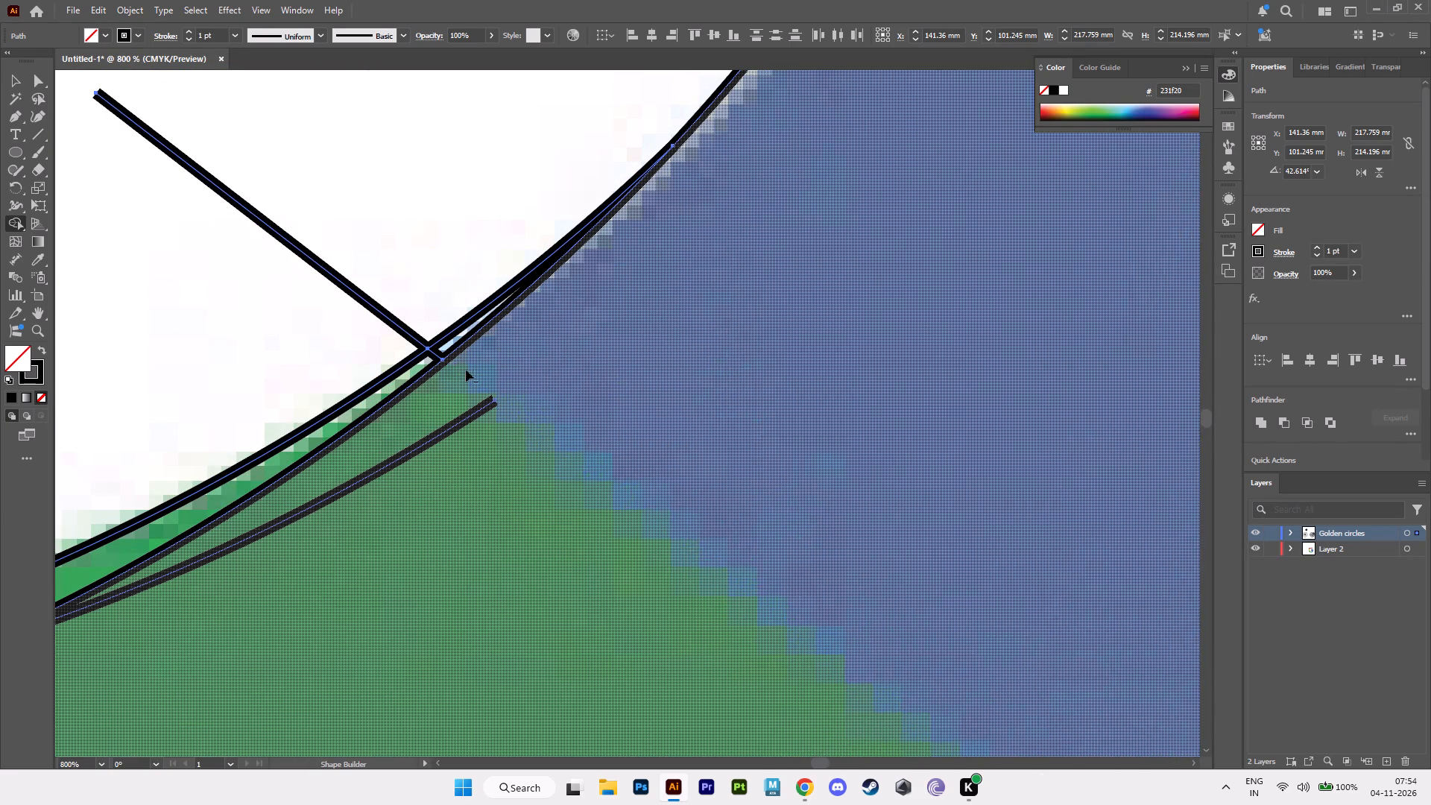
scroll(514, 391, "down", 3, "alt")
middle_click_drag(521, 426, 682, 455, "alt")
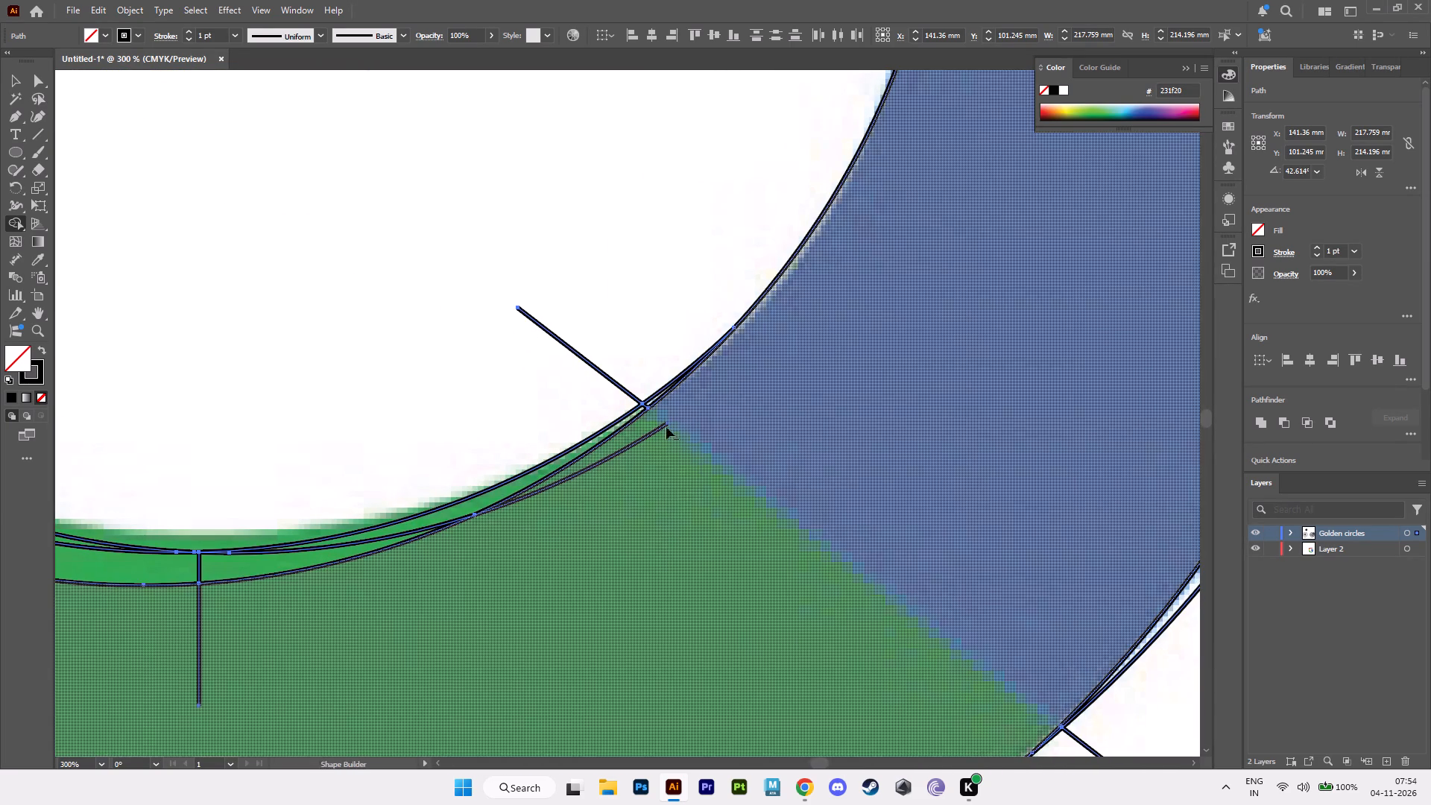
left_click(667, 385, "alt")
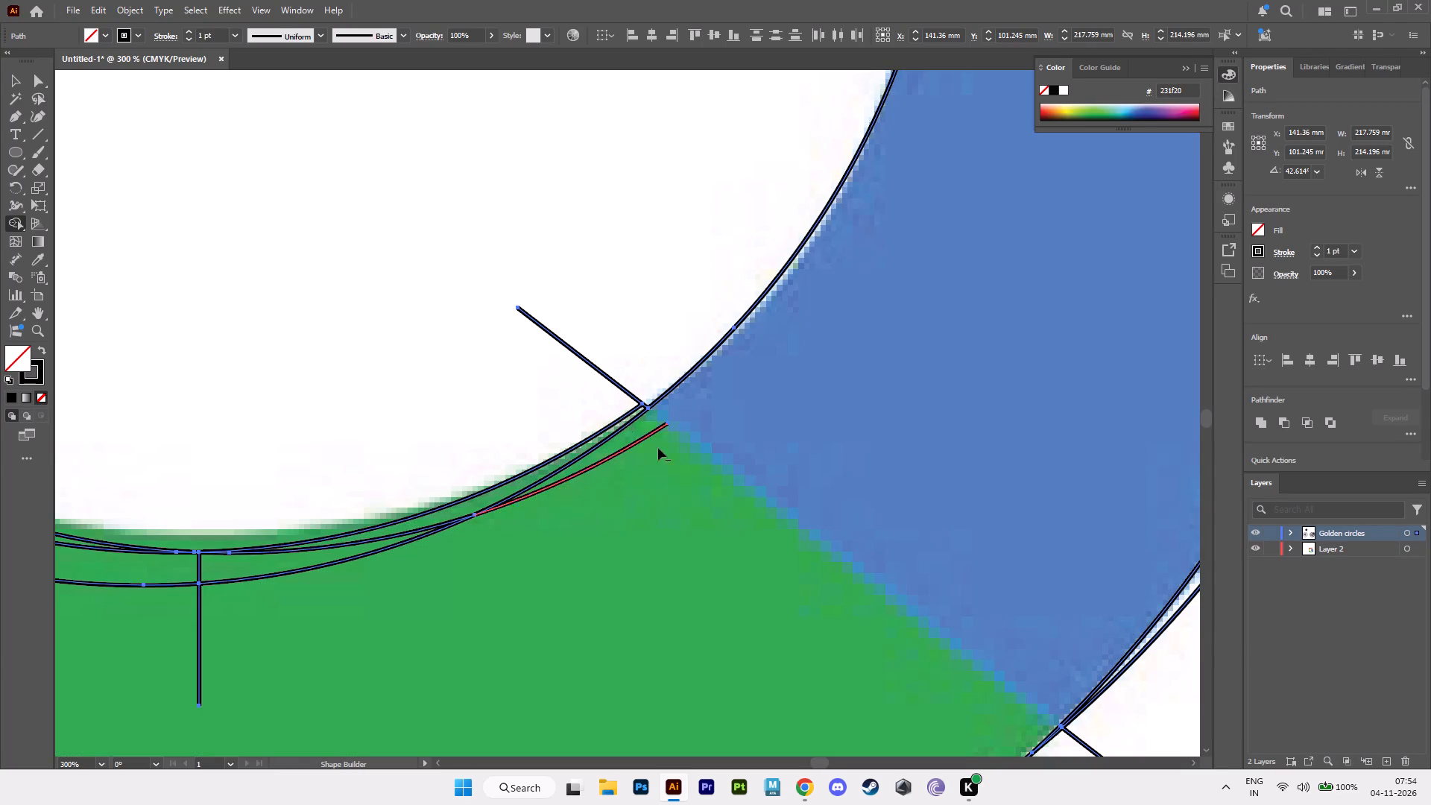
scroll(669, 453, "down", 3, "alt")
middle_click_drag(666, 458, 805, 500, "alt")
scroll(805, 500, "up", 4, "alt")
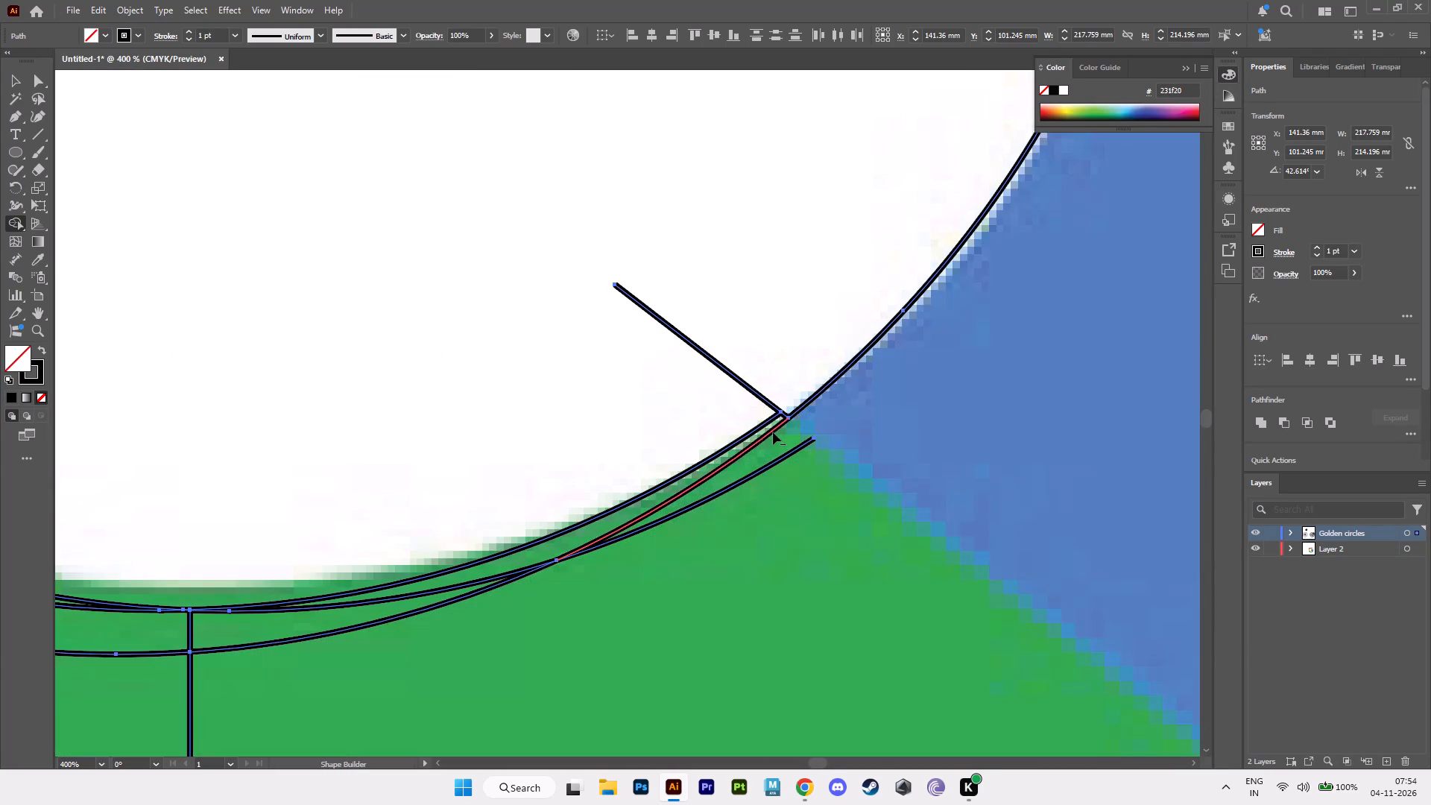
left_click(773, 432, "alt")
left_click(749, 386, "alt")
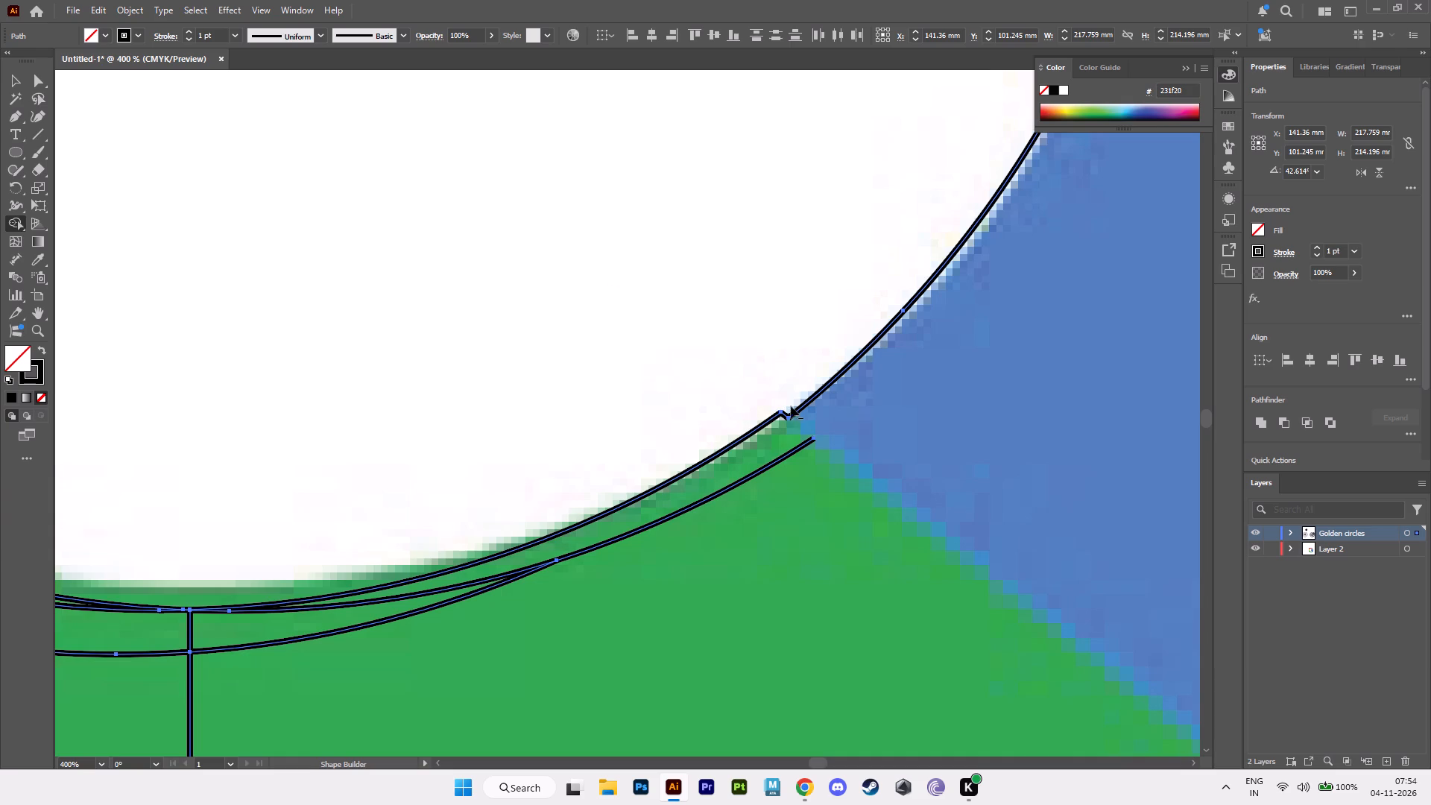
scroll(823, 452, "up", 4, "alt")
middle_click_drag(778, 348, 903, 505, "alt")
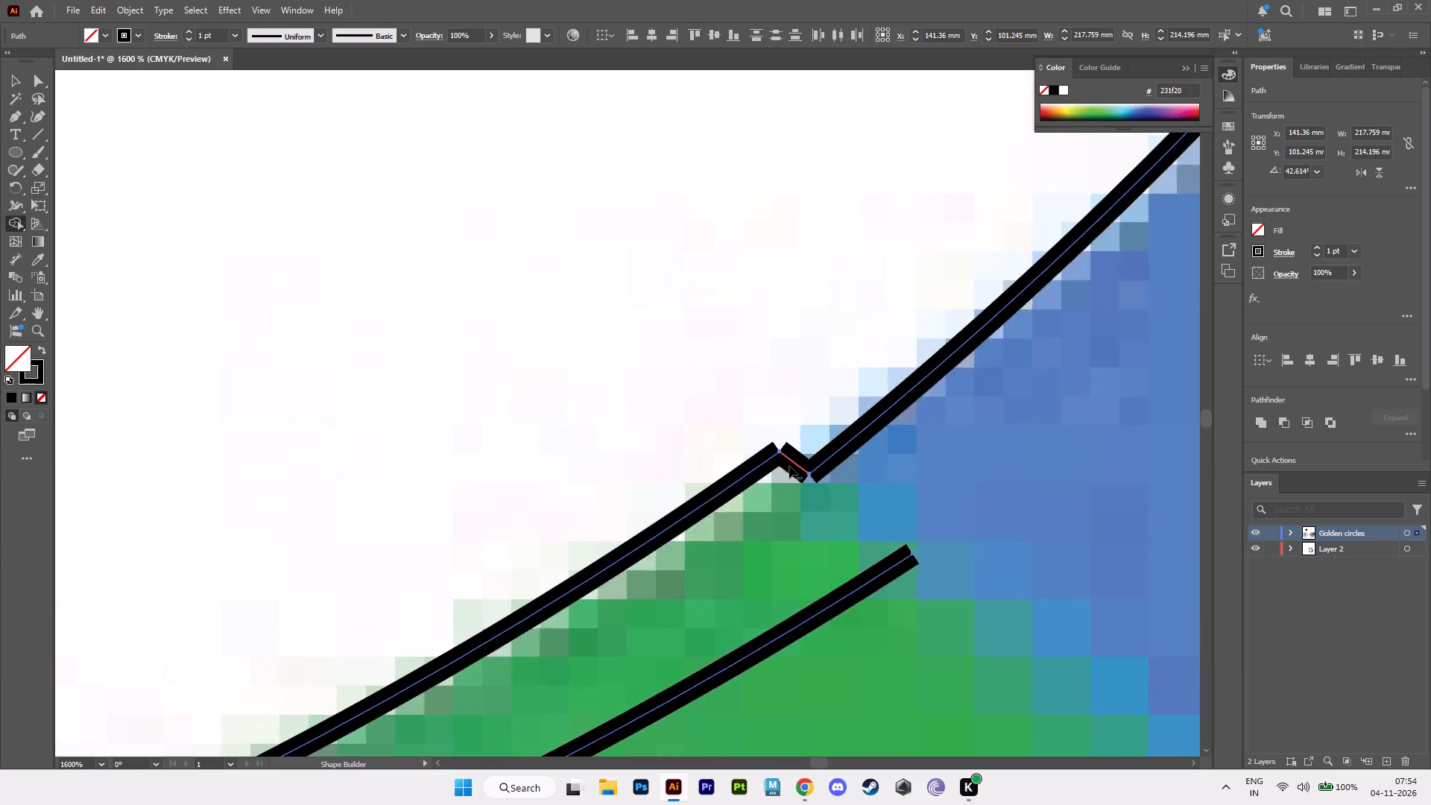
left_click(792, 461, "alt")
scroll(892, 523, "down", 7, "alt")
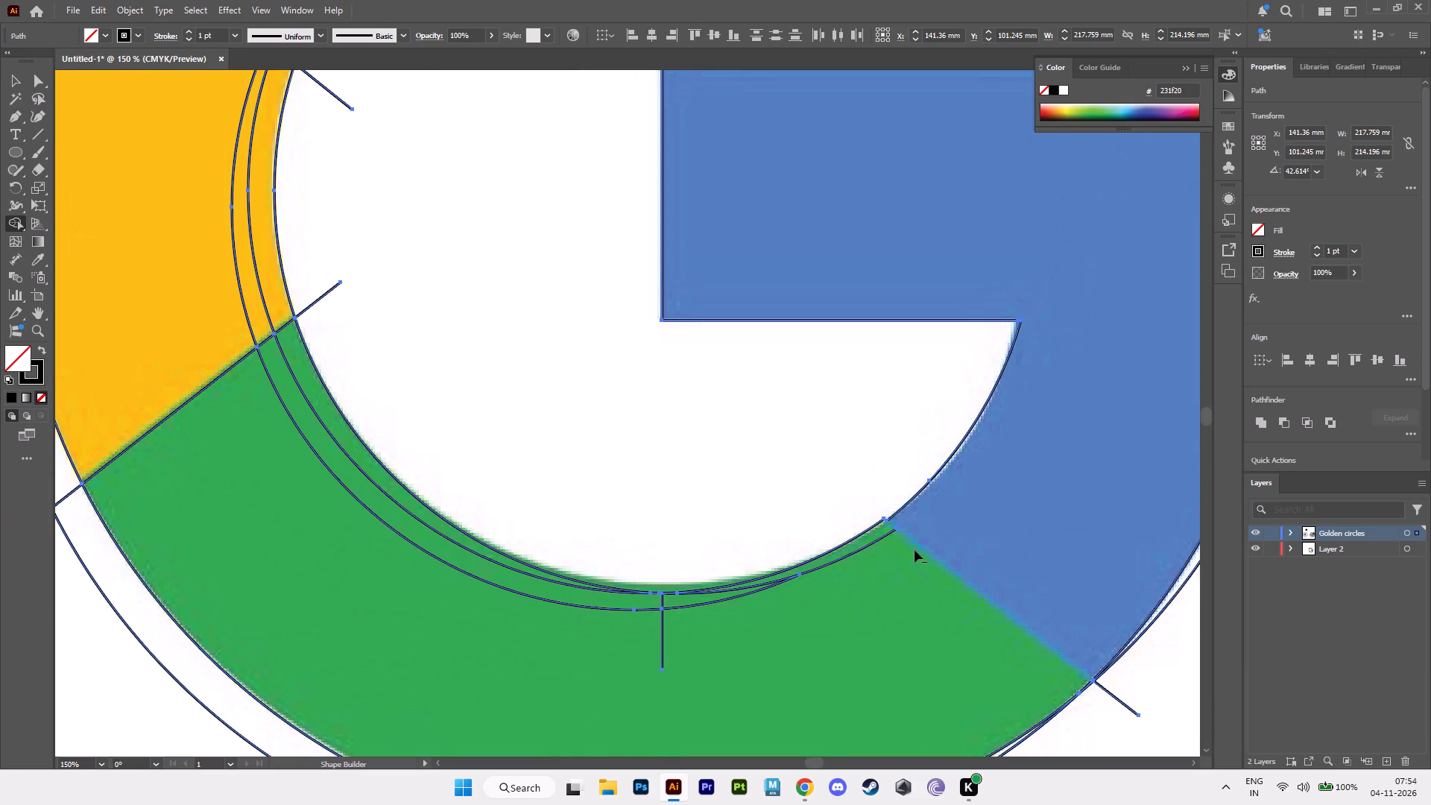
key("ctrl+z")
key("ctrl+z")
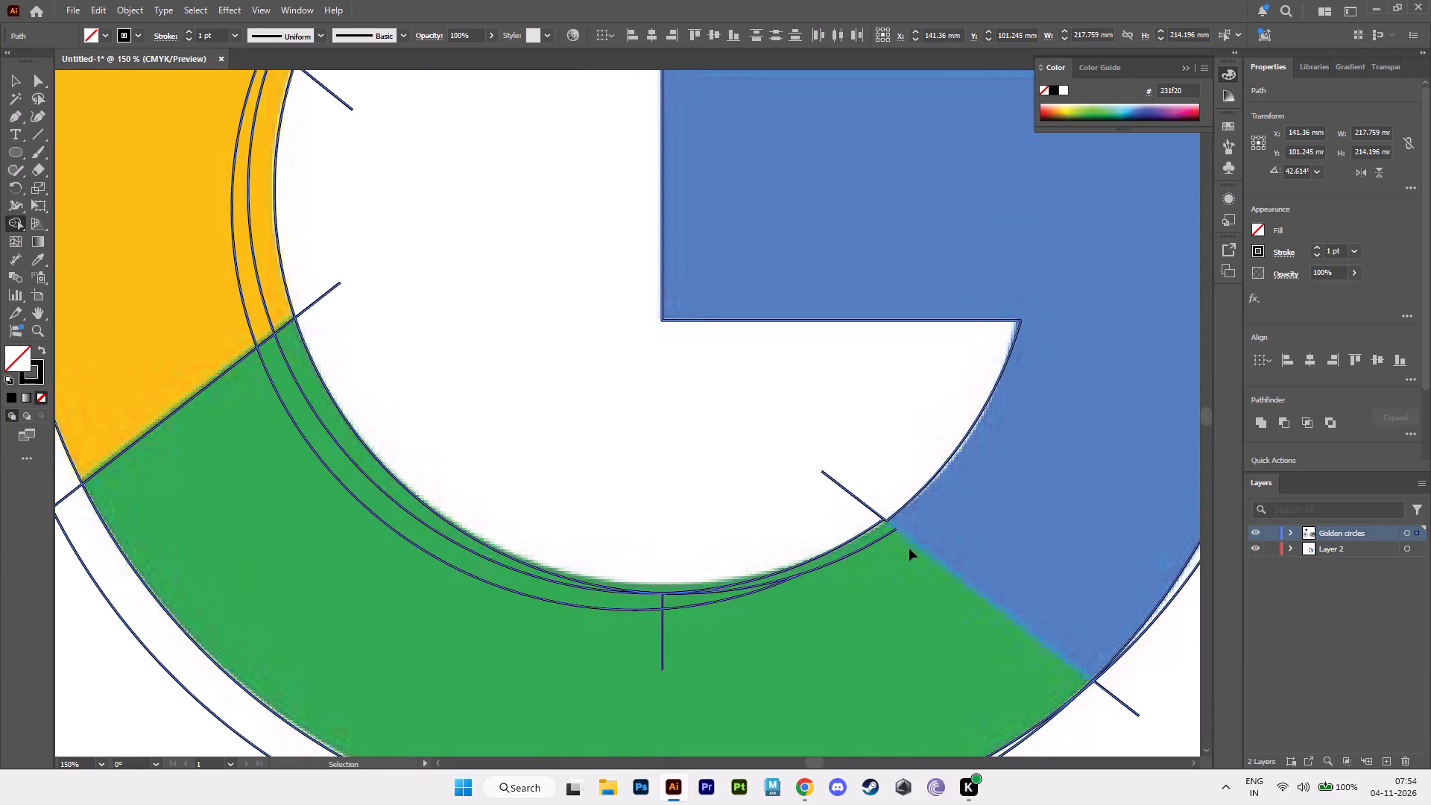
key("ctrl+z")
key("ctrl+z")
Remove the thin sliver, the overlapping arc and the diagonal line's stub and tail at the blue-green boundary's inner end.
scroll(909, 549, "up", 3, "alt")
scroll(874, 498, "up", 1, "alt")
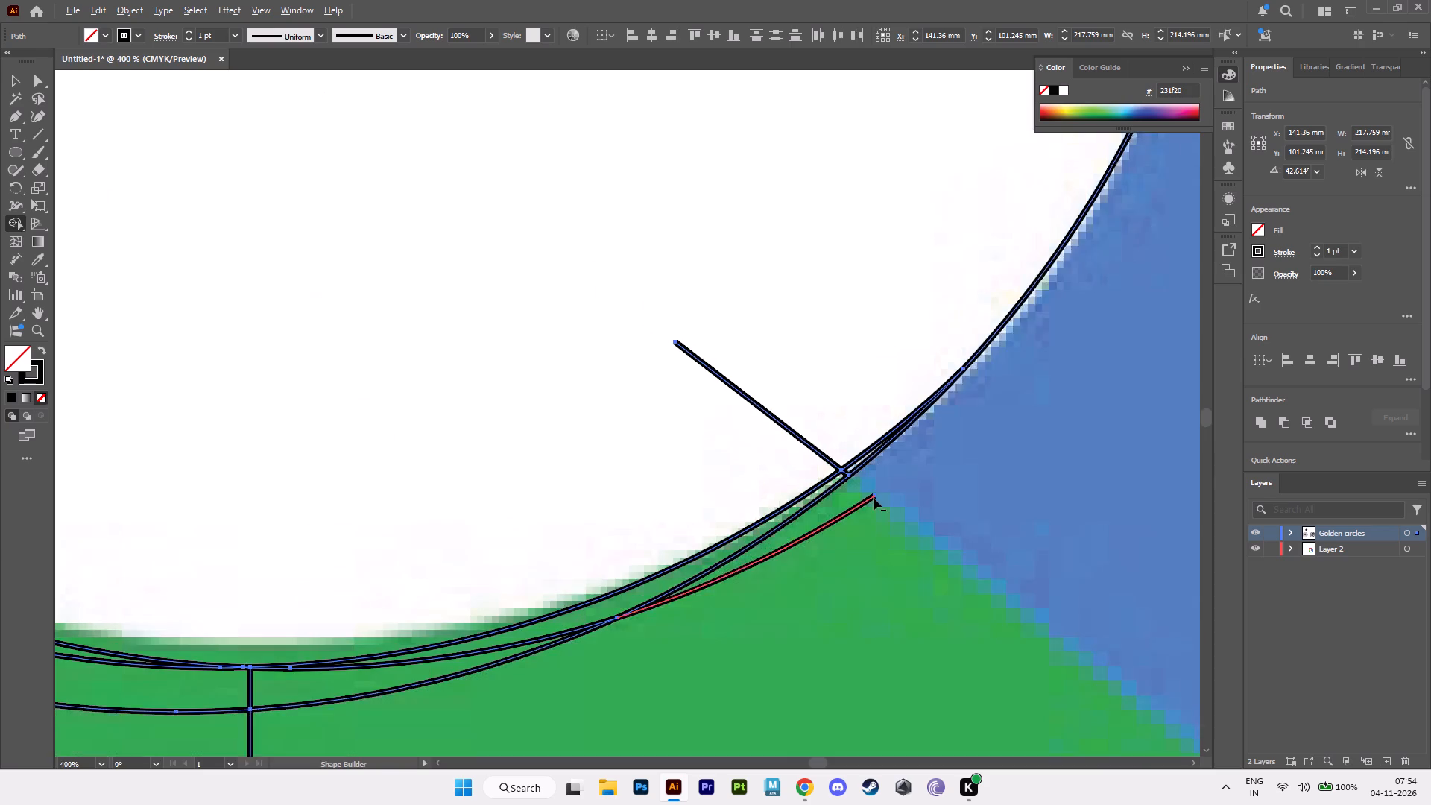
middle_click_drag(874, 498, 874, 525, "alt")
left_click(852, 478, "alt")
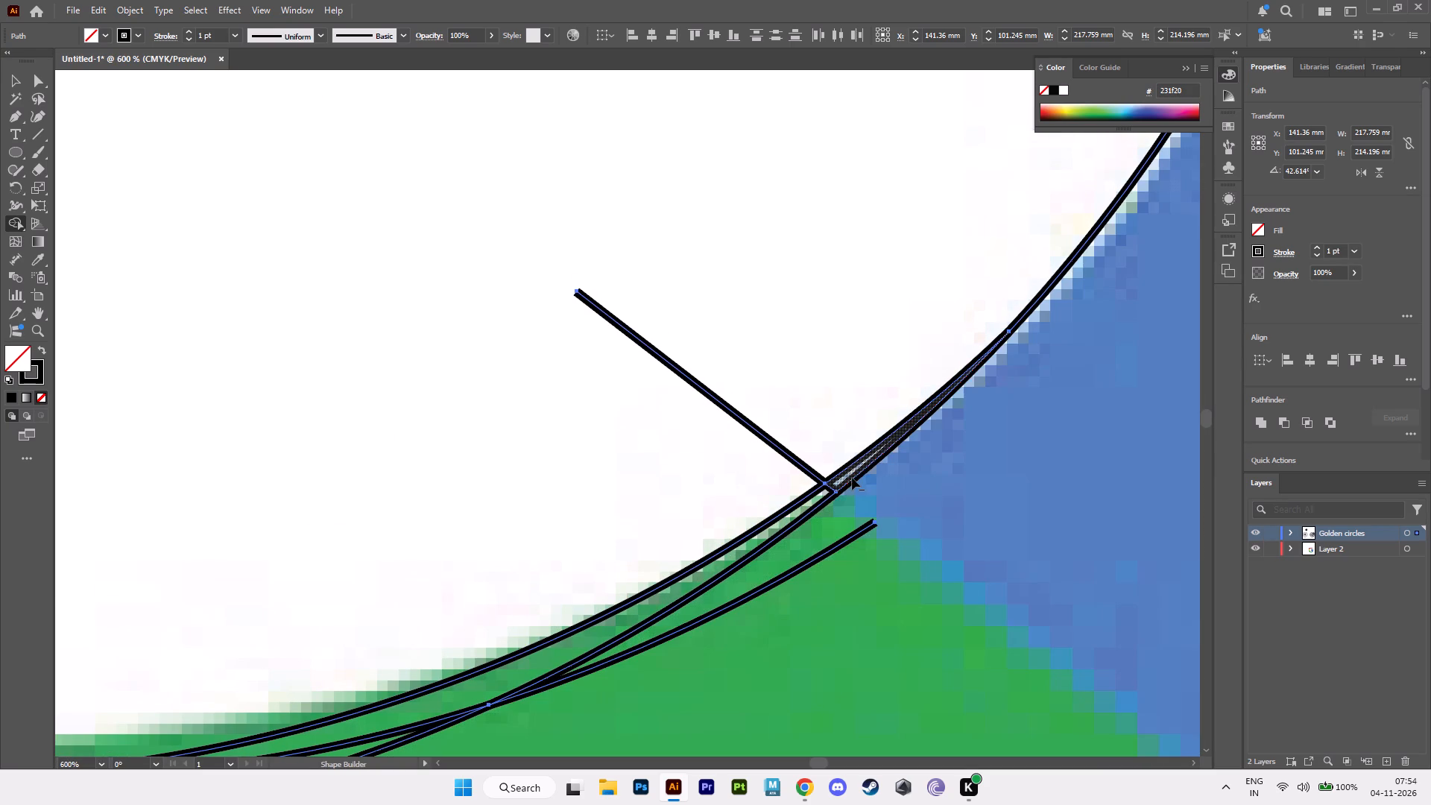
left_click(819, 506, "alt")
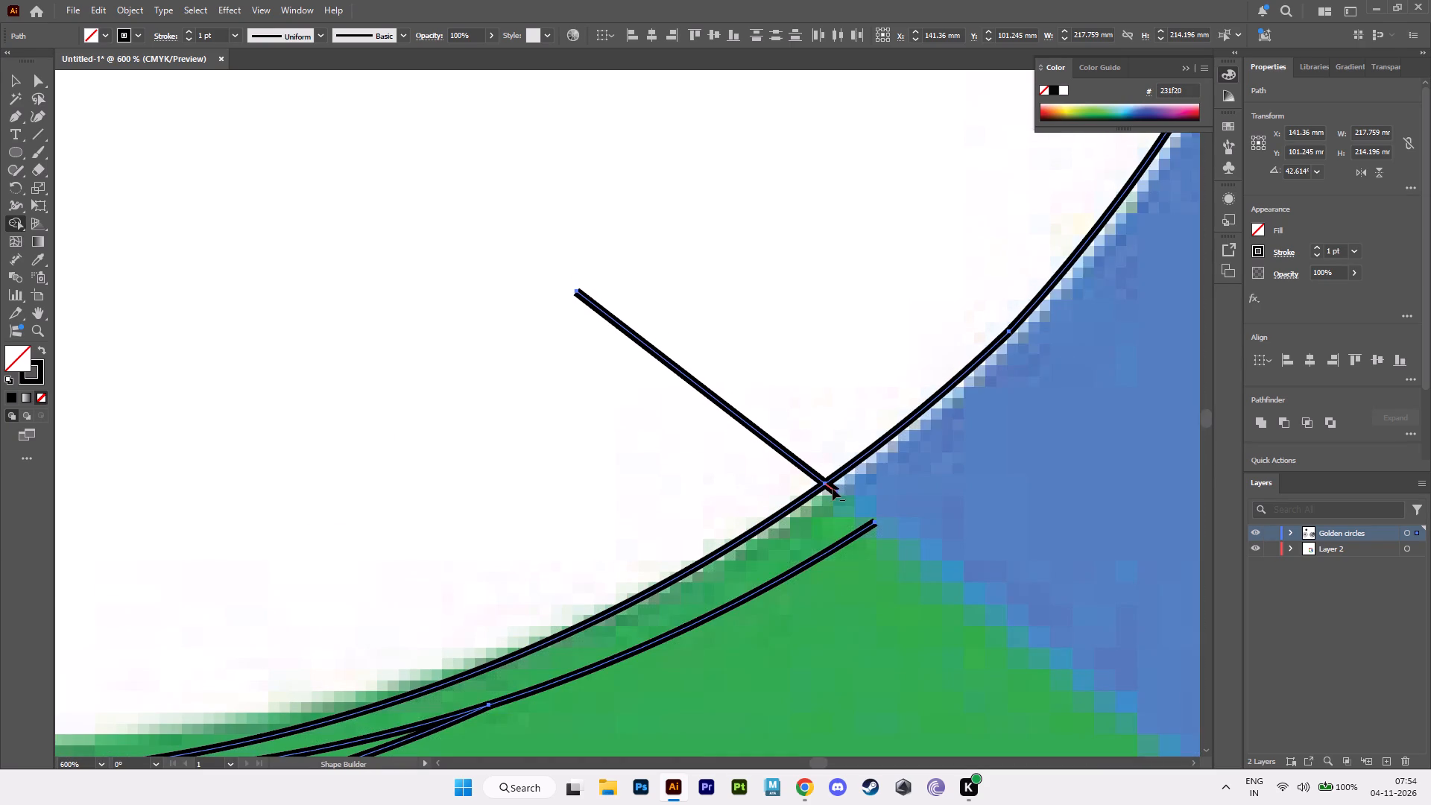
left_click(833, 488, "alt")
left_click(789, 458, "alt")
Erase the extra circle arcs along the green section's inner edge, from the bottom centre round to the yellow boundary.
scroll(894, 513, "down", 3, "alt")
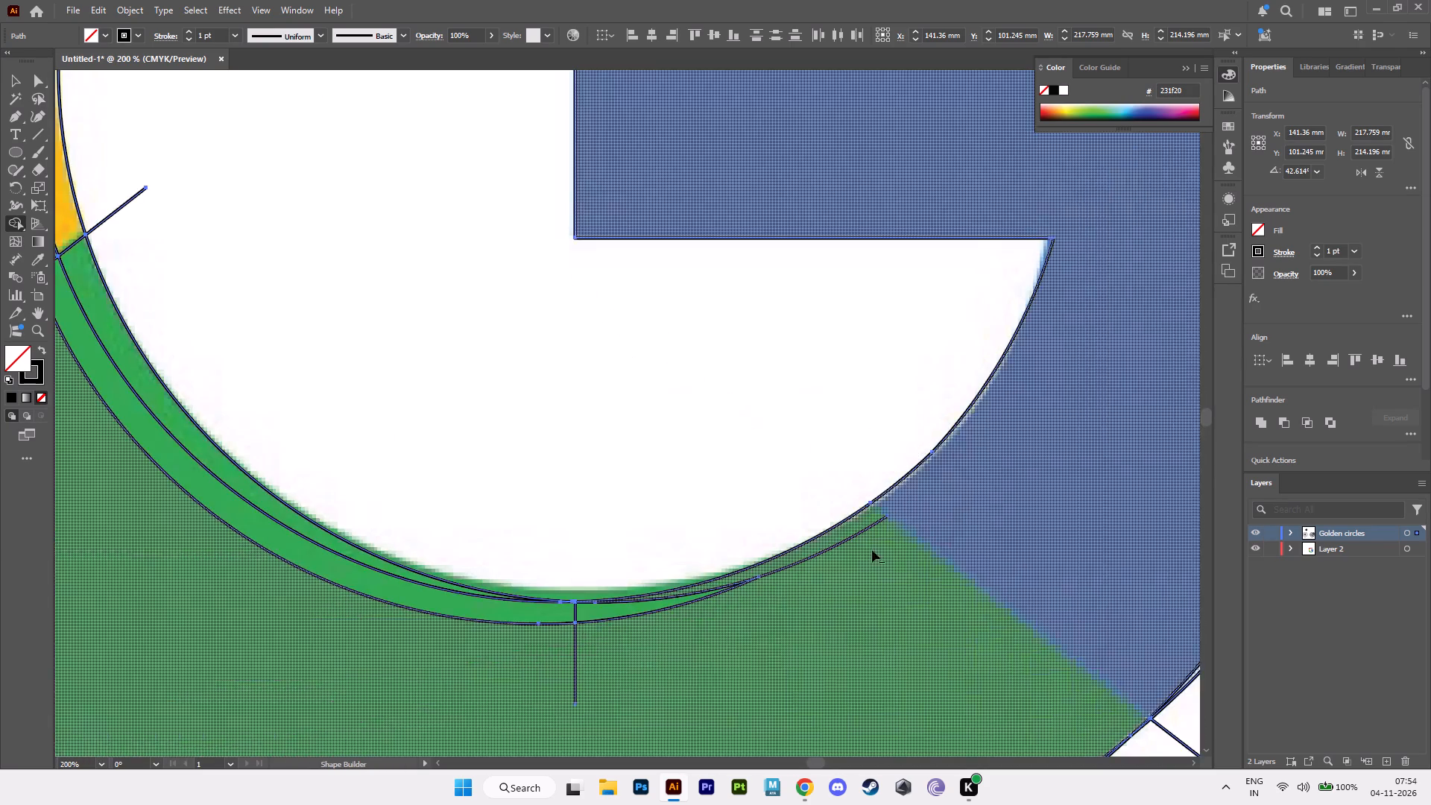
middle_click_drag(871, 550, 975, 523, "alt")
scroll(784, 550, "up", 2, "alt")
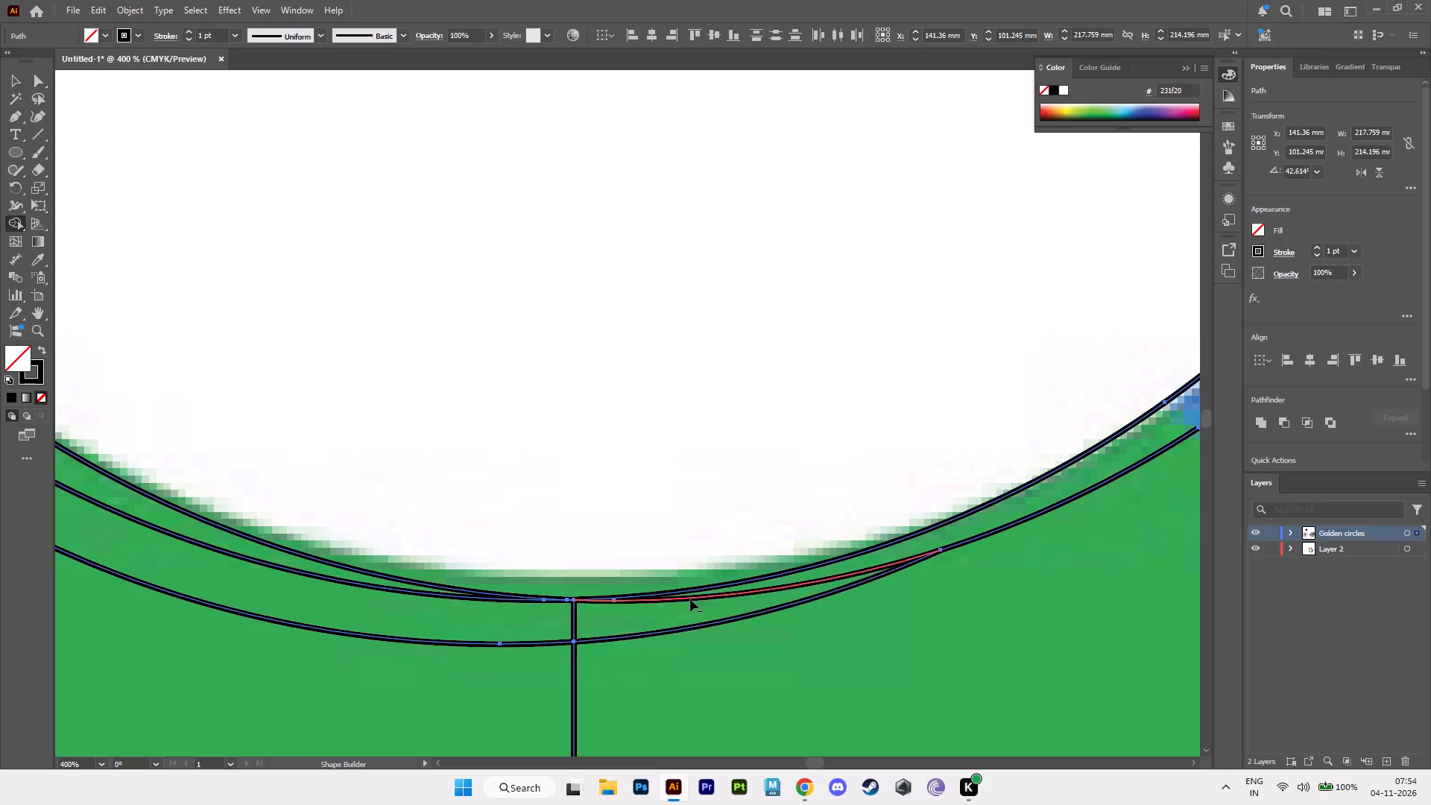
left_click(690, 599, "alt")
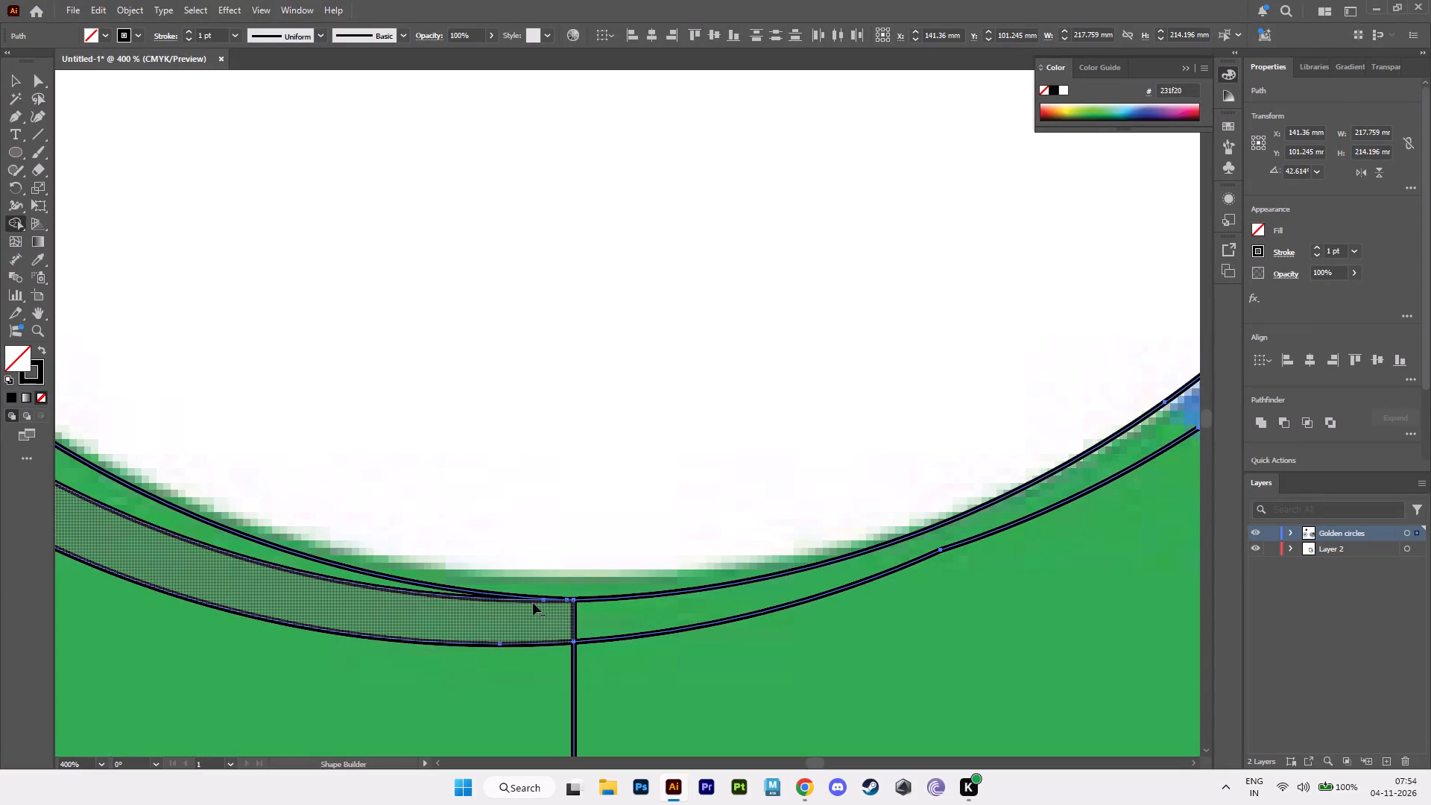
scroll(532, 599, "down", 2, "alt")
middle_click_drag(525, 604, 587, 627, "alt")
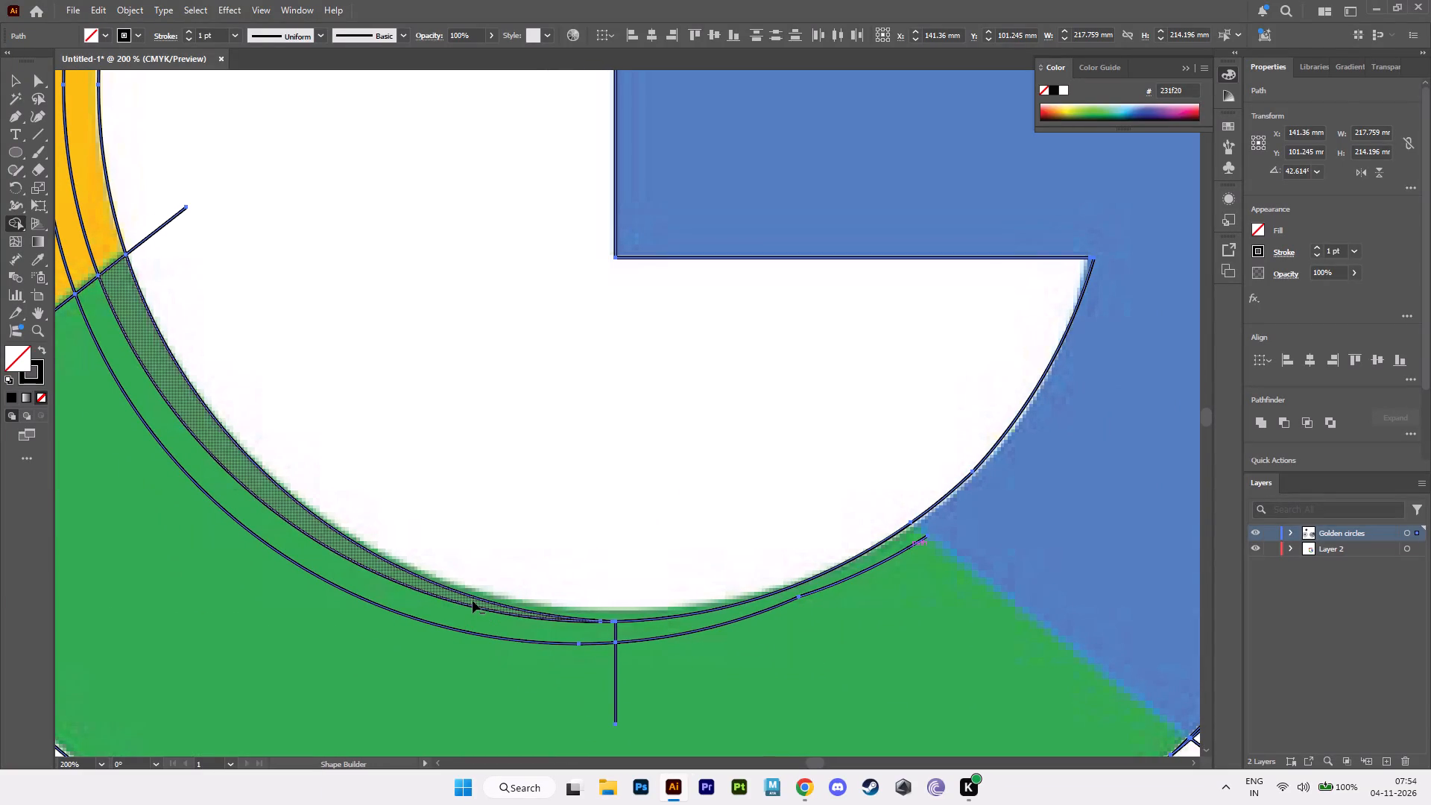
left_click(473, 605, "alt")
left_click(484, 635, "alt")
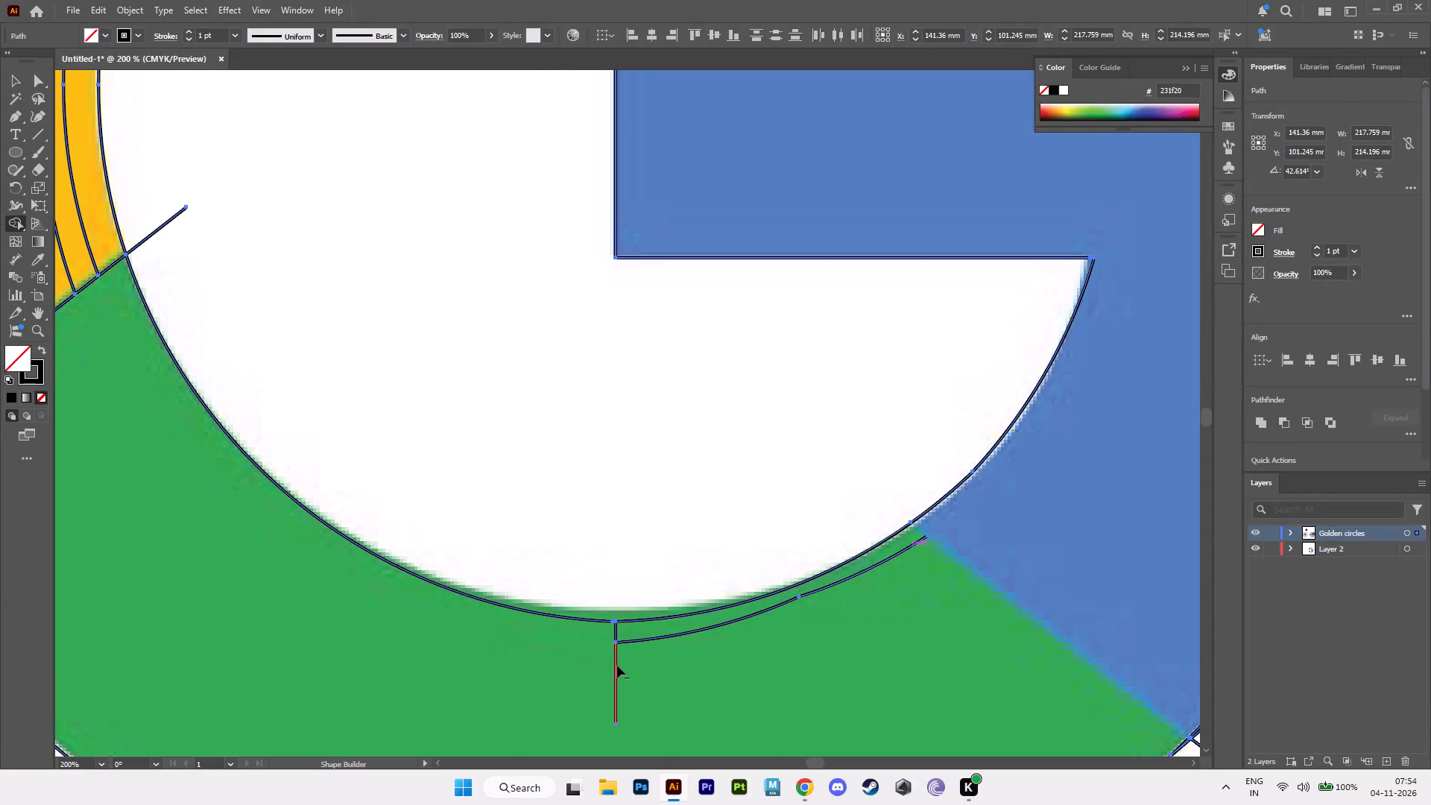
Erase the vertical line end below the opening and the remaining arc between it and the blue section.
left_click(617, 666, "alt")
left_click(649, 638, "alt")
left_click(615, 631, "alt")
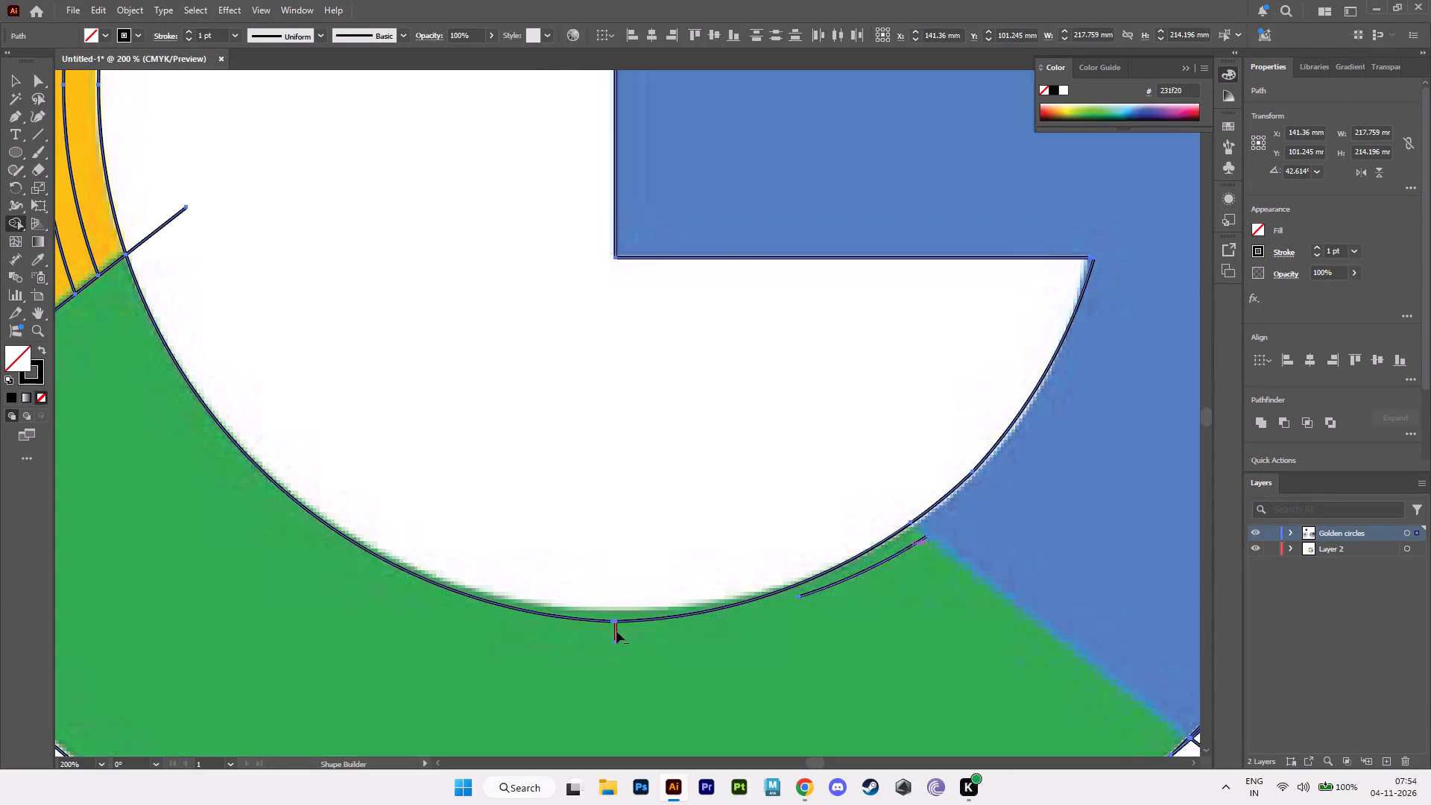
left_click(834, 582, "alt")
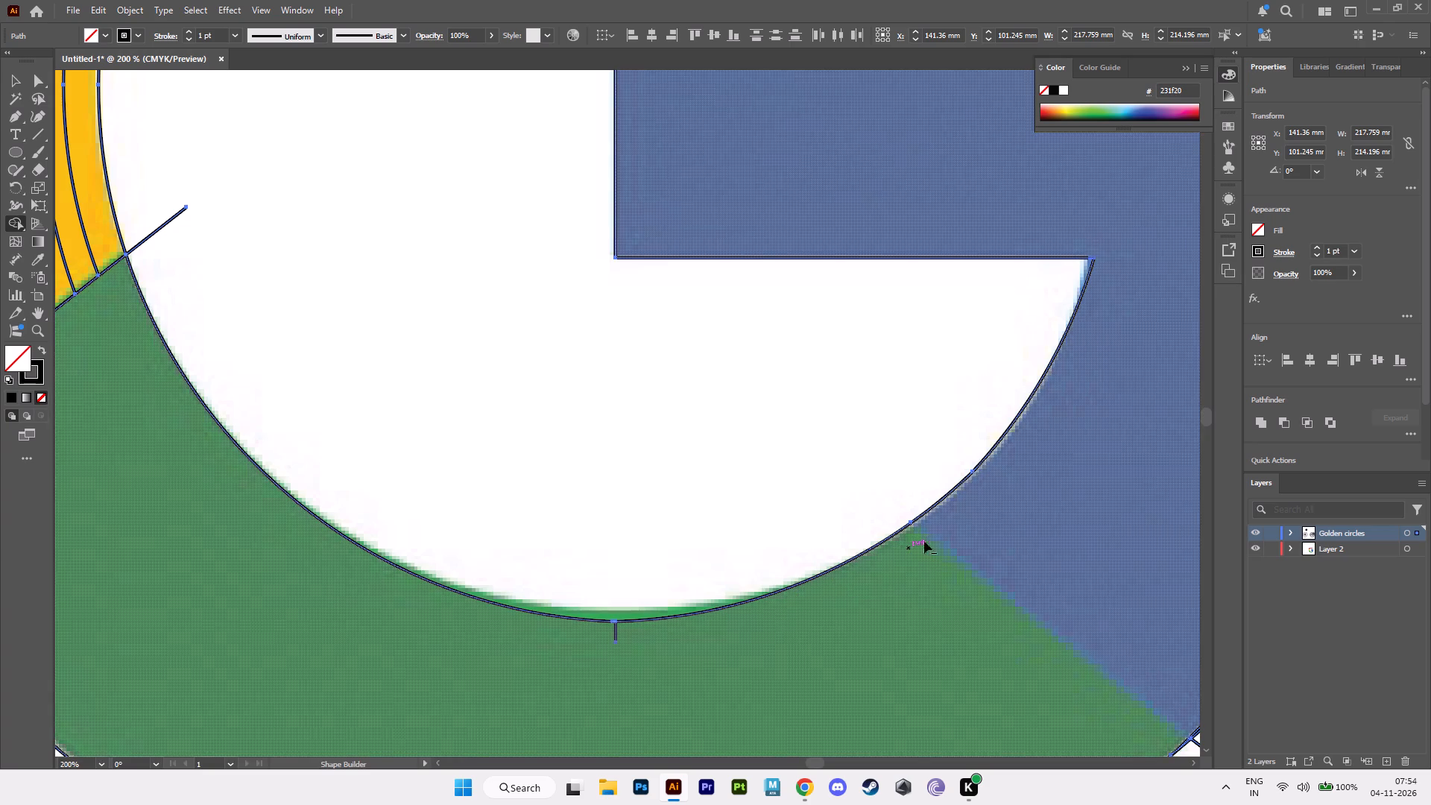
scroll(918, 572, "up", 6, "alt")
scroll(912, 531, "down", 4, "alt")
middle_click_drag(669, 615, 988, 426, "alt")
scroll(797, 484, "up", 4, "alt")
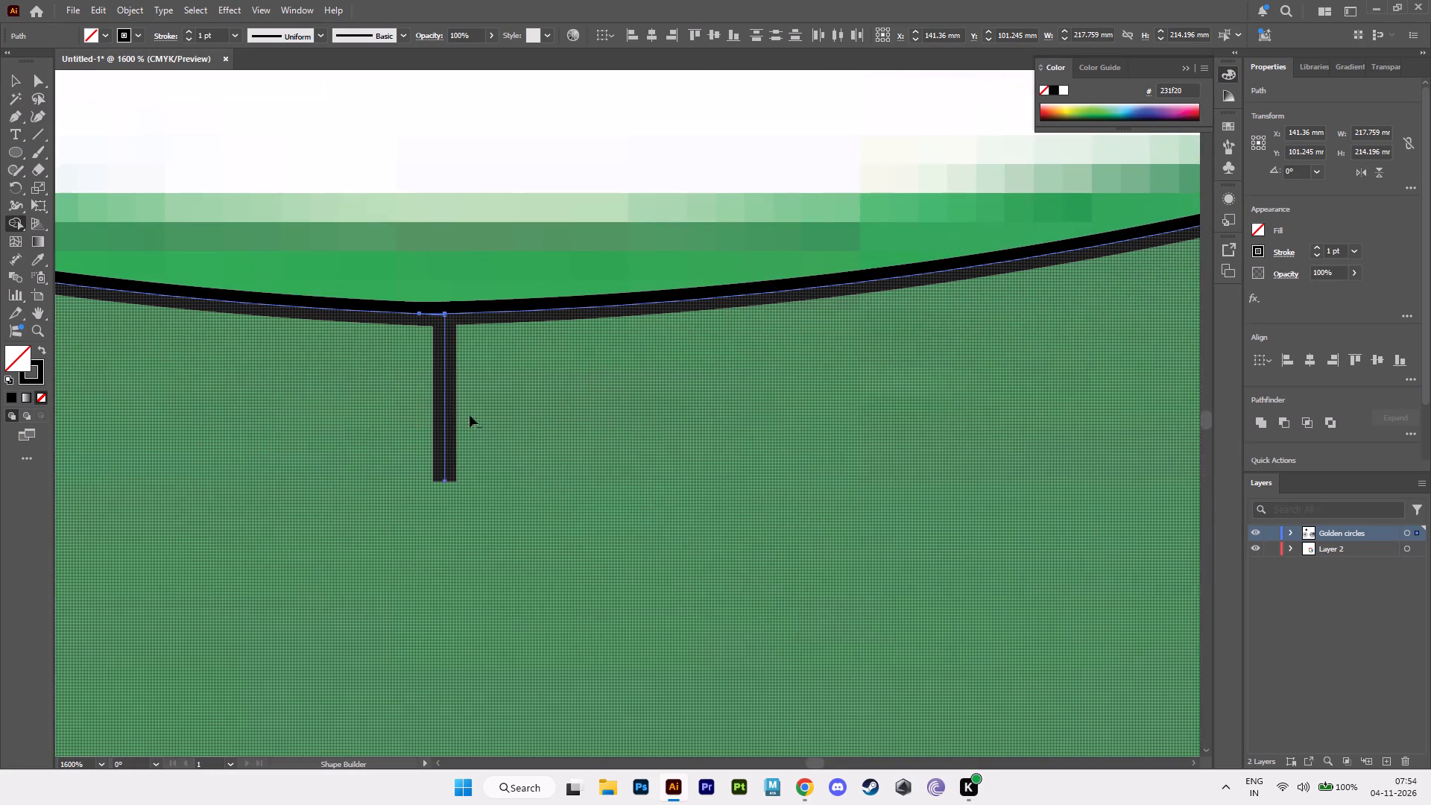
left_click(443, 399, "alt")
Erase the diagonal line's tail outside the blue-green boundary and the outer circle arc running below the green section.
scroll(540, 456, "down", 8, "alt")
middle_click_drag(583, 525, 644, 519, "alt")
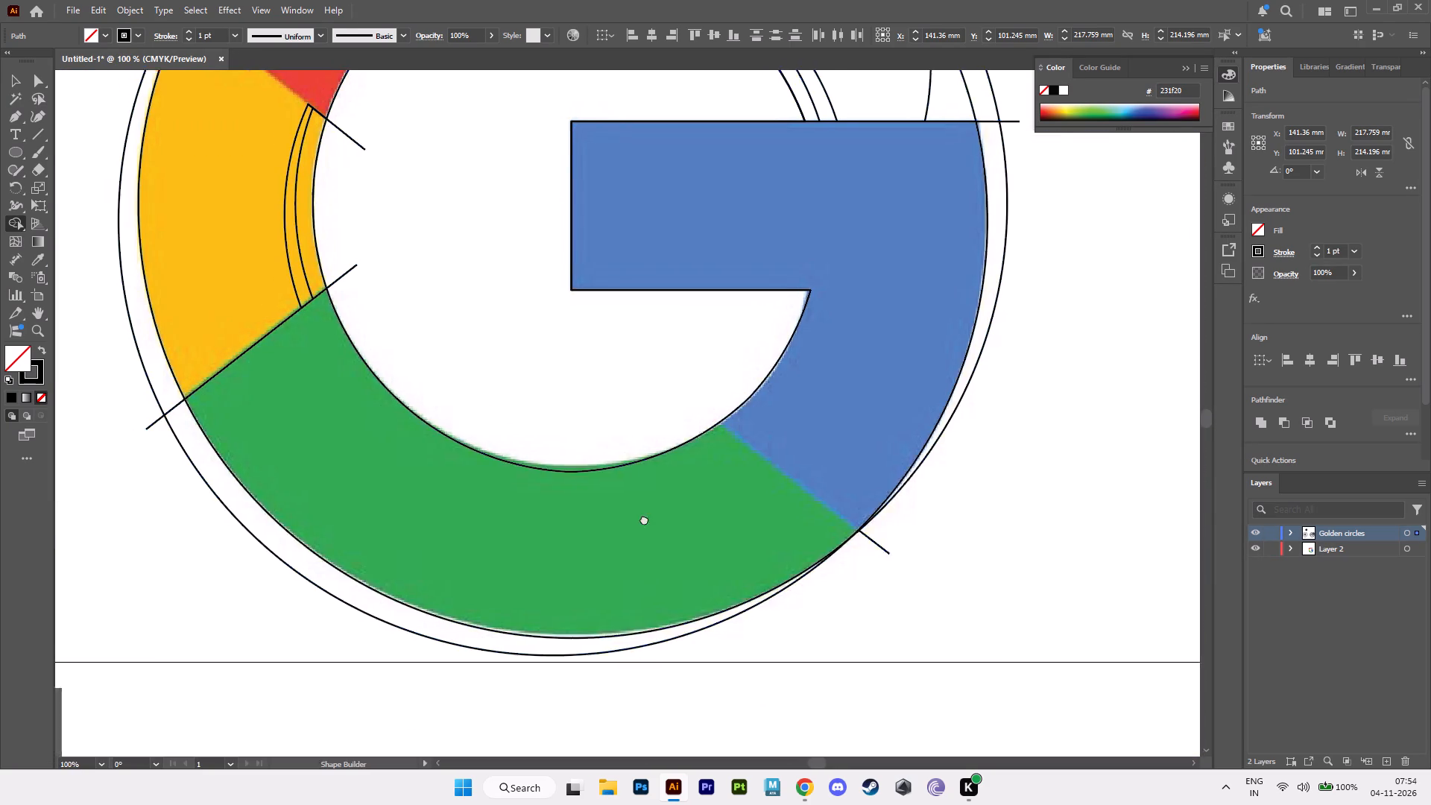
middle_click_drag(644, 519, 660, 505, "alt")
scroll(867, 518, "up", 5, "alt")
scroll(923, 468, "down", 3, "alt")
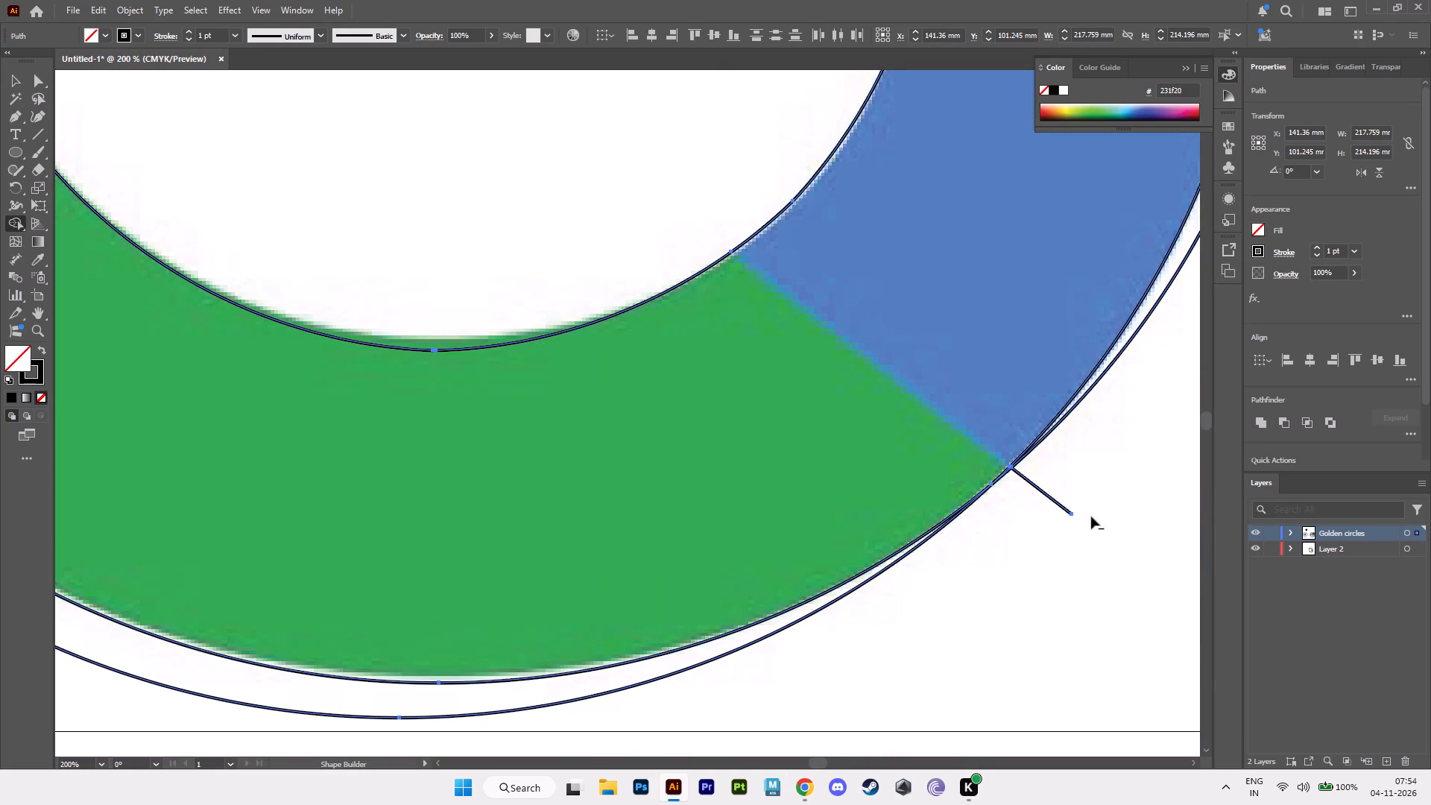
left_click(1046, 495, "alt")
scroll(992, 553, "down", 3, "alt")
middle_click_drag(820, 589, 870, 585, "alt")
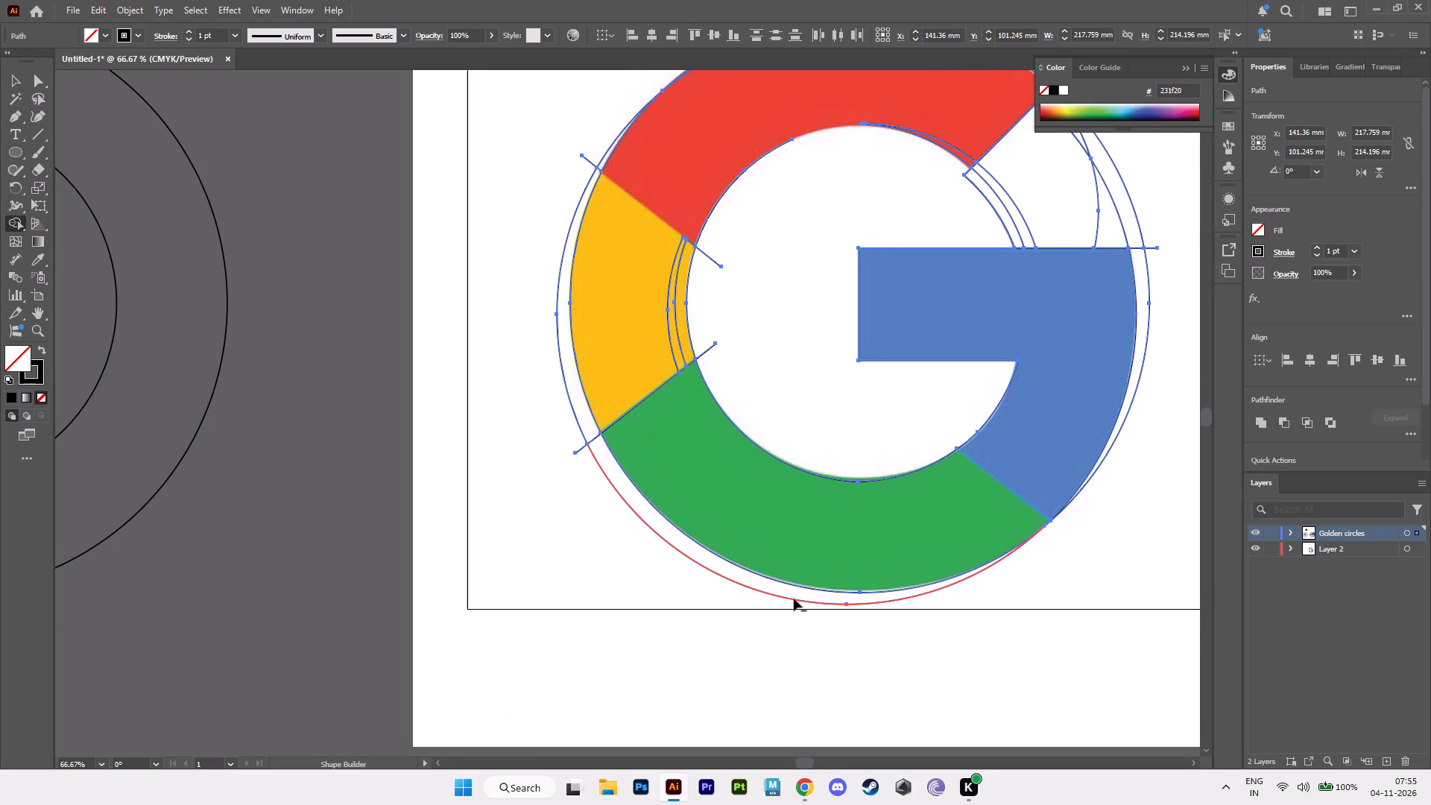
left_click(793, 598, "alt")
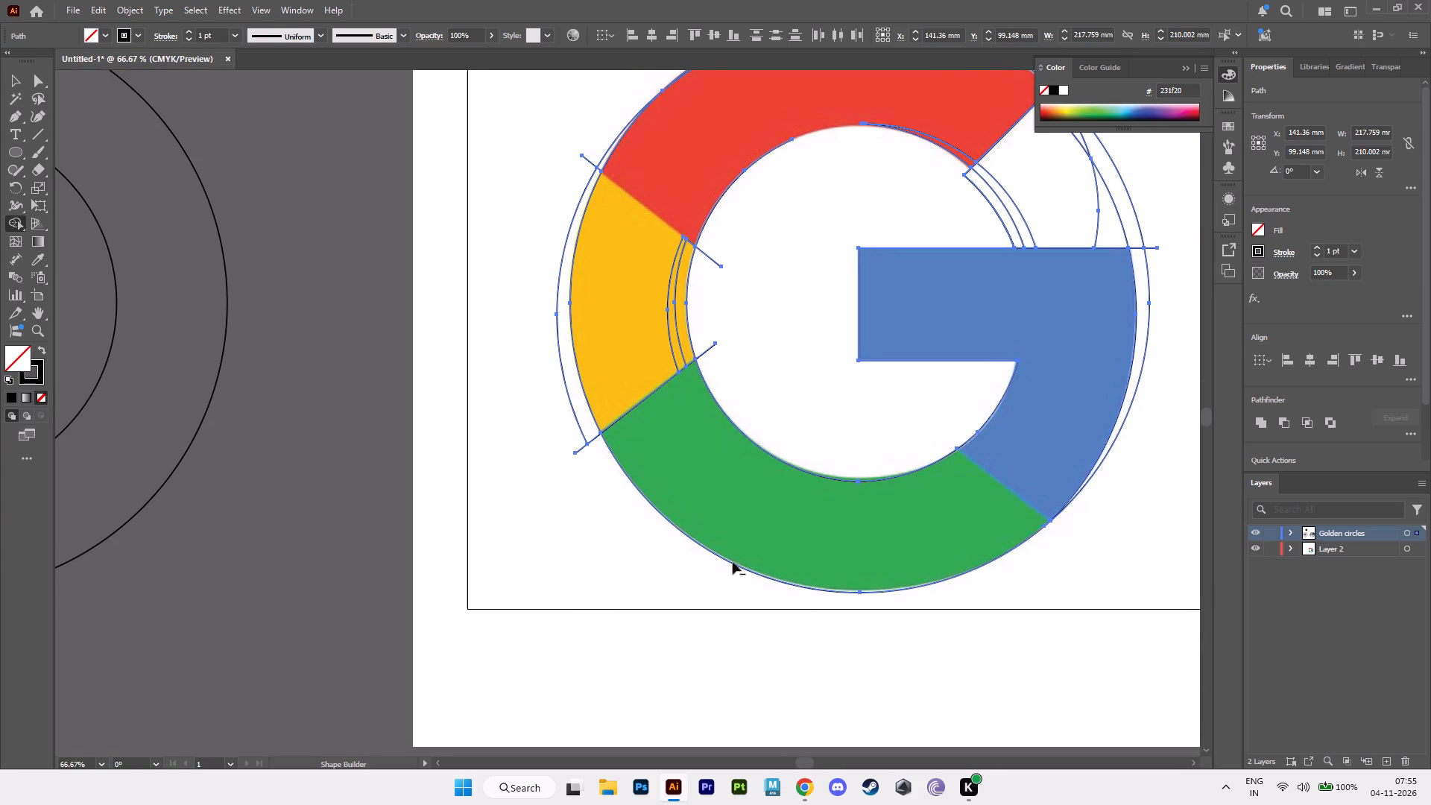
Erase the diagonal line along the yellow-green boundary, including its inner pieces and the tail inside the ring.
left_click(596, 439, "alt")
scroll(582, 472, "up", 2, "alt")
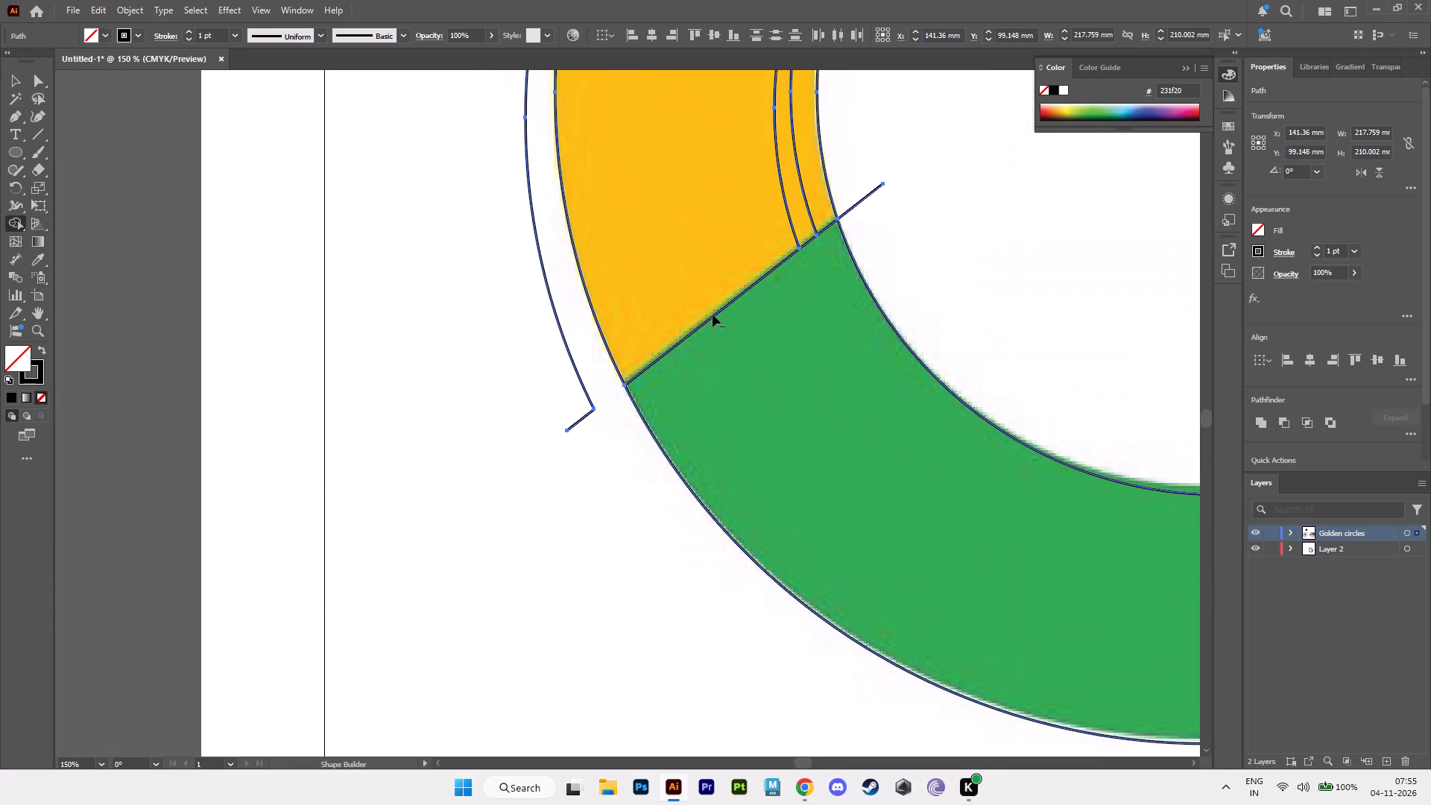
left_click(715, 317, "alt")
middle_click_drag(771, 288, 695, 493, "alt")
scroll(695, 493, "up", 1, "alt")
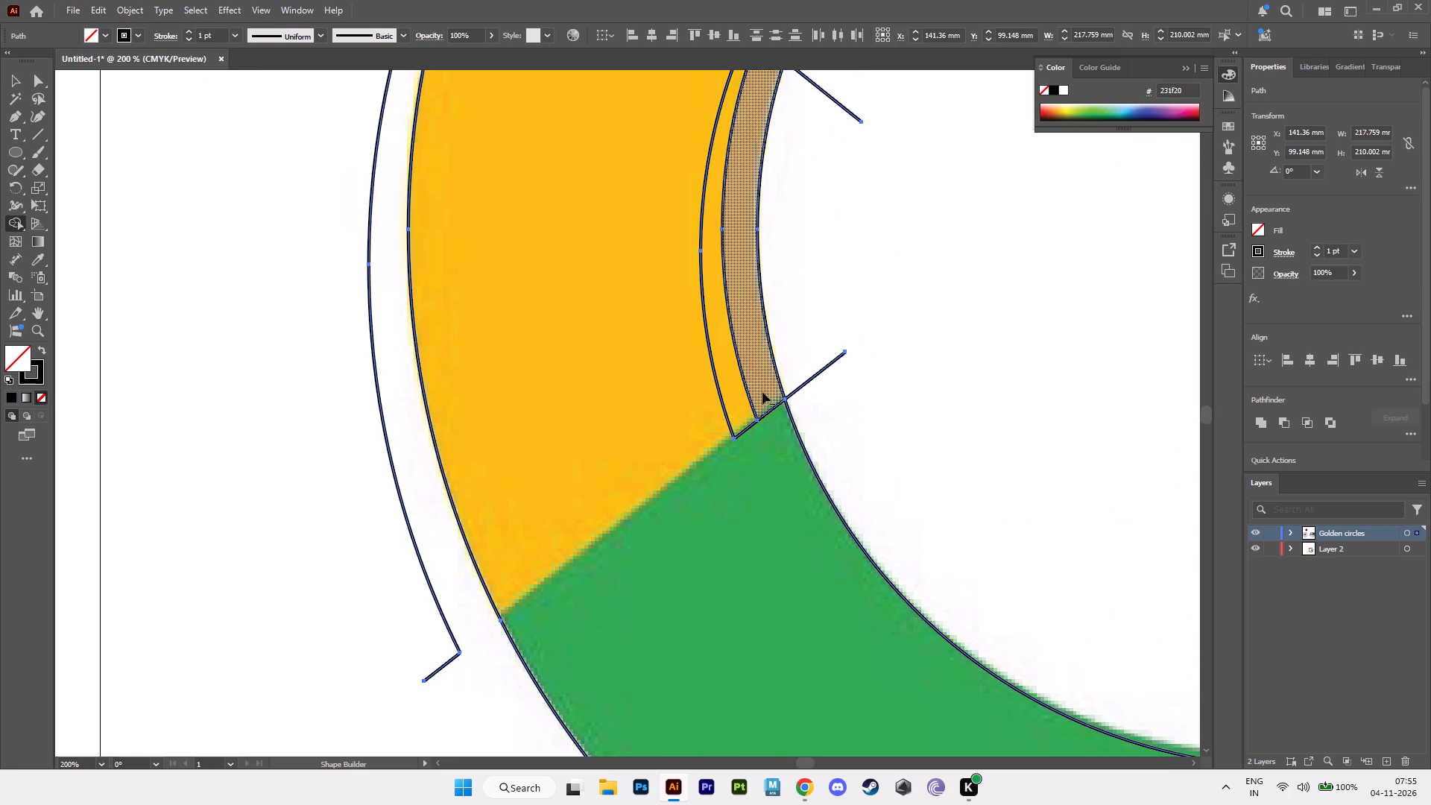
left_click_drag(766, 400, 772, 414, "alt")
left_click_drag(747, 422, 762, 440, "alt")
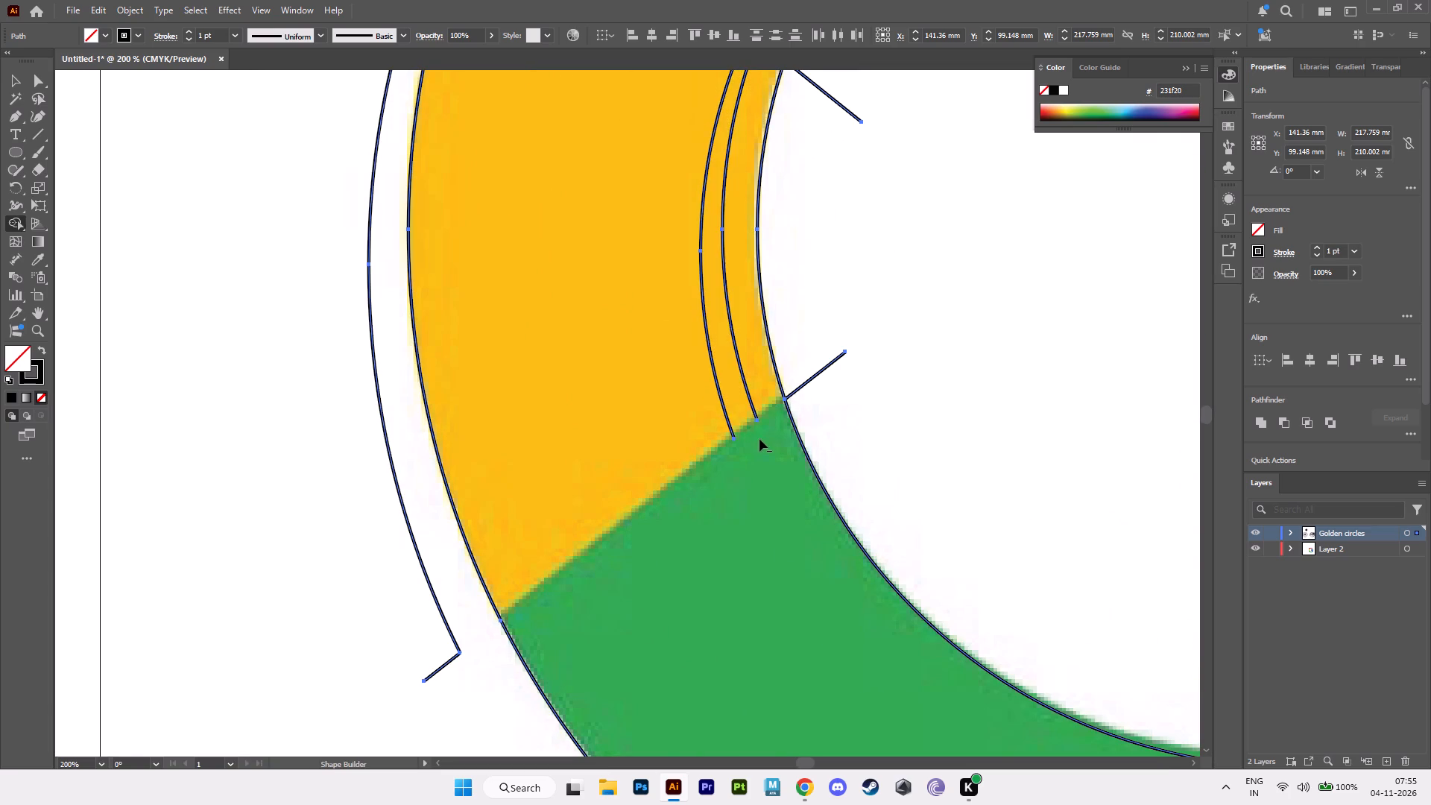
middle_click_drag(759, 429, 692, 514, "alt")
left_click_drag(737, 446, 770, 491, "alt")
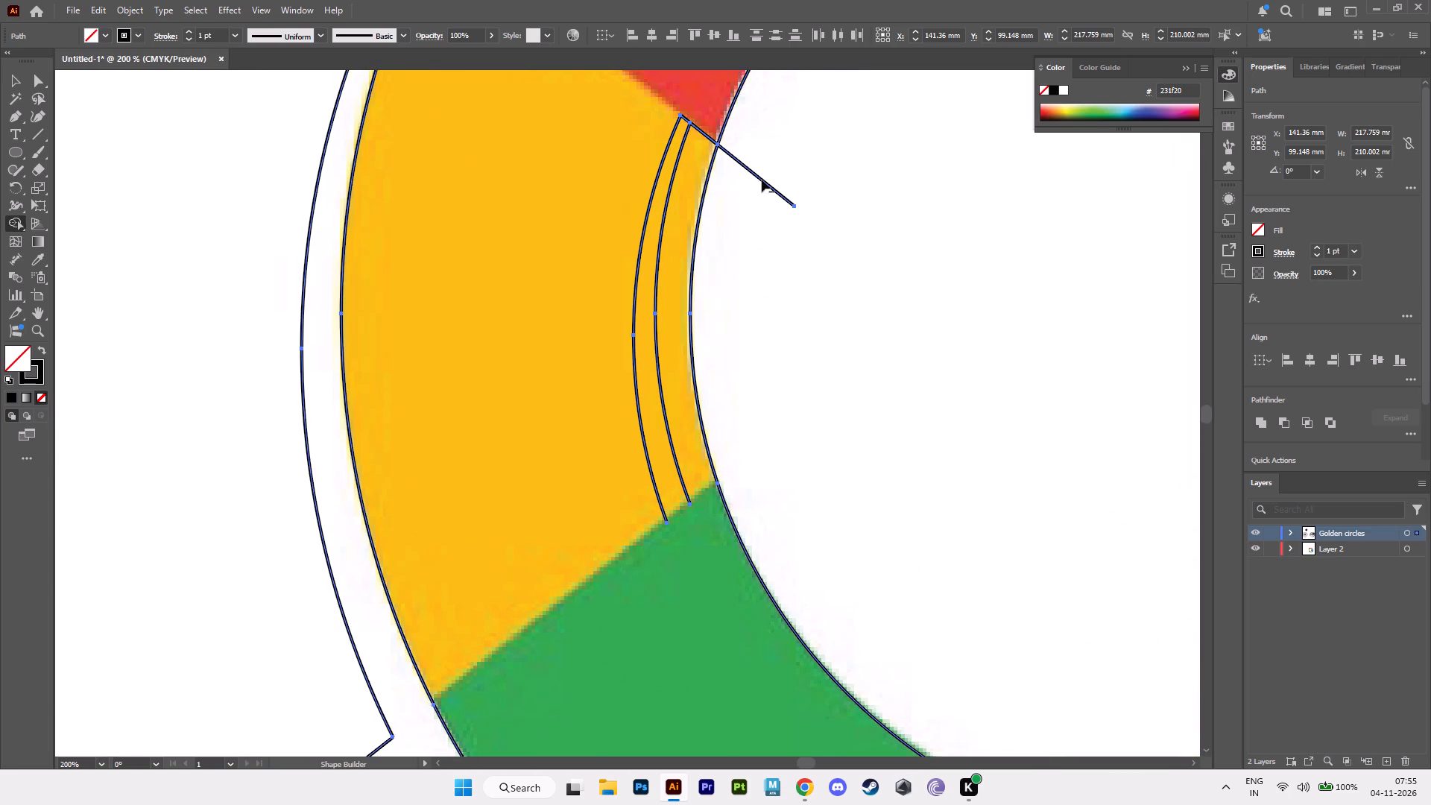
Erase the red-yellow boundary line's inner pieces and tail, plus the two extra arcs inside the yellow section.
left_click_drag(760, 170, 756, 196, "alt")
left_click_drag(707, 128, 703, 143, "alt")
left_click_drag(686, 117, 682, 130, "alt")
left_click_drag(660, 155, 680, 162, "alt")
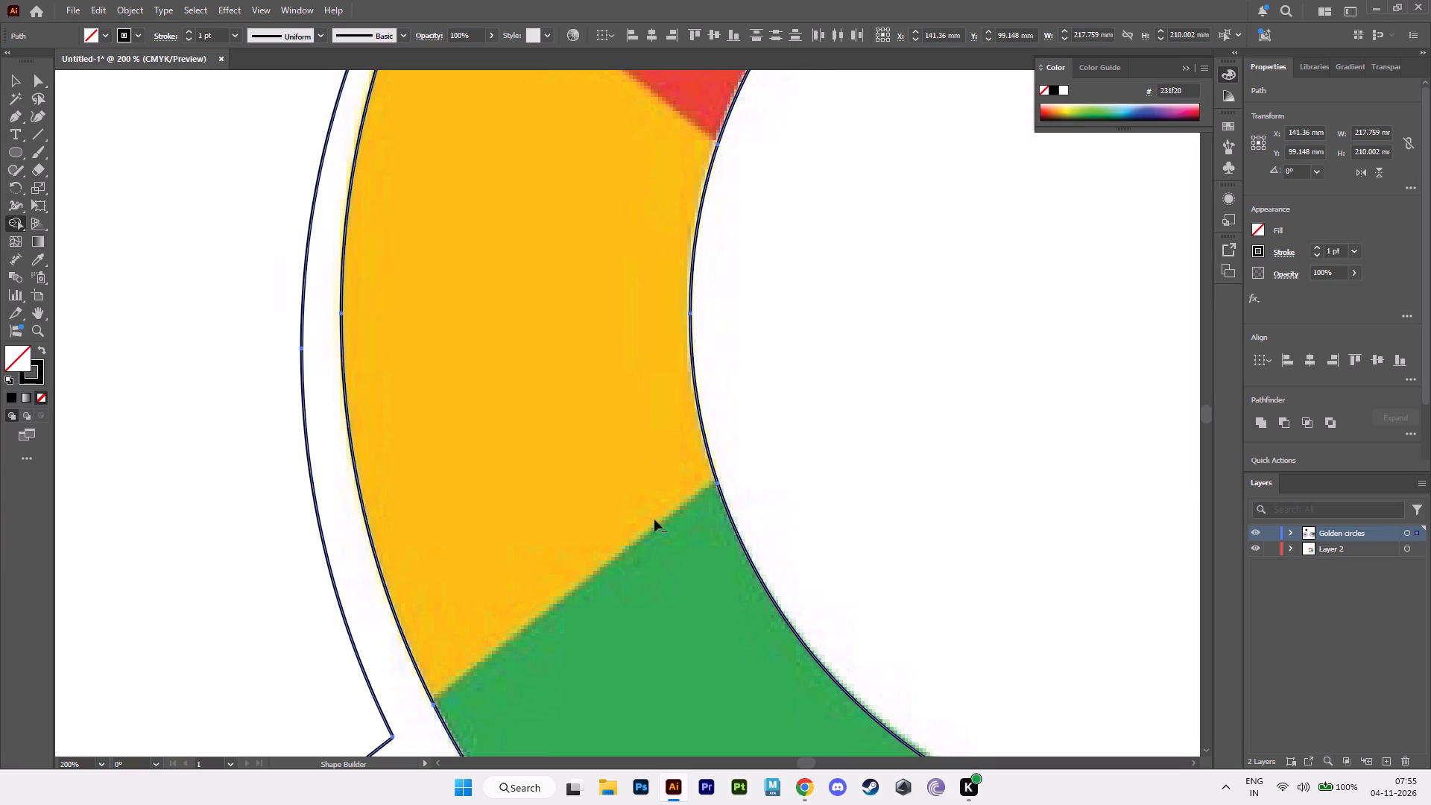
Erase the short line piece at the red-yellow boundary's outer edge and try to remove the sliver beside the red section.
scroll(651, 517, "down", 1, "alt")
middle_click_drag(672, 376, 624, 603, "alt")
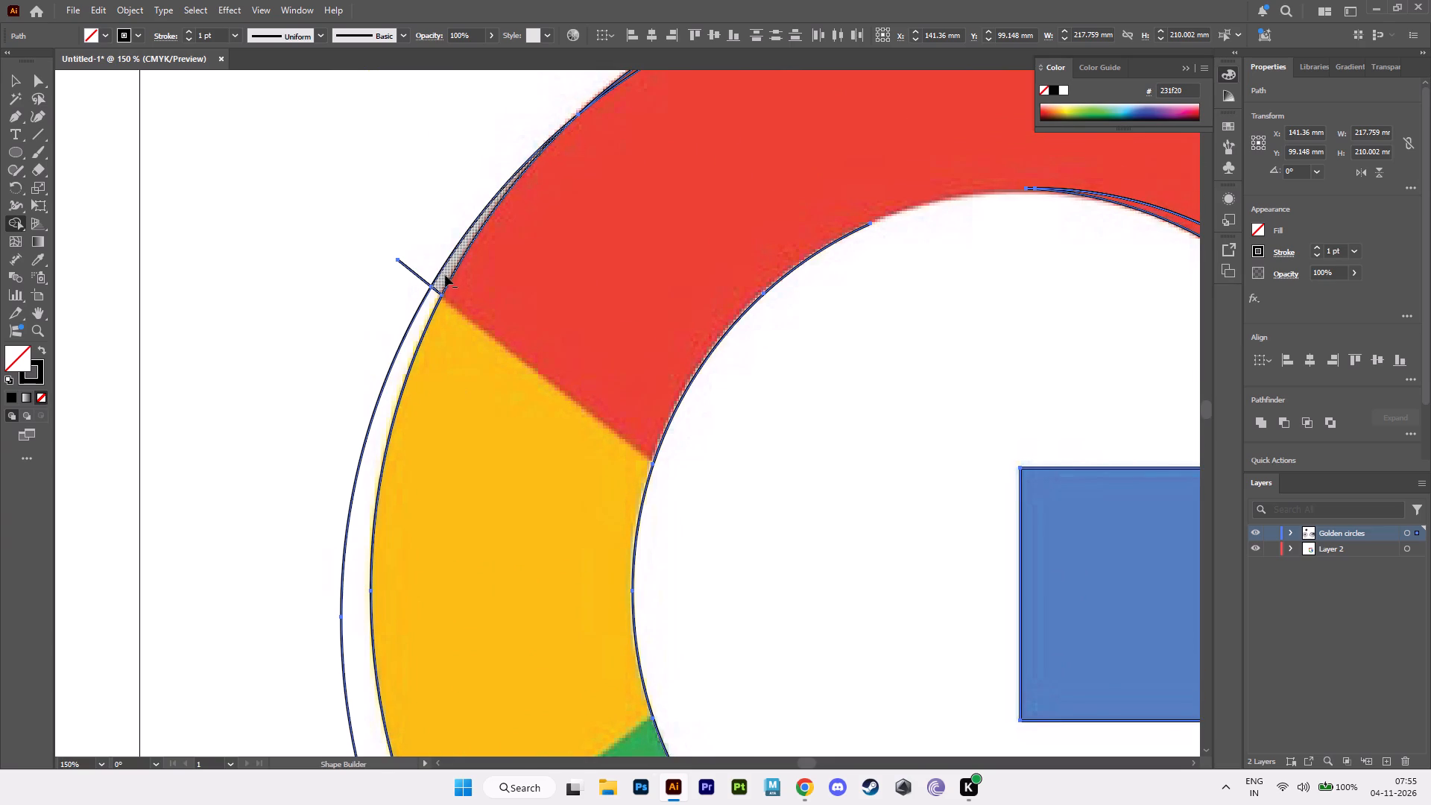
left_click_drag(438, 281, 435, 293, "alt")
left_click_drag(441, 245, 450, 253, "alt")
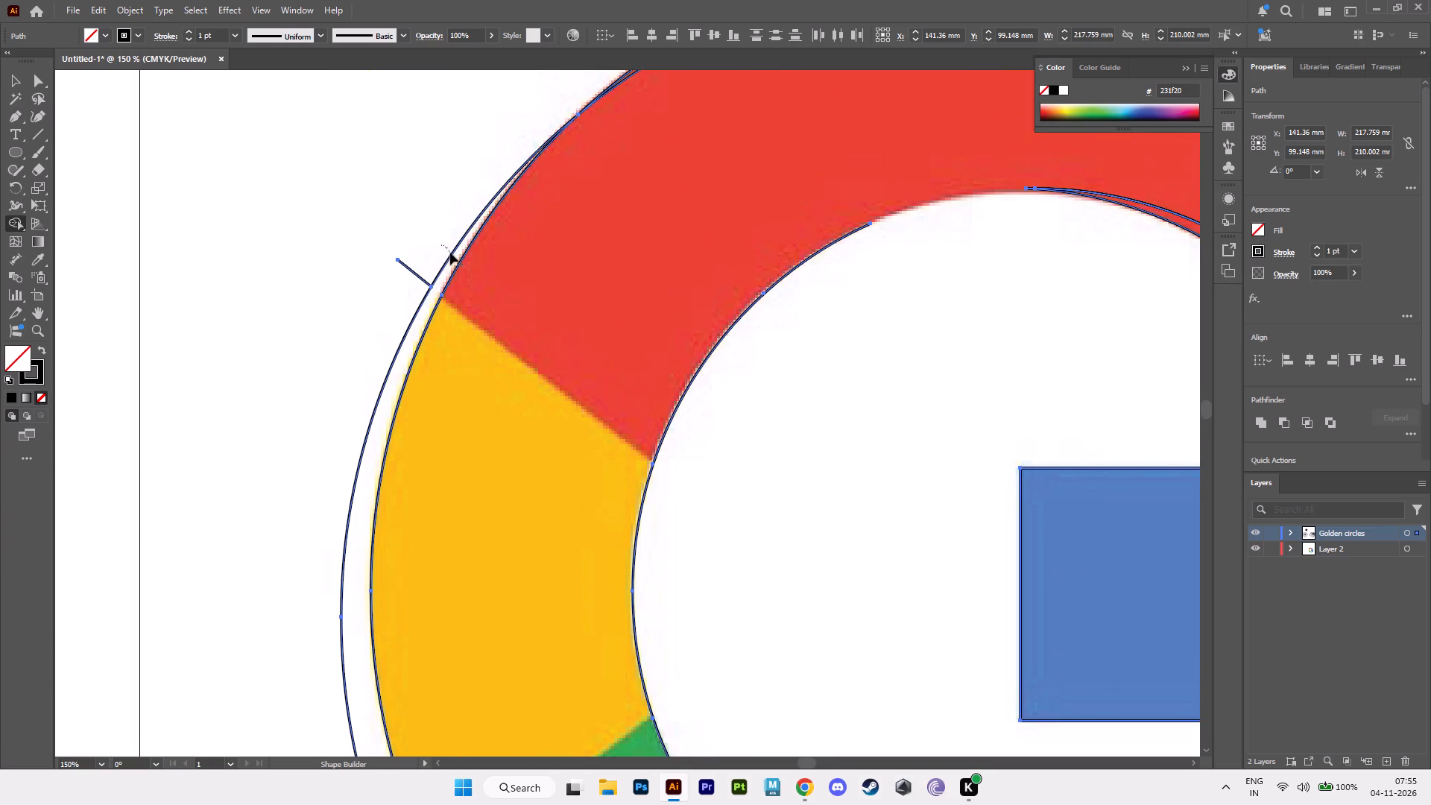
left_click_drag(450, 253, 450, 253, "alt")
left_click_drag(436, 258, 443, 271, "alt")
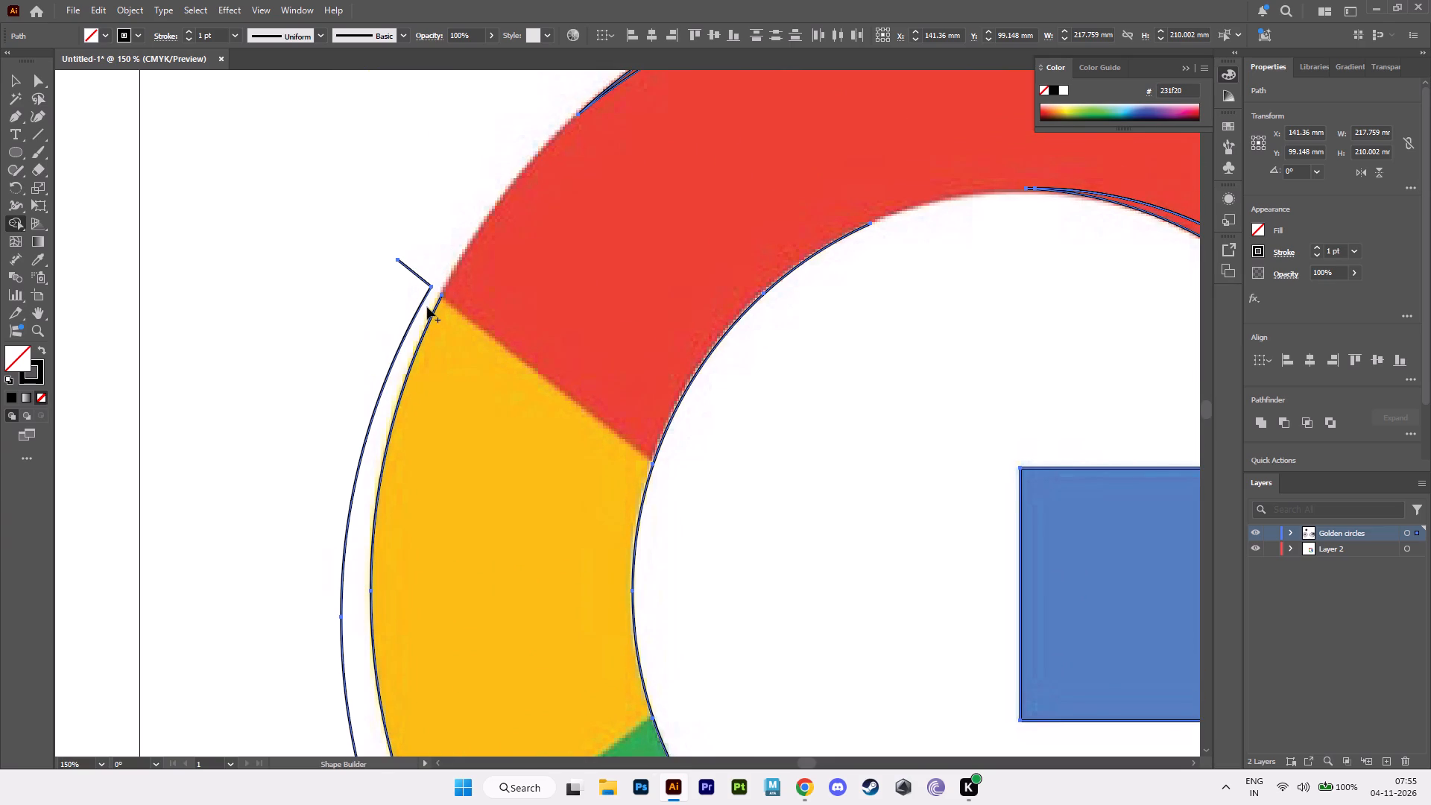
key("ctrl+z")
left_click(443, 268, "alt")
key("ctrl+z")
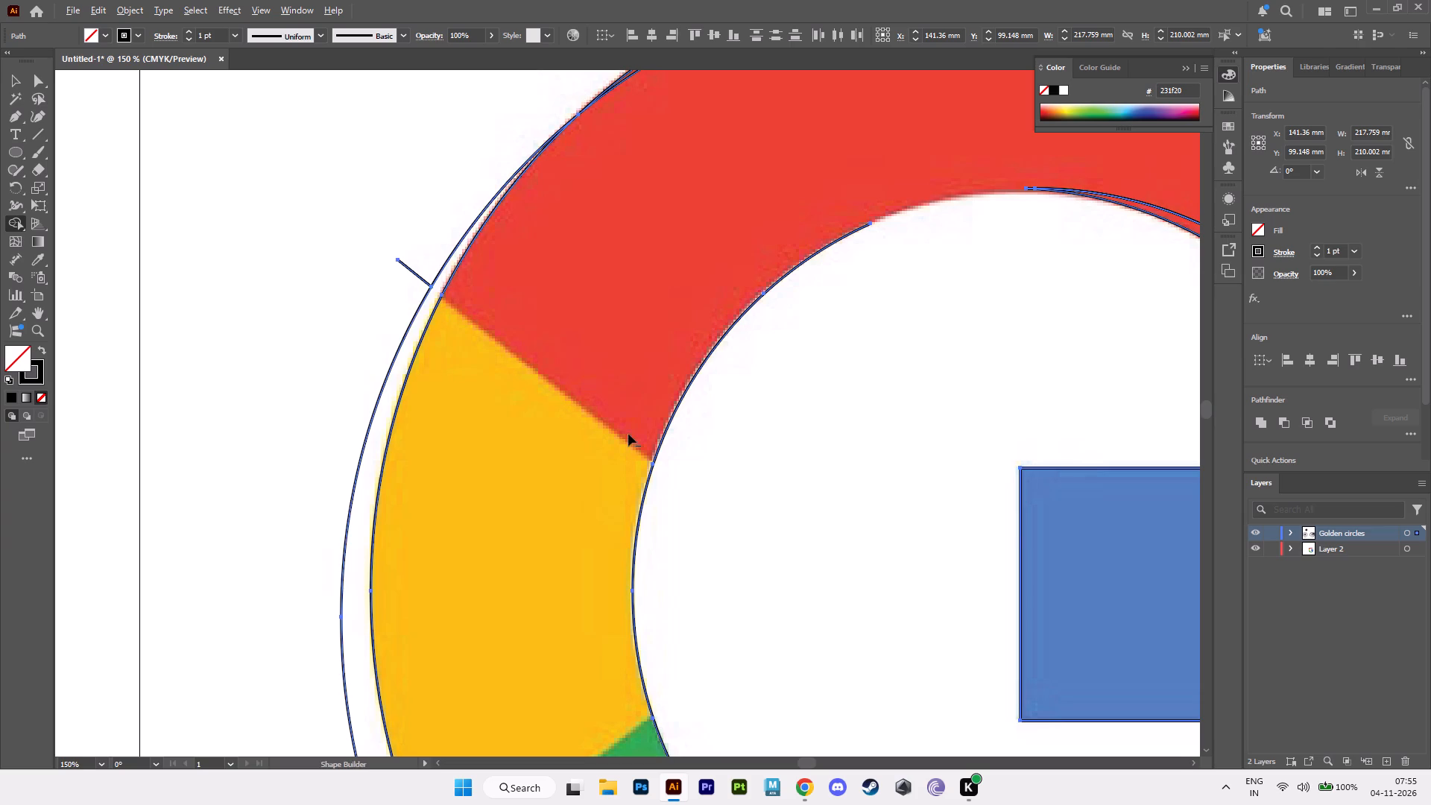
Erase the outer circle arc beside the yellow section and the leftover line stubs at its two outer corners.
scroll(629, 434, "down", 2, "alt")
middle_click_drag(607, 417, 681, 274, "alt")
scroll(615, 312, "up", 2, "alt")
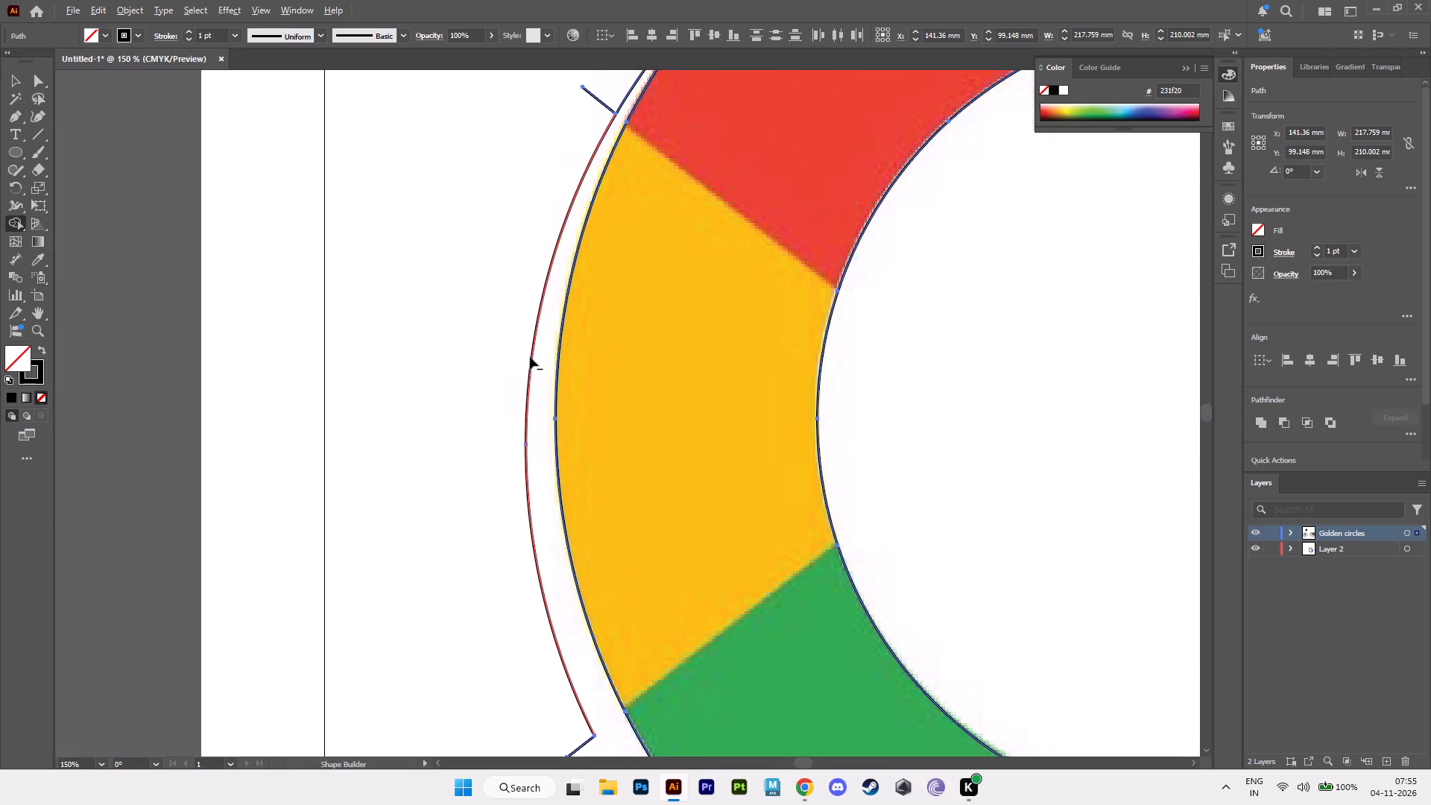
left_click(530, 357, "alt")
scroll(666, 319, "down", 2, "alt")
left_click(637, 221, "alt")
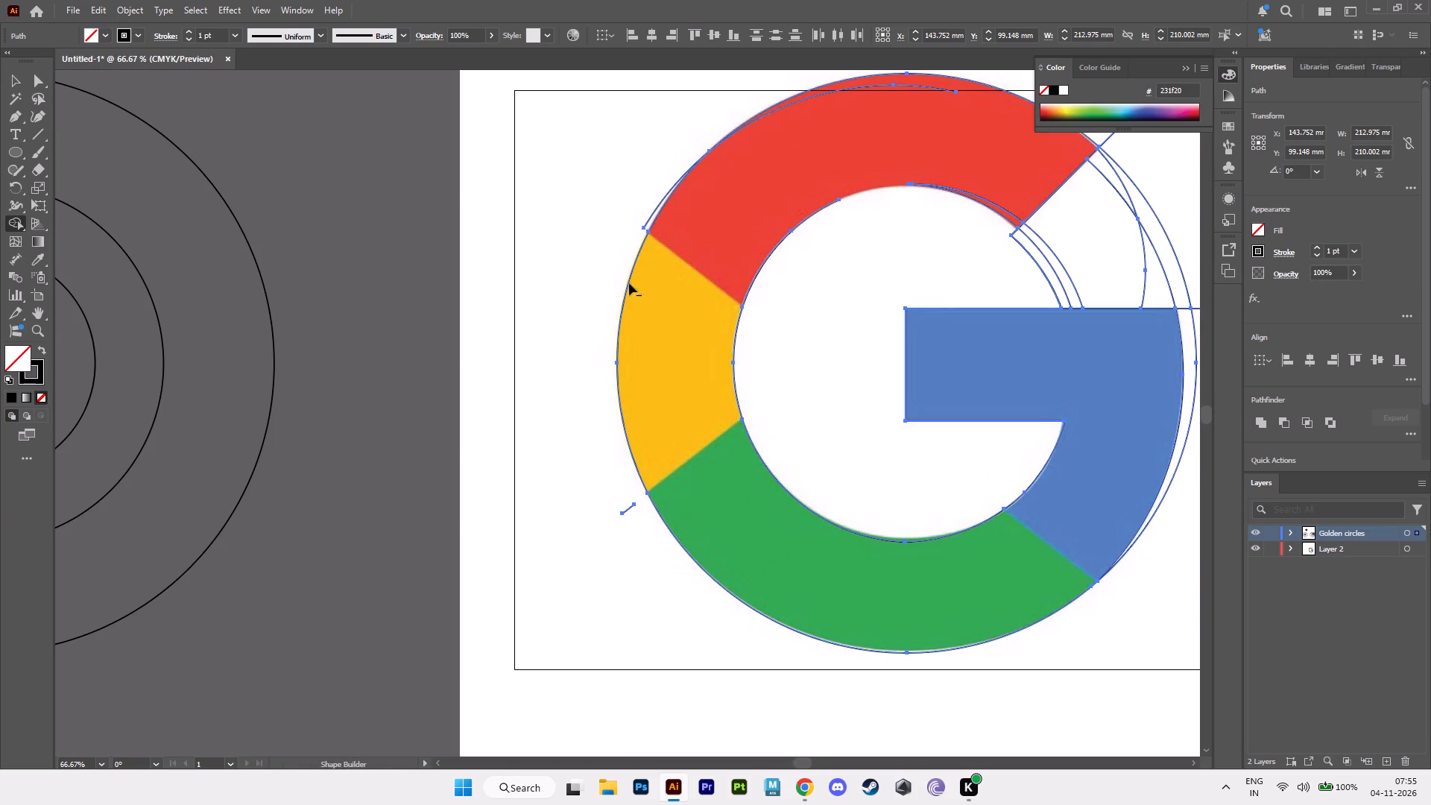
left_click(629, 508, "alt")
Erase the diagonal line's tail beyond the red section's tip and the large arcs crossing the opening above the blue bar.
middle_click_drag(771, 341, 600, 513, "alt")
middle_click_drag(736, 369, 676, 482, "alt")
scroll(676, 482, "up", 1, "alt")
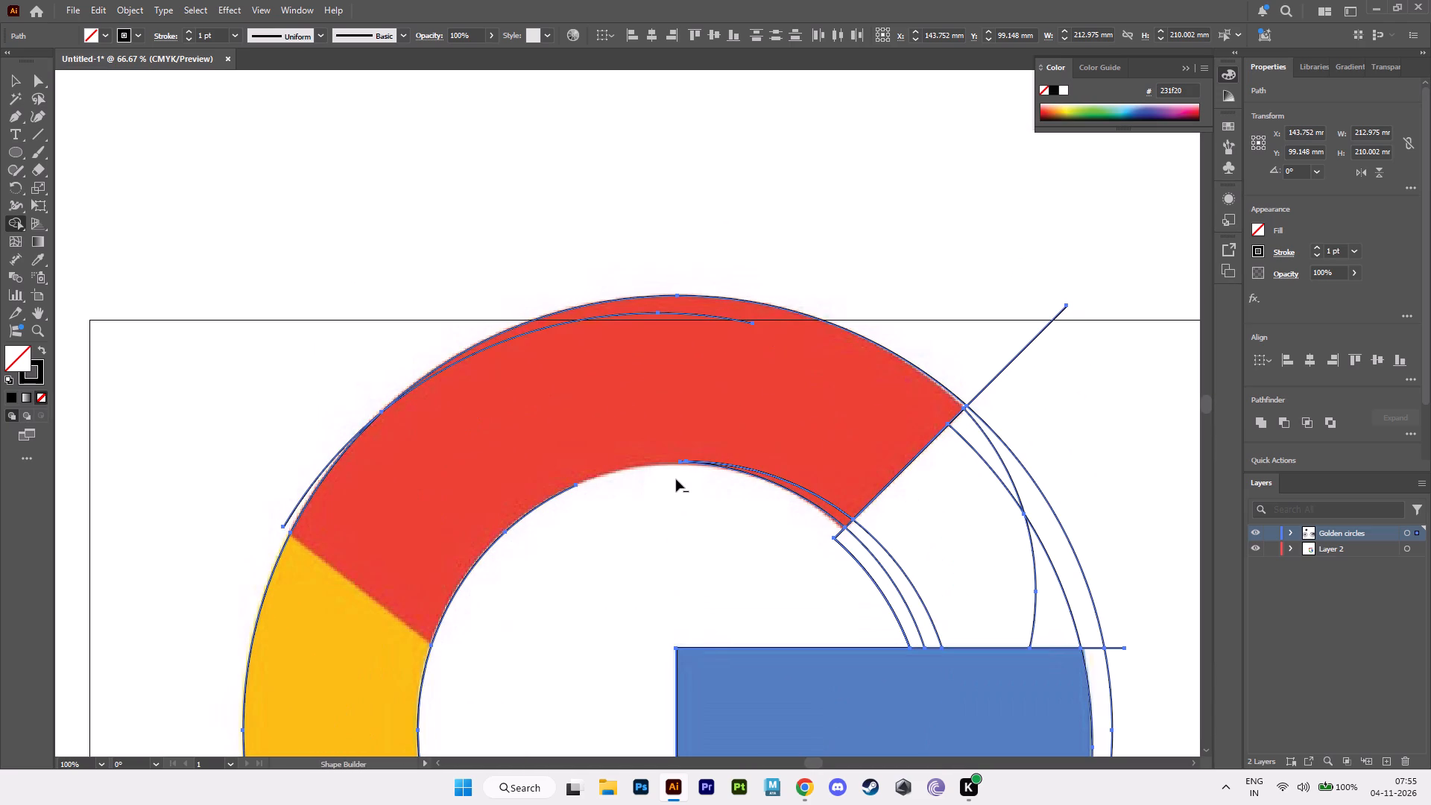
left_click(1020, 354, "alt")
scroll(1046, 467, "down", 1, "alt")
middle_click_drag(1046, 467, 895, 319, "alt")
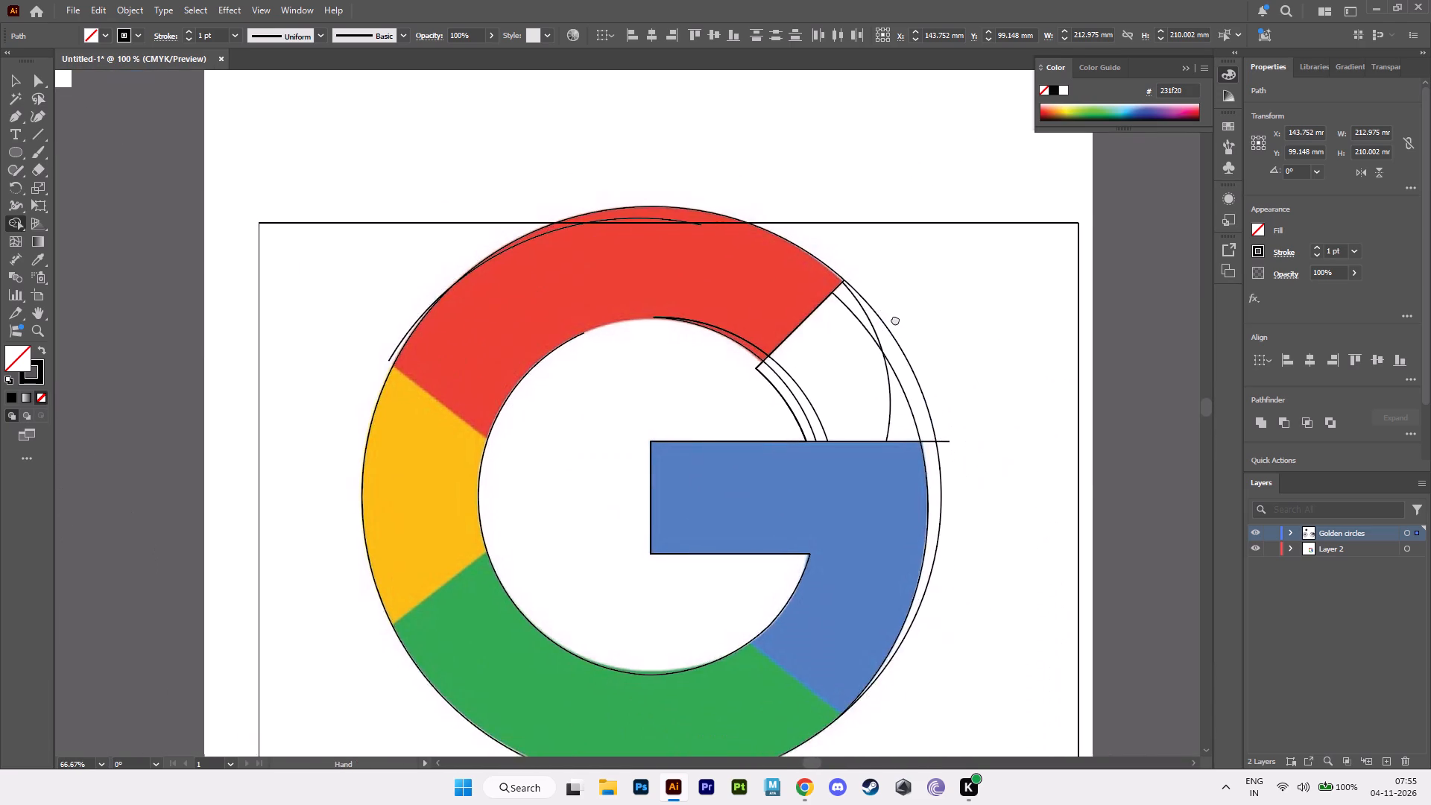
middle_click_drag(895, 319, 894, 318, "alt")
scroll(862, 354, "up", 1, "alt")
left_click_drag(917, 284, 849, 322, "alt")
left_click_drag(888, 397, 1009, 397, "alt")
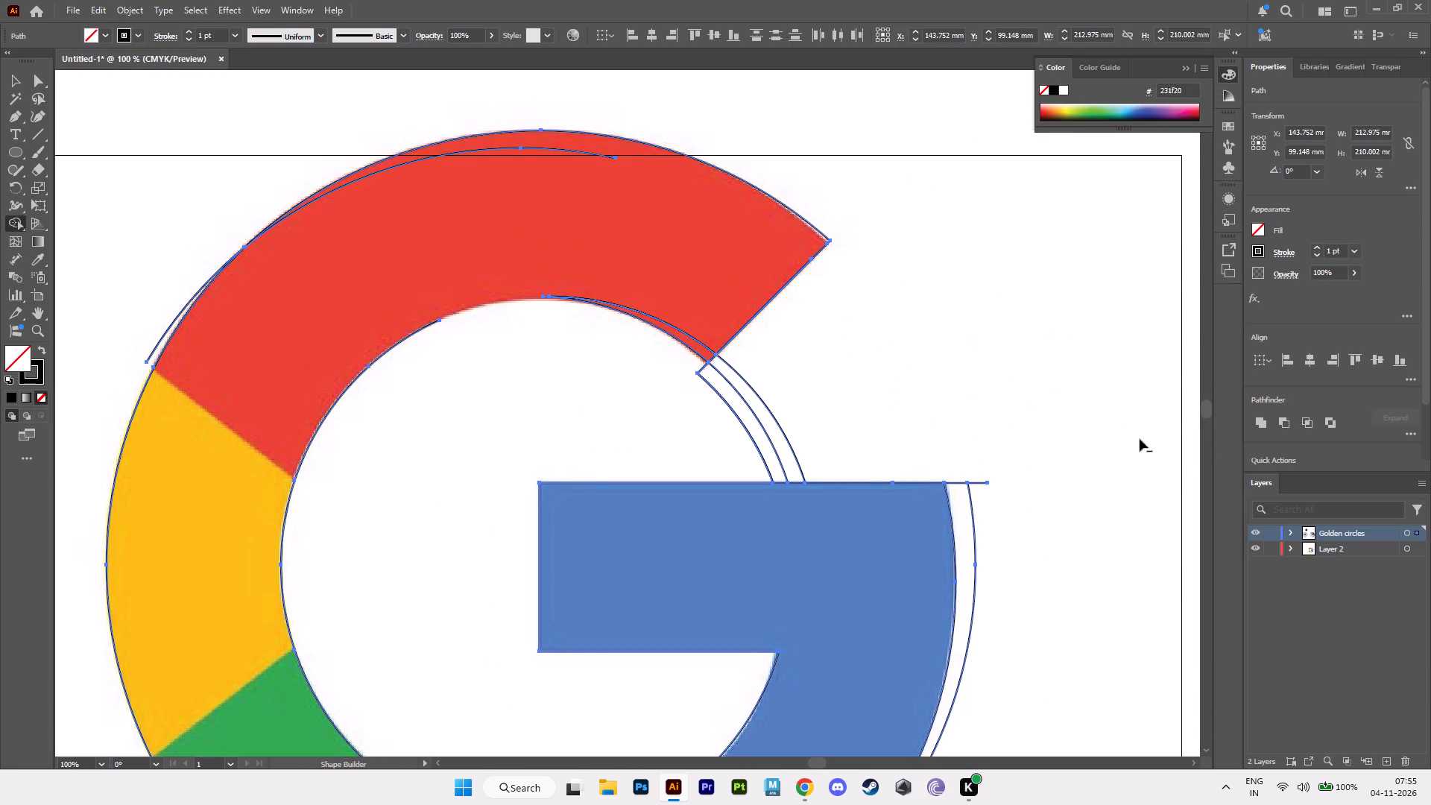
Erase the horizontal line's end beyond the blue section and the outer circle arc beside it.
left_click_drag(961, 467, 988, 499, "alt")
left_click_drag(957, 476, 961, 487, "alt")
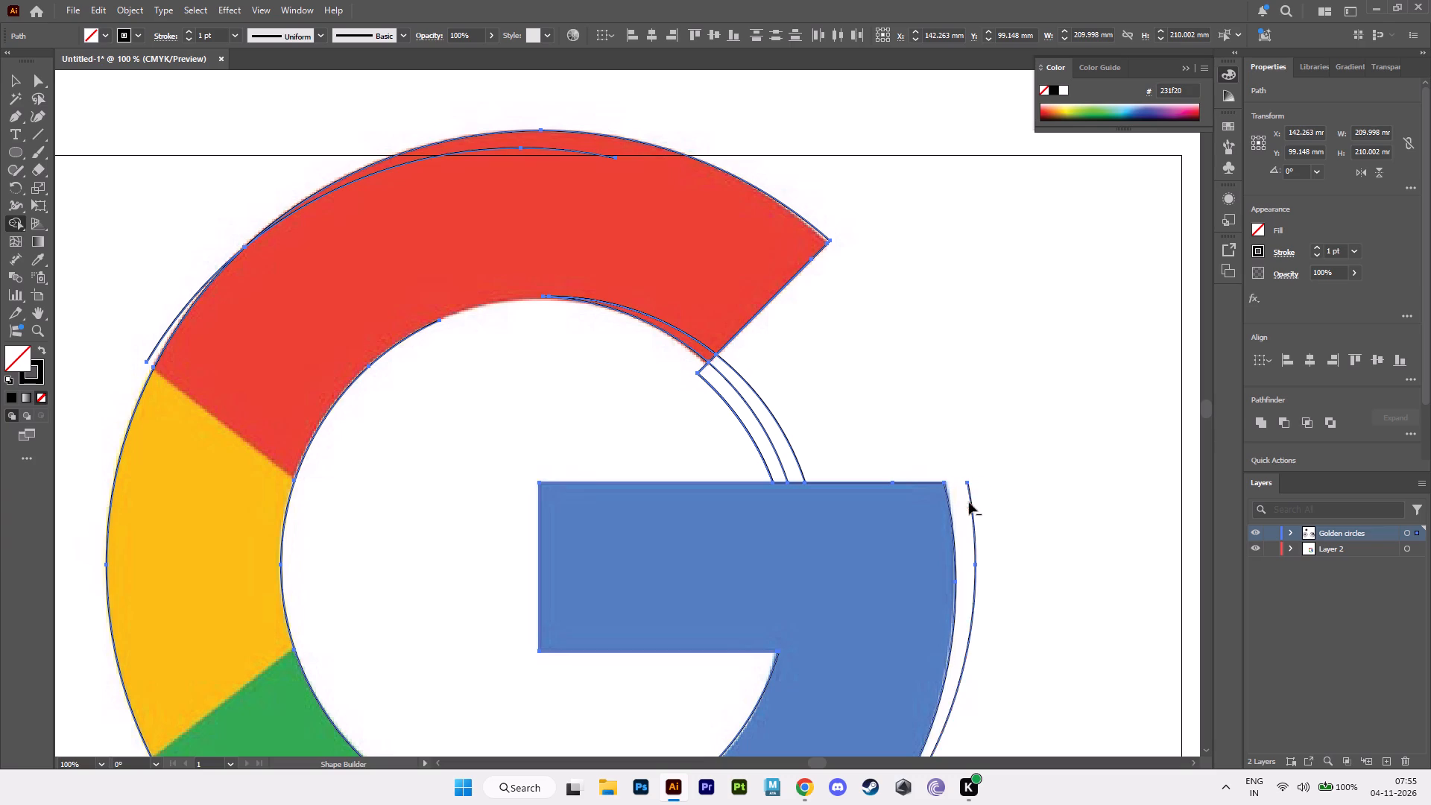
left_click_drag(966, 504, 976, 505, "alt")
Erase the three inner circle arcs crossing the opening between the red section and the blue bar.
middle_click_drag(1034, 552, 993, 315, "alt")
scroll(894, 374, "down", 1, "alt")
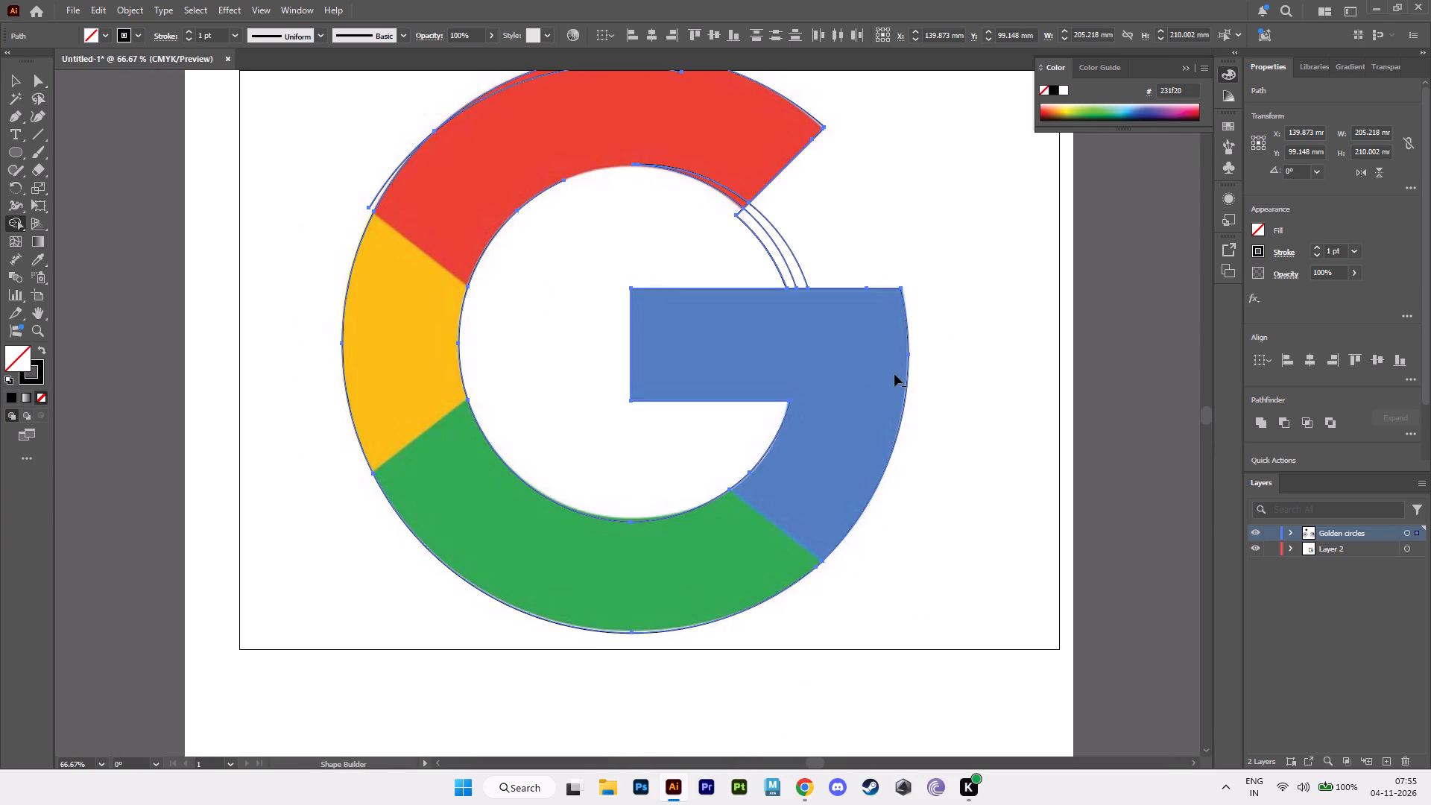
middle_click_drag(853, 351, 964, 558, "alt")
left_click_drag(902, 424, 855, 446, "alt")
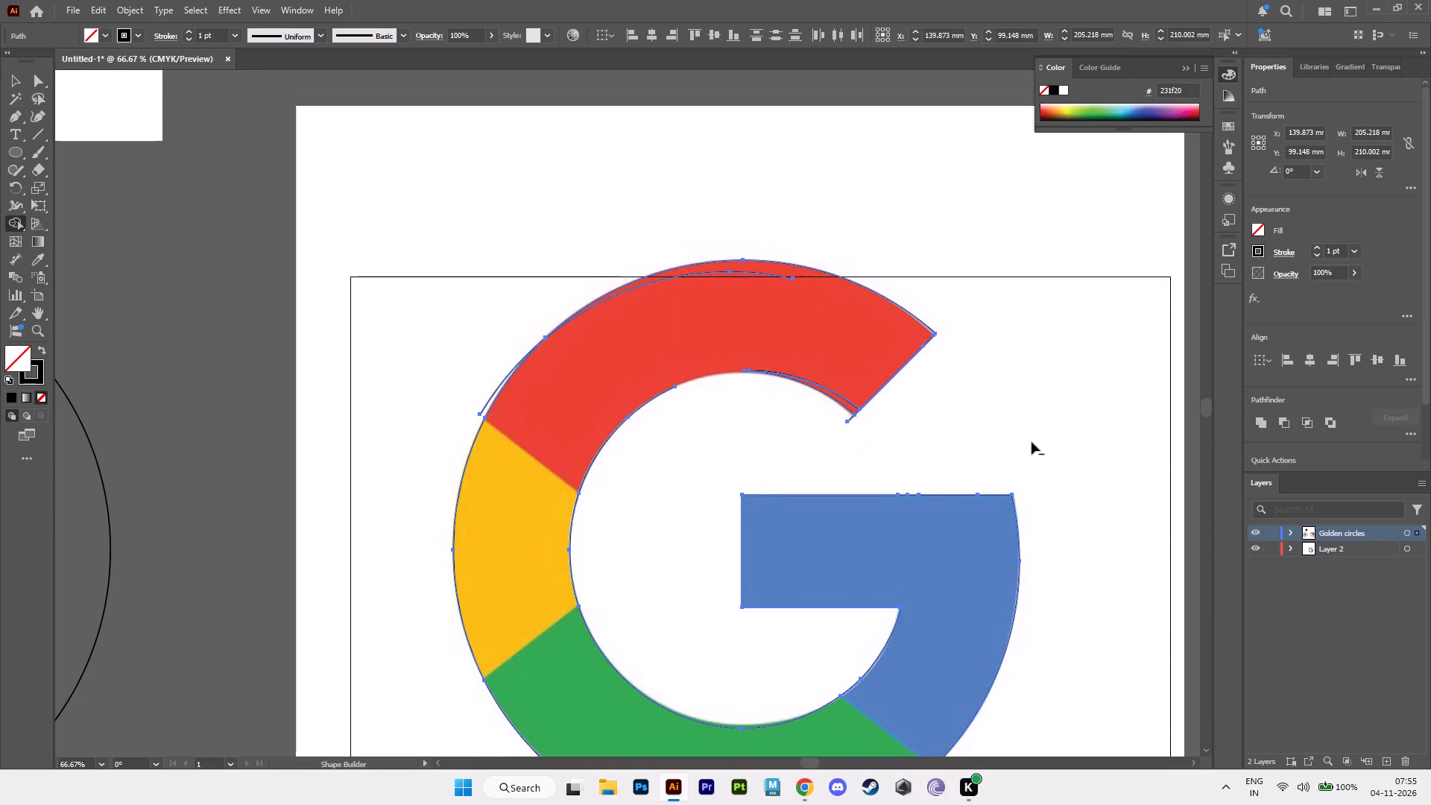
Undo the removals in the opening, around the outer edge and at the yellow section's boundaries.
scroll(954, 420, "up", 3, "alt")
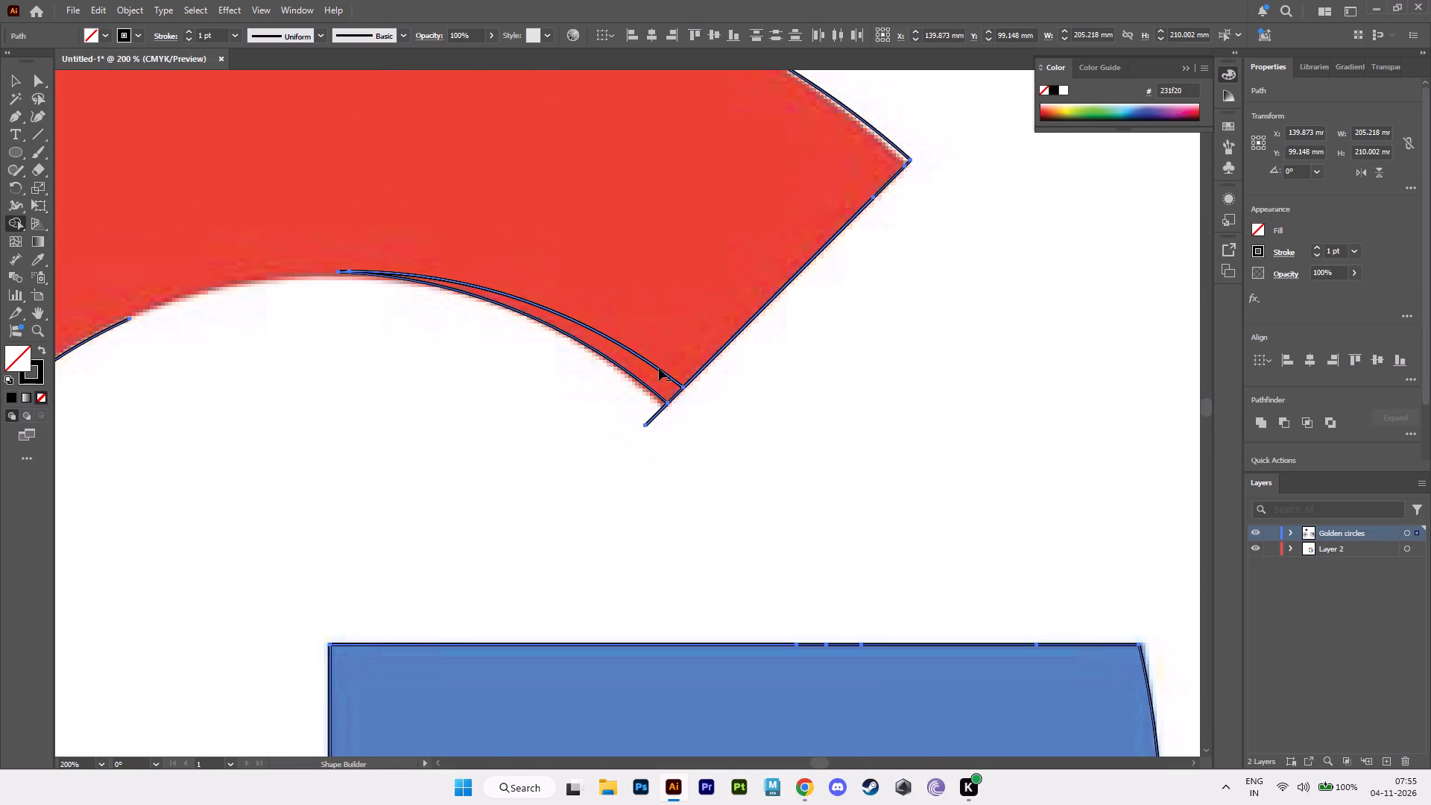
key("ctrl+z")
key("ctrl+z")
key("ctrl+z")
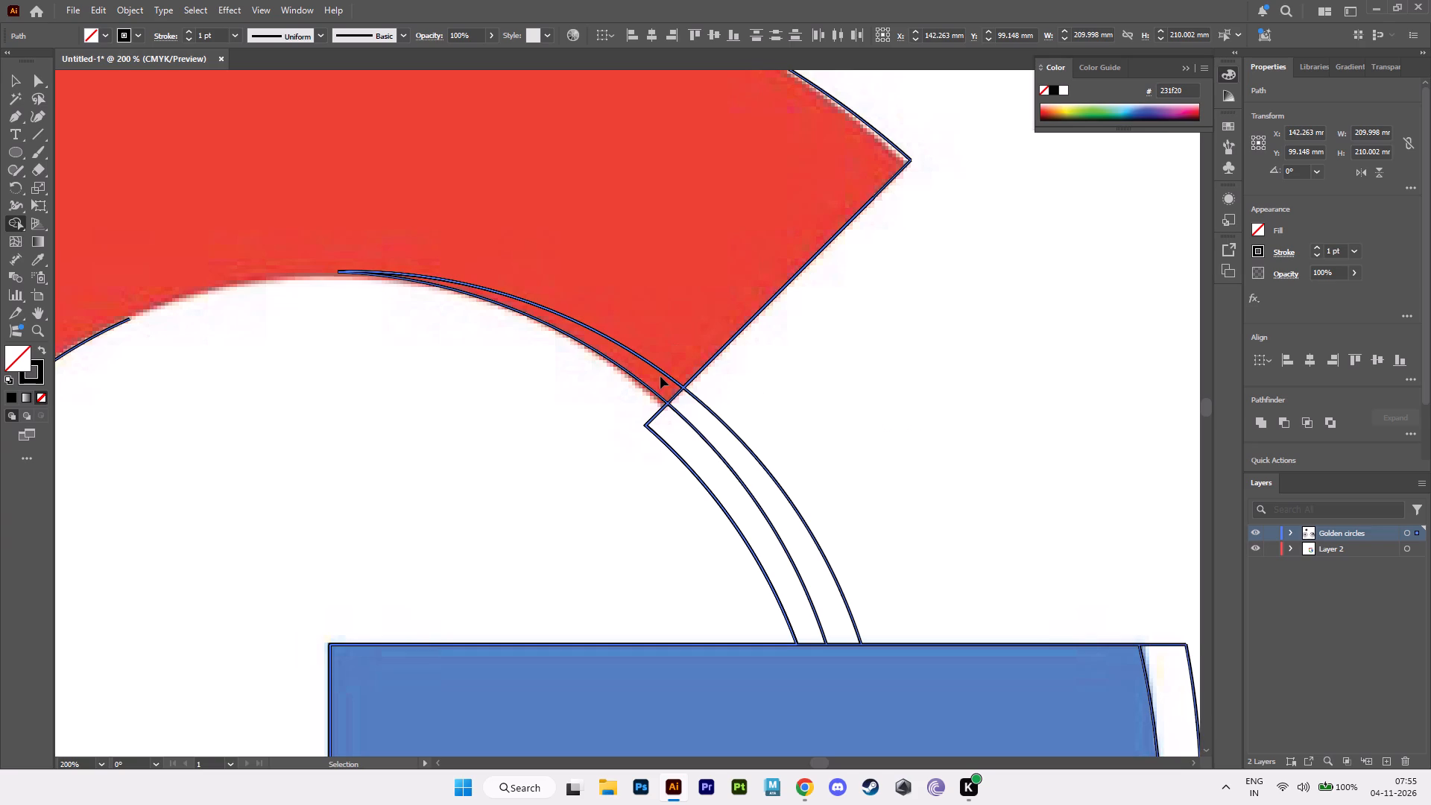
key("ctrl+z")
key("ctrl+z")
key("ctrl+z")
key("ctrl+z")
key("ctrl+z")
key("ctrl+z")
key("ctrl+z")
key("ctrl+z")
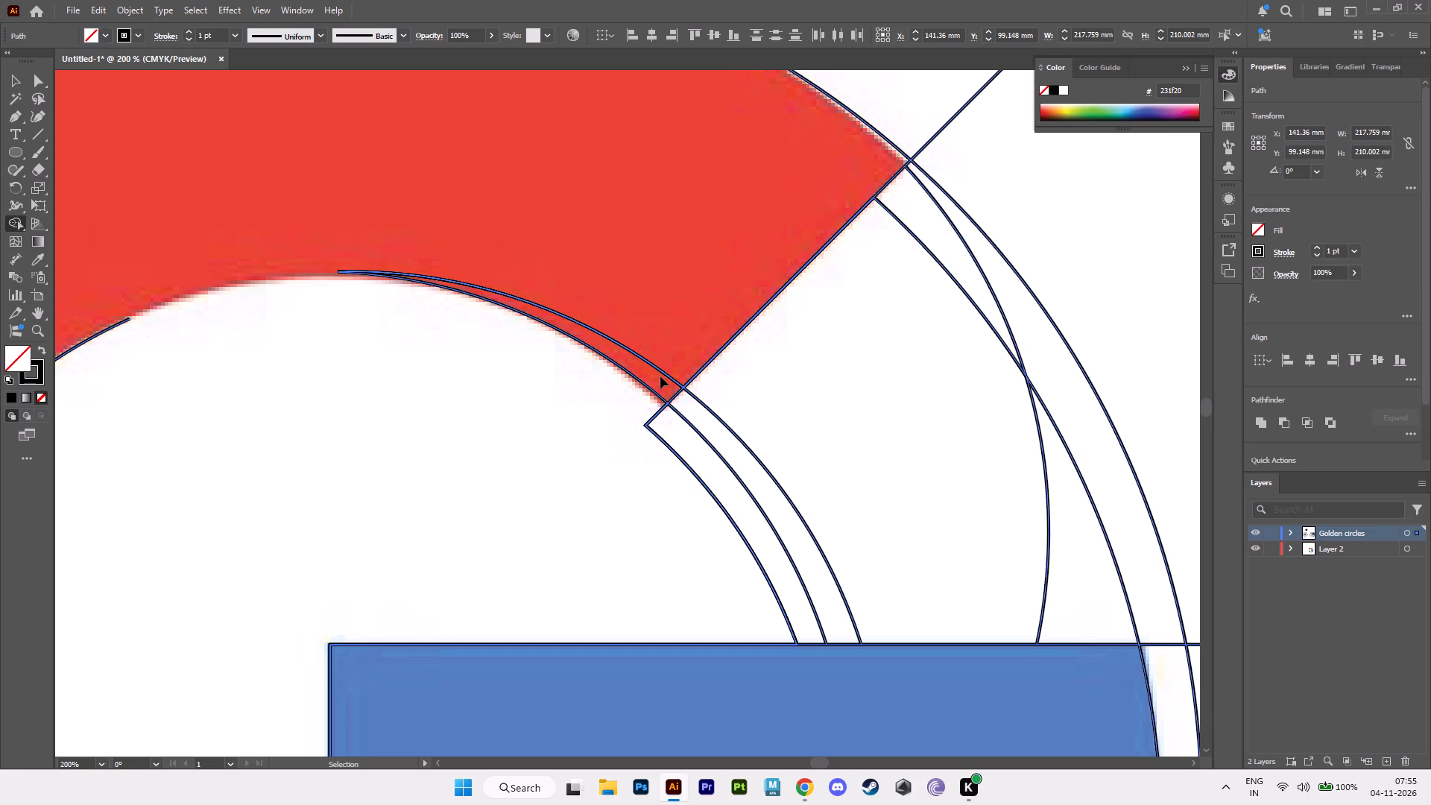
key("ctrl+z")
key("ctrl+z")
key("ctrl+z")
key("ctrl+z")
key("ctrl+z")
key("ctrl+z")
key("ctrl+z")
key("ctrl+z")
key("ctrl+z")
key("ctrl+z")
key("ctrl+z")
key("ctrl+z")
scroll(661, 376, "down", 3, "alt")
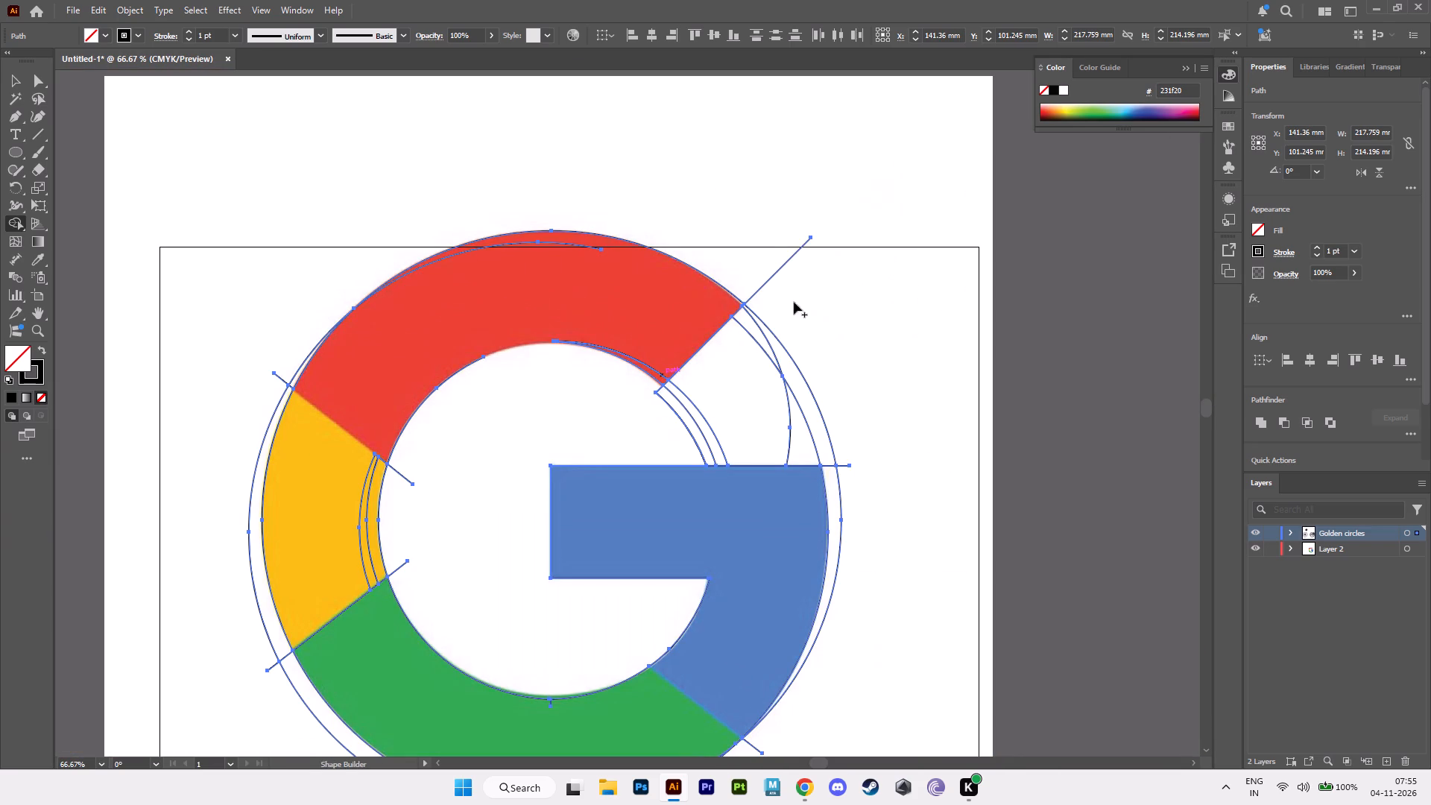
Undo the earlier removals along the green section's inner edge, at the blue-green boundary and inside the blue section.
key("ctrl+z")
key("ctrl+z")
key("ctrl+z")
key("ctrl+z")
key("ctrl+z")
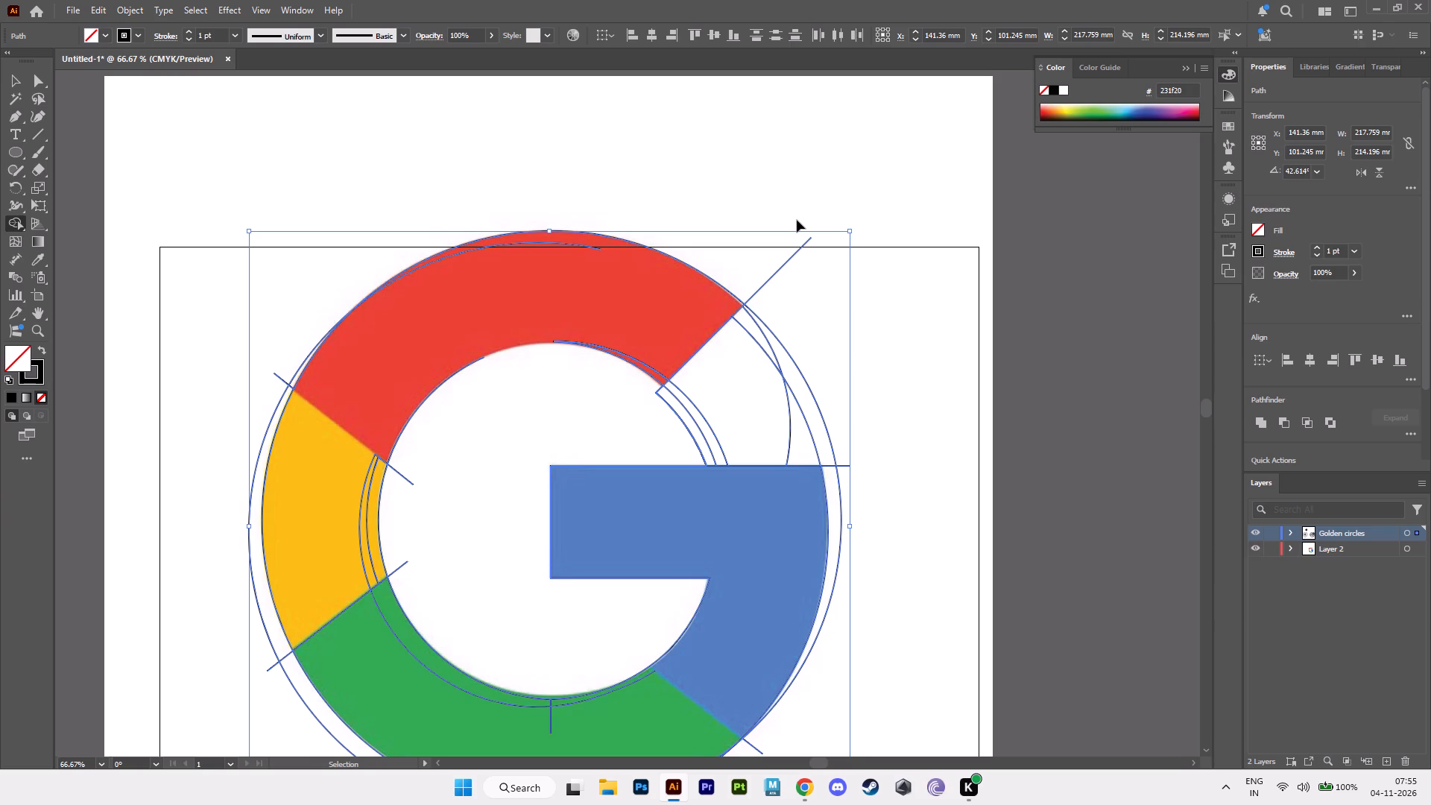
key("ctrl+z")
key("ctrl+z")
key("ctrl+z")
key("ctrl+z")
key("ctrl+z")
key("ctrl+z")
key("ctrl+z")
key("ctrl+z")
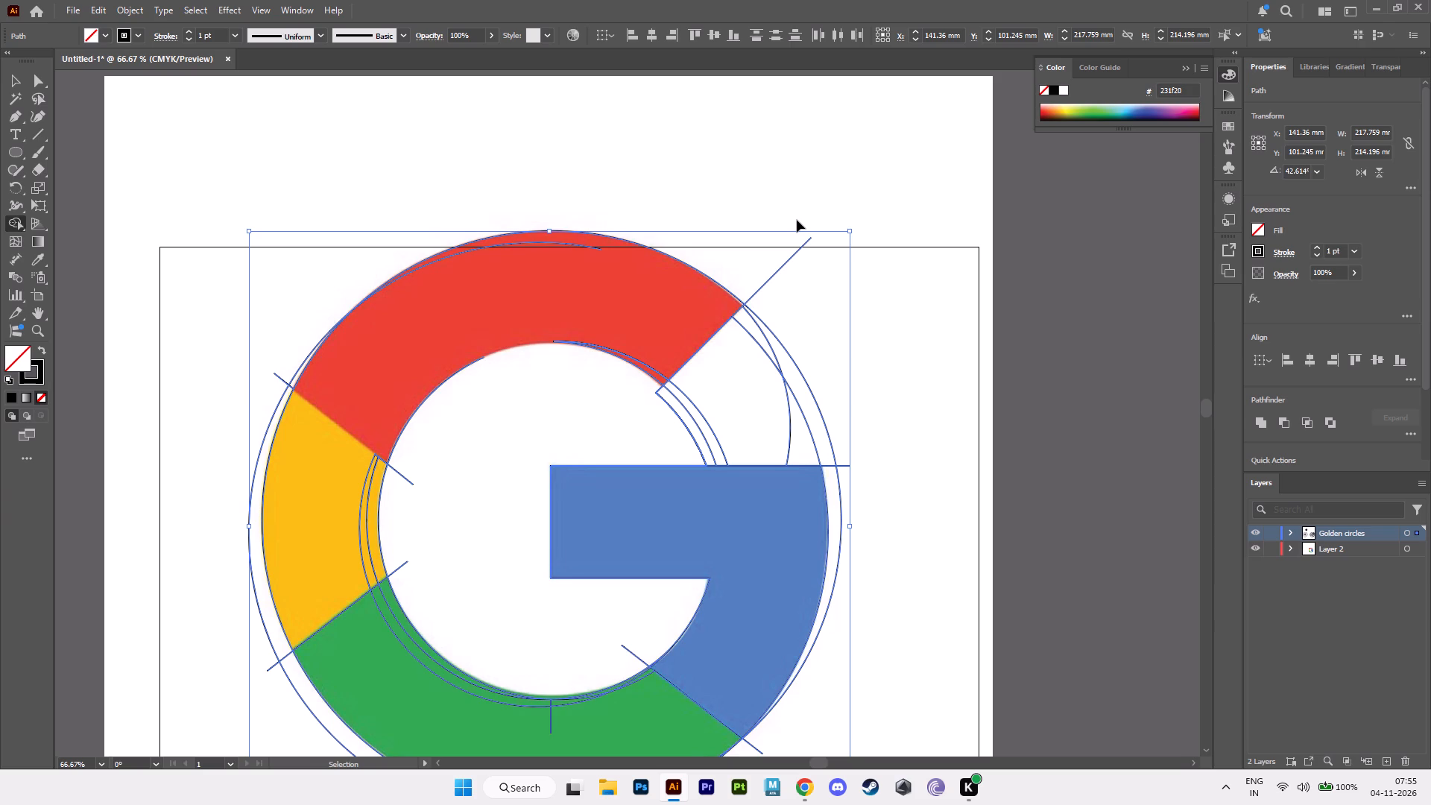
key("ctrl+z")
key("ctrl+z")
key("ctrl+z")
key("ctrl+z")
key("ctrl+z")
key("ctrl+z")
key("ctrl+z")
key("ctrl+z")
key("ctrl+z")
key("ctrl+z")
key("ctrl+z")
key("ctrl+z")
scroll(865, 226, "down", 2, "alt")
middle_click_drag(817, 388, 754, 503, "alt")
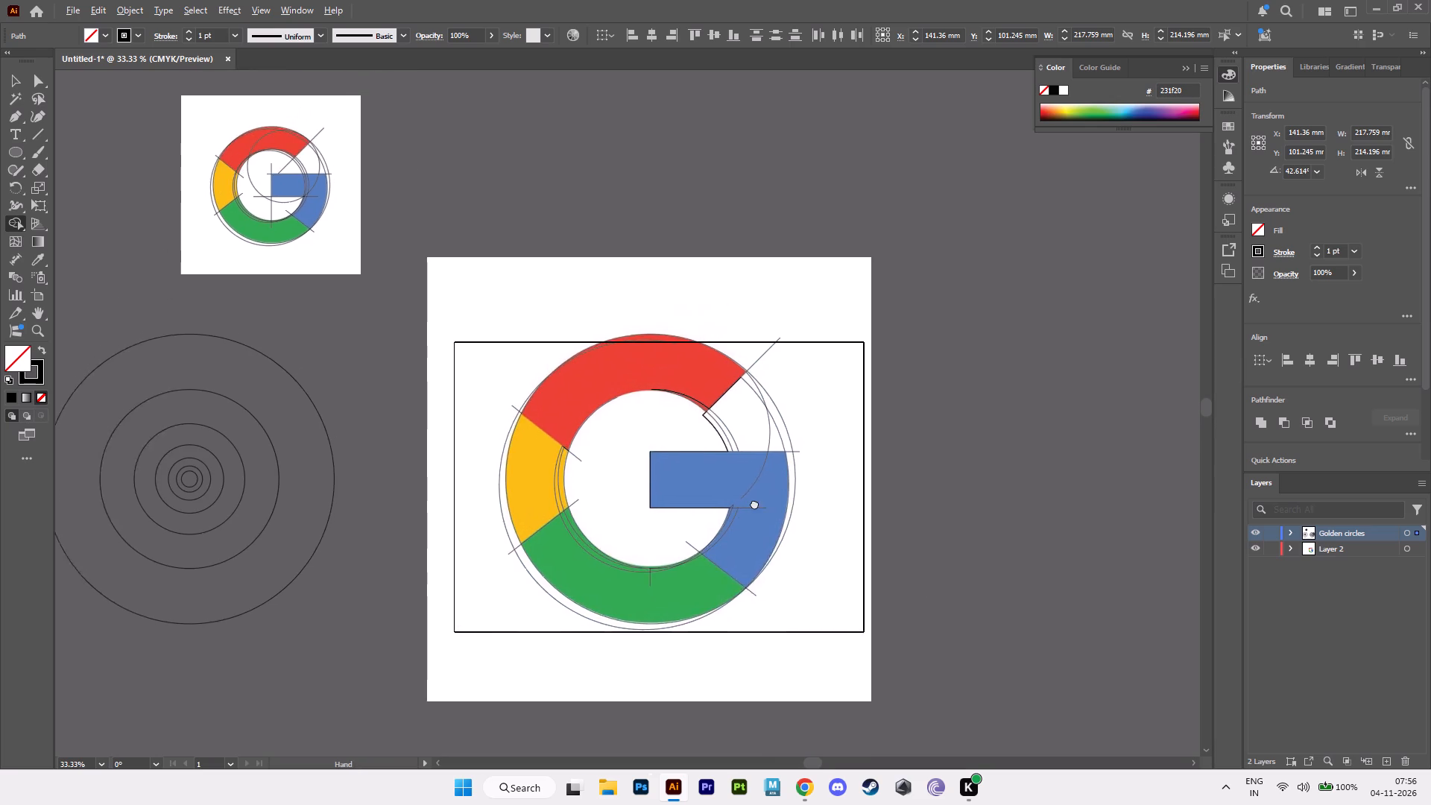
middle_click_drag(754, 503, 754, 503, "alt")
scroll(754, 503, "up", 1, "alt")
middle_click_drag(747, 501, 748, 489, "alt")
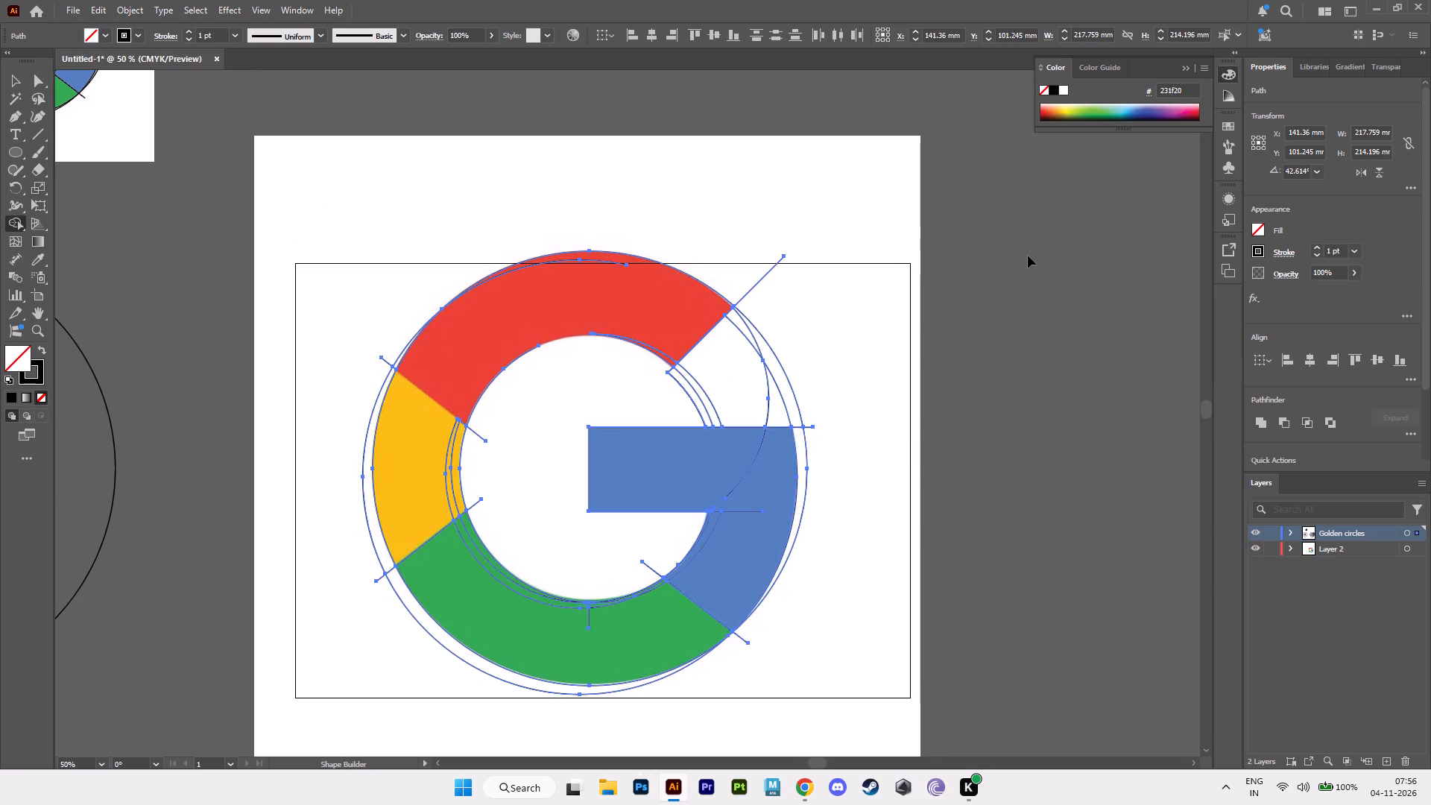
Undo the earlier removals inside the blue bar and in the white area directly beneath it.
key("ctrl+z")
key("ctrl+z")
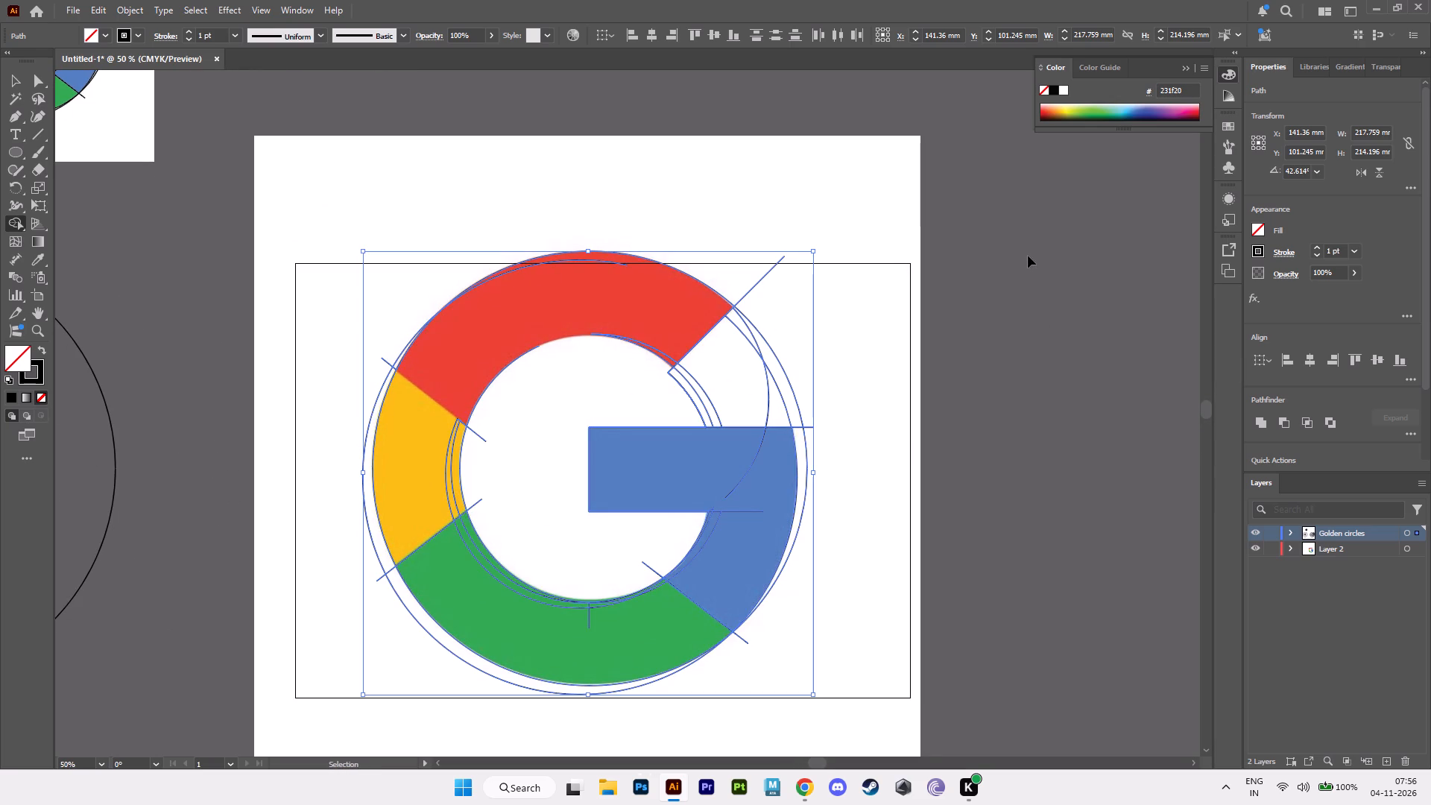
key("ctrl+z")
key("ctrl+z")
key("ctrl+z")
key("ctrl+z")
key("ctrl+z")
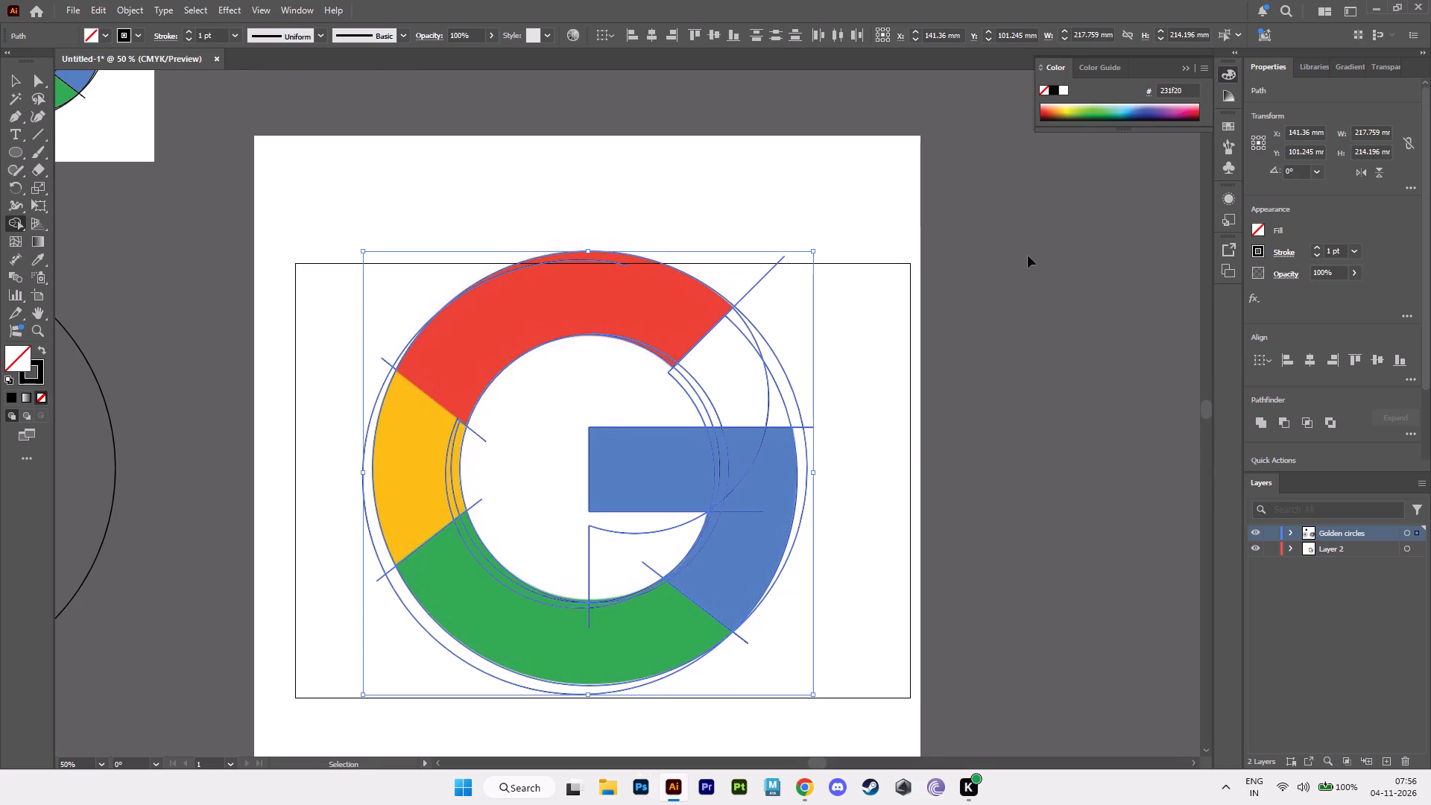
key("ctrl+z")
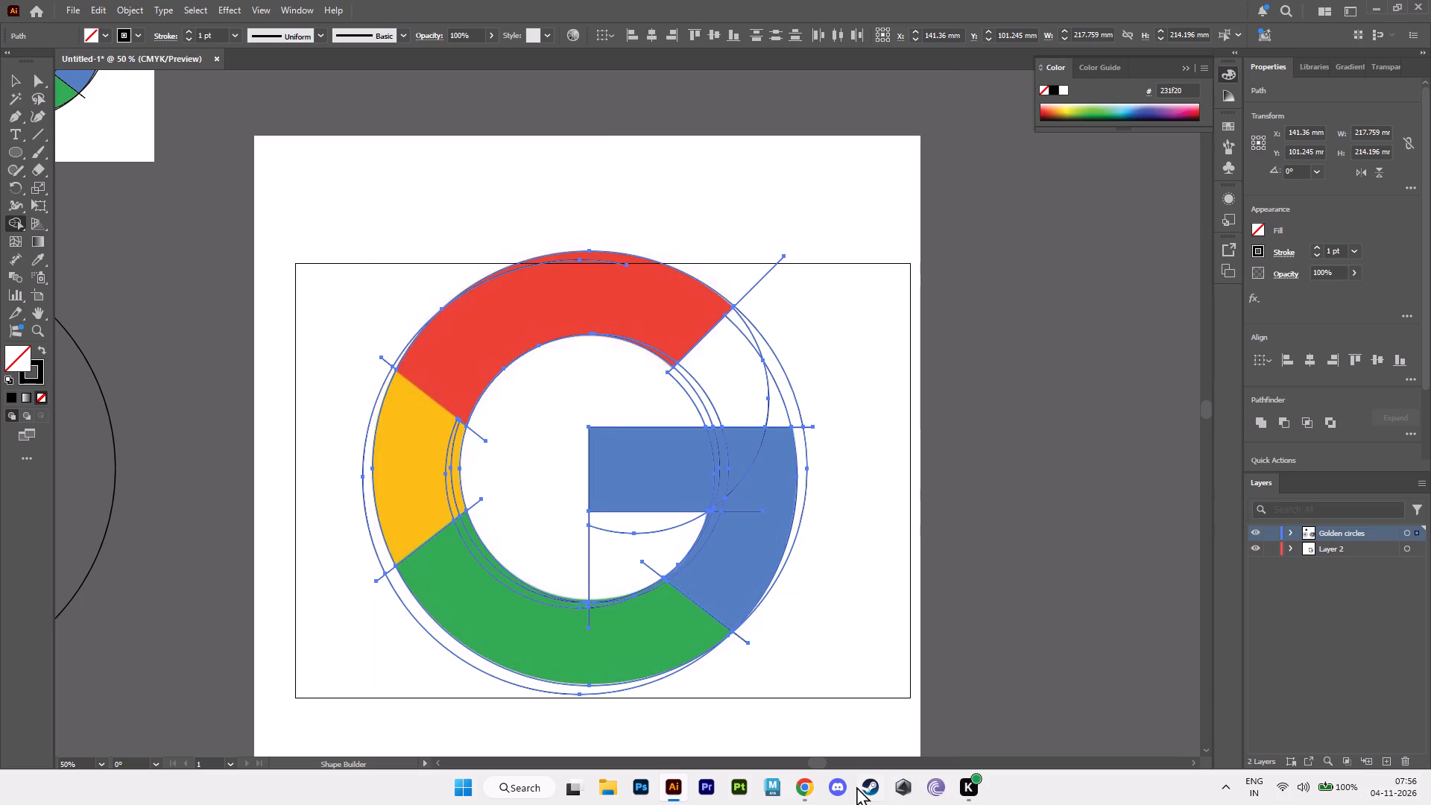
Erase the three inner circle arcs crossing the opening between the red section and the blue bar.
scroll(822, 730, "up", 2, "alt")
middle_click_drag(669, 502, 930, 692, "alt")
middle_click_drag(643, 209, 691, 253, "alt")
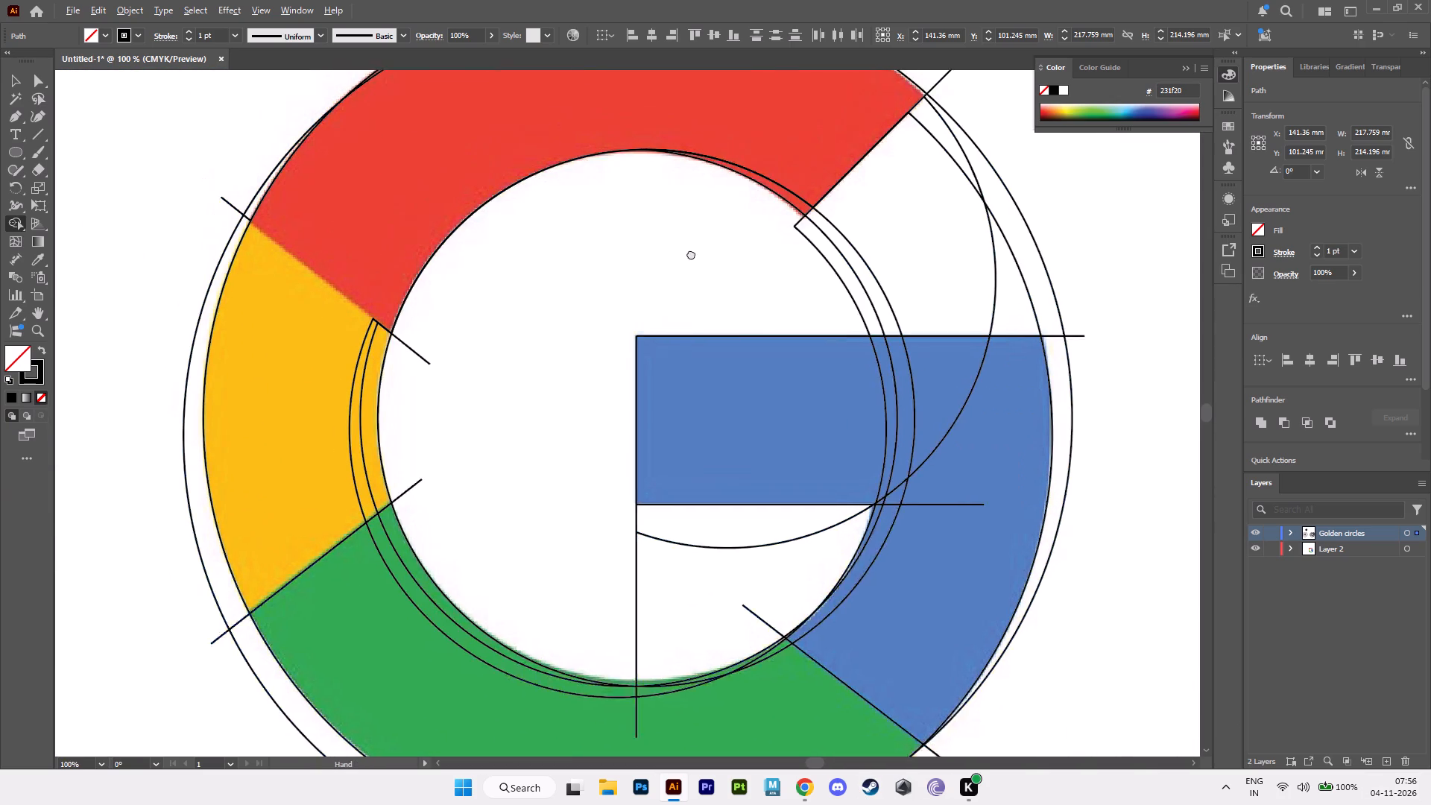
middle_click_drag(691, 253, 697, 259, "alt")
scroll(897, 435, "up", 1, "alt")
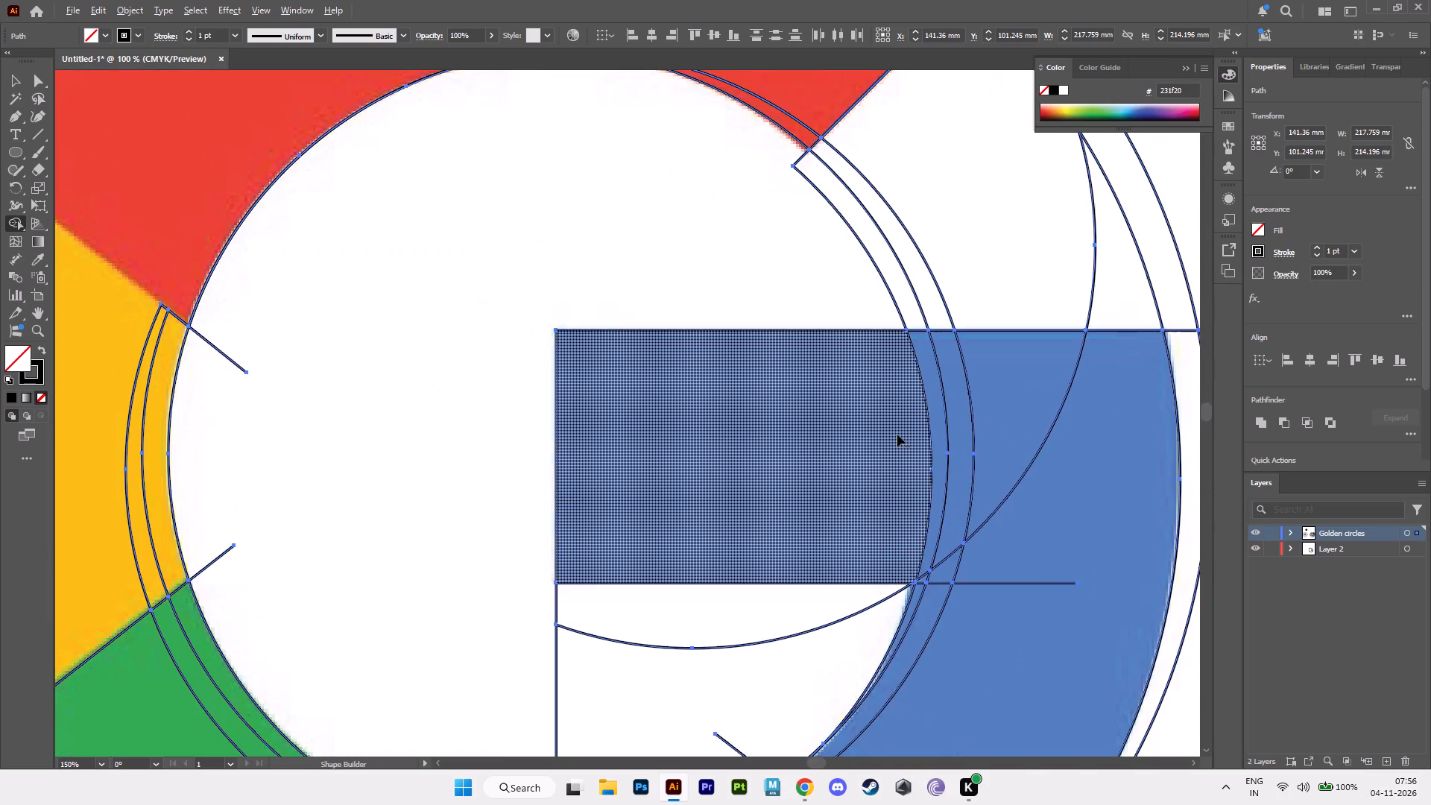
middle_click_drag(972, 354, 907, 543, "alt")
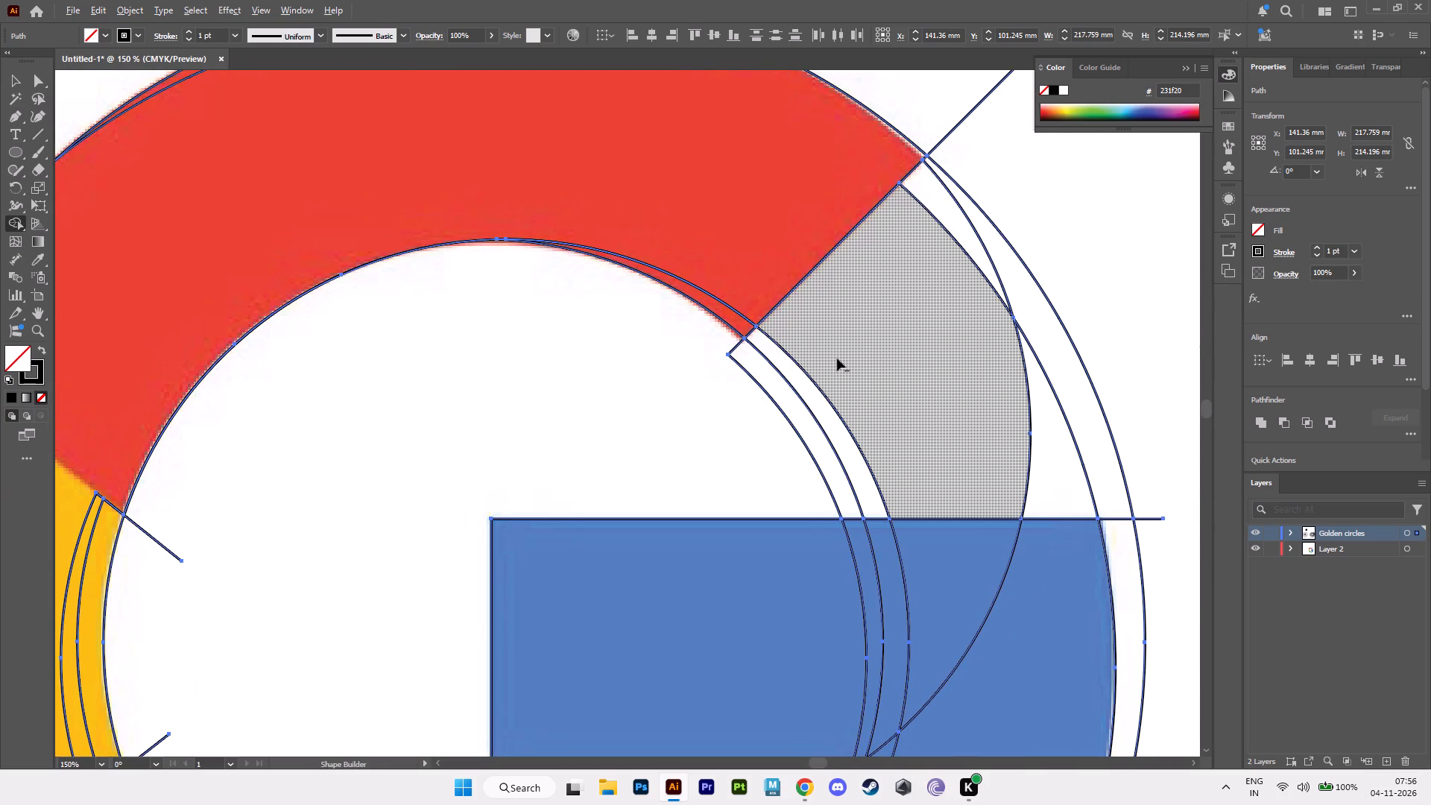
left_click_drag(821, 364, 753, 406, "alt")
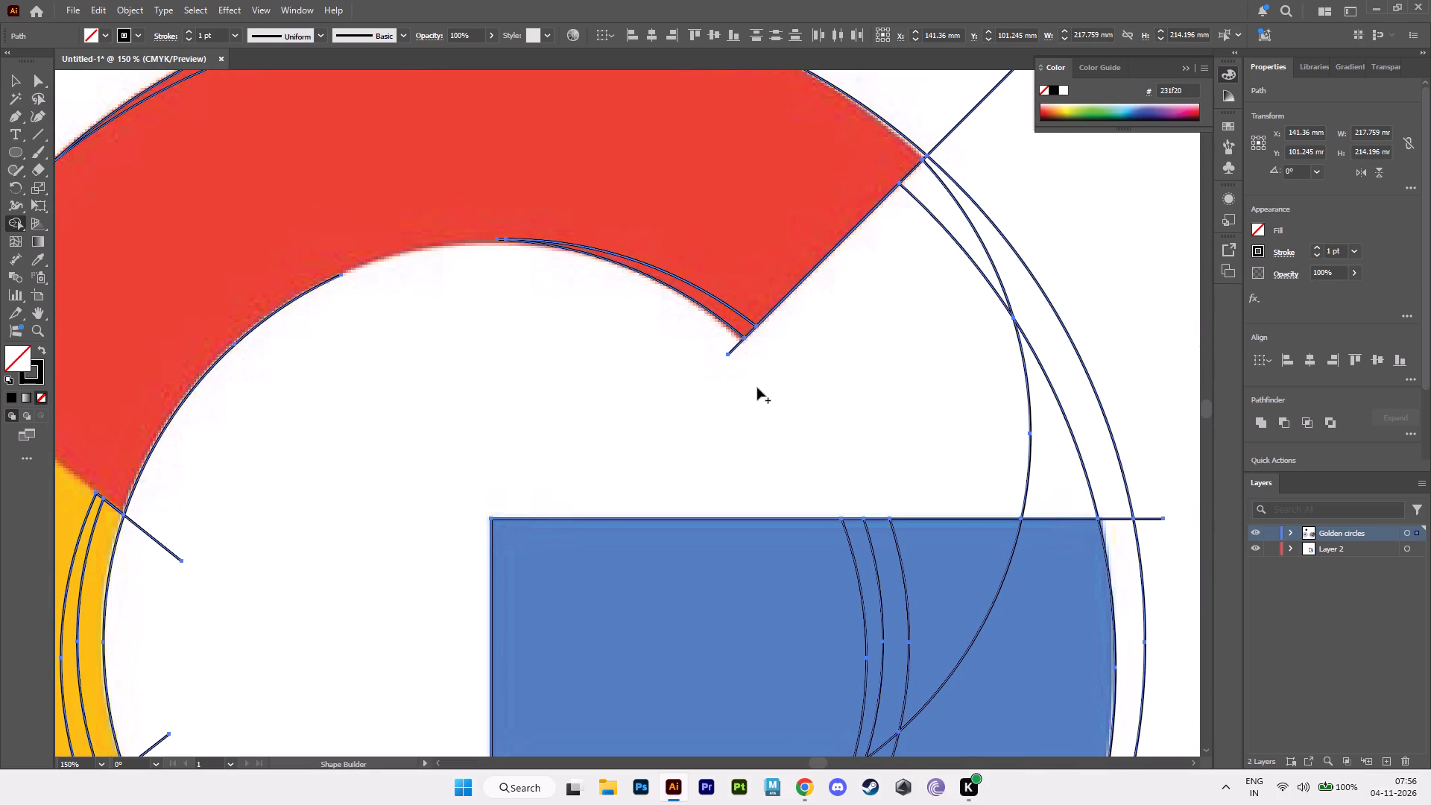
key("ctrl+z")
left_click(748, 373, "alt")
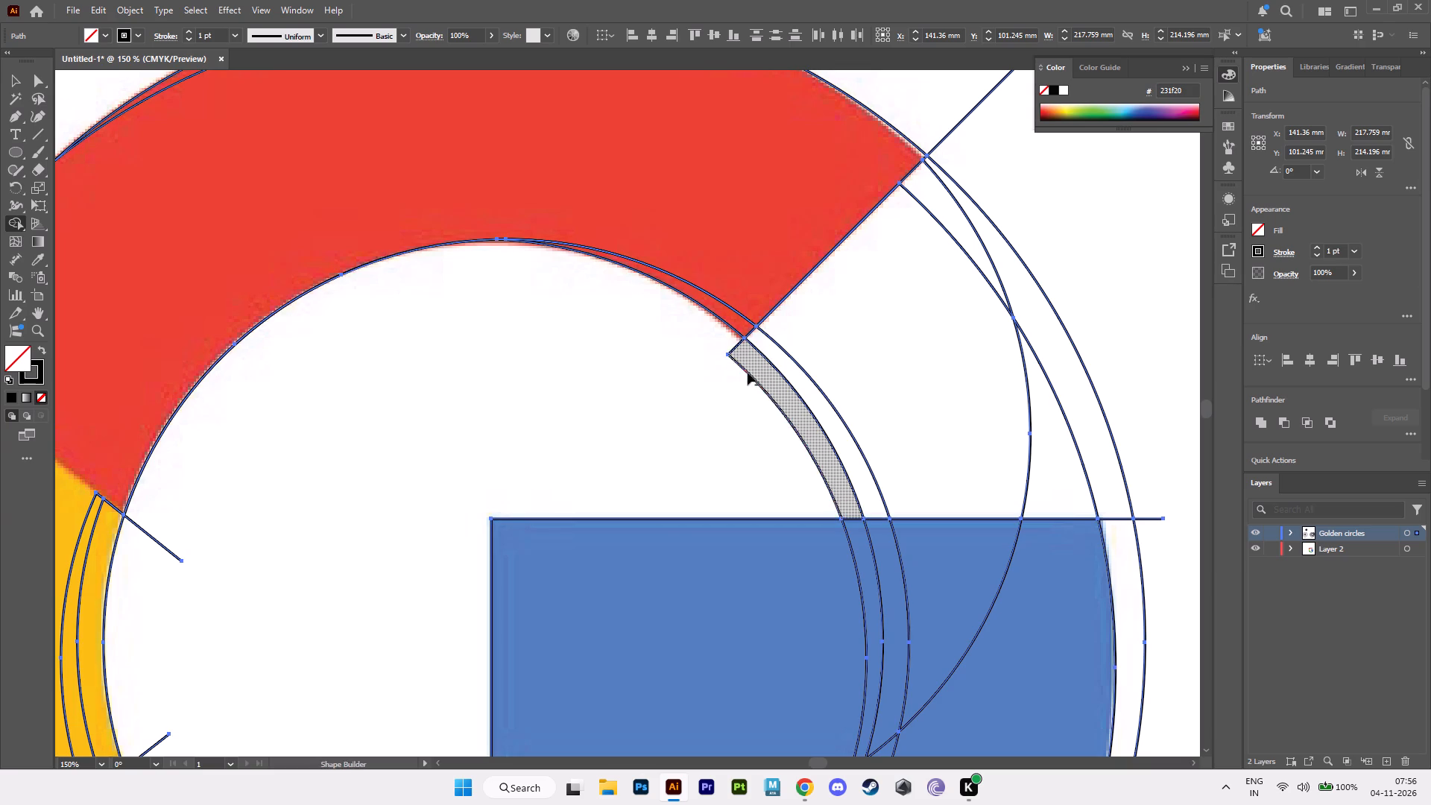
left_click(733, 350, "alt")
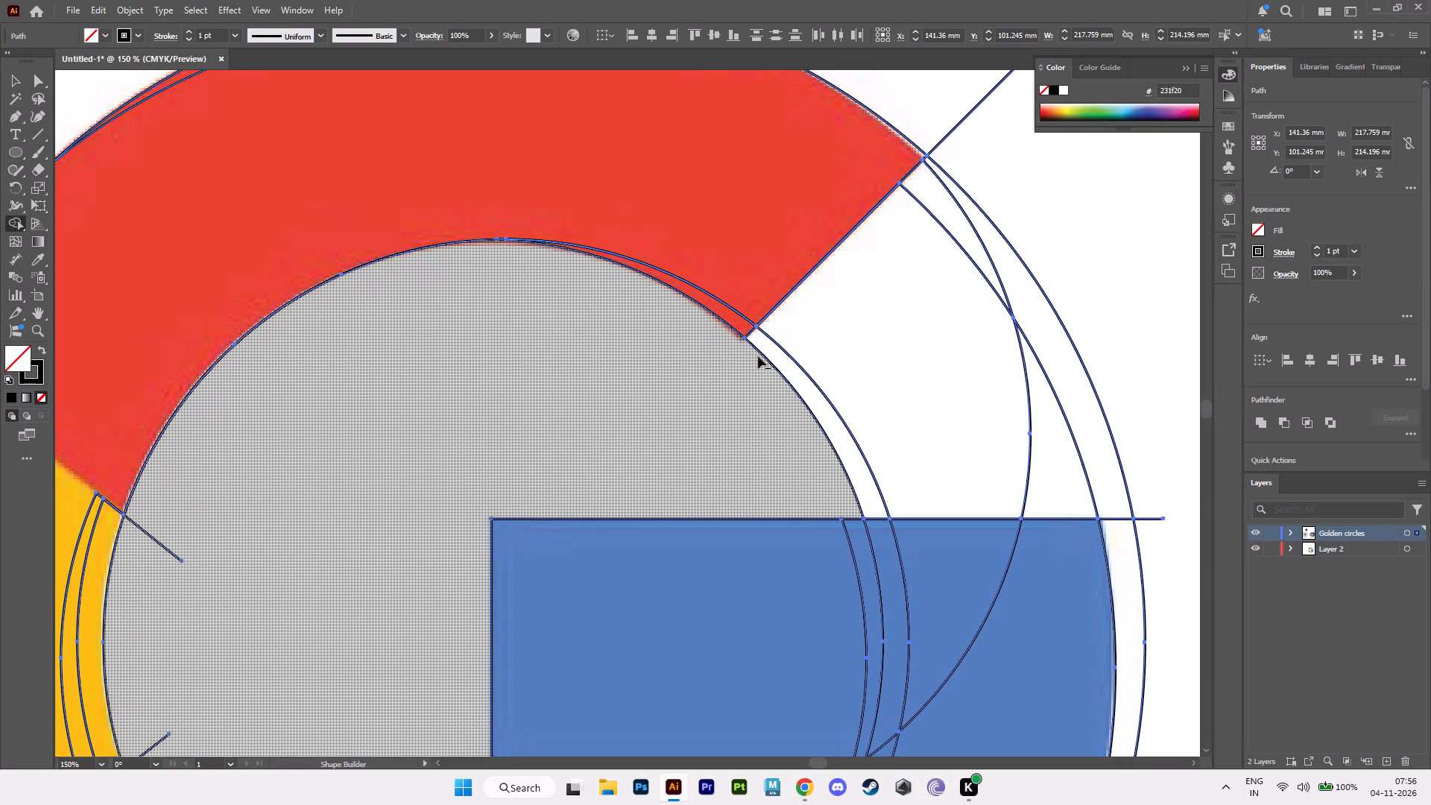
left_click(765, 356, "alt")
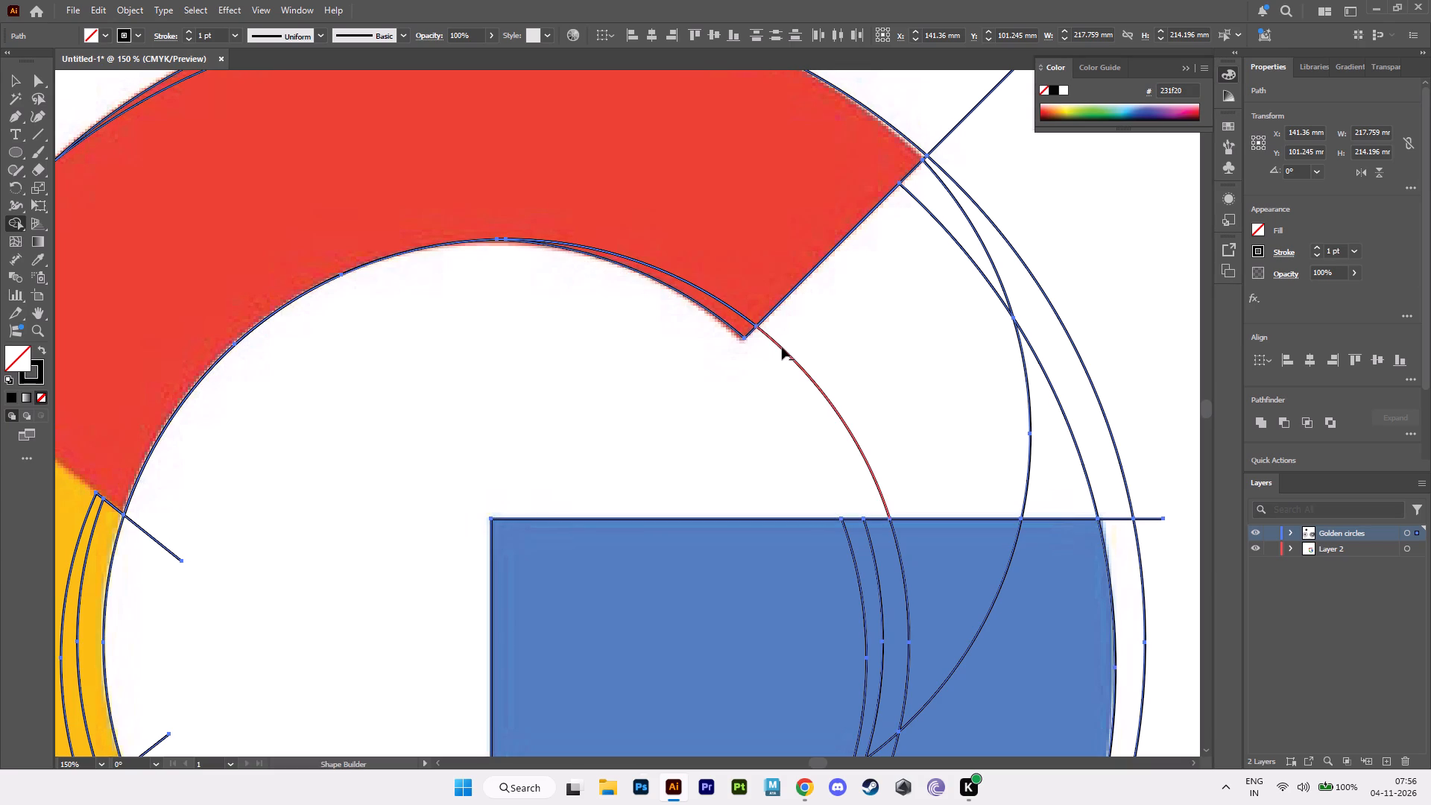
left_click(782, 347, "alt")
Erase the outer circle arcs in the opening and beside the blue section, plus the bar's top line end beyond the blue.
left_click_drag(1016, 191, 920, 251, "alt")
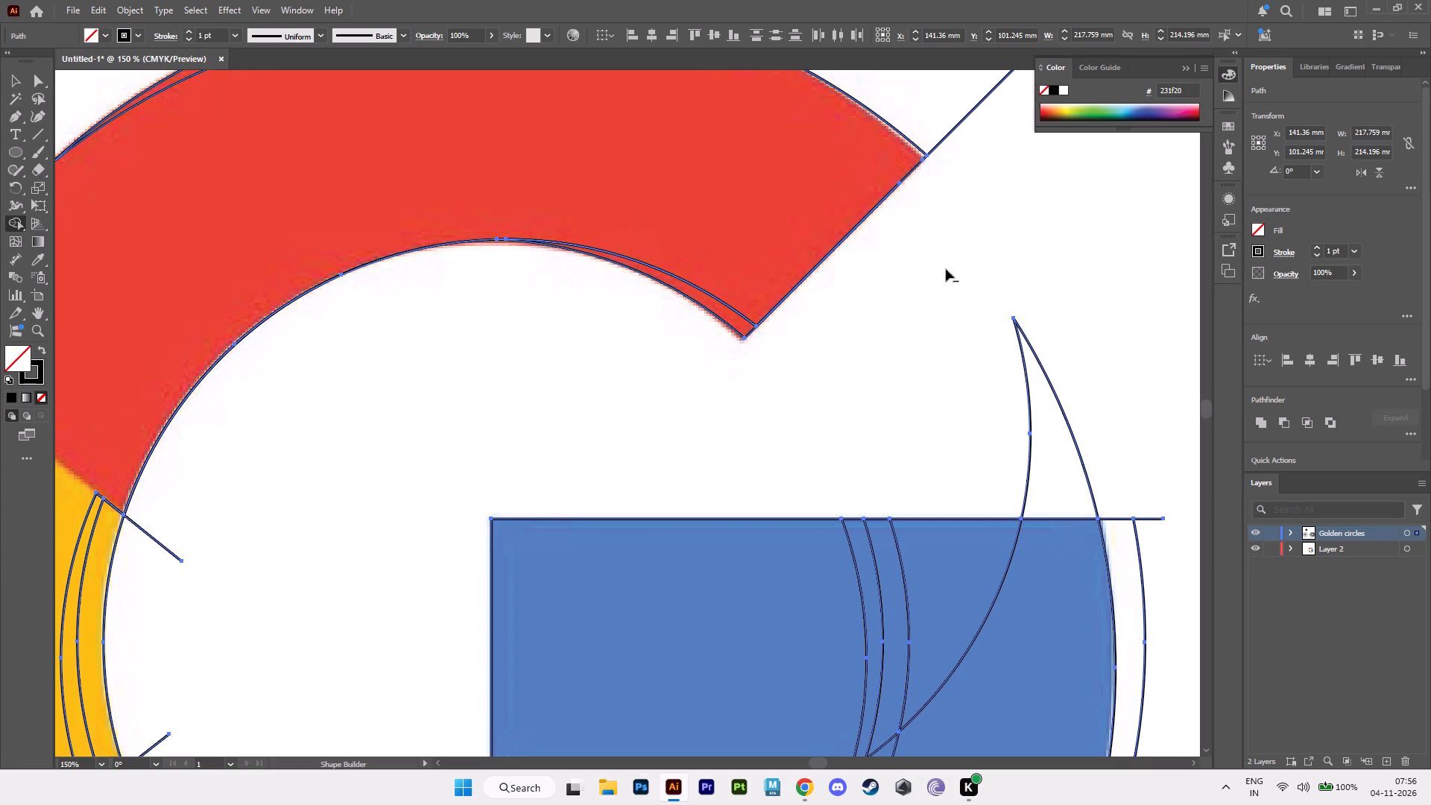
left_click_drag(988, 378, 1181, 379, "alt")
left_click_drag(1111, 505, 1134, 542, "alt")
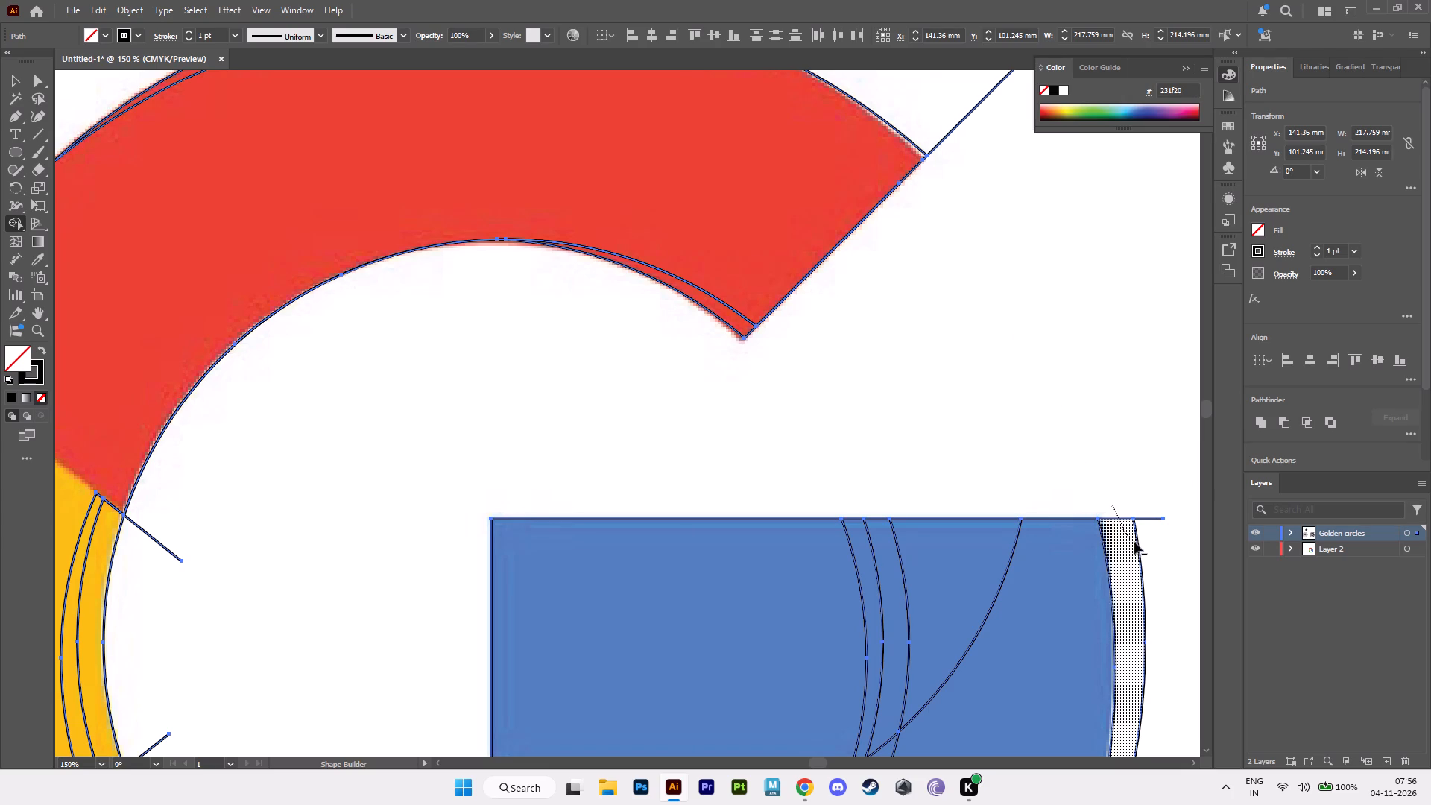
left_click_drag(1134, 542, 1150, 502, "alt")
Erase the circle arcs and horizontal line extension inside the blue section, including the leftover slivers at the bar's lower inner corner.
left_click_drag(836, 590, 982, 591, "alt")
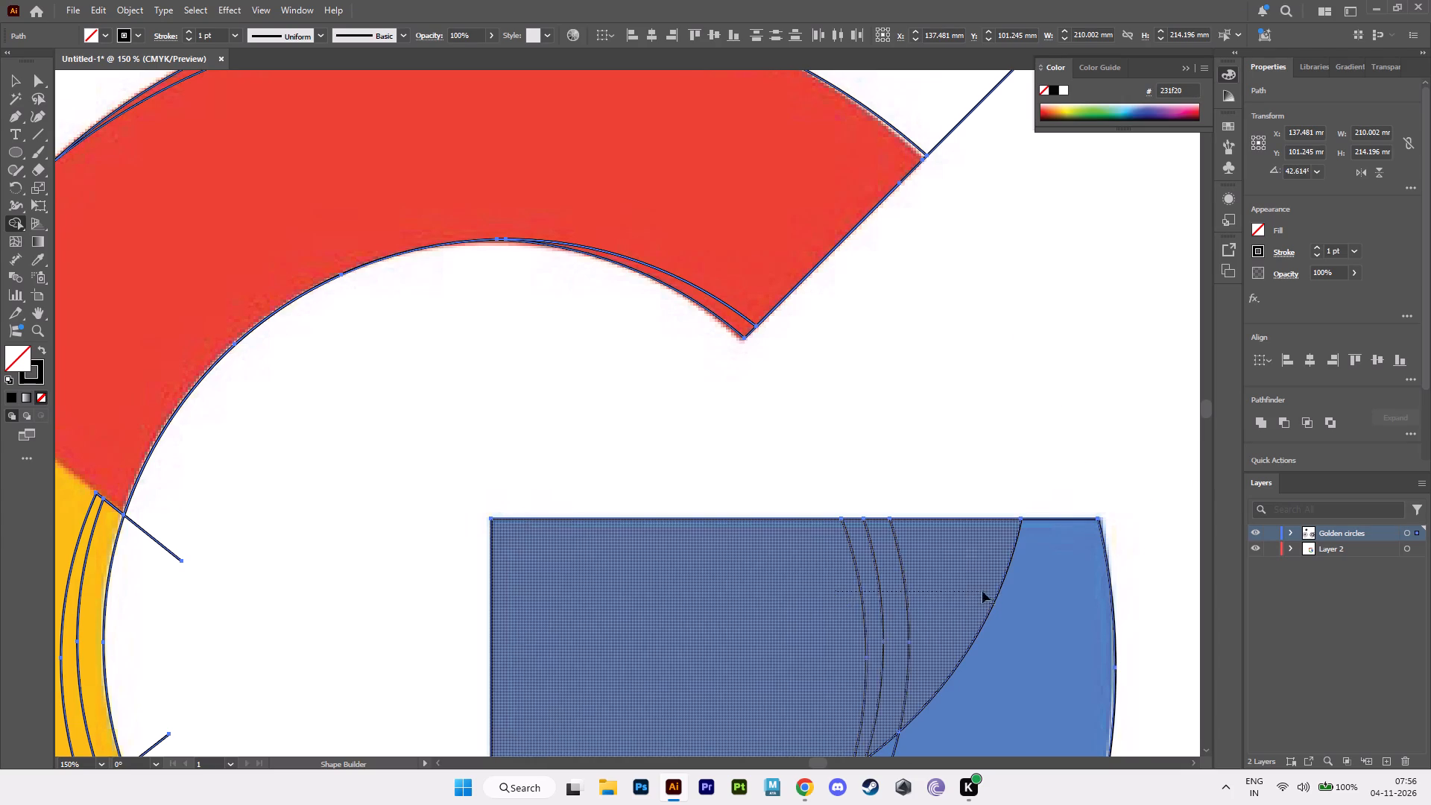
left_click_drag(982, 591, 1025, 591, "alt")
scroll(997, 585, "down", 2, "alt")
middle_click_drag(941, 595, 919, 353, "alt")
scroll(923, 437, "up", 3, "alt")
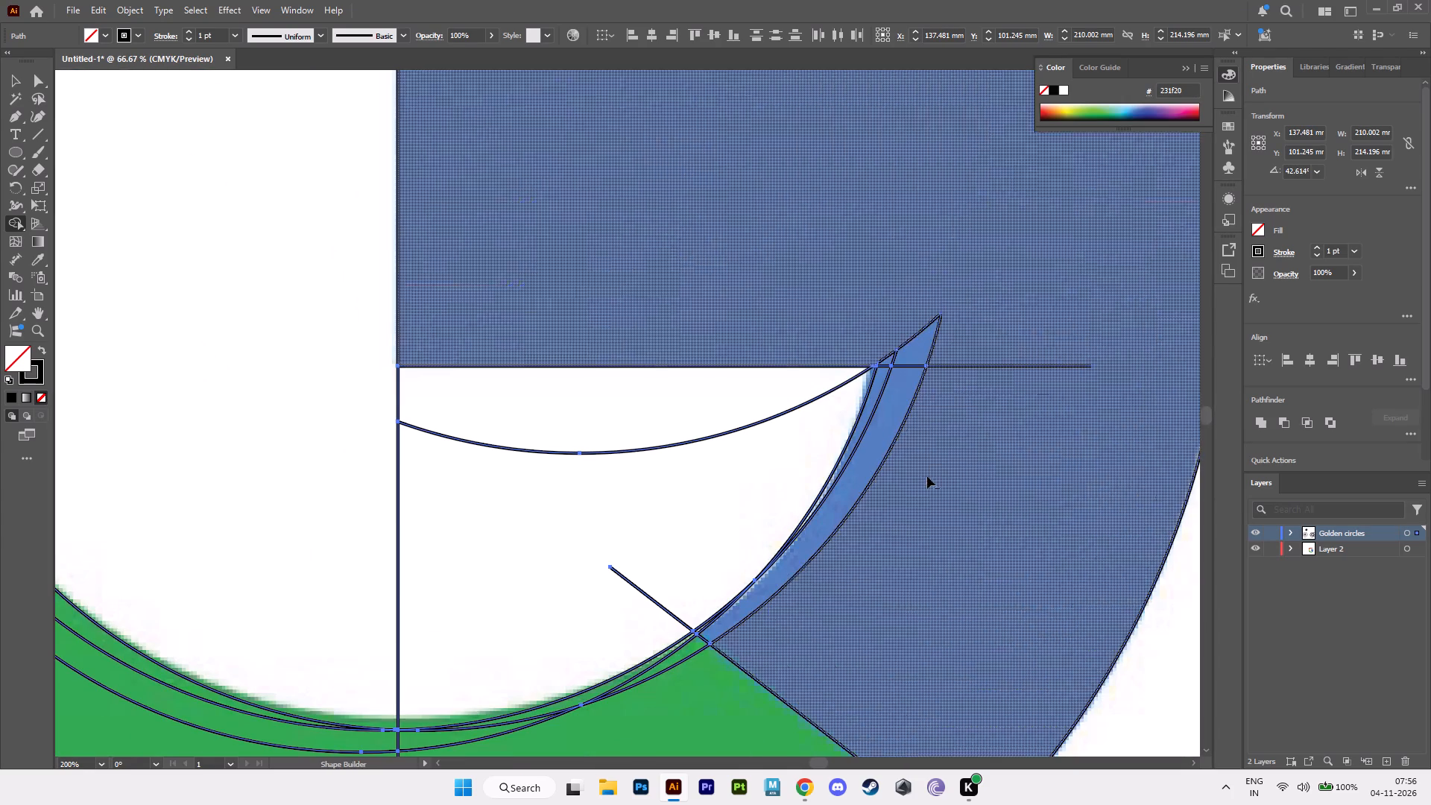
left_click_drag(901, 326, 950, 388, "alt")
left_click_drag(874, 339, 884, 347, "alt")
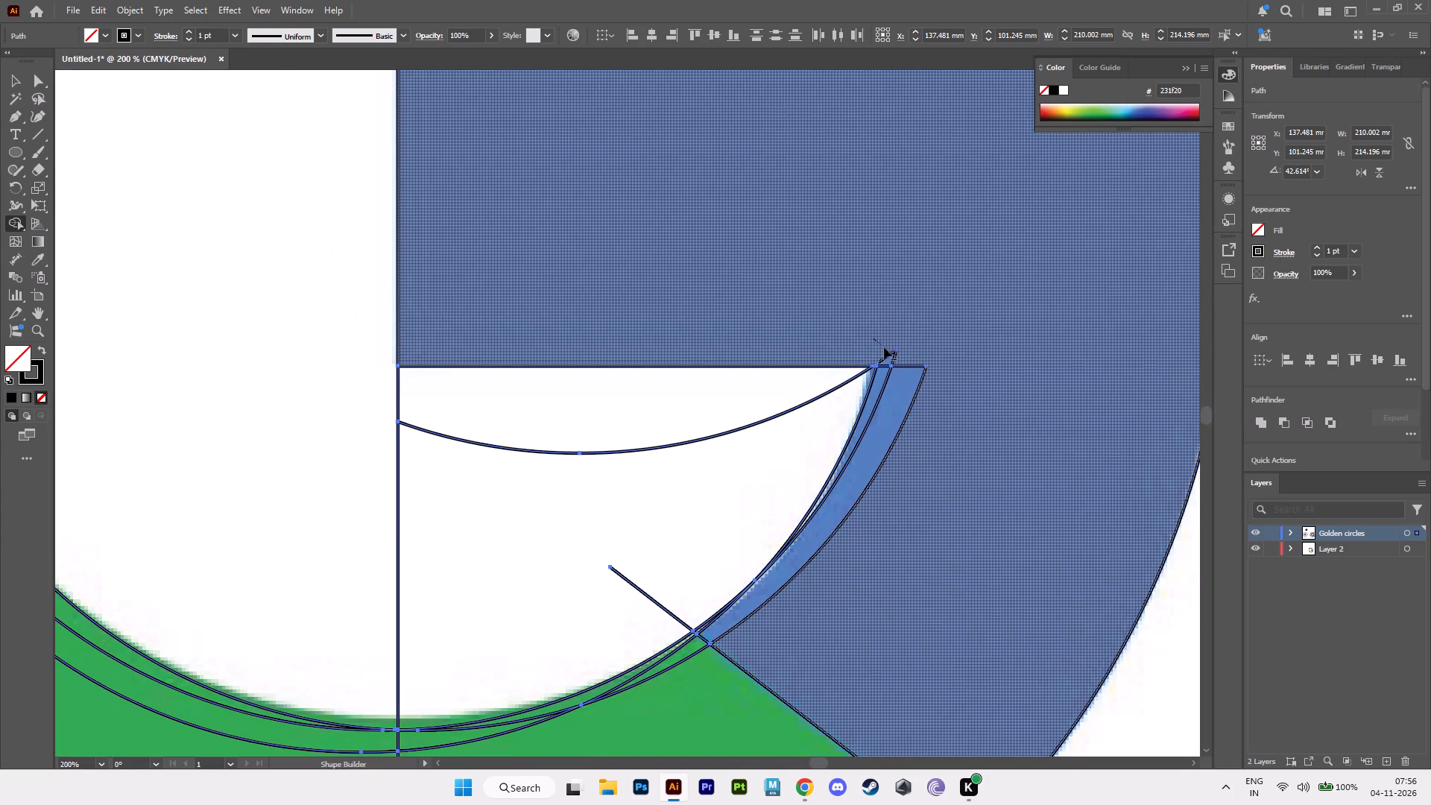
left_click_drag(884, 347, 927, 416, "alt")
left_click_drag(883, 354, 899, 387, "alt")
scroll(902, 438, "up", 4, "alt")
scroll(871, 306, "up", 3, "alt")
middle_click_drag(839, 233, 975, 730, "alt")
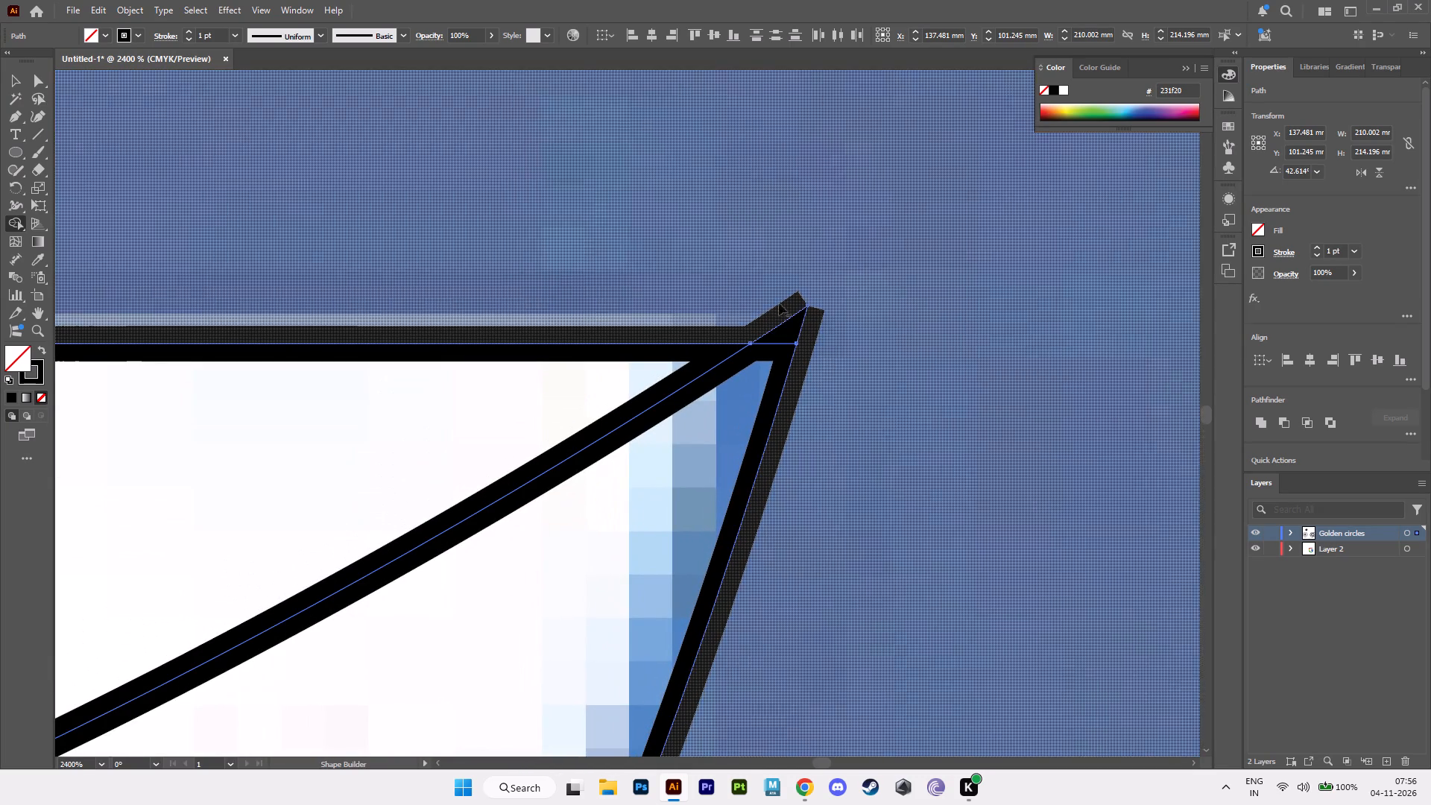
left_click_drag(772, 301, 836, 329, "alt")
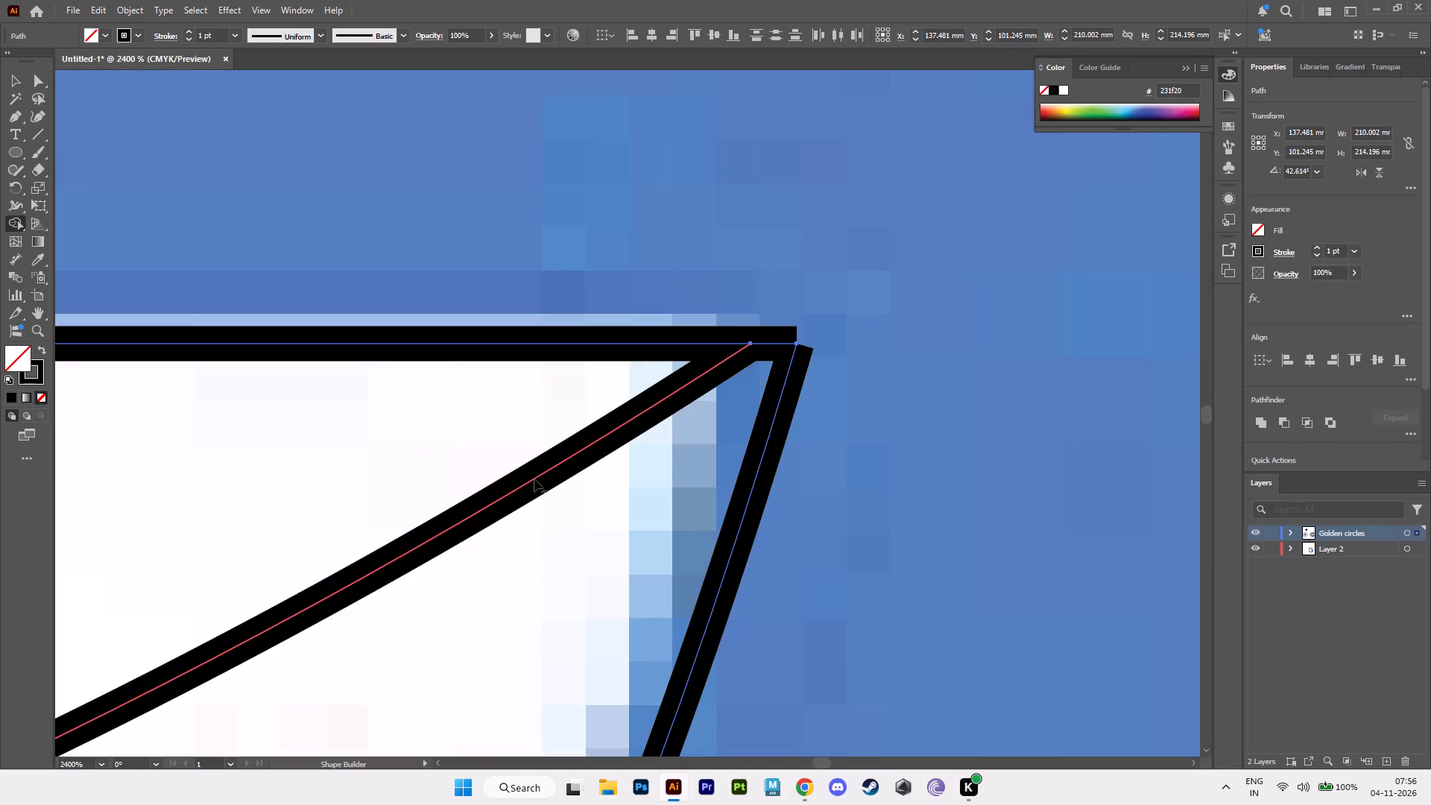
Erase the circle arc, vertical line and inner end of the blue-green boundary line in the white area under the blue bar.
left_click(534, 479, "alt")
scroll(777, 436, "down", 9, "alt")
middle_click_drag(772, 550, 912, 366, "alt")
scroll(912, 366, "up", 1, "alt")
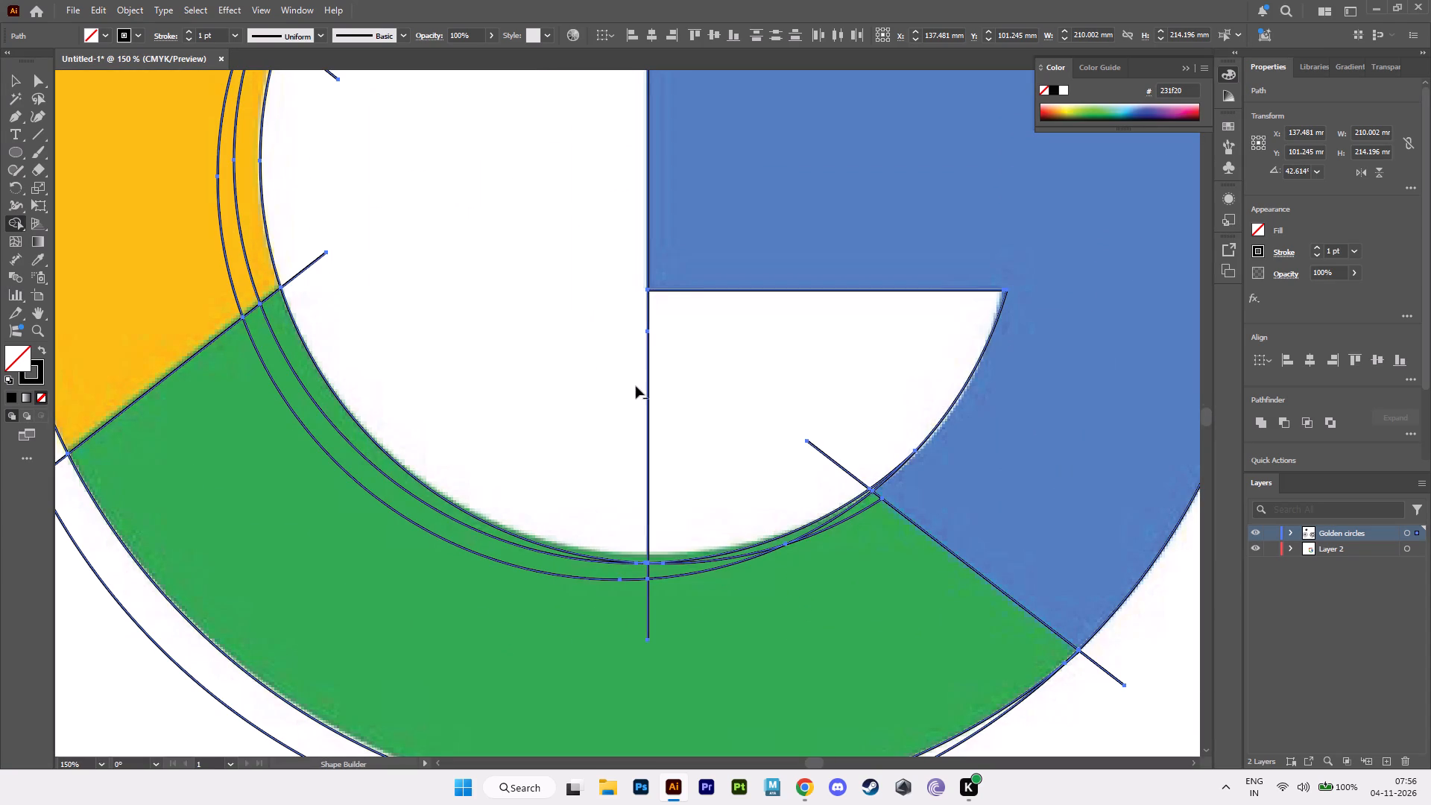
left_click_drag(630, 385, 661, 385, "alt")
left_click_drag(833, 445, 780, 466, "alt")
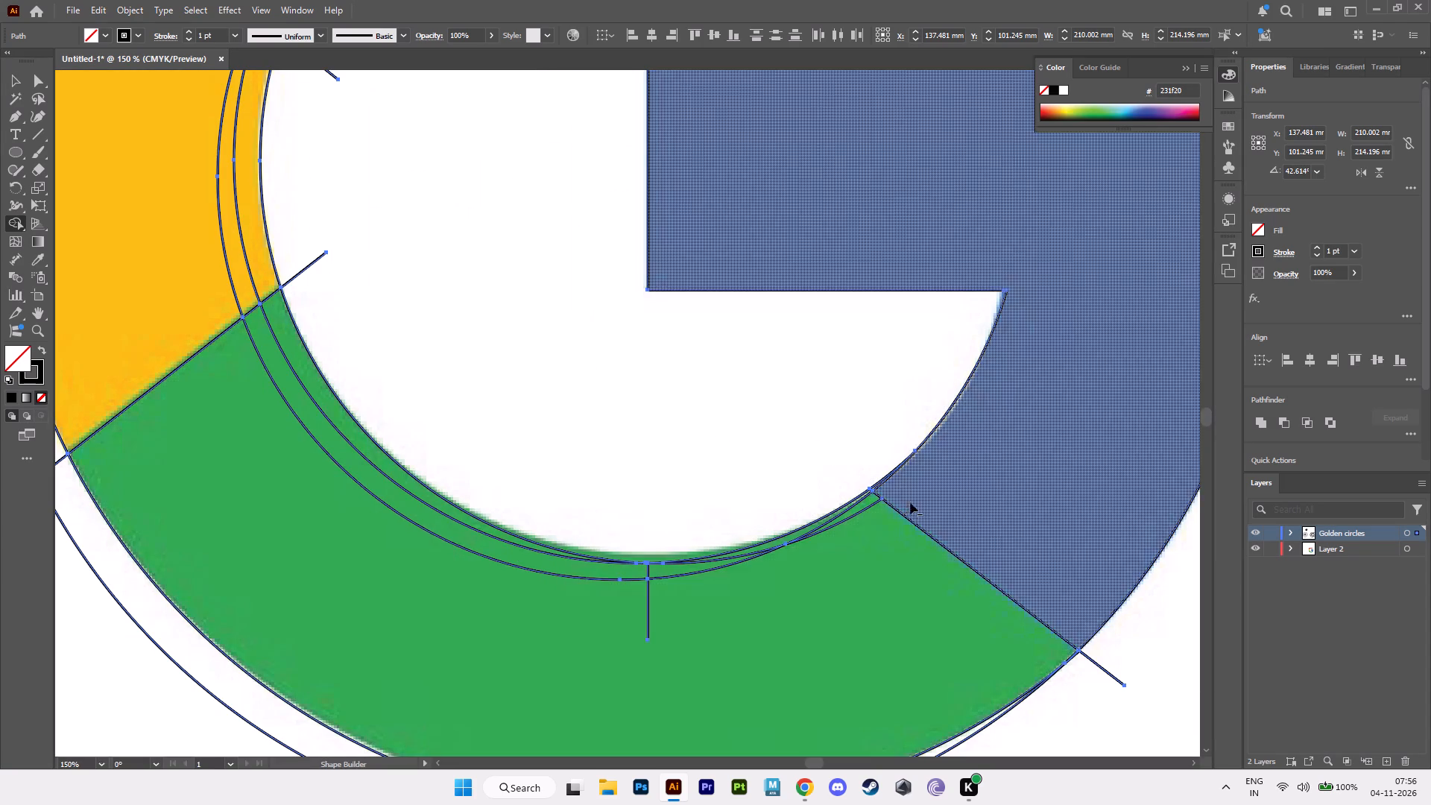
Erase the boundary line between the blue and green sections and the leftover arc pieces around its inner end.
scroll(895, 533, "up", 2, "alt")
left_click_drag(951, 502, 865, 560, "alt")
scroll(830, 521, "up", 3, "alt")
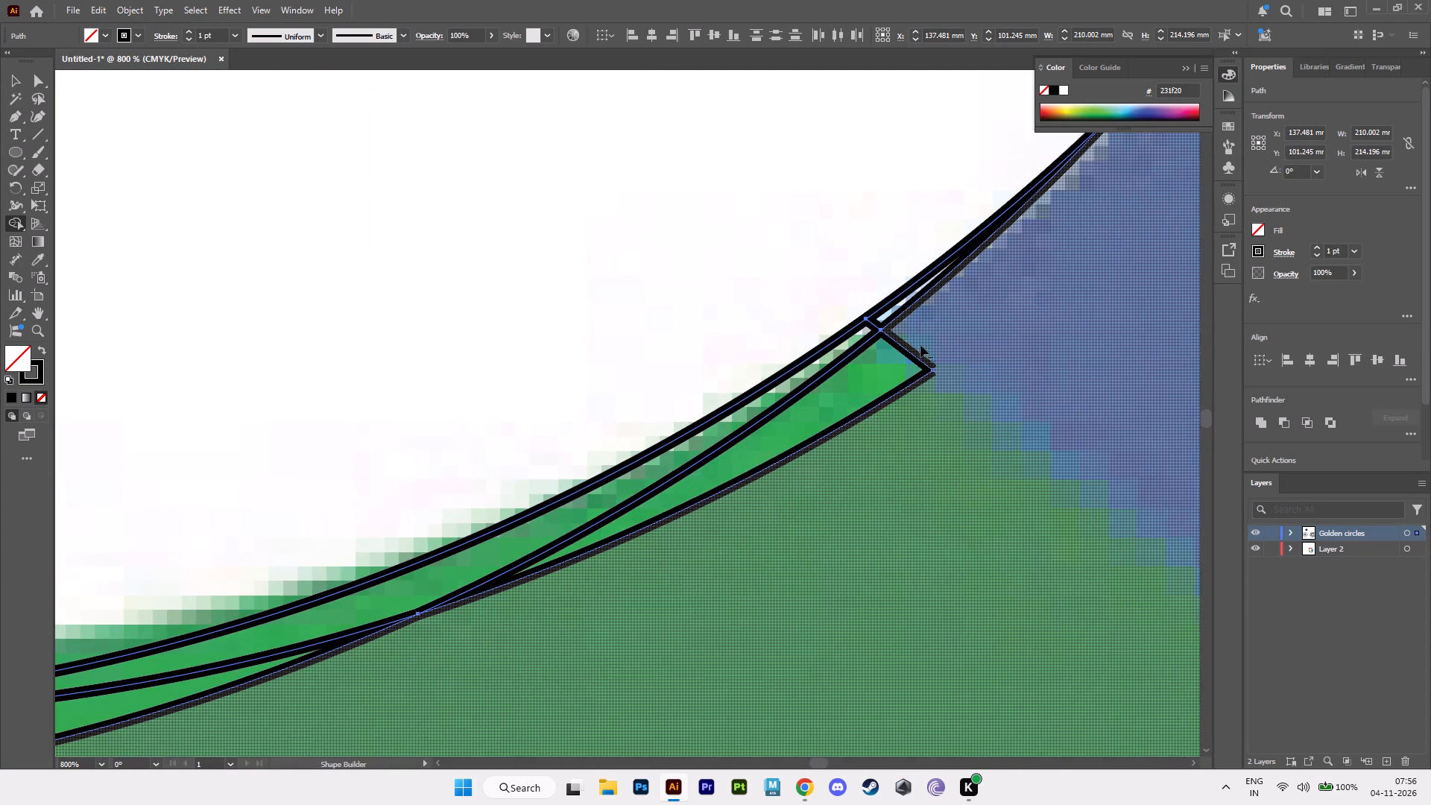
left_click_drag(924, 338, 897, 359, "alt")
left_click_drag(858, 400, 949, 534, "alt")
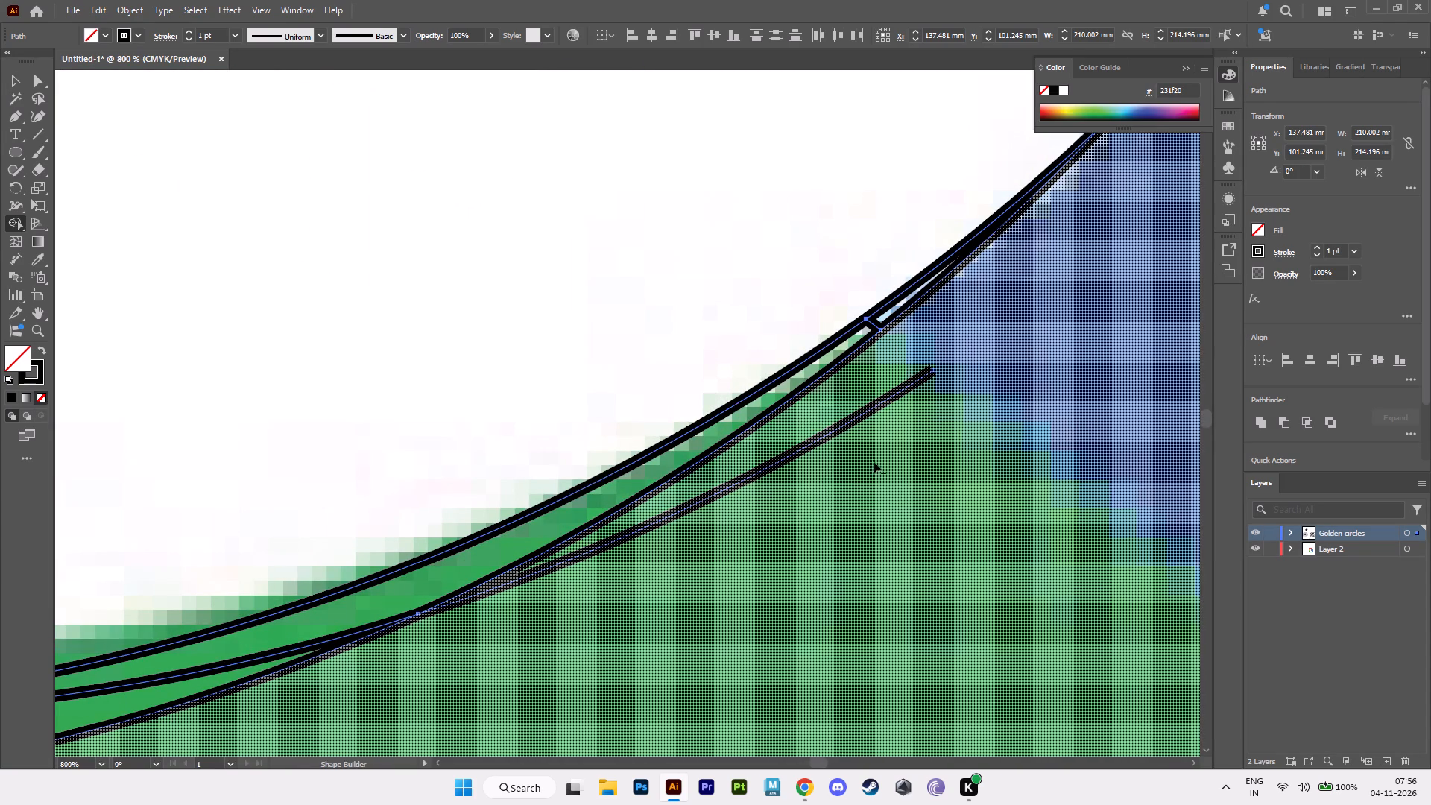
left_click_drag(872, 400, 882, 424, "alt")
left_click(873, 409, "alt")
scroll(862, 492, "down", 4, "alt")
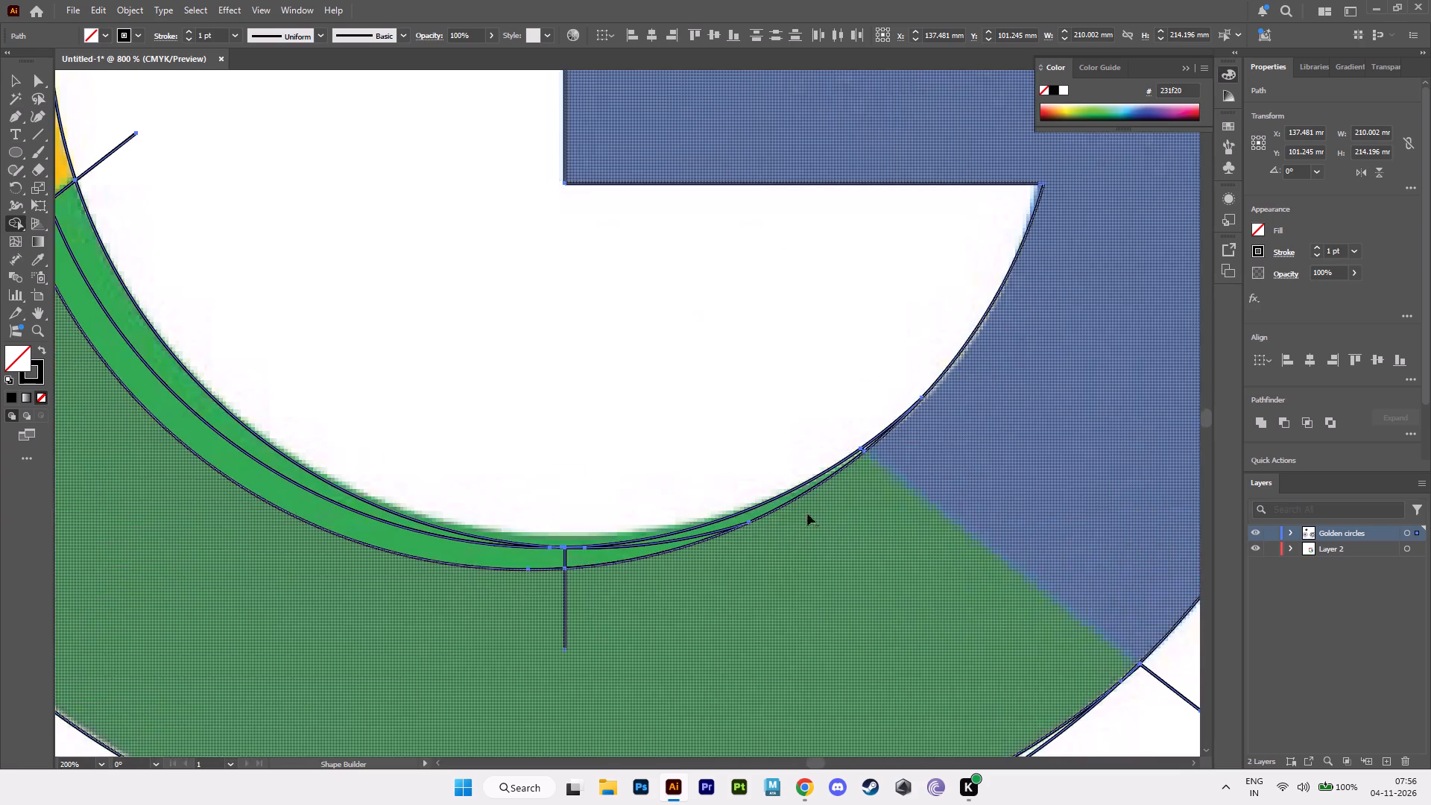
middle_click_drag(805, 532, 1027, 473, "alt")
scroll(1027, 473, "up", 1, "alt")
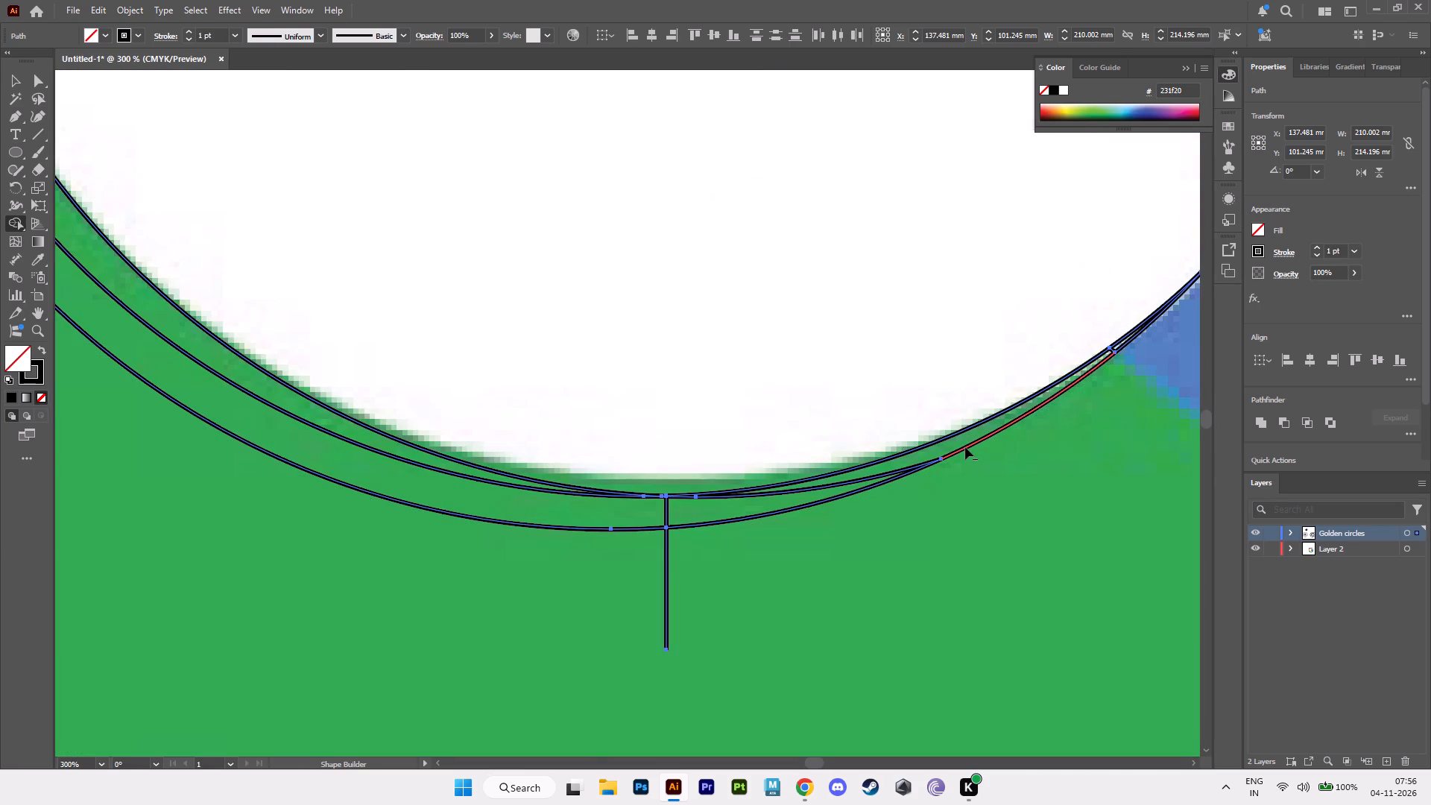
left_click(965, 447, "alt")
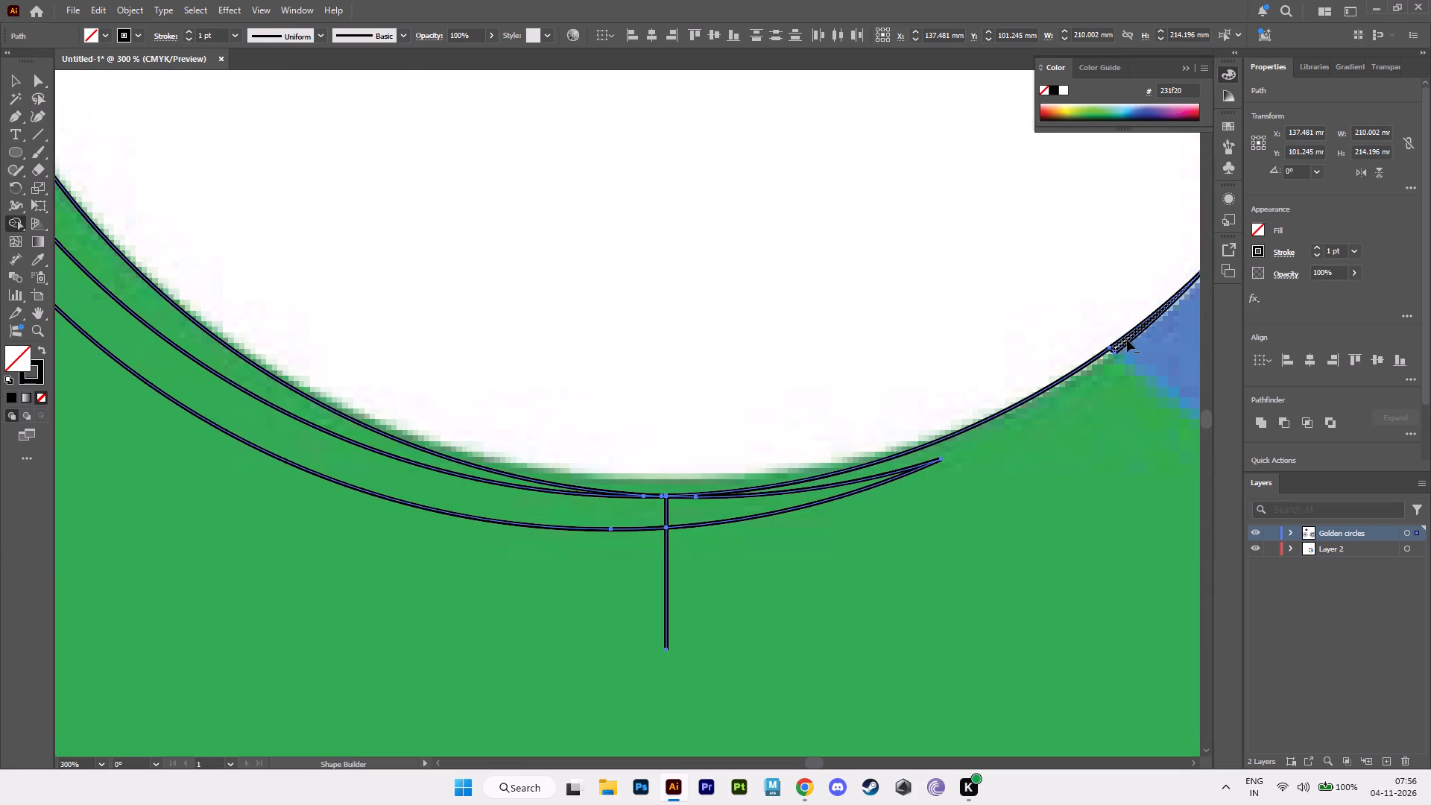
left_click(1131, 340, "alt")
Erase the extra circle arcs along the green section's inner edge and the vertical line stub crossing them.
scroll(1135, 361, "down", 3, "alt")
middle_click_drag(1149, 370, 1017, 446, "alt")
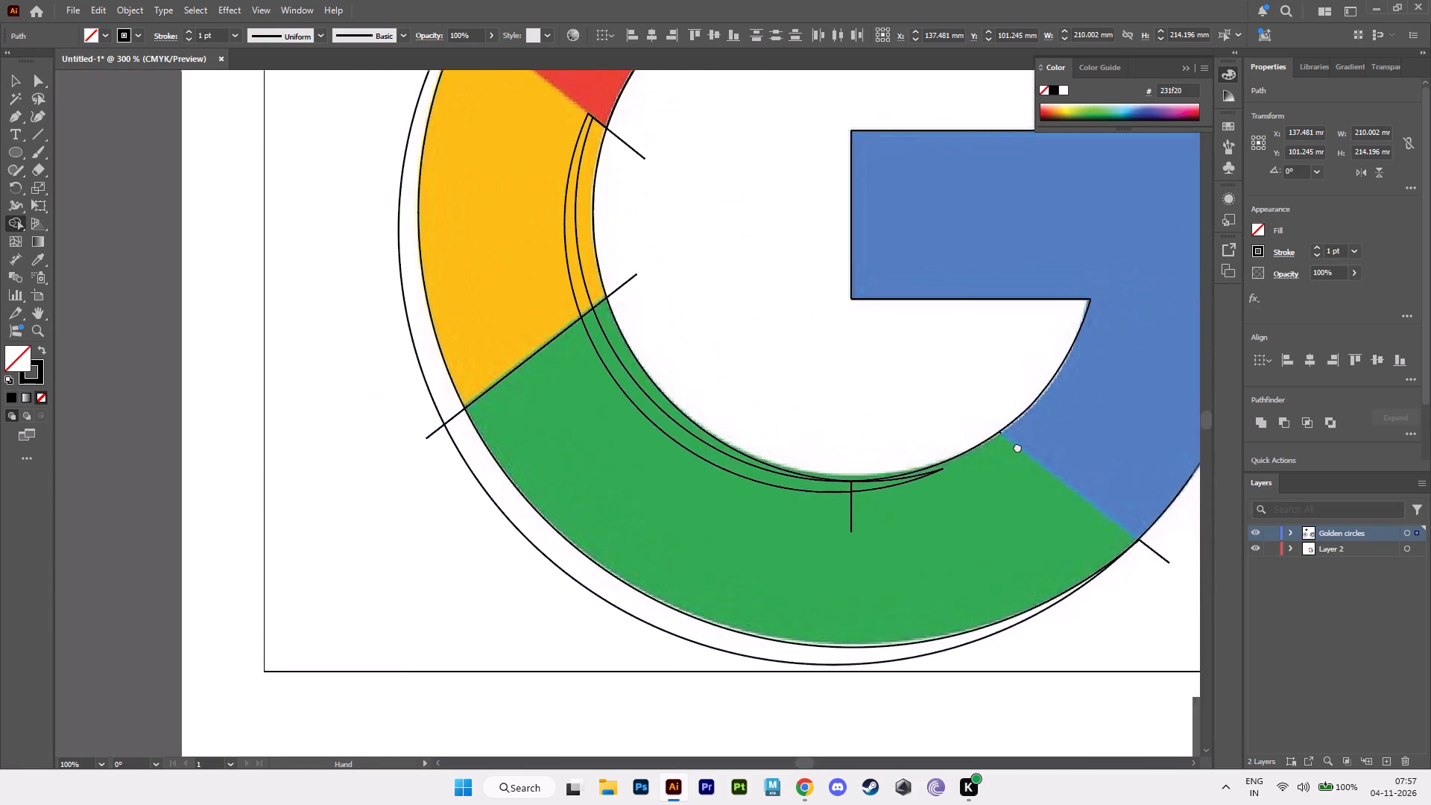
middle_click_drag(1017, 446, 1016, 447, "alt")
scroll(1016, 447, "up", 3, "alt")
middle_click_drag(917, 489, 1169, 417, "alt")
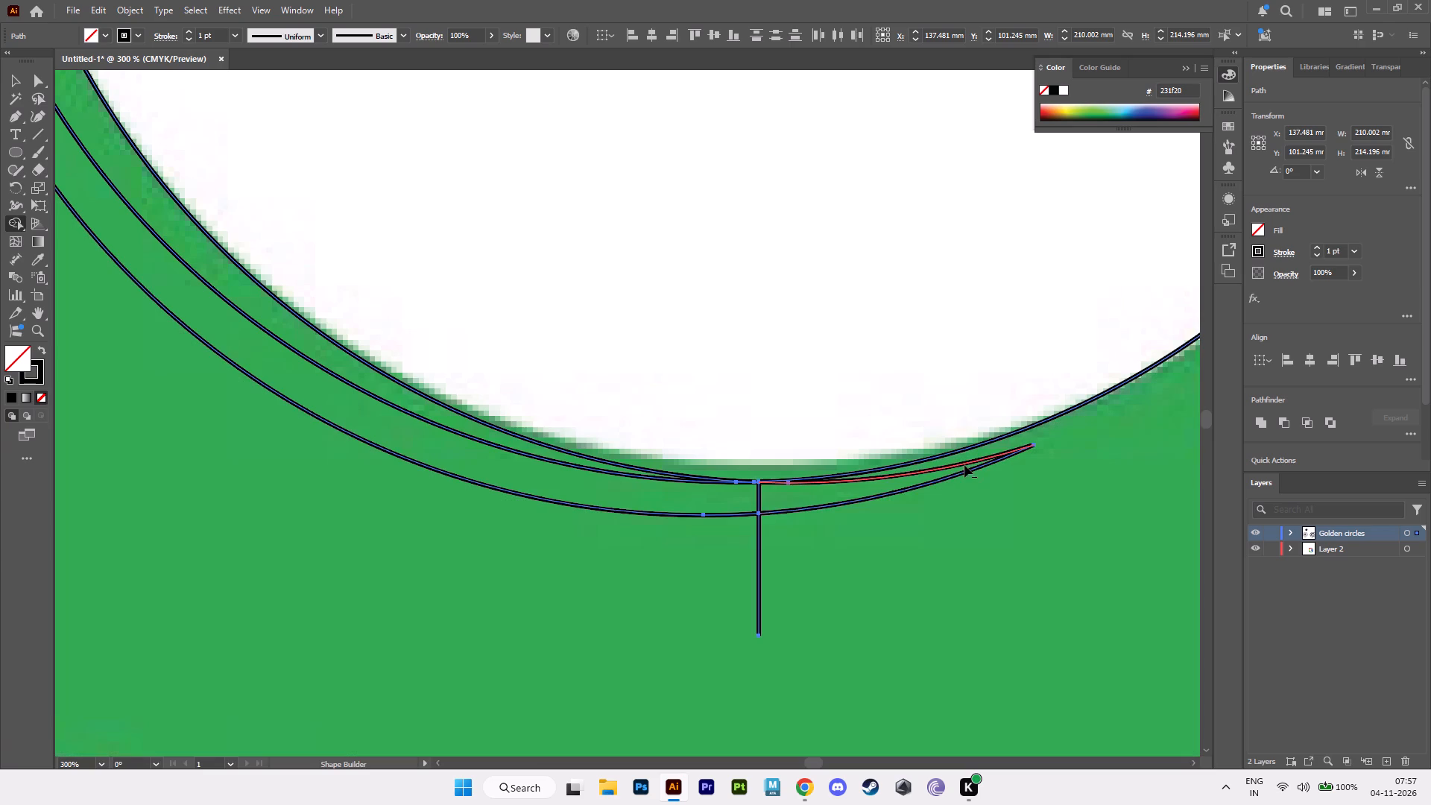
left_click(961, 464, "alt")
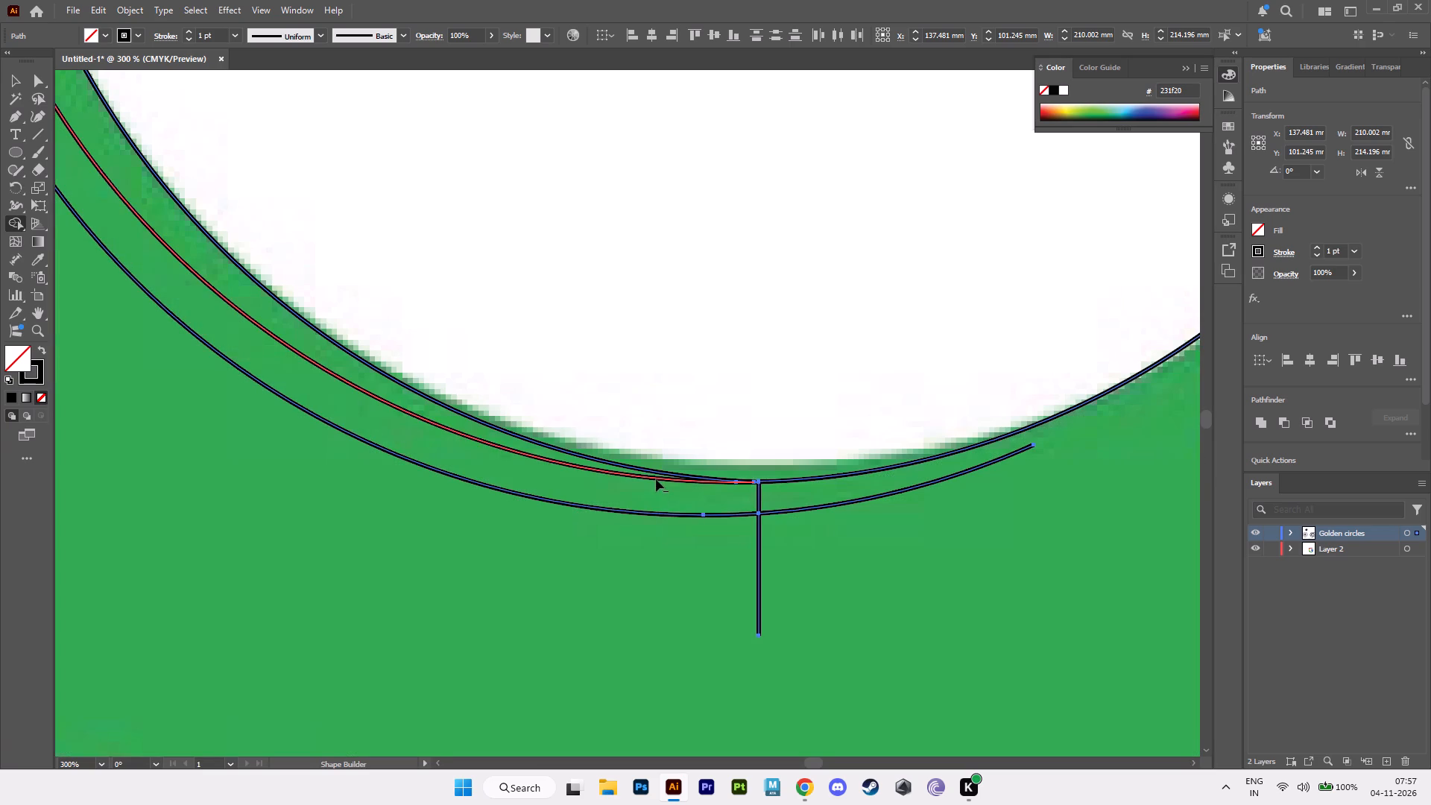
left_click(656, 479, "alt")
left_click(759, 493, "alt")
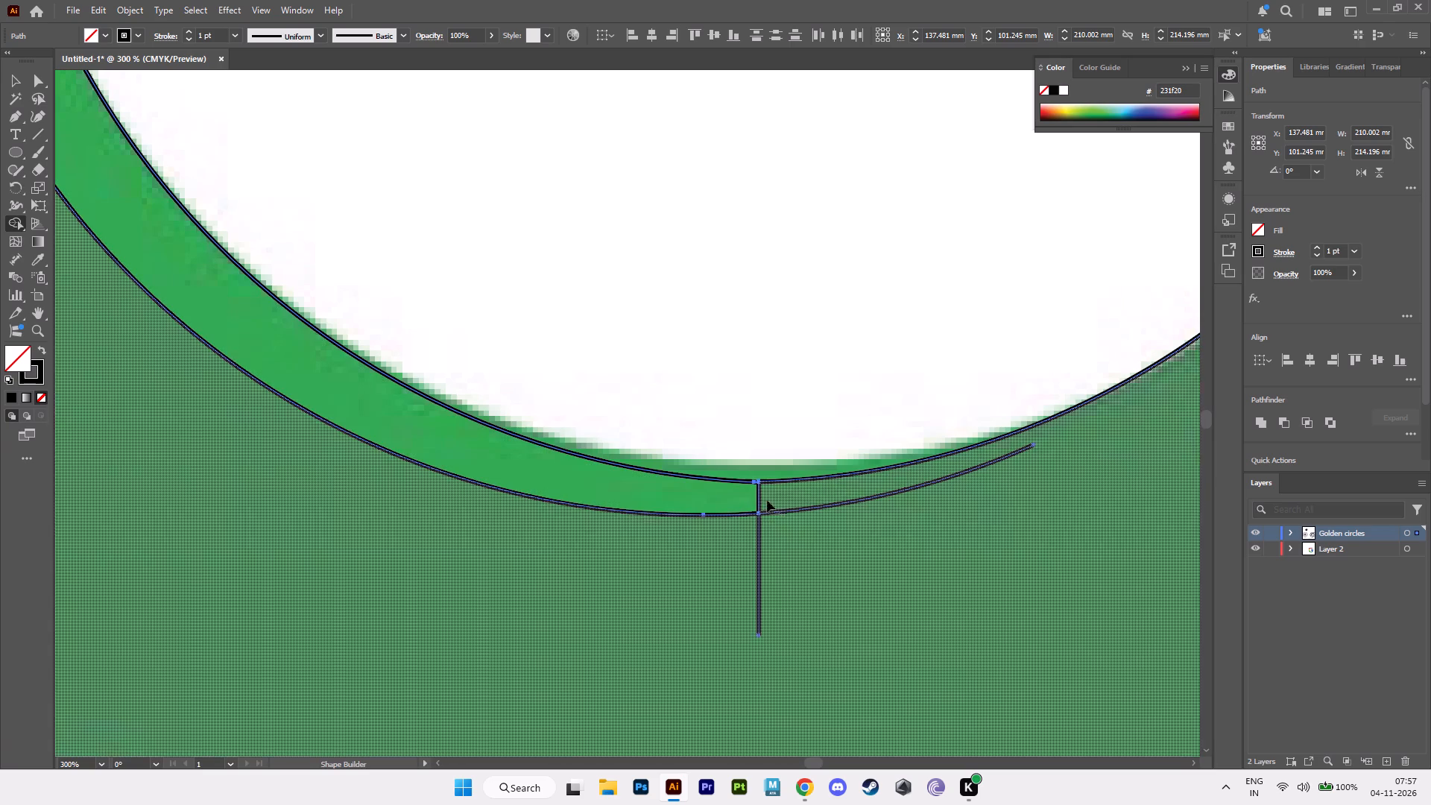
left_click(757, 496, "alt")
left_click(760, 530, "alt")
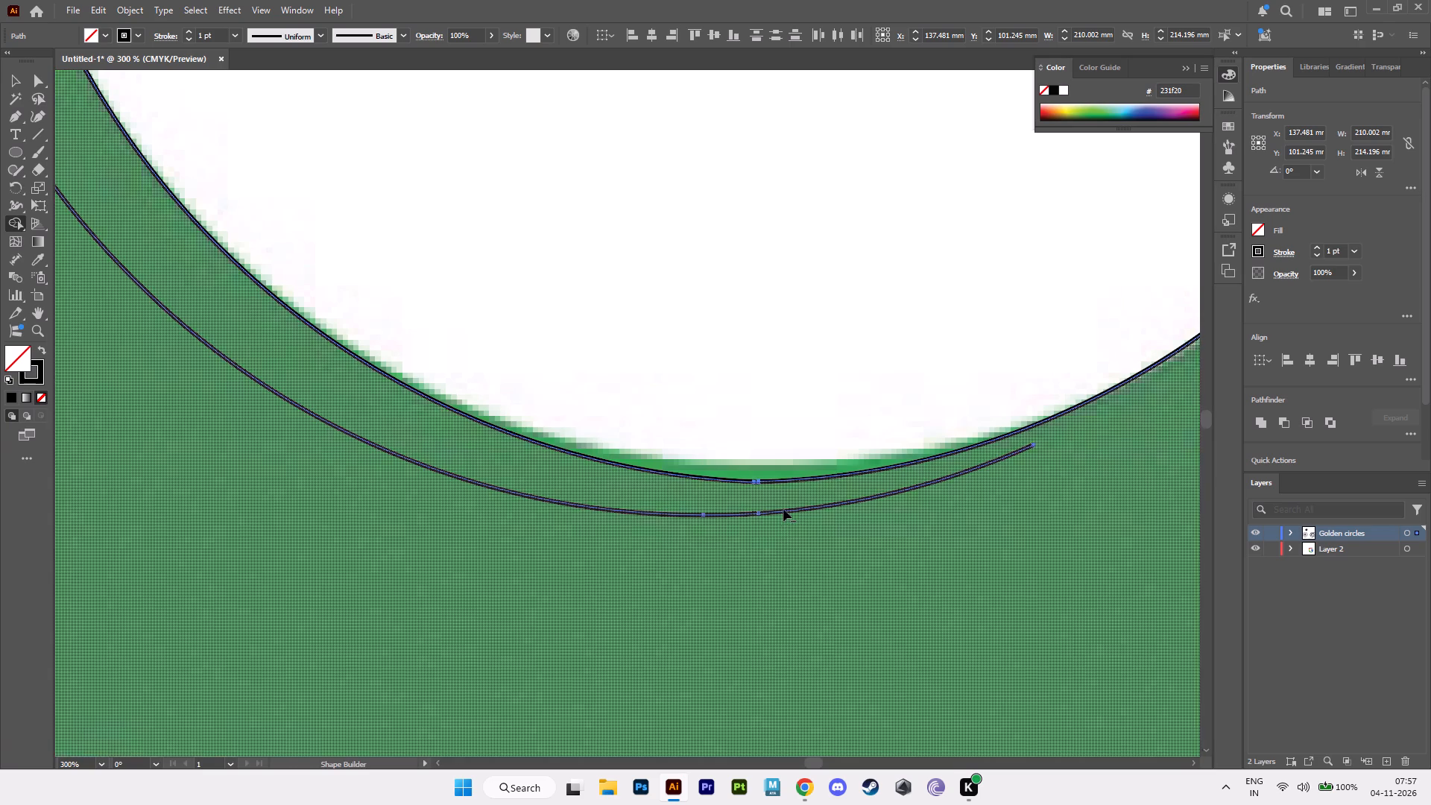
left_click(784, 511, "alt")
Erase the outer circle arcs beyond the green and yellow sections and the boundary line ends projecting outside the ring there.
scroll(786, 513, "down", 5, "alt")
middle_click_drag(760, 530, 856, 568, "alt")
scroll(856, 568, "up", 2, "alt")
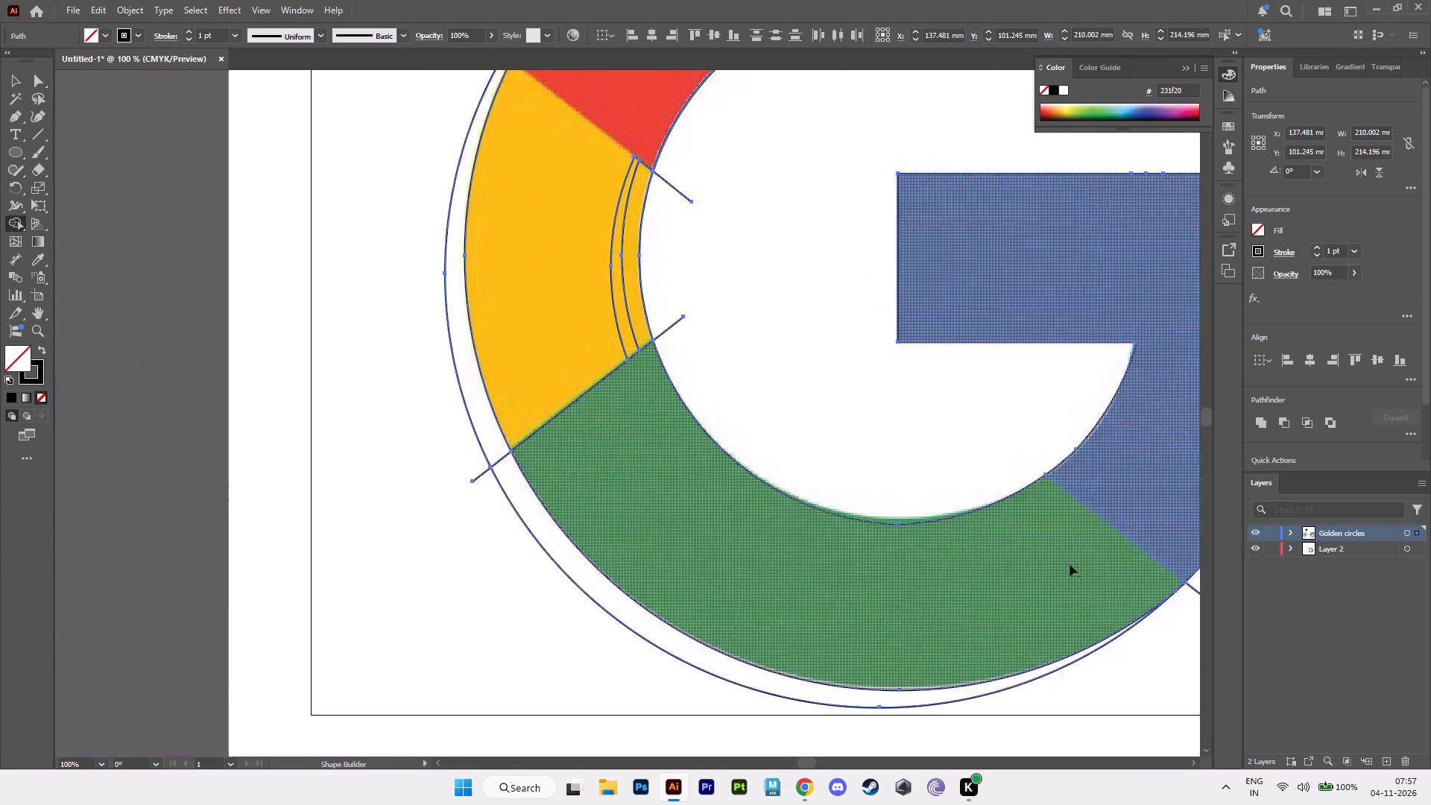
scroll(1093, 564, "down", 1, "alt")
left_click(1168, 585, "alt")
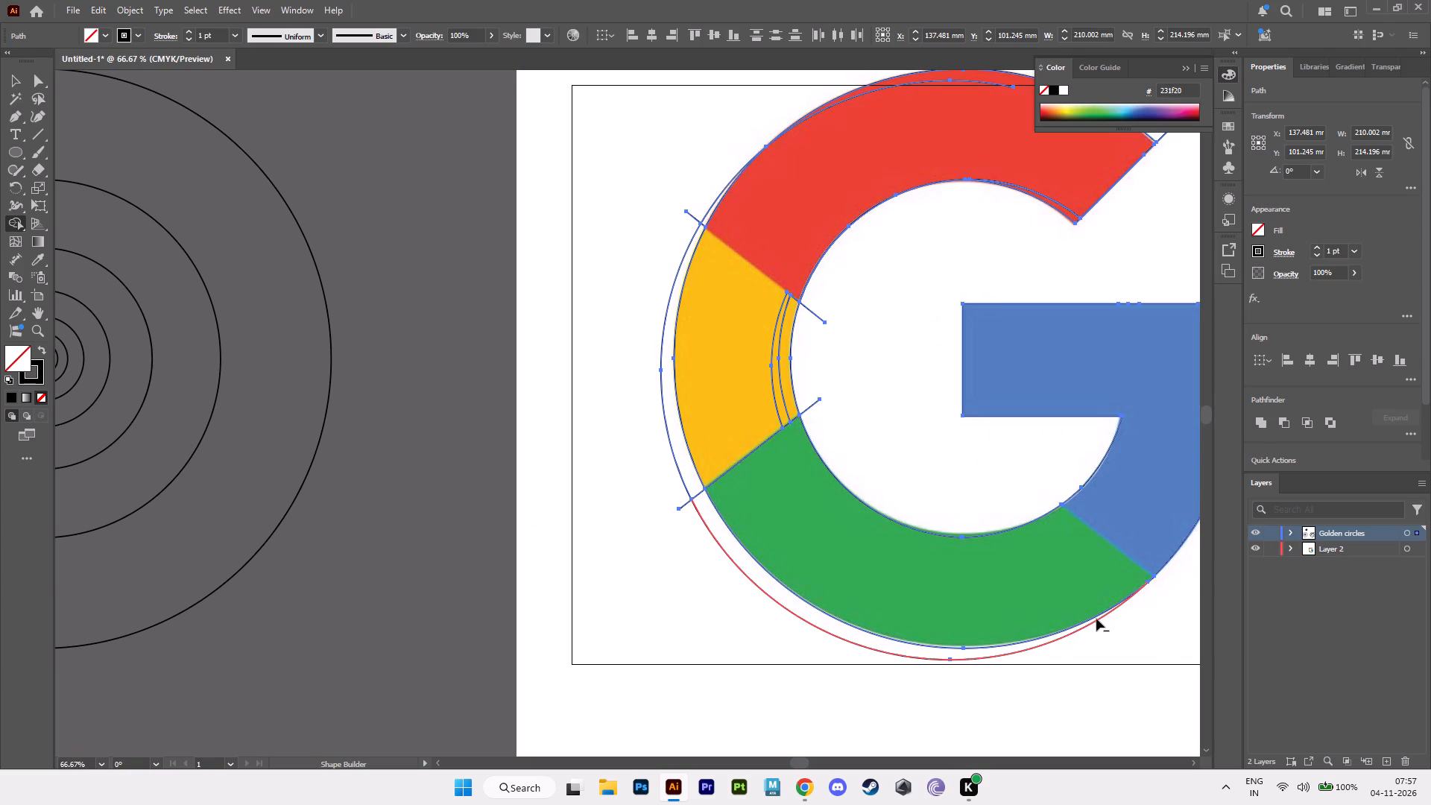
left_click(1096, 619, "alt")
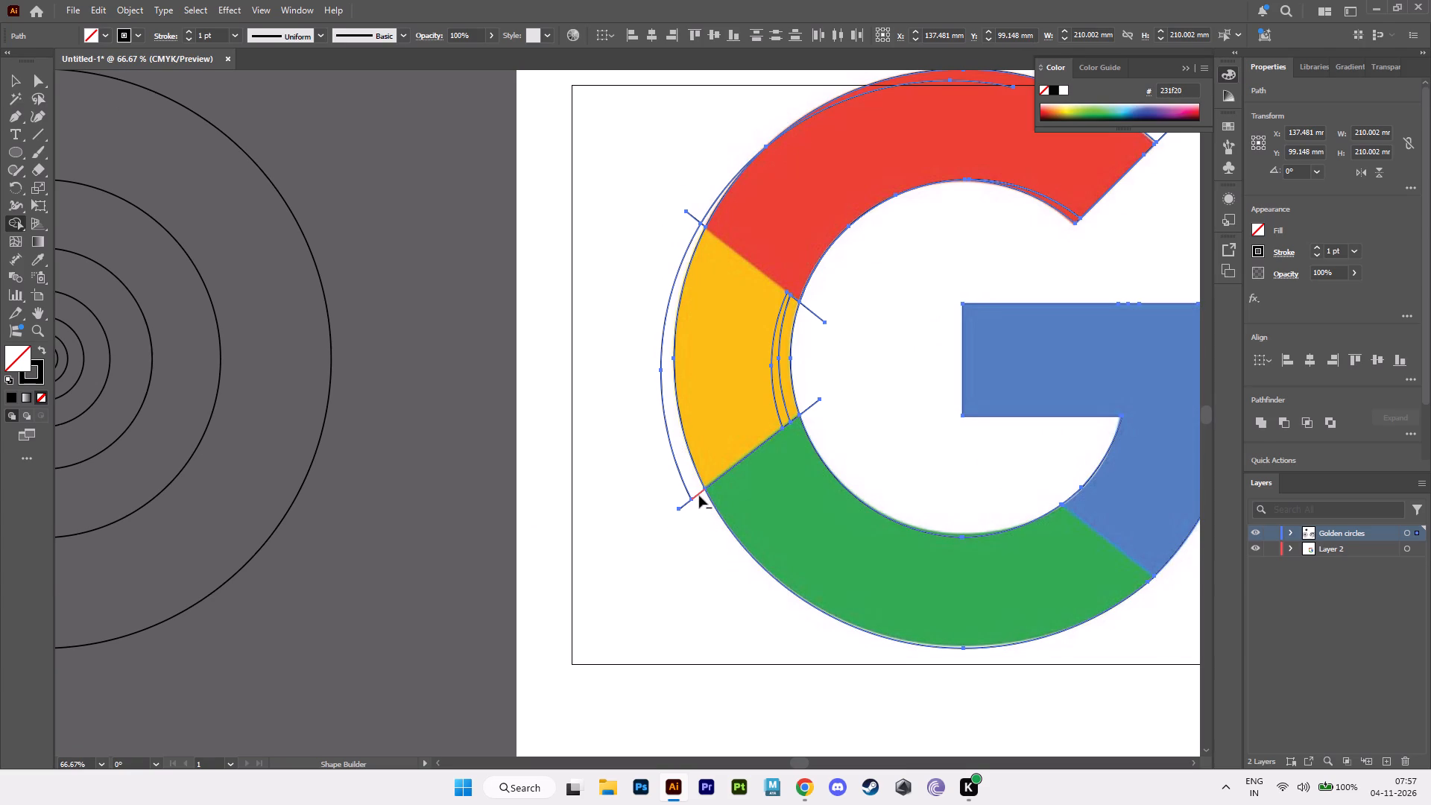
left_click(699, 496, "alt")
left_click(688, 506, "alt")
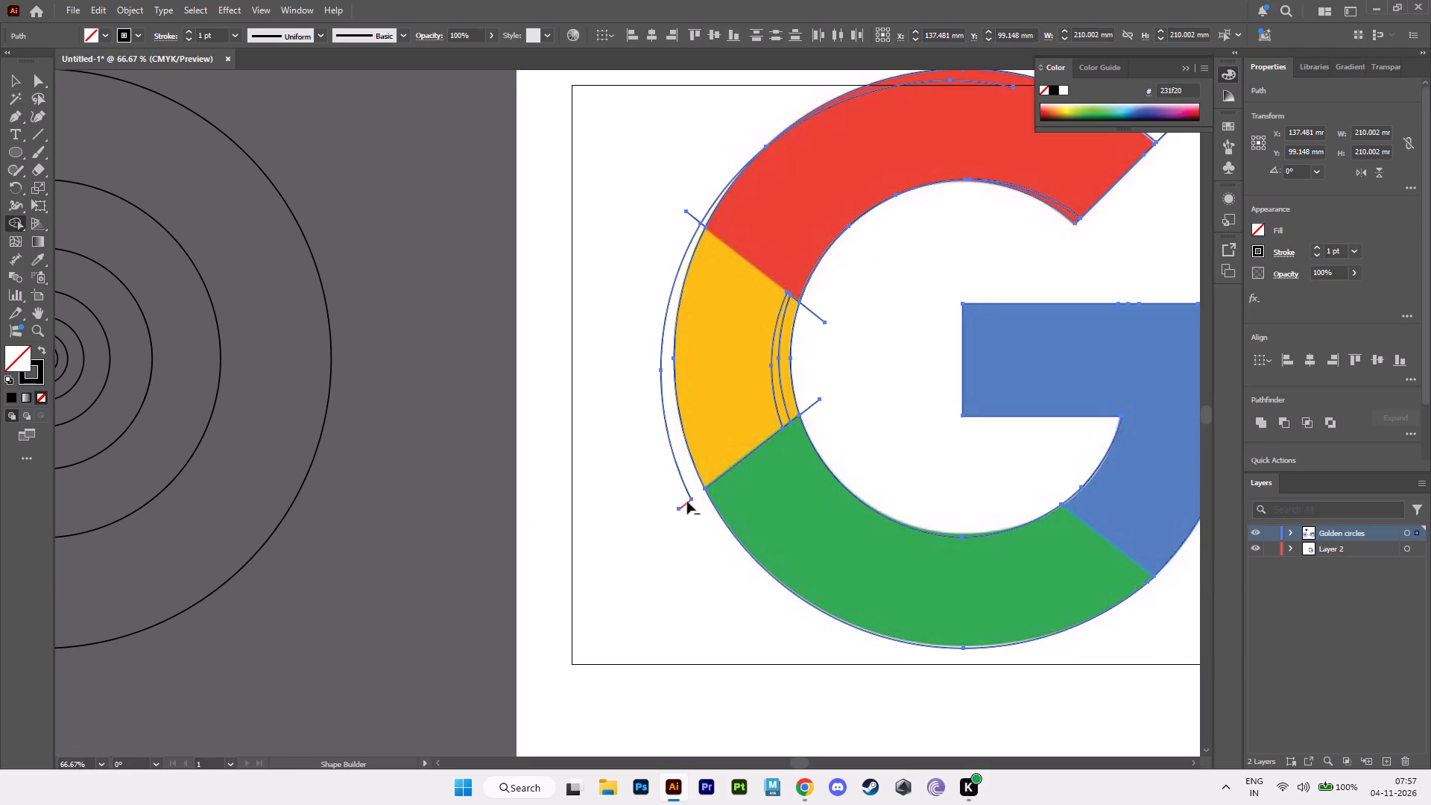
left_click(687, 502, "alt")
left_click_drag(687, 483, 677, 484, "alt")
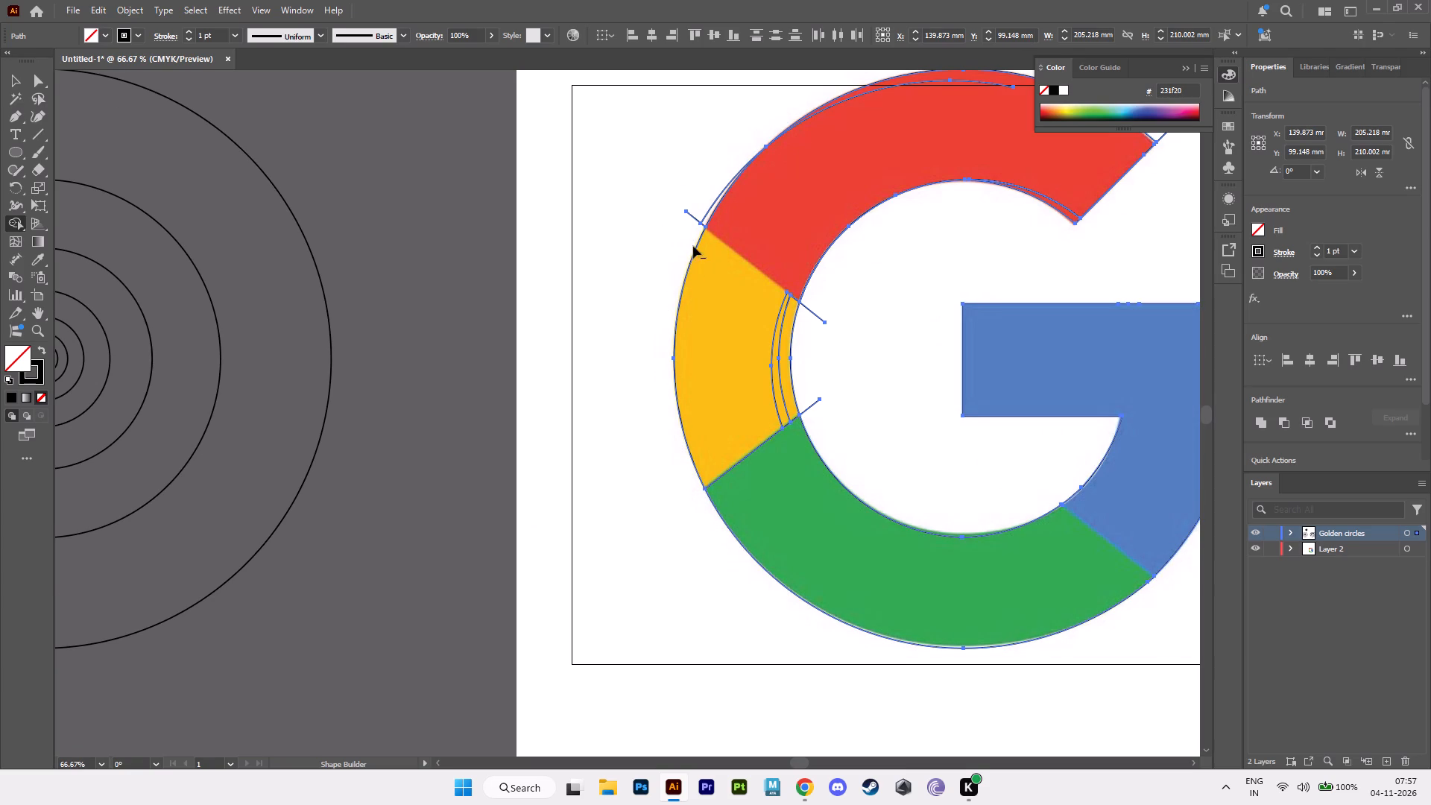
left_click_drag(698, 206, 683, 233, "alt")
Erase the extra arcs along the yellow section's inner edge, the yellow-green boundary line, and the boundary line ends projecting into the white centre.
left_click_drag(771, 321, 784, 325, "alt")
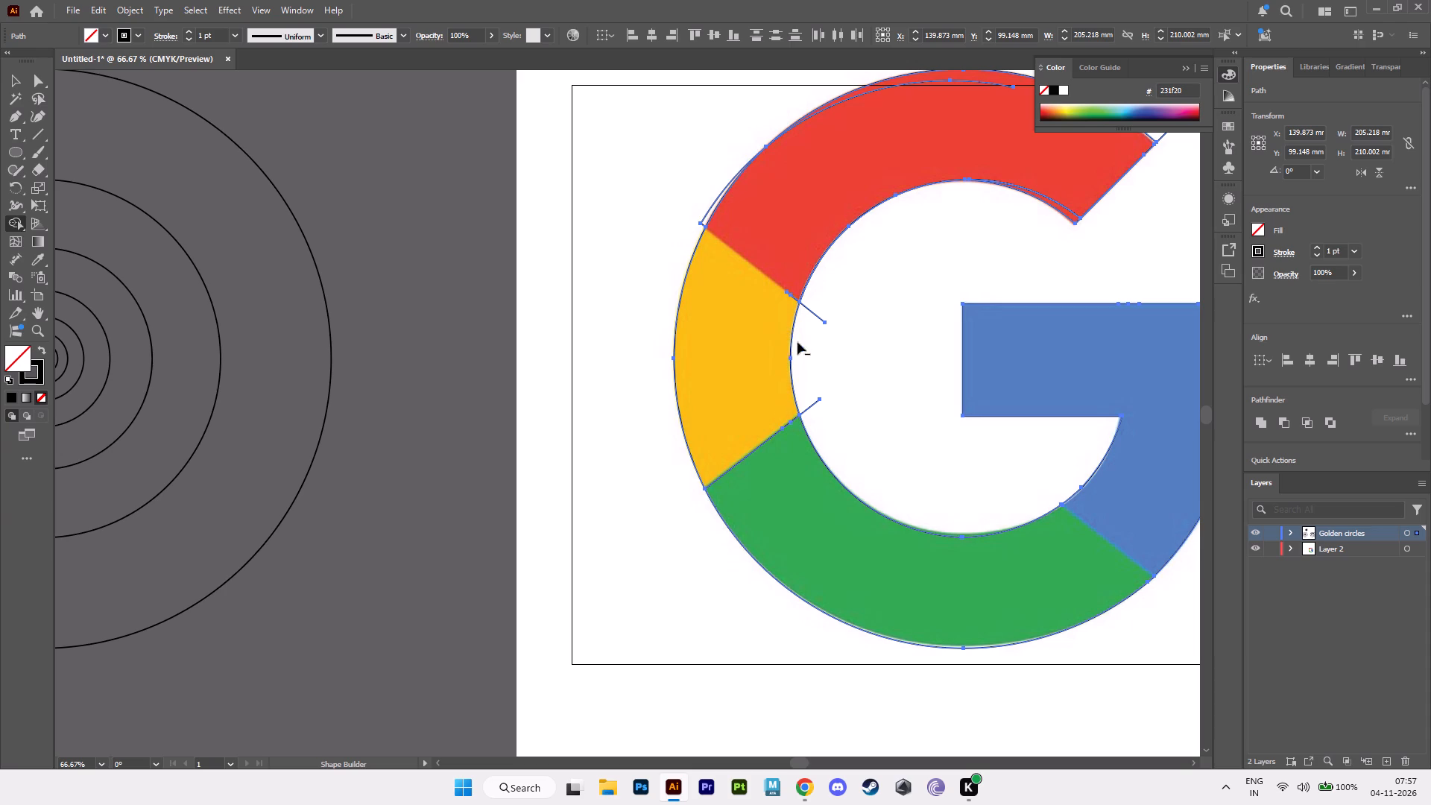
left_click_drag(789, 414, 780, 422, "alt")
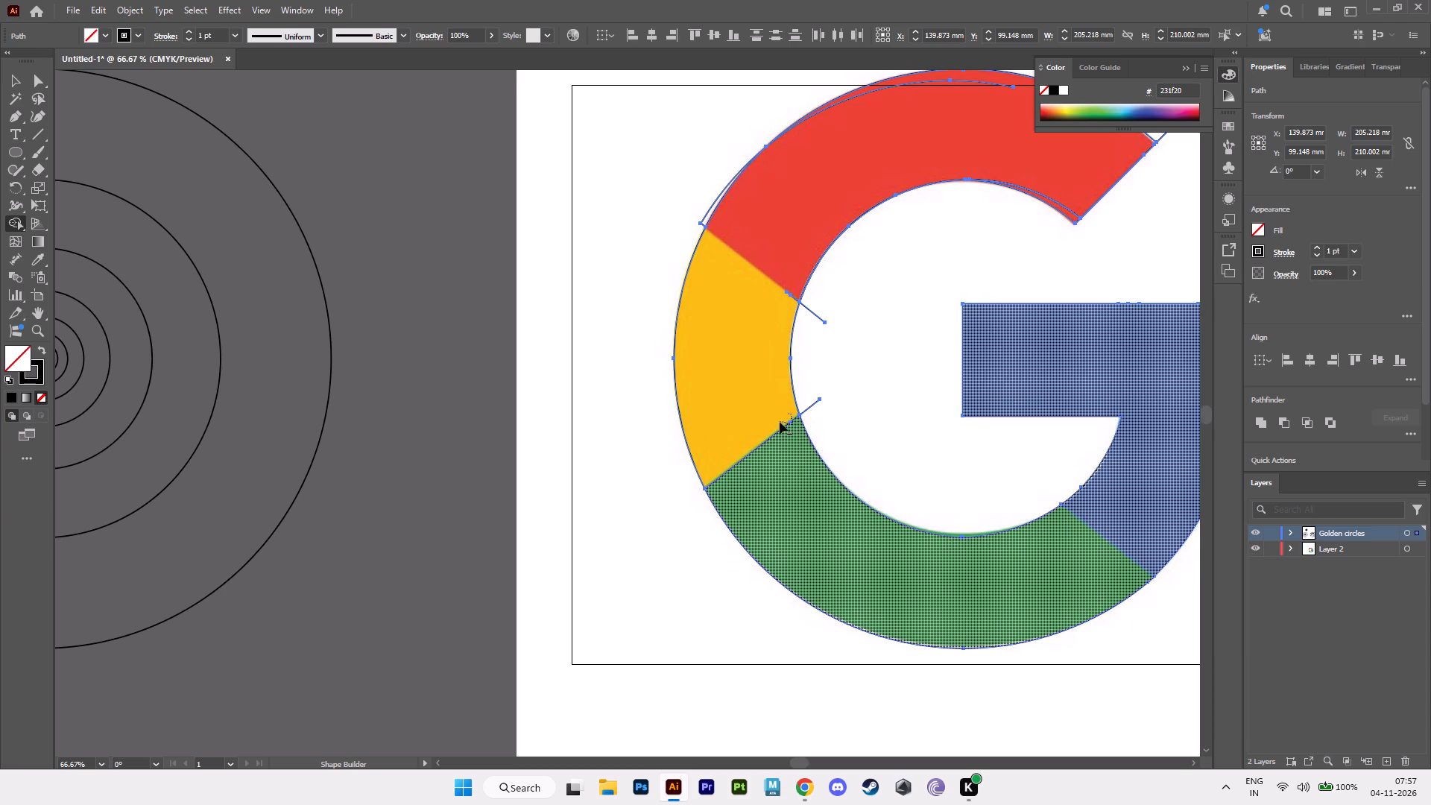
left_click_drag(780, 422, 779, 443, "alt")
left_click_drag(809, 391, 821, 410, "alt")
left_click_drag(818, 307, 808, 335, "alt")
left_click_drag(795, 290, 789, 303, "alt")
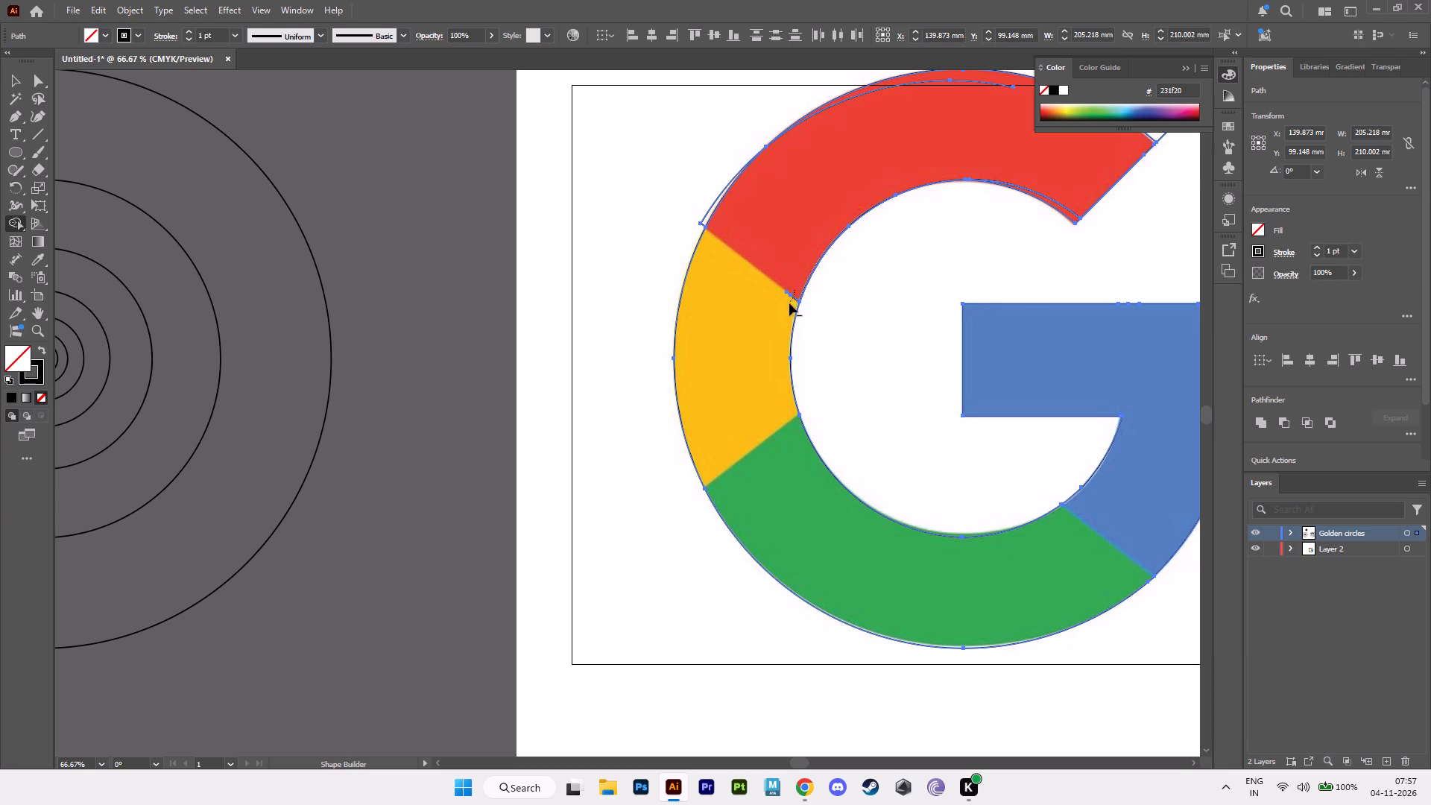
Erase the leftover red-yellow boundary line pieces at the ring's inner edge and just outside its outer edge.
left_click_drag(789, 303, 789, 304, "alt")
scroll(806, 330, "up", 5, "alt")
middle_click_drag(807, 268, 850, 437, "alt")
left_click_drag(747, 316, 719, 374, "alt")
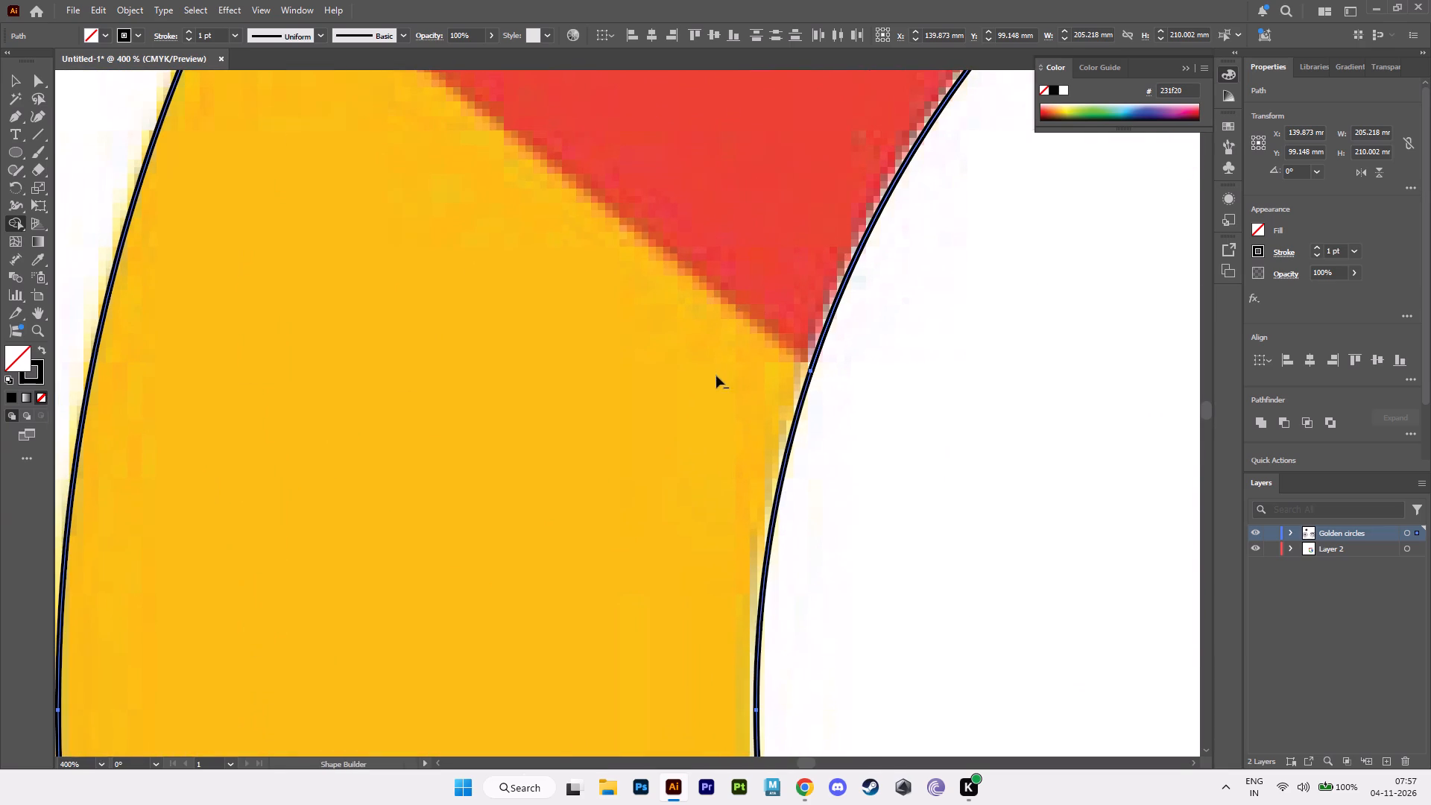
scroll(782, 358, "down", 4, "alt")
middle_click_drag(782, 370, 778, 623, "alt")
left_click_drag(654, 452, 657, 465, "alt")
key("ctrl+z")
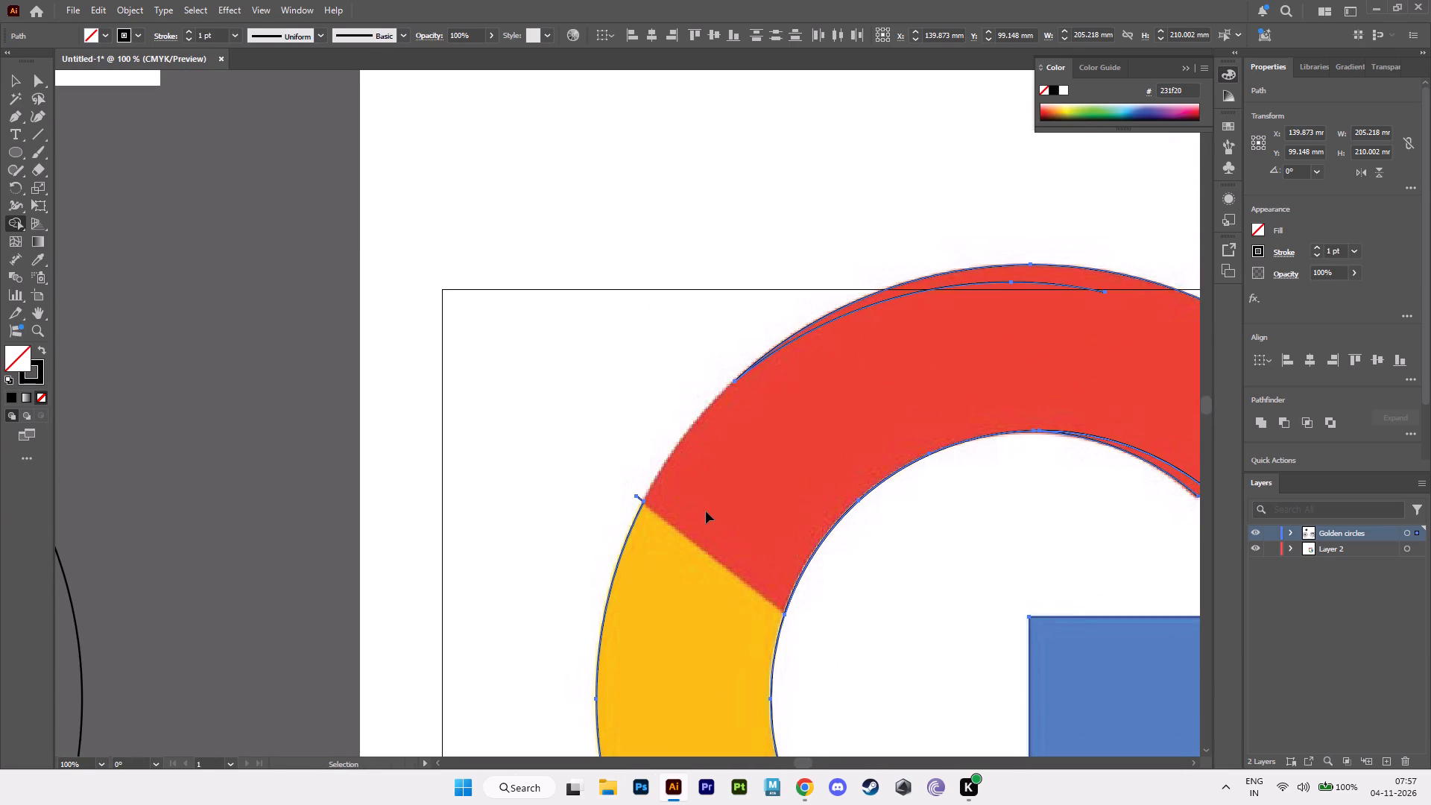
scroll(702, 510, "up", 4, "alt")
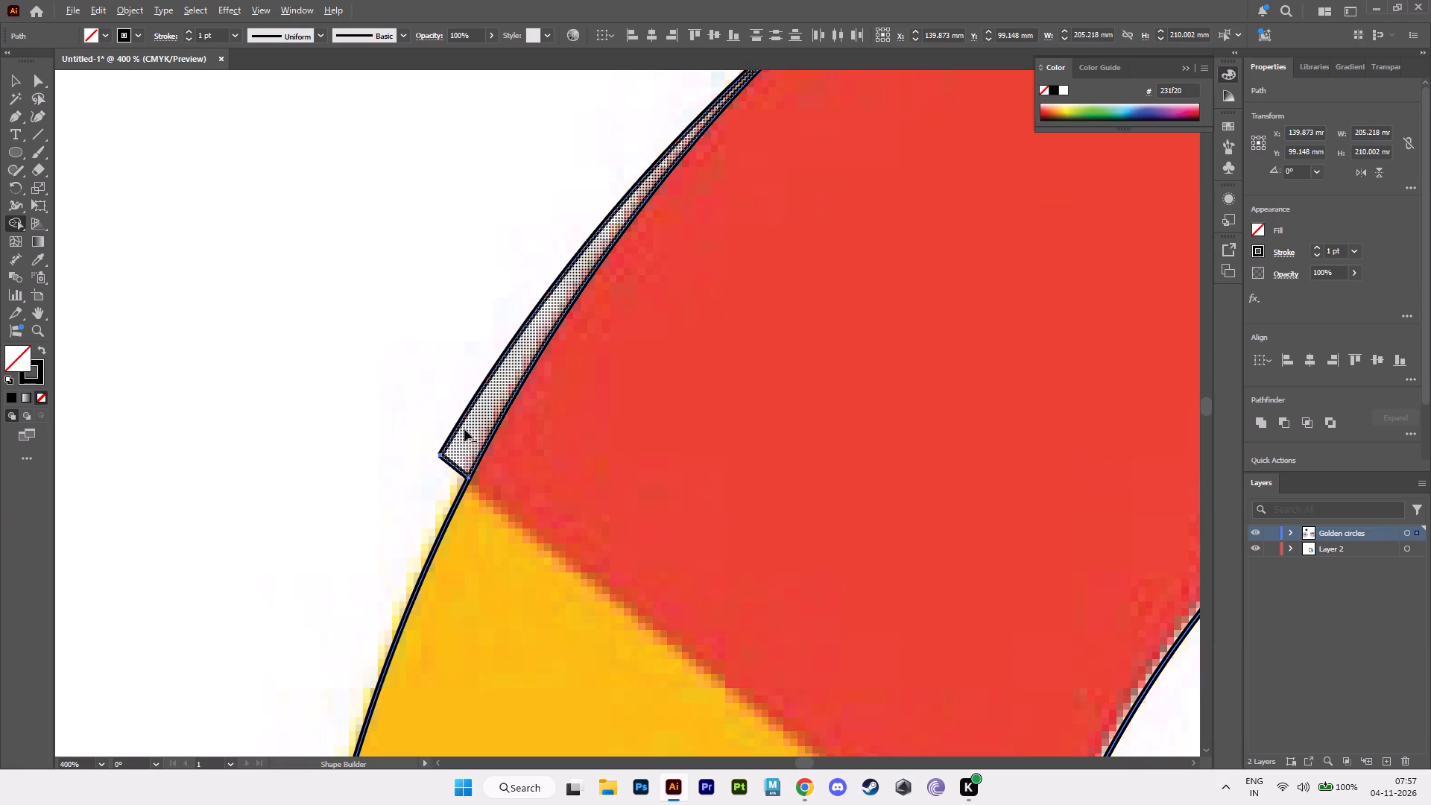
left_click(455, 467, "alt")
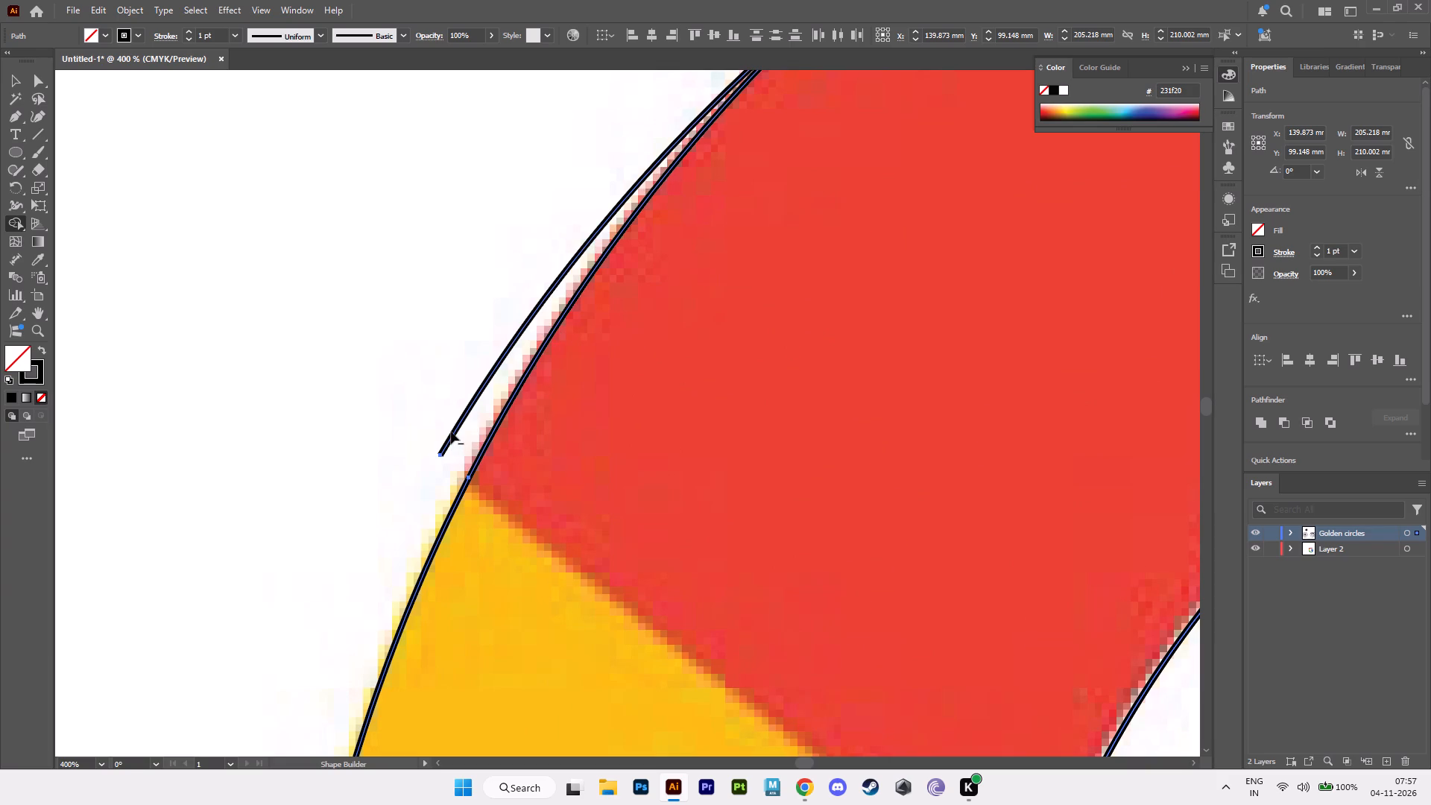
Examine how the overlapping circle arcs meet along the red section's outer edge.
middle_click_drag(807, 201, 651, 534, "alt")
scroll(651, 534, "up", 1, "alt")
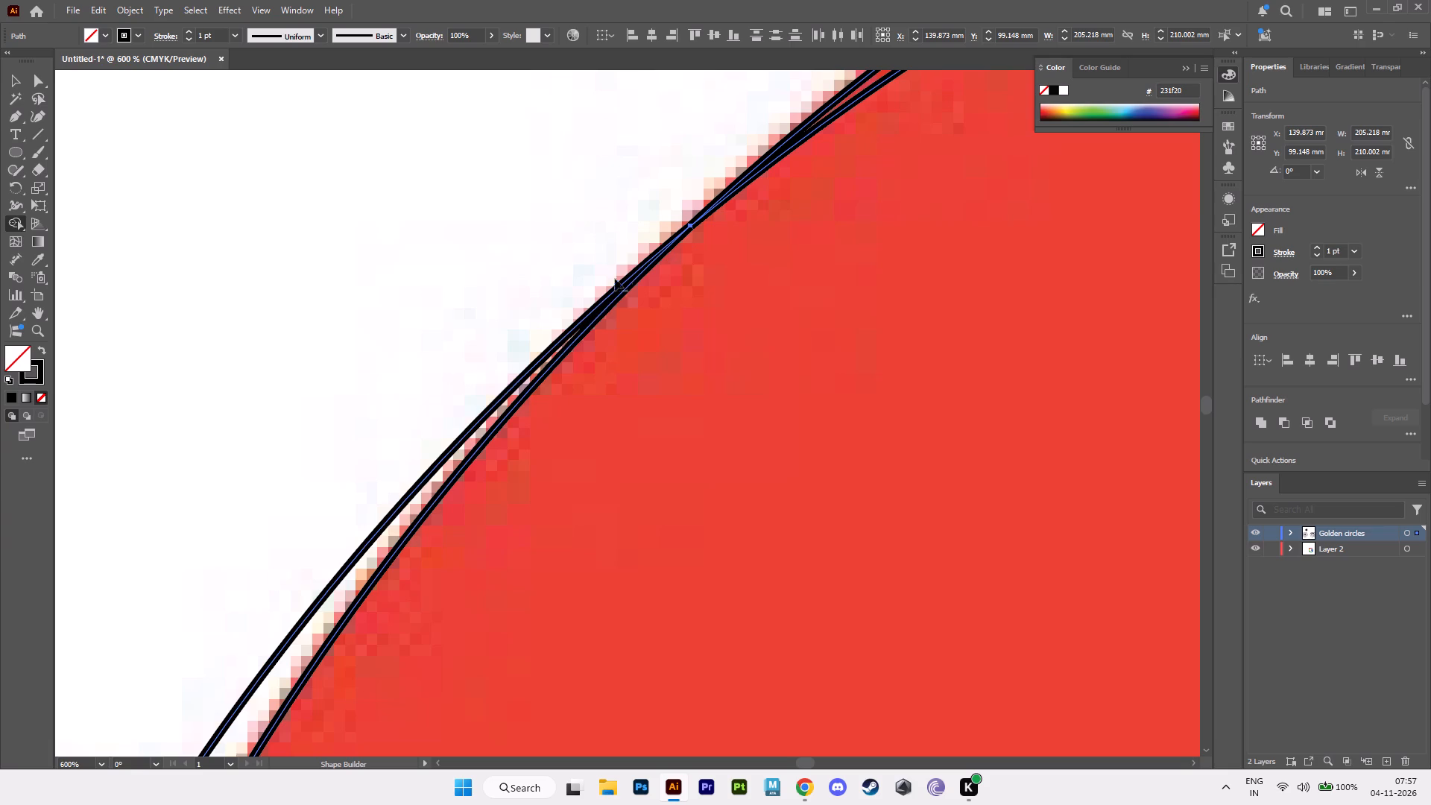
scroll(929, 176, "down", 2, "alt")
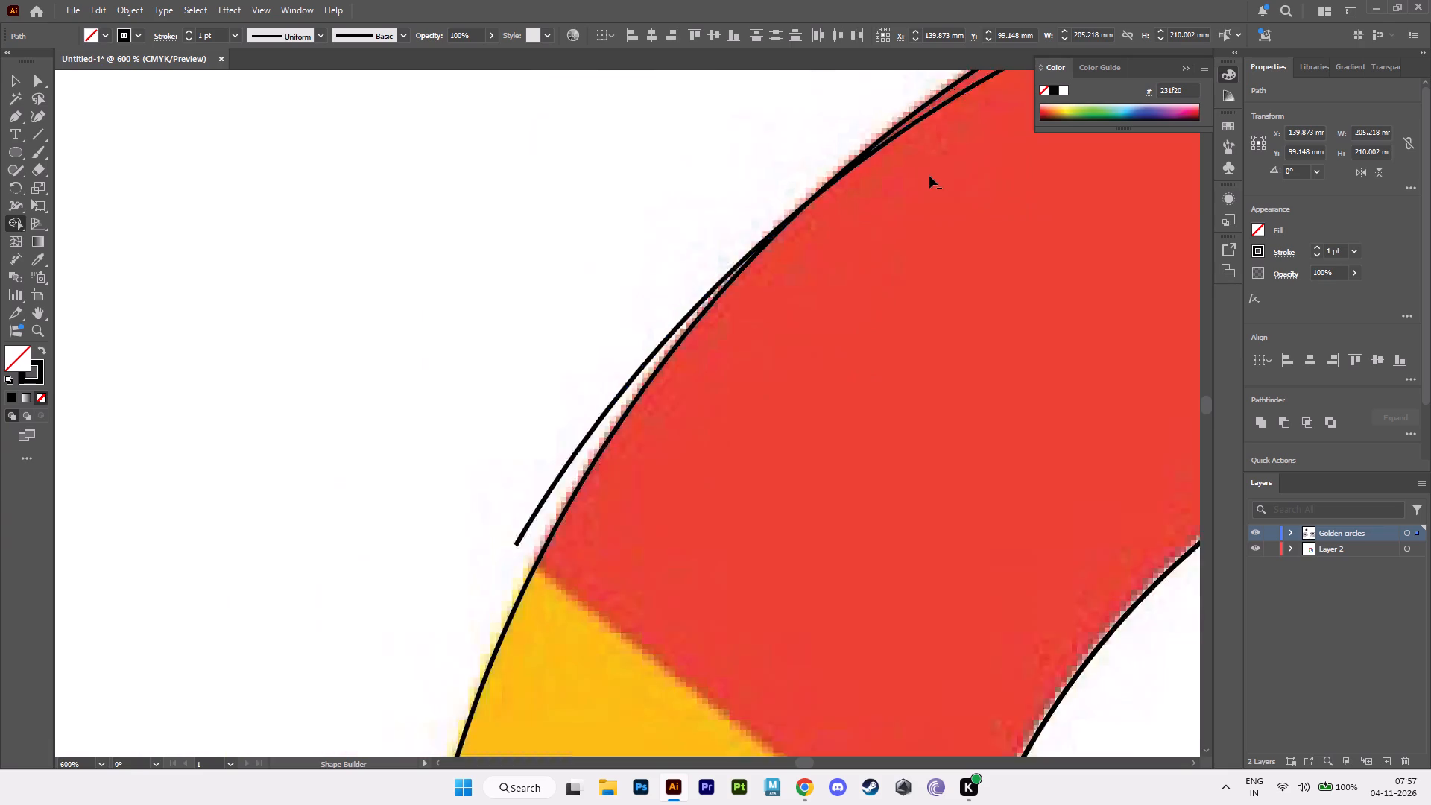
scroll(929, 176, "down", 1, "alt")
middle_click_drag(929, 179, 695, 499, "alt")
scroll(695, 499, "up", 1, "alt")
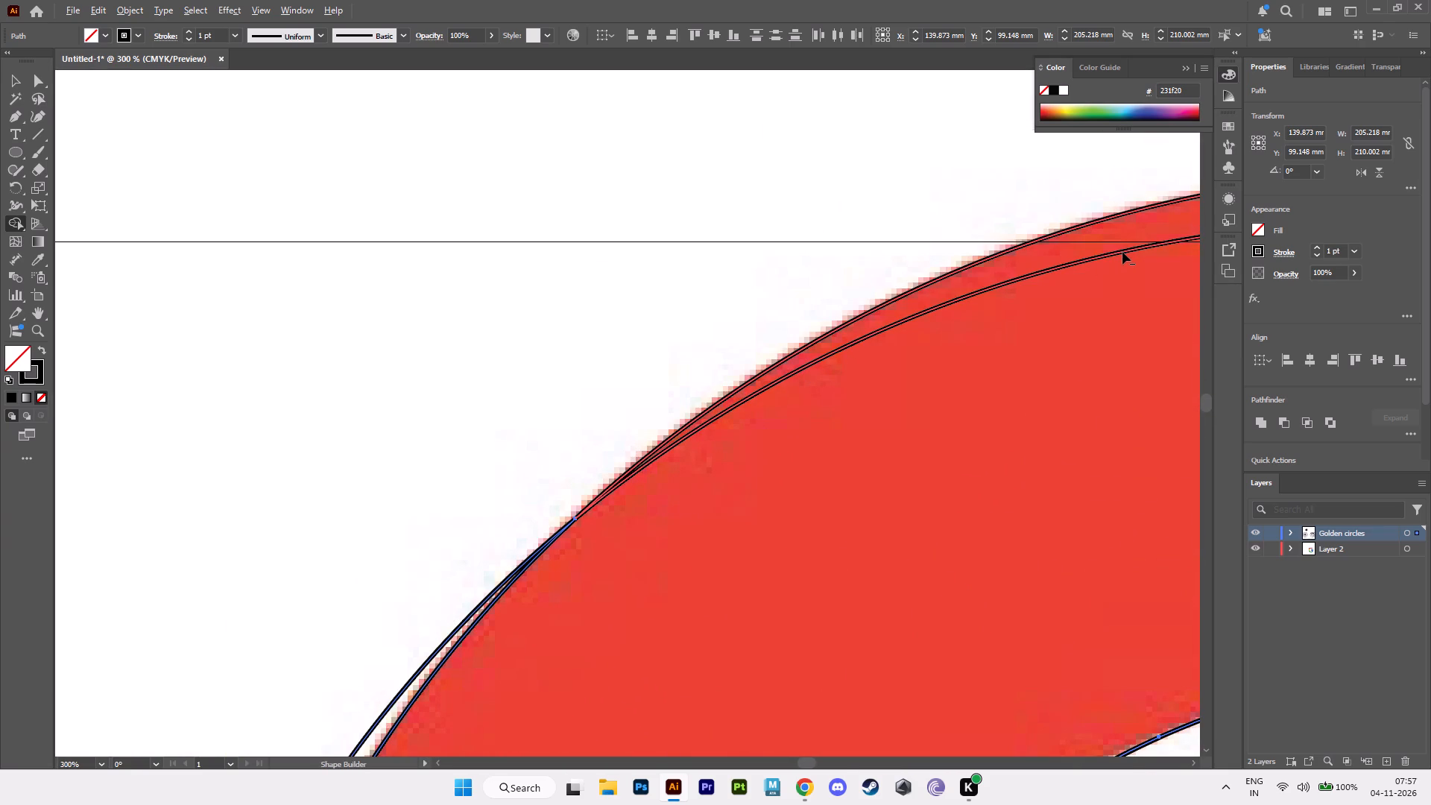
scroll(887, 411, "down", 3, "alt")
middle_click_drag(978, 394, 666, 453, "alt")
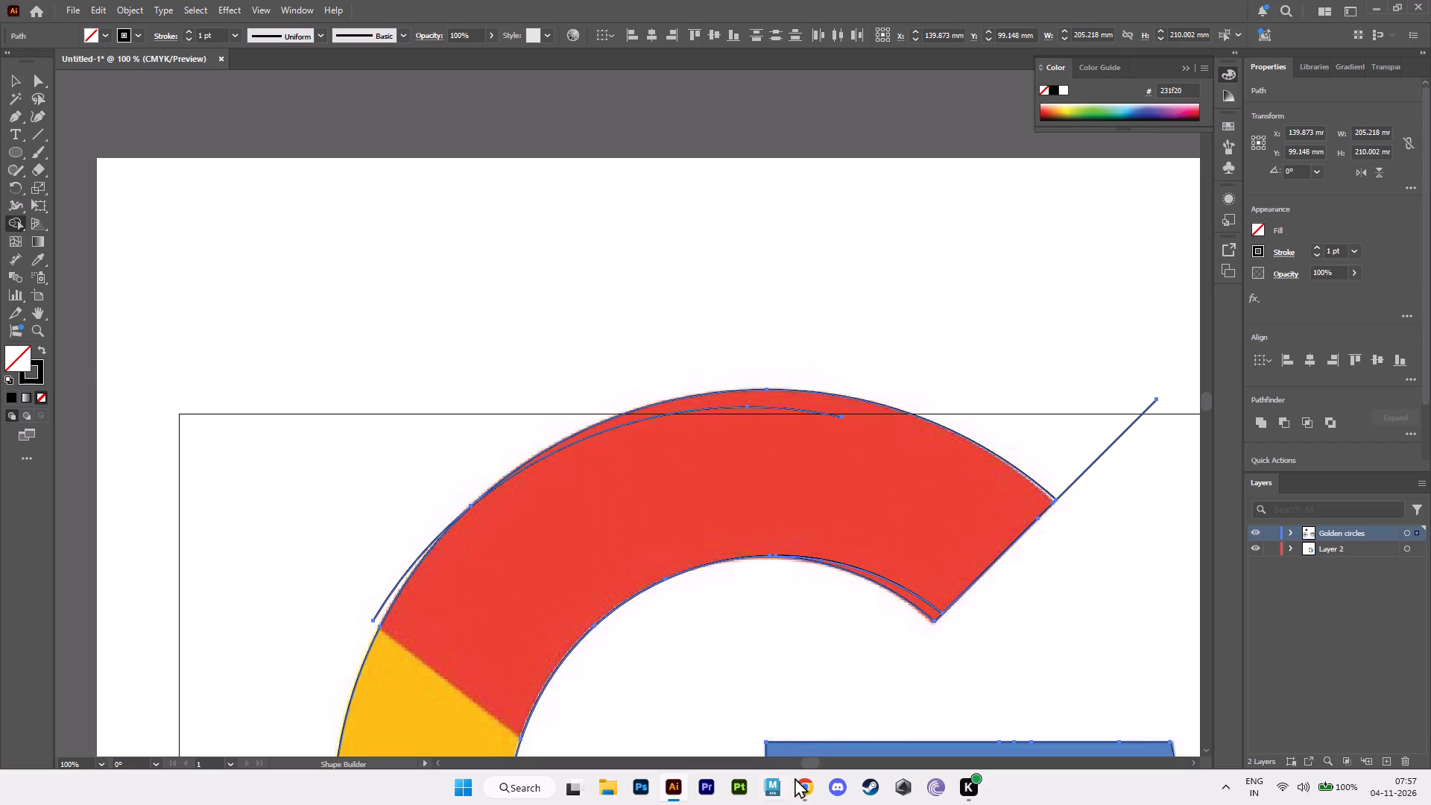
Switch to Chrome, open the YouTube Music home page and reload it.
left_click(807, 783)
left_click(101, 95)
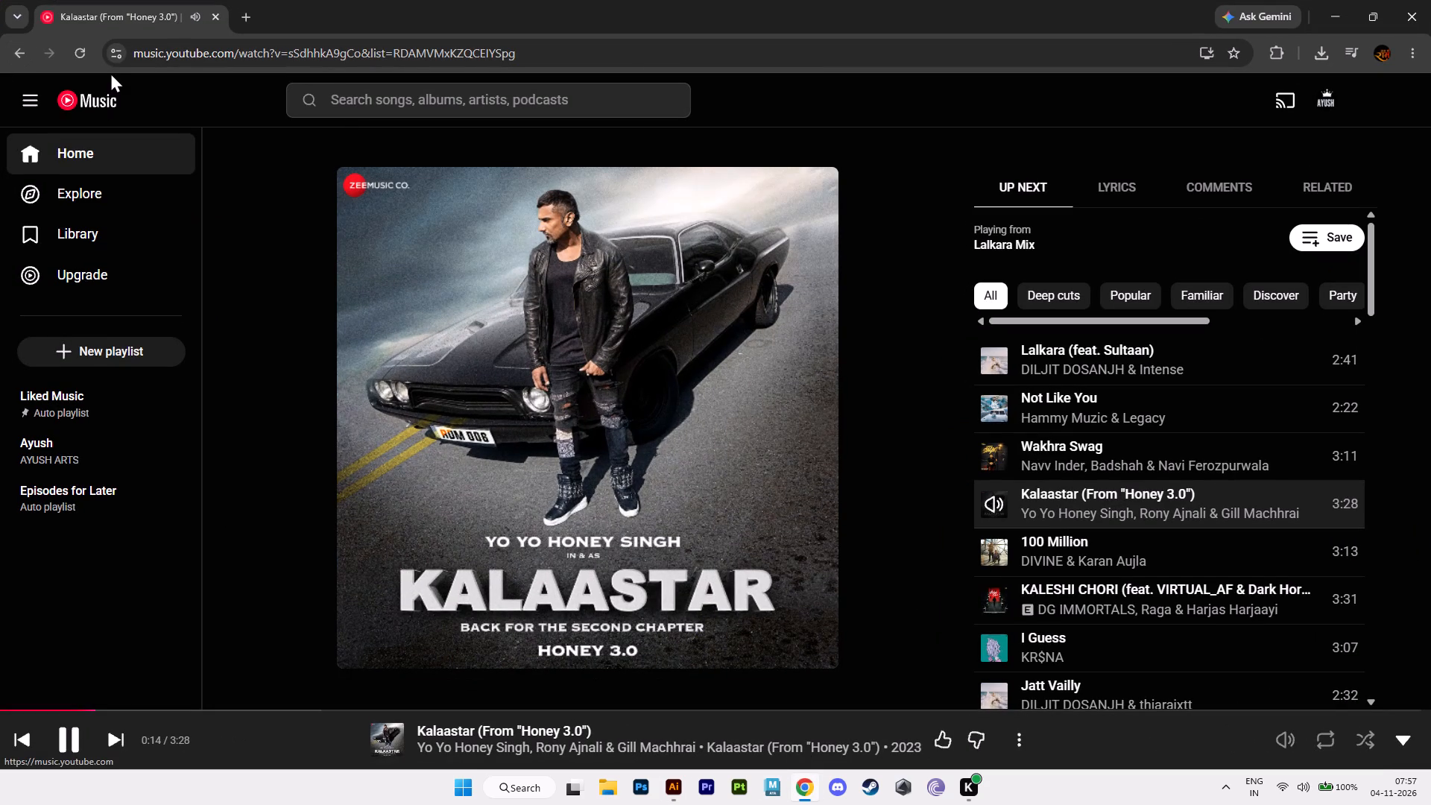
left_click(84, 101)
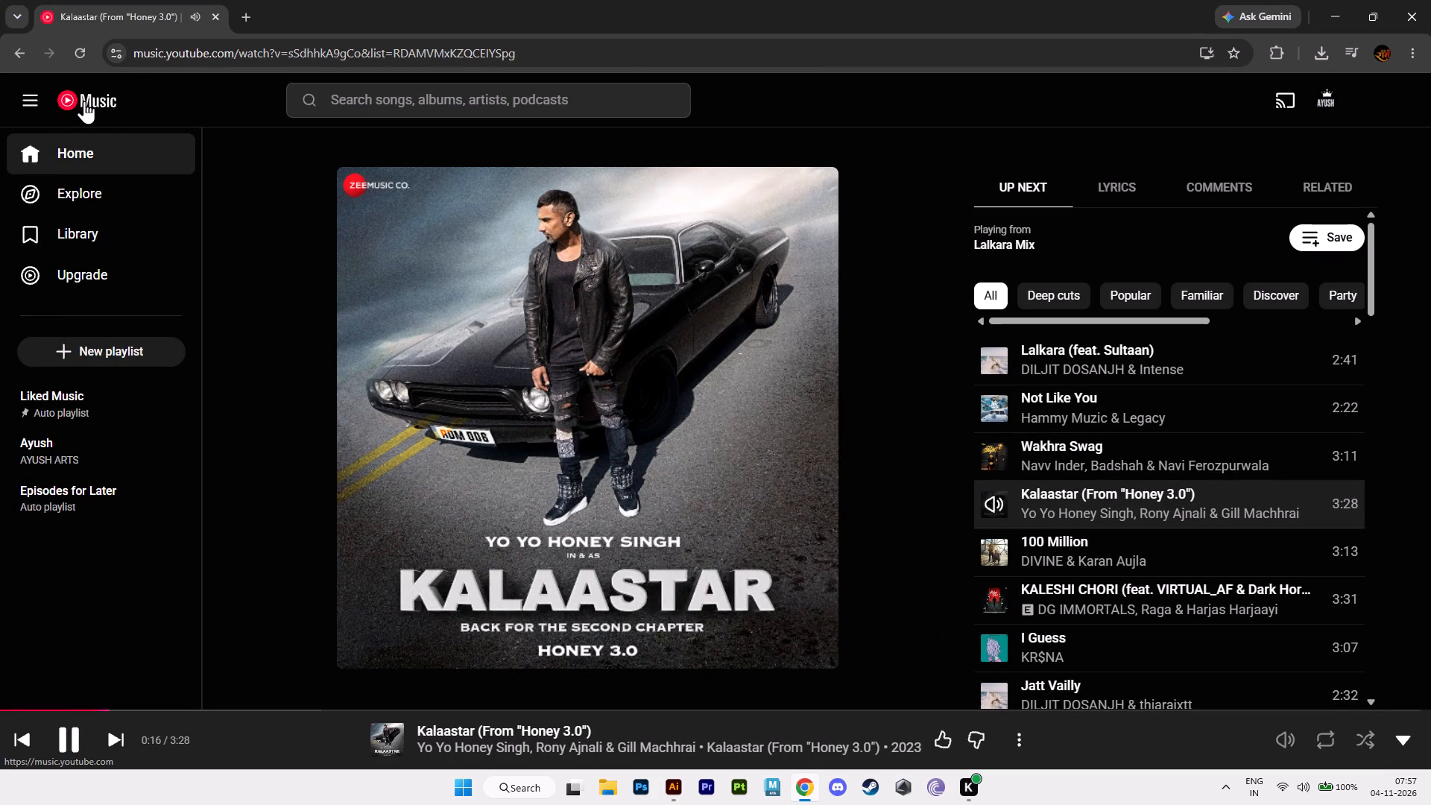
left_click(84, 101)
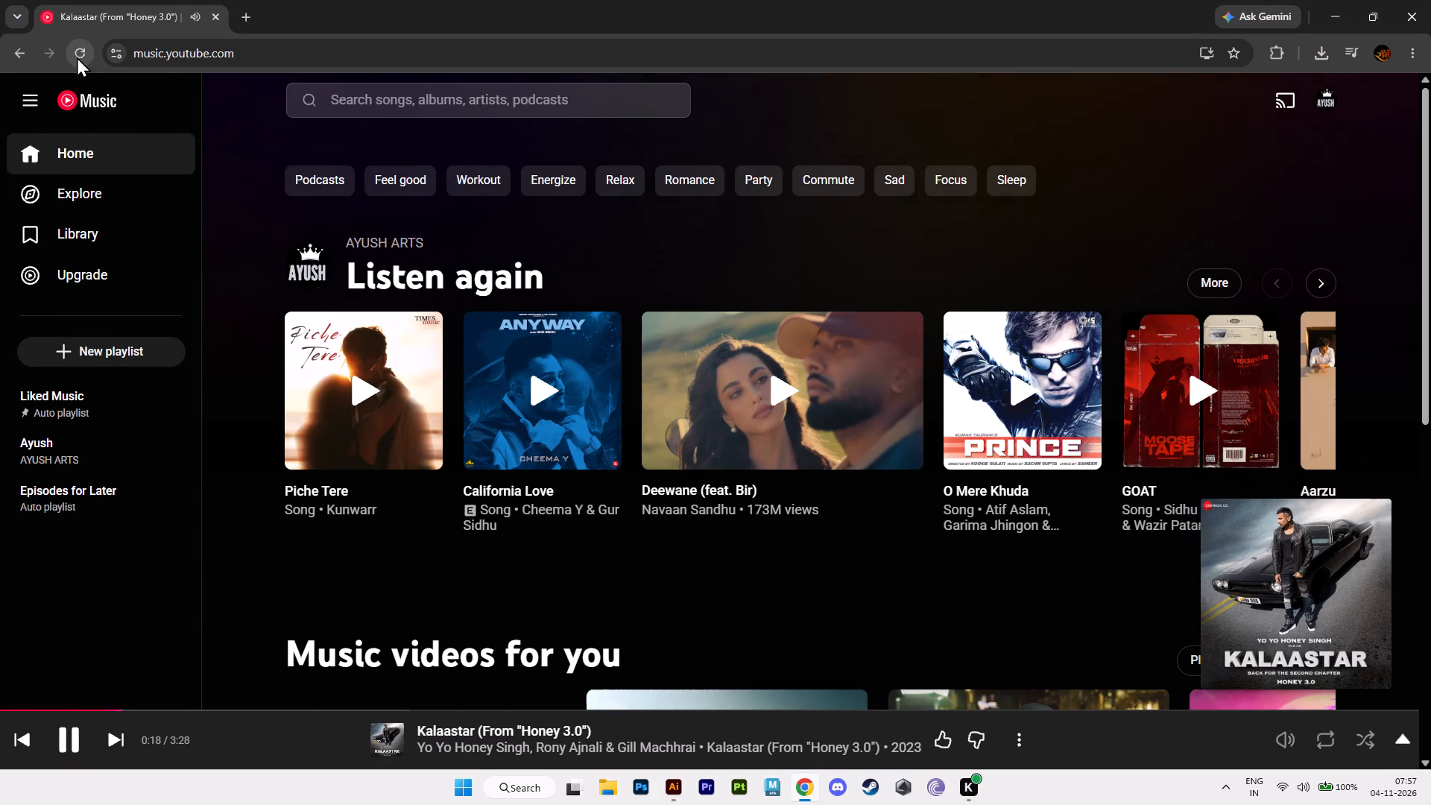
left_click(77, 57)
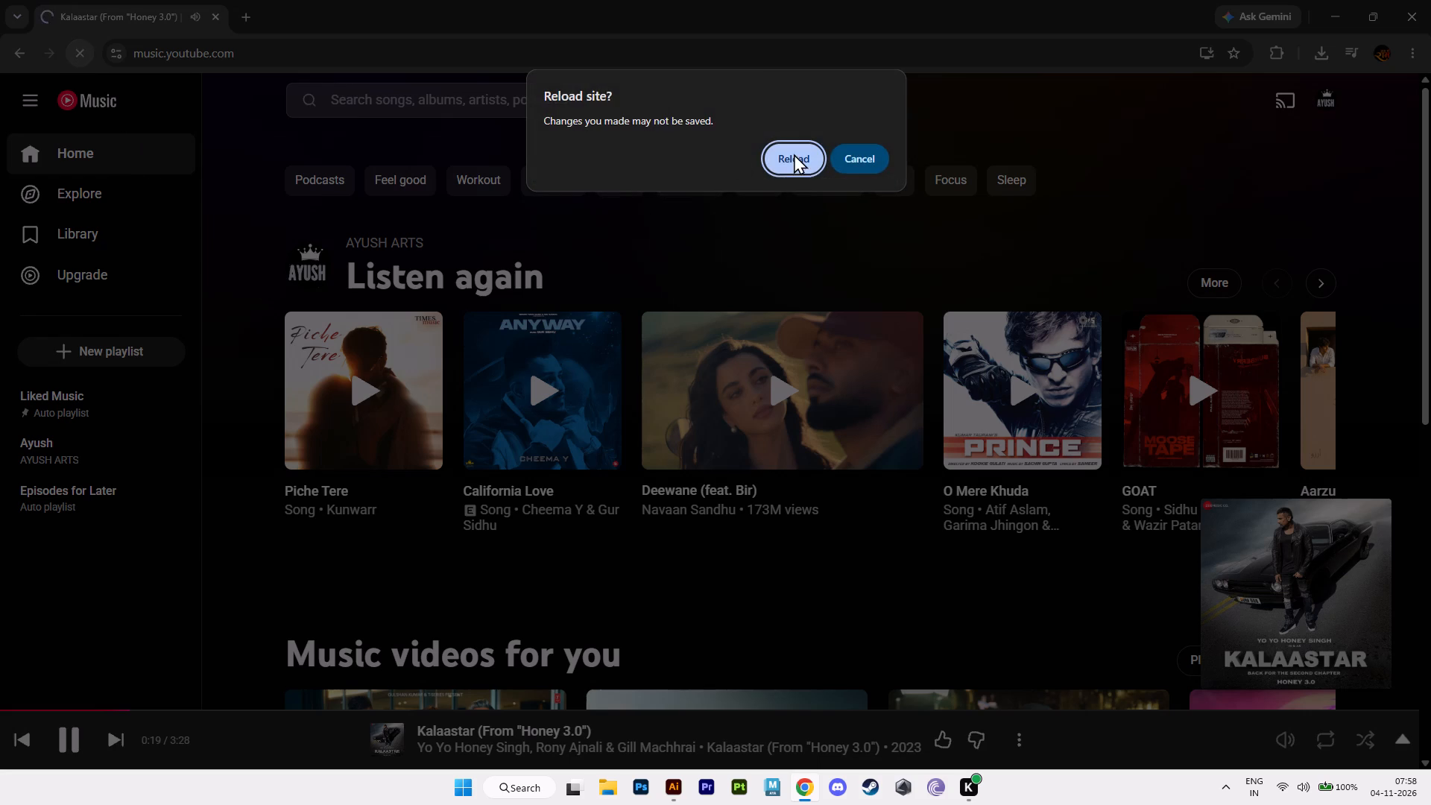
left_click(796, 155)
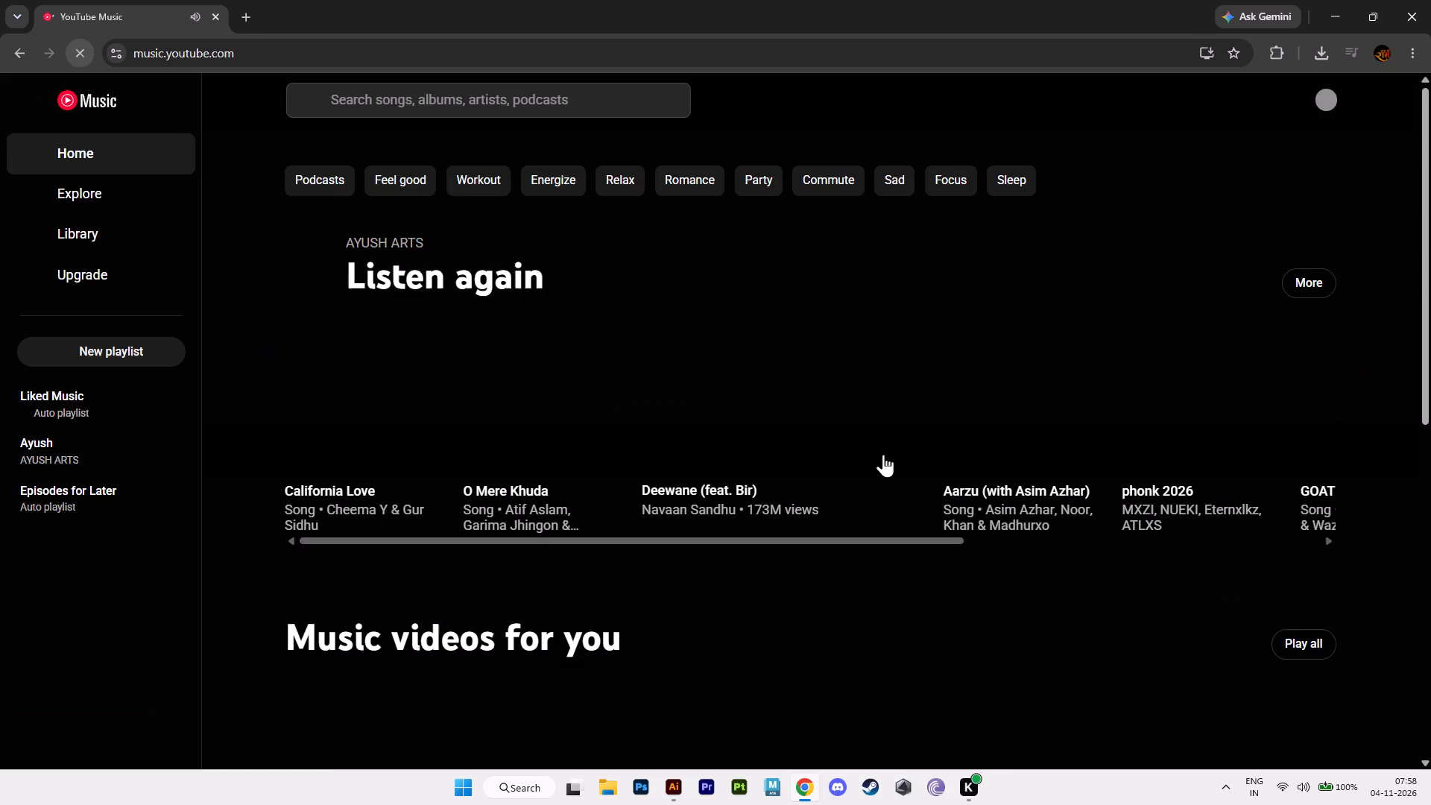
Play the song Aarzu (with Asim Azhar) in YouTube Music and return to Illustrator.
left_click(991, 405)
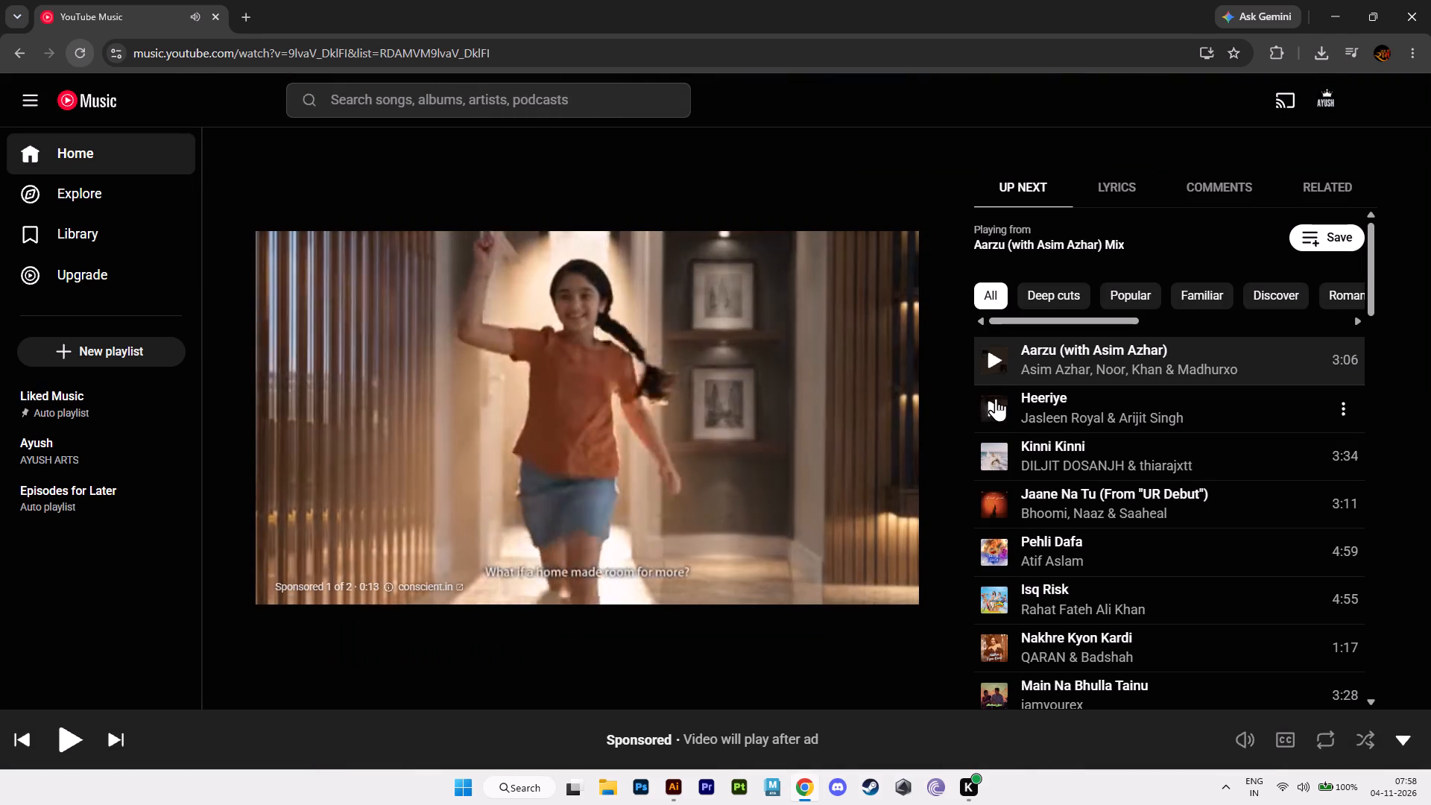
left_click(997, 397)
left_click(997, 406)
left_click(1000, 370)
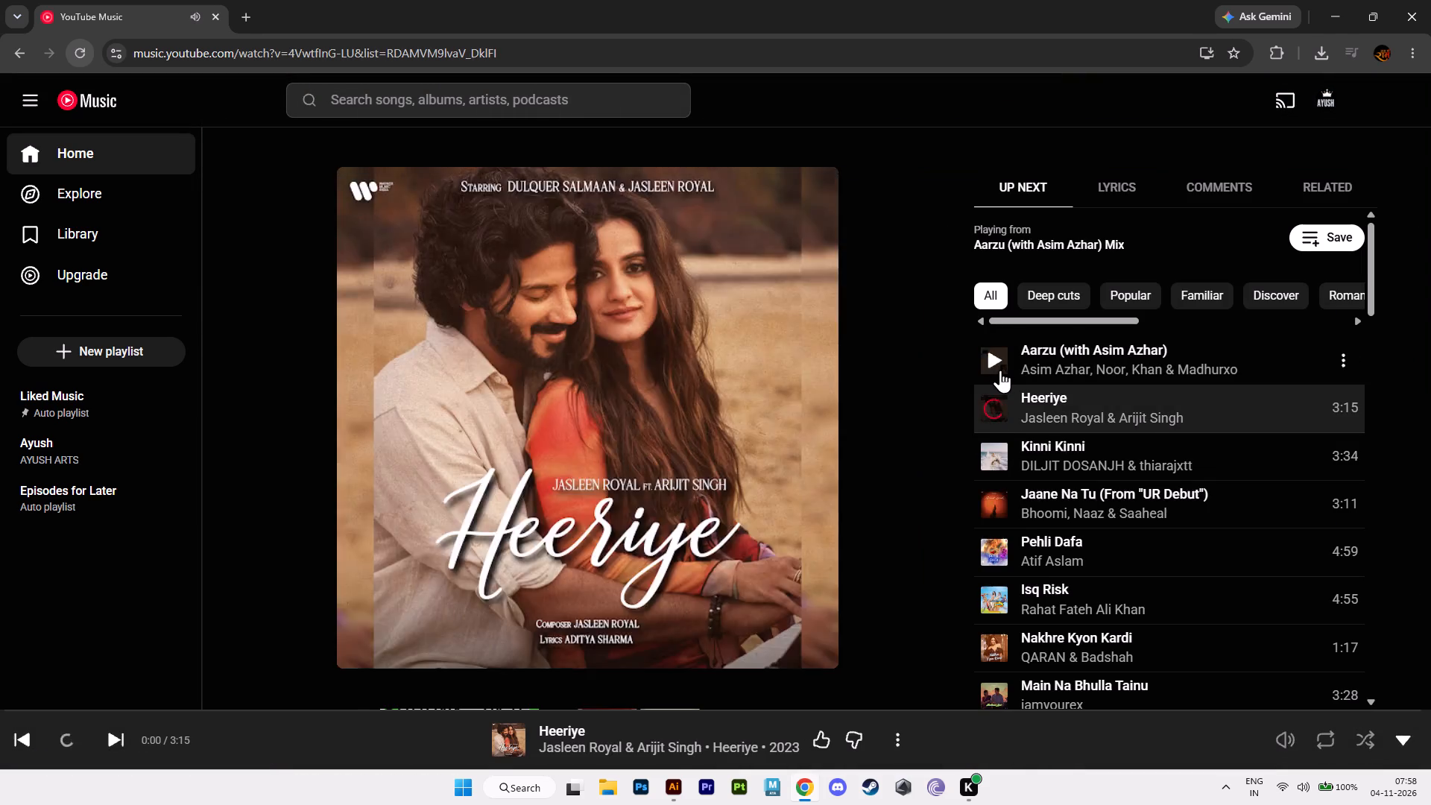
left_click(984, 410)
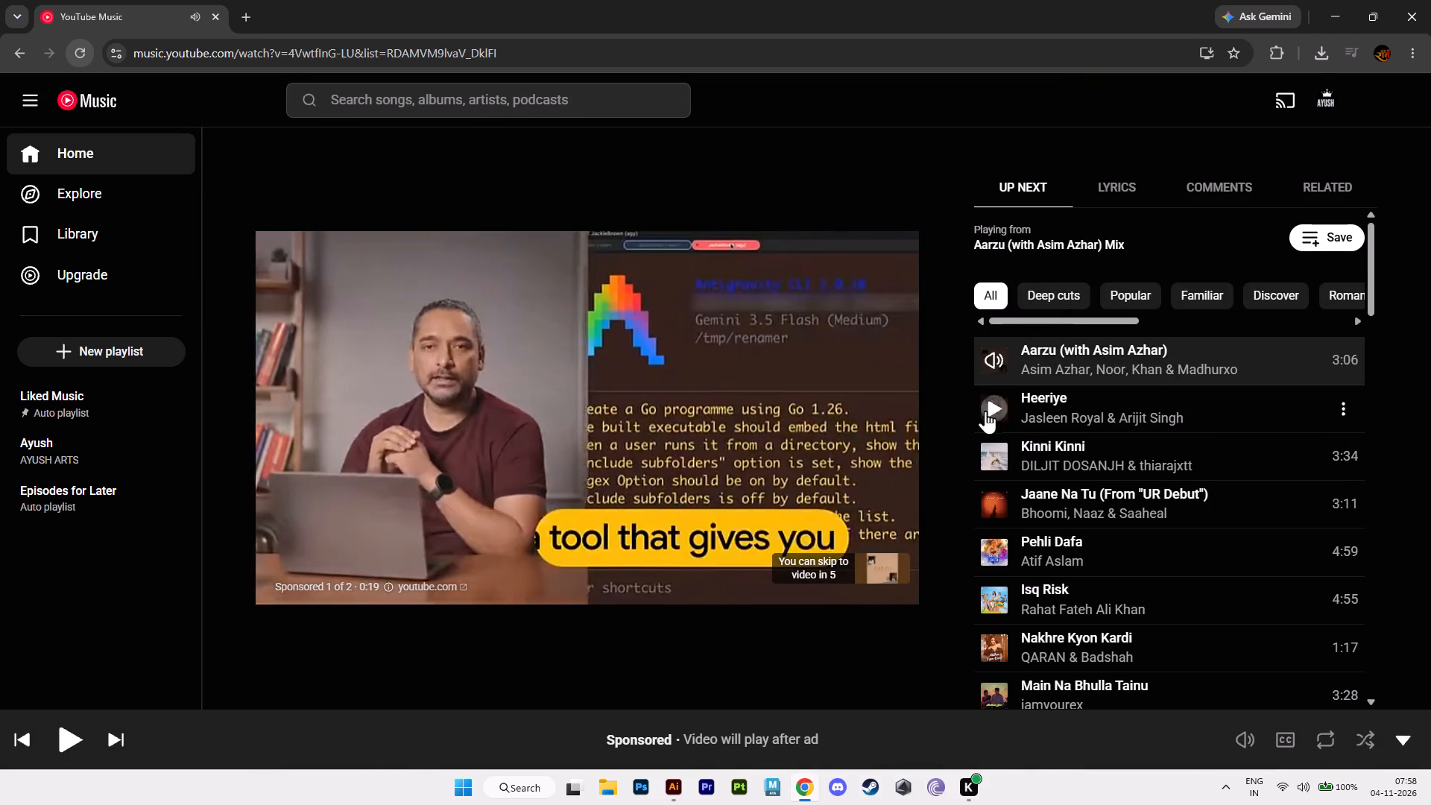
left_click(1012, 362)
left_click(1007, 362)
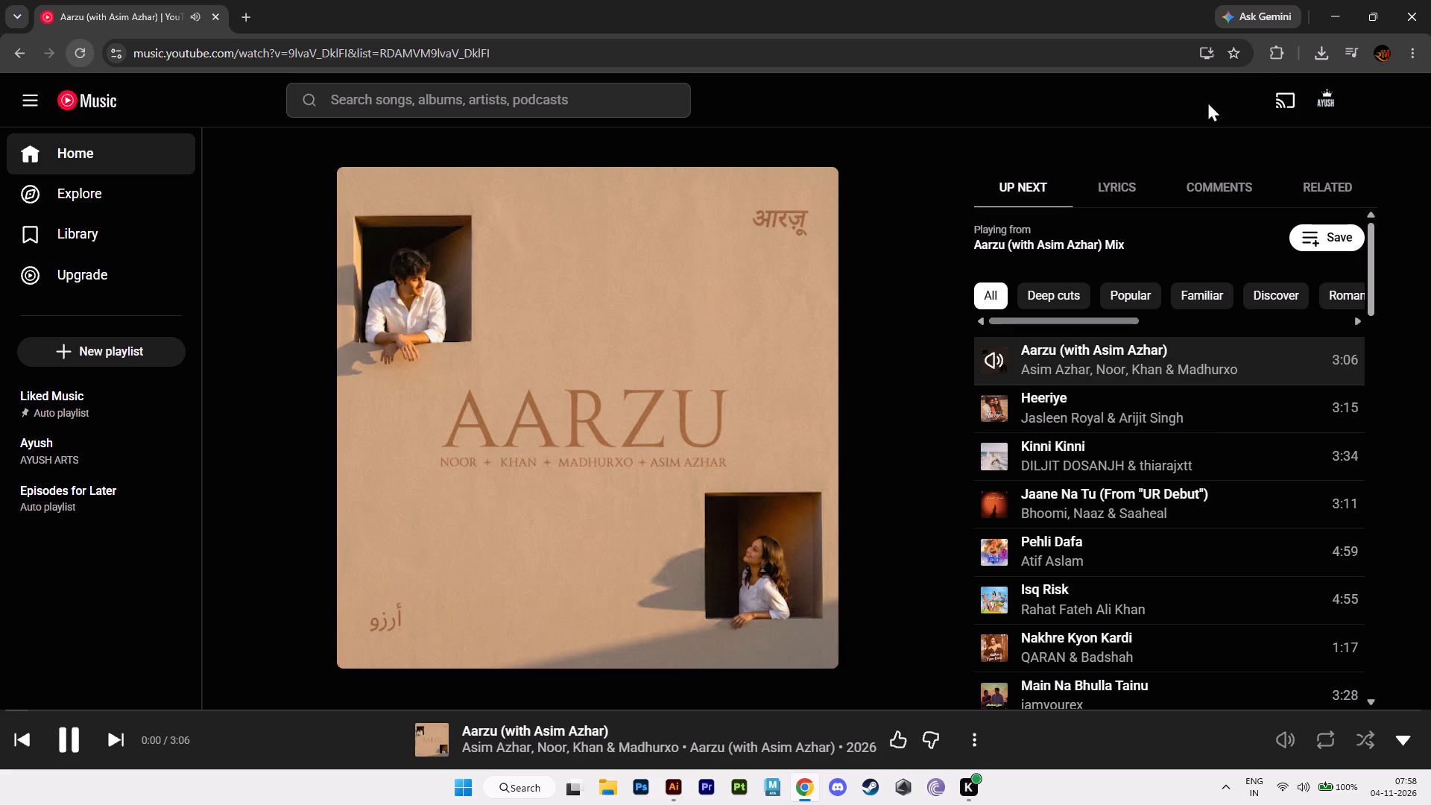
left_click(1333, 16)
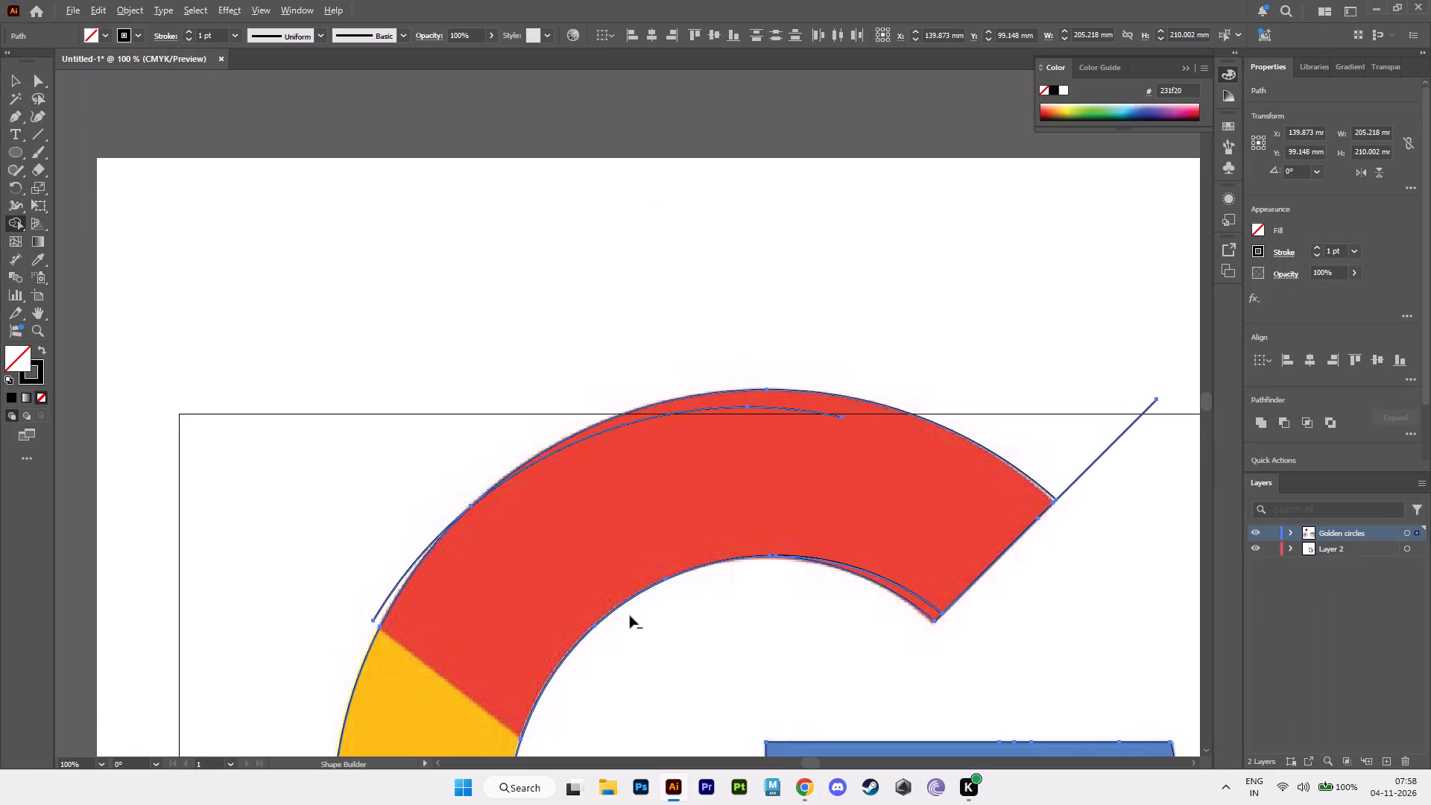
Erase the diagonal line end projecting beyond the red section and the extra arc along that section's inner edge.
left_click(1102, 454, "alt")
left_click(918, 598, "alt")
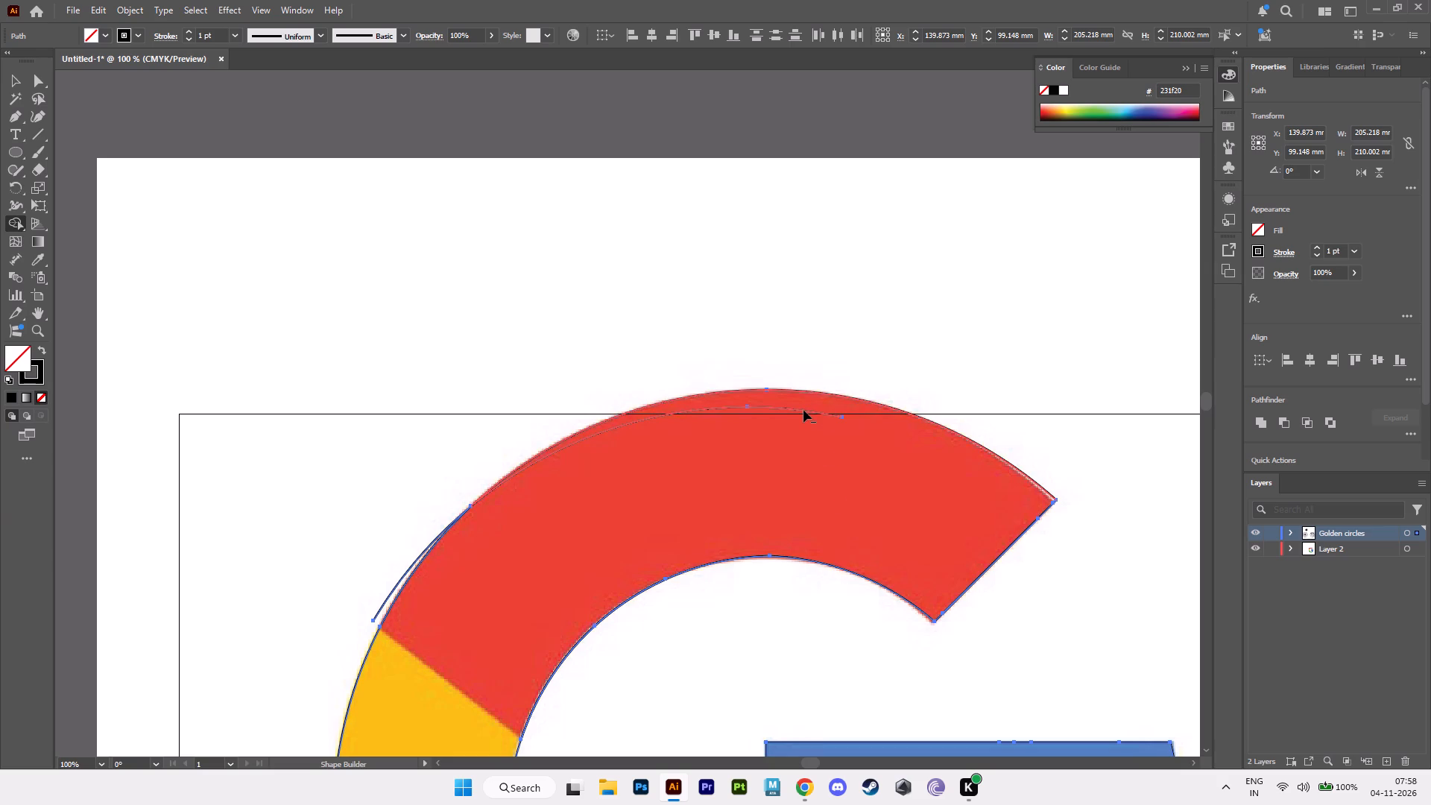
Inspect the trimmed G outline against the coloured reference for leftover arcs and missing section boundaries.
scroll(815, 544, "down", 1, "alt")
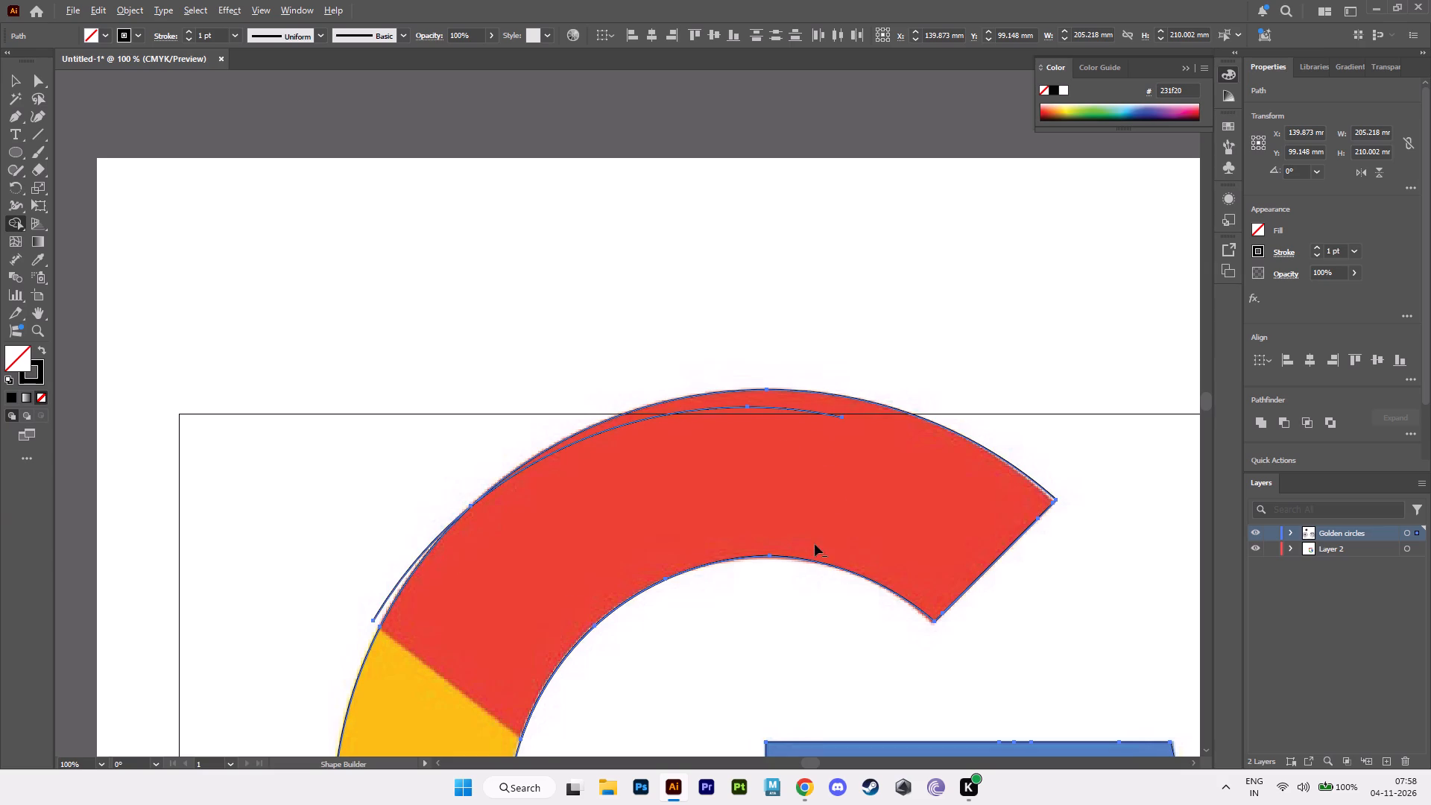
scroll(815, 544, "down", 2, "alt")
middle_click_drag(930, 632, 739, 481, "alt")
scroll(769, 539, "up", 3, "alt")
scroll(761, 561, "down", 1, "alt")
middle_click_drag(578, 563, 819, 496, "alt")
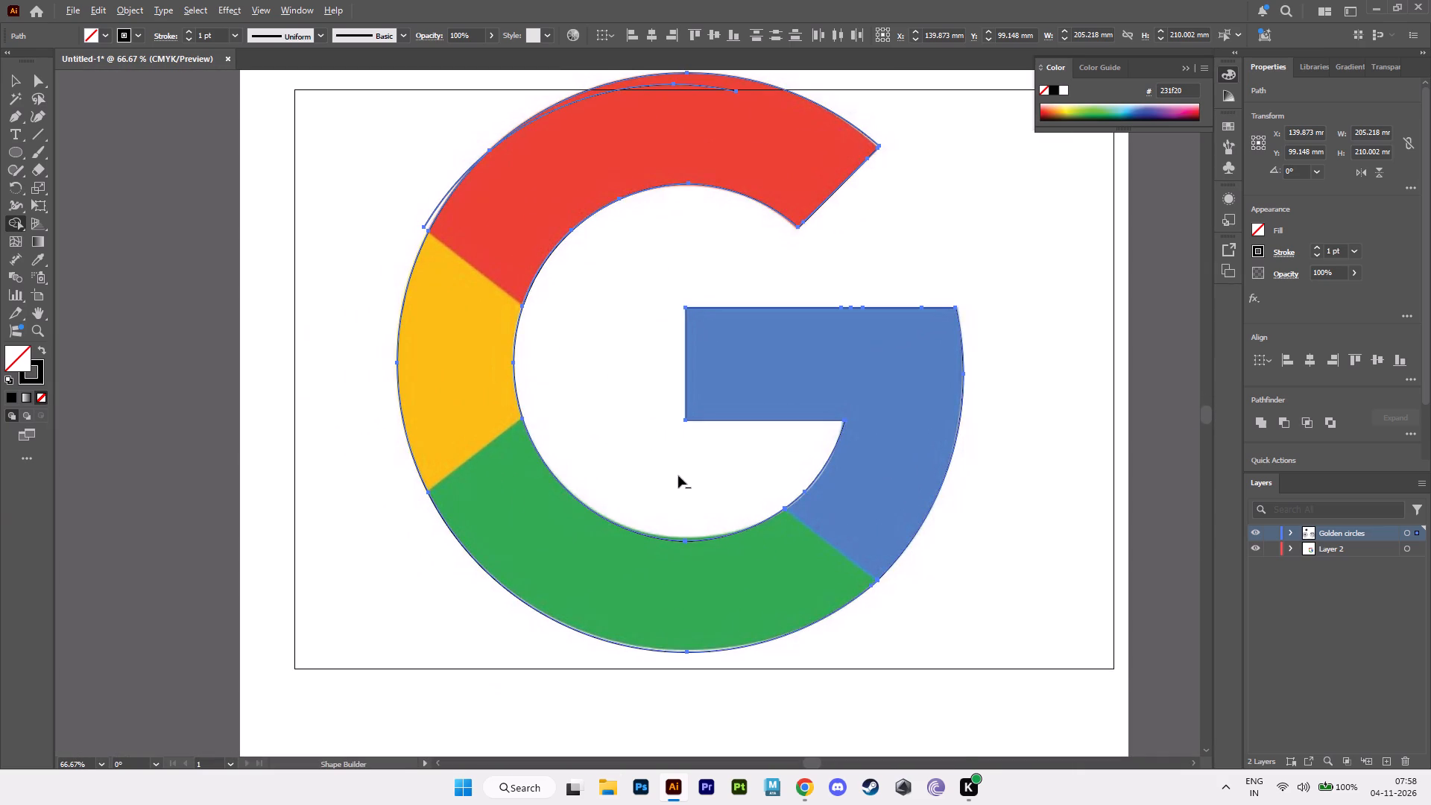
middle_click_drag(681, 475, 806, 619, "alt")
middle_click_drag(760, 359, 762, 586, "alt")
scroll(763, 585, "up", 2, "alt")
scroll(770, 569, "down", 1, "alt")
scroll(827, 508, "up", 1, "alt")
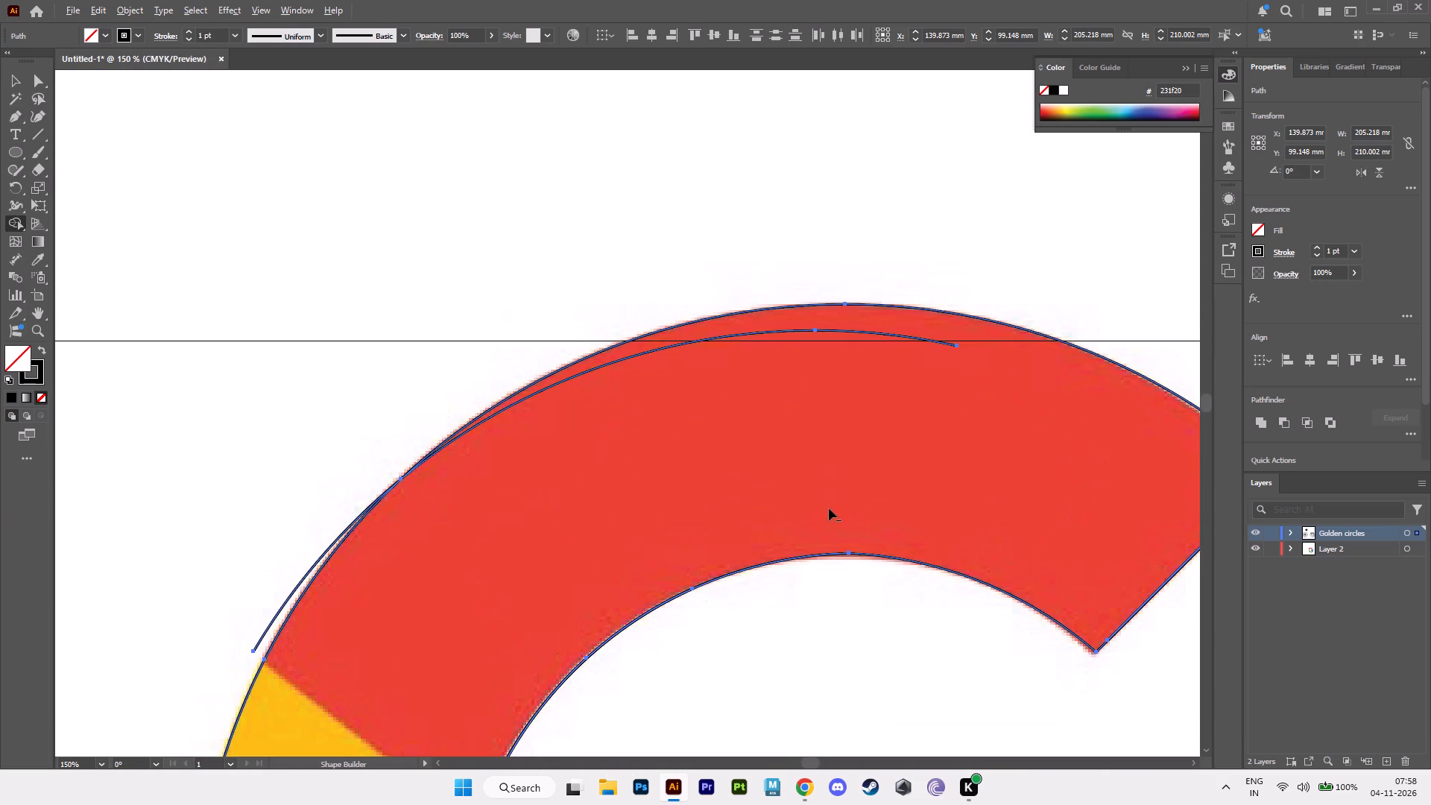
scroll(768, 464, "down", 3, "alt")
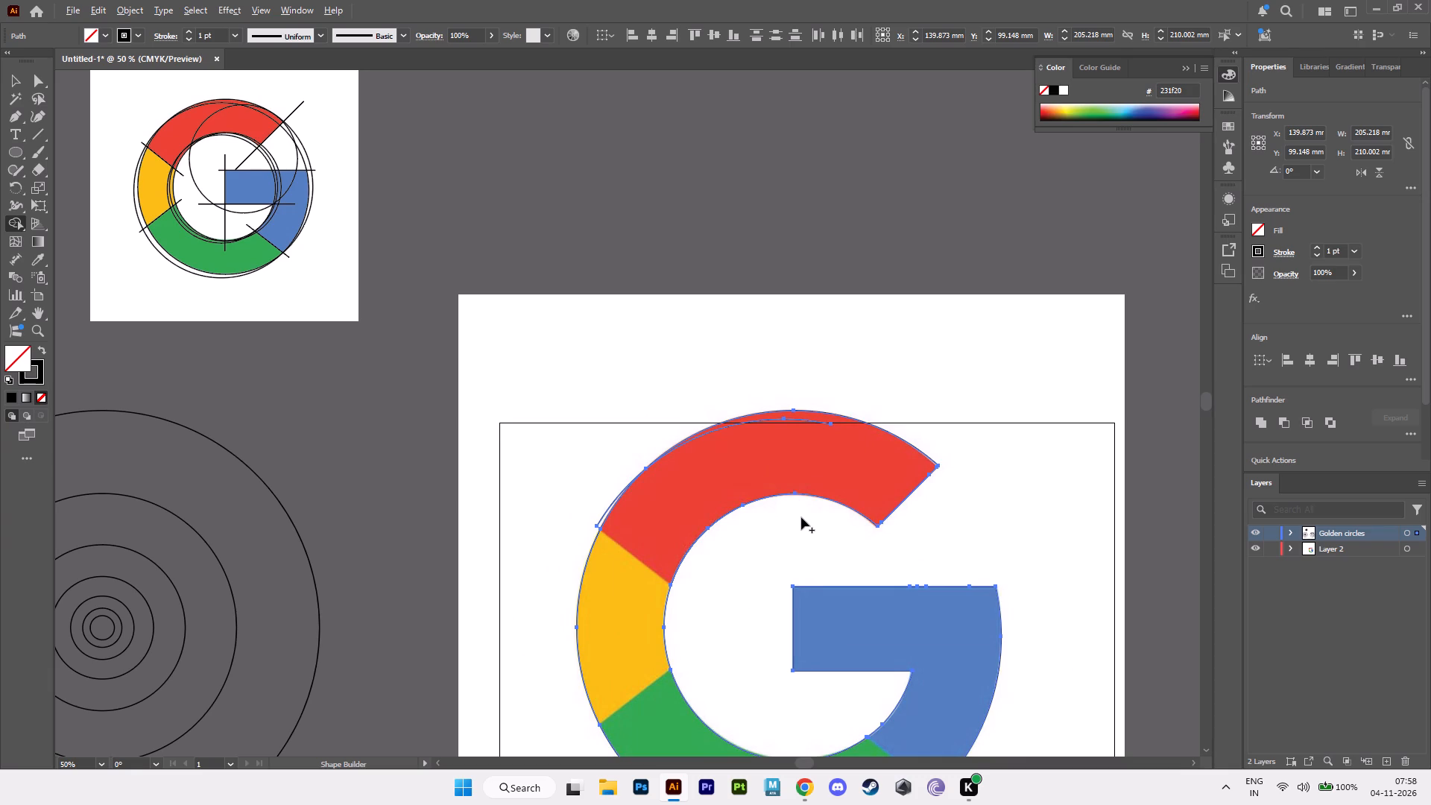
scroll(860, 511, "up", 1, "alt")
middle_click_drag(883, 584, 810, 422, "alt")
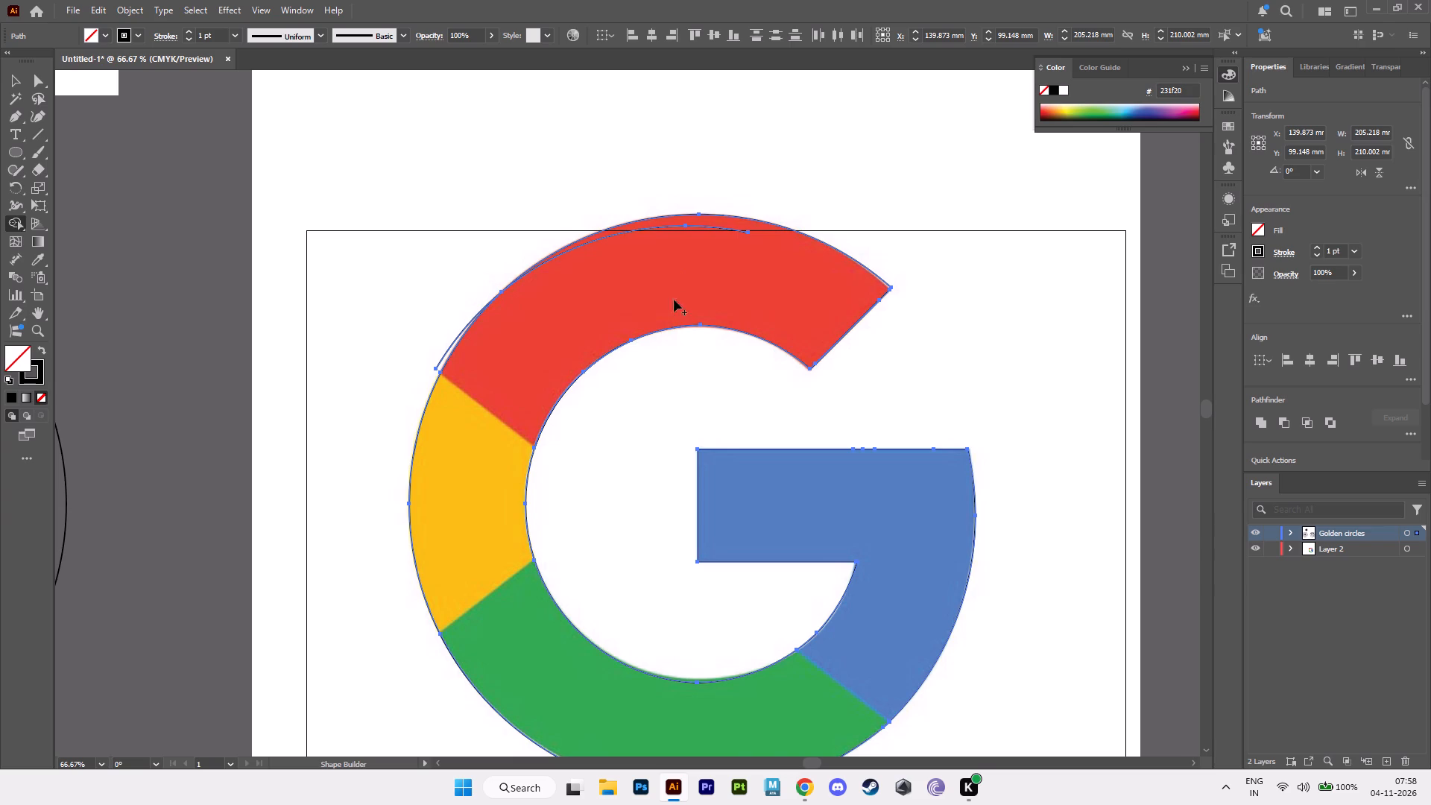
scroll(865, 604, "down", 2, "alt")
middle_click_drag(863, 586, 923, 505, "alt")
scroll(876, 546, "up", 3, "alt")
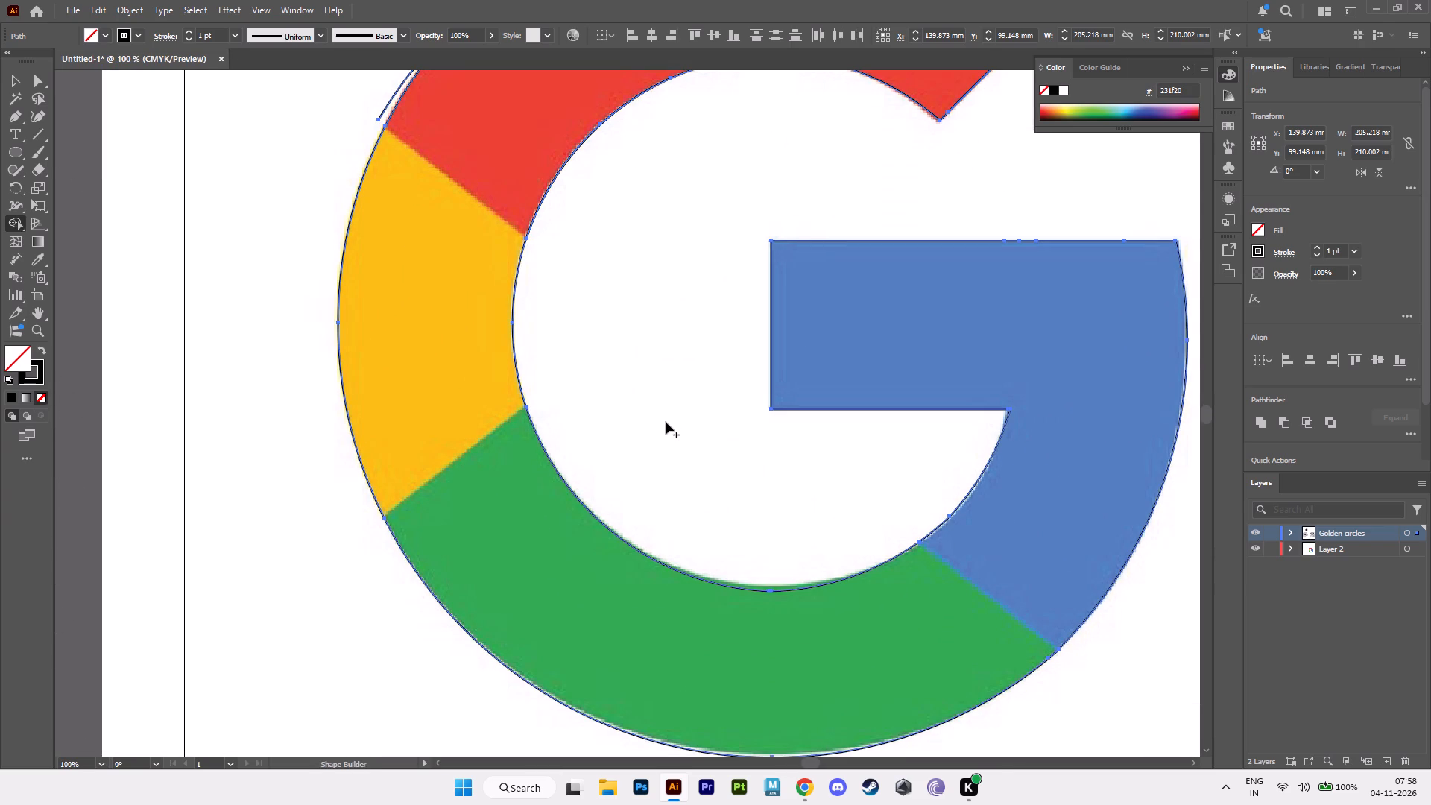
Undo the recent erasures of arcs and boundary lines around the red and yellow sections.
key("ctrl+z")
key("ctrl+z")
key("ctrl+z")
key("ctrl+z")
key("ctrl+z")
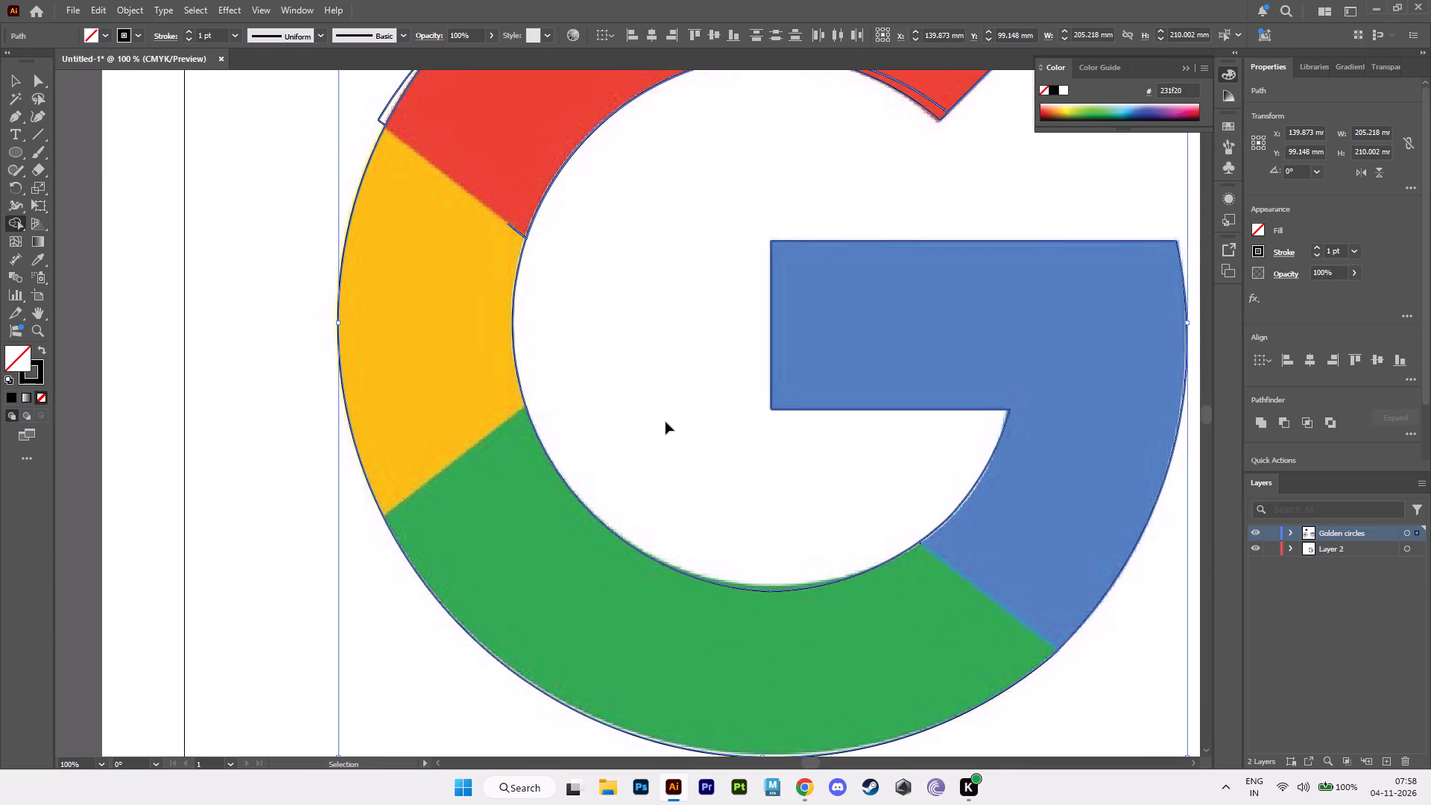
key("ctrl+z")
key("ctrl+z")
key("ctrl+z")
key("ctrl+z")
key("ctrl+z")
key("ctrl+z")
key("ctrl+z")
key("ctrl+z")
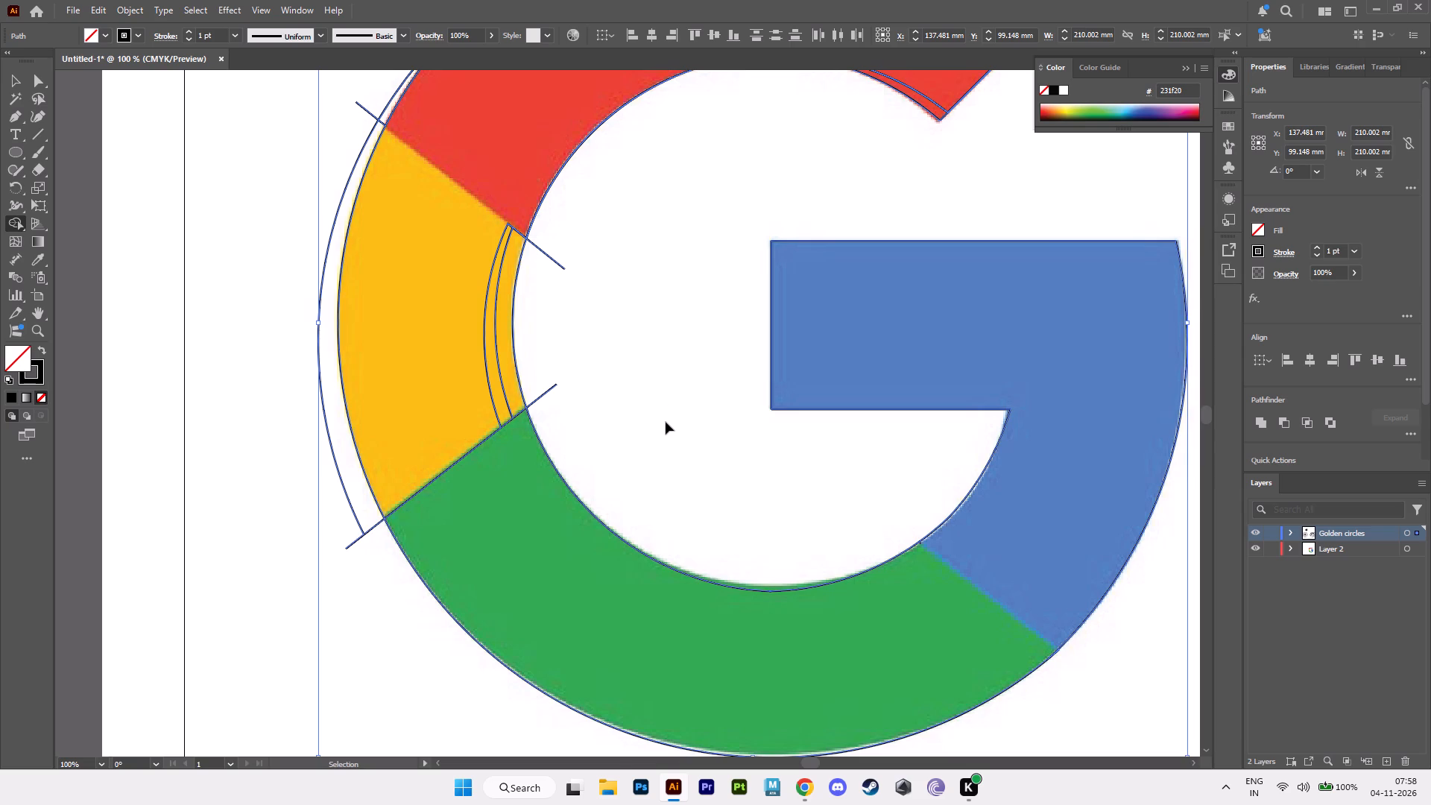
Undo the erasures of the inner arcs, outer circle arcs and boundary line pieces around the green section.
key("ctrl+z")
key("ctrl+z")
key("ctrl+z")
key("ctrl+z")
key("ctrl+z")
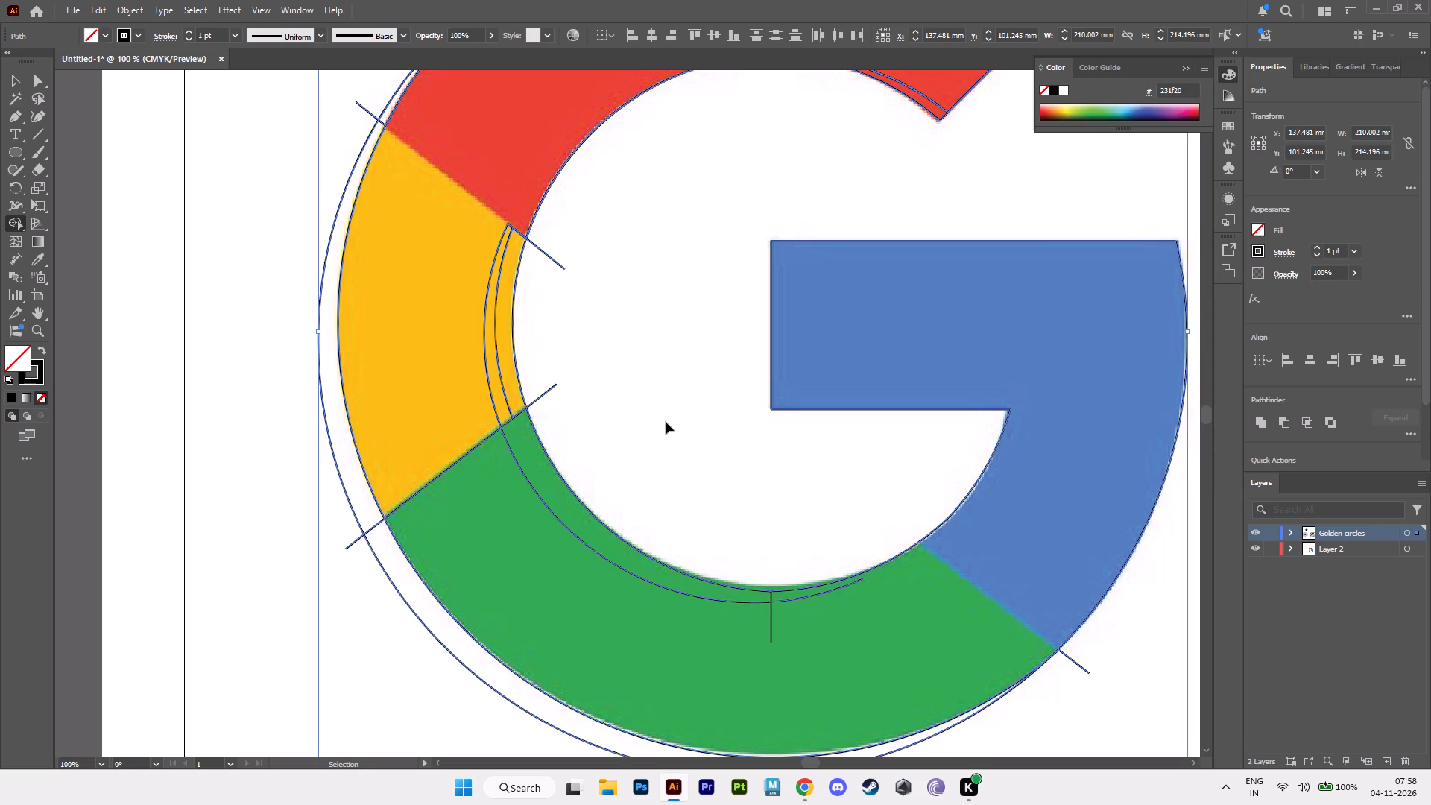
key("ctrl+z")
key("ctrl+z")
key("ctrl+z")
key("ctrl+z")
key("ctrl+z")
key("ctrl+z")
key("ctrl+z")
key("ctrl+z")
key("ctrl+z")
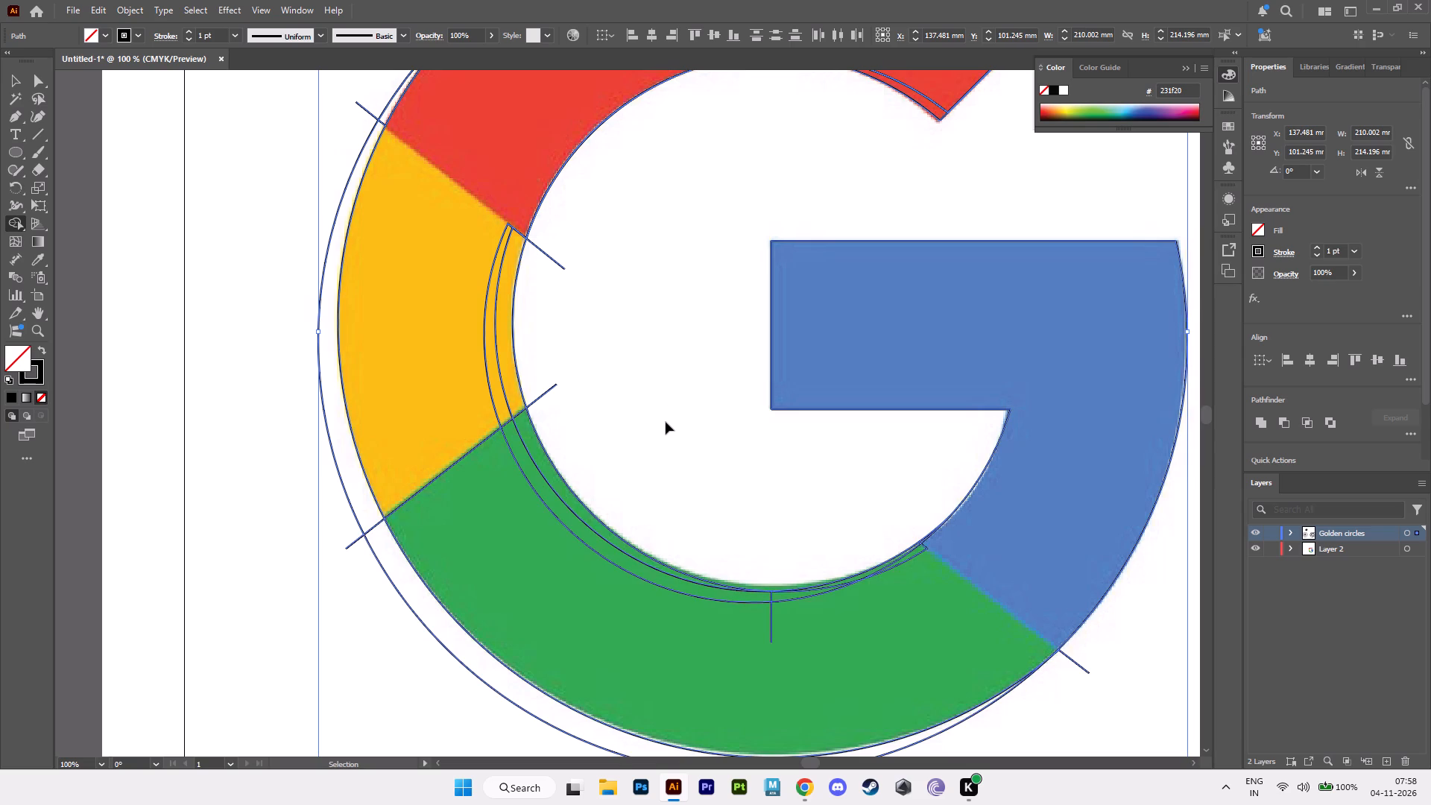
Undo the erasures of line pieces and circle arcs around the blue section, beneath its crossbar and at the green-blue boundary.
key("ctrl+z")
key("ctrl+z")
key("ctrl+z")
key("ctrl+z")
key("ctrl+z")
key("ctrl+z")
key("ctrl+z")
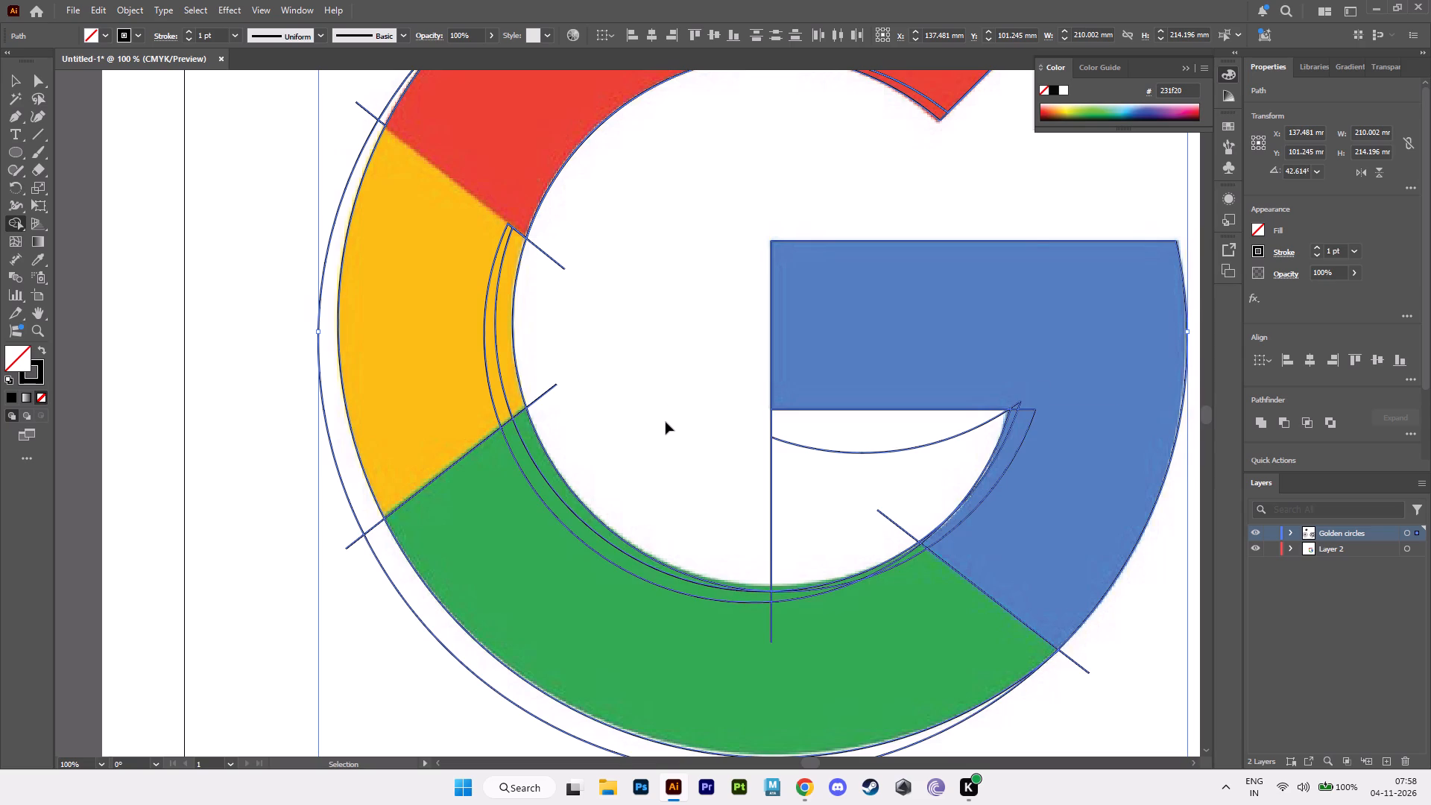
key("ctrl+z")
key("ctrl+z")
key("ctrl+z")
key("ctrl+z")
key("ctrl+z")
key("ctrl+z")
key("ctrl+z")
key("ctrl+z")
key("ctrl+z")
key("ctrl+z")
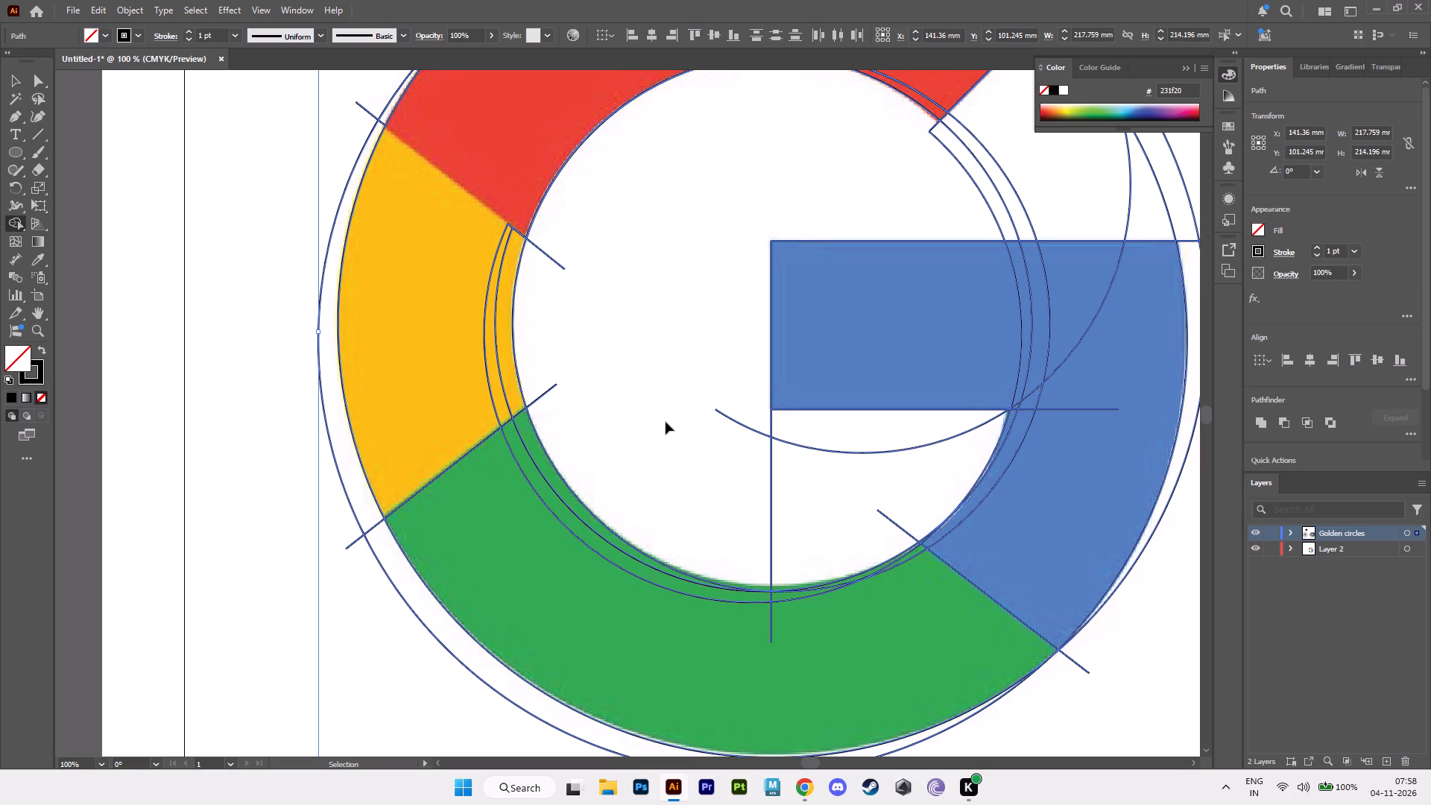
Undo the erasures of the small circle's arc, the diagonal line end and the crossbar line ends inside the G's opening.
key("ctrl+z")
key("ctrl+z")
key("ctrl+z")
key("ctrl+z")
key("ctrl+z")
key("ctrl+z")
key("ctrl+z")
key("ctrl+z")
key("ctrl+z")
key("ctrl+z")
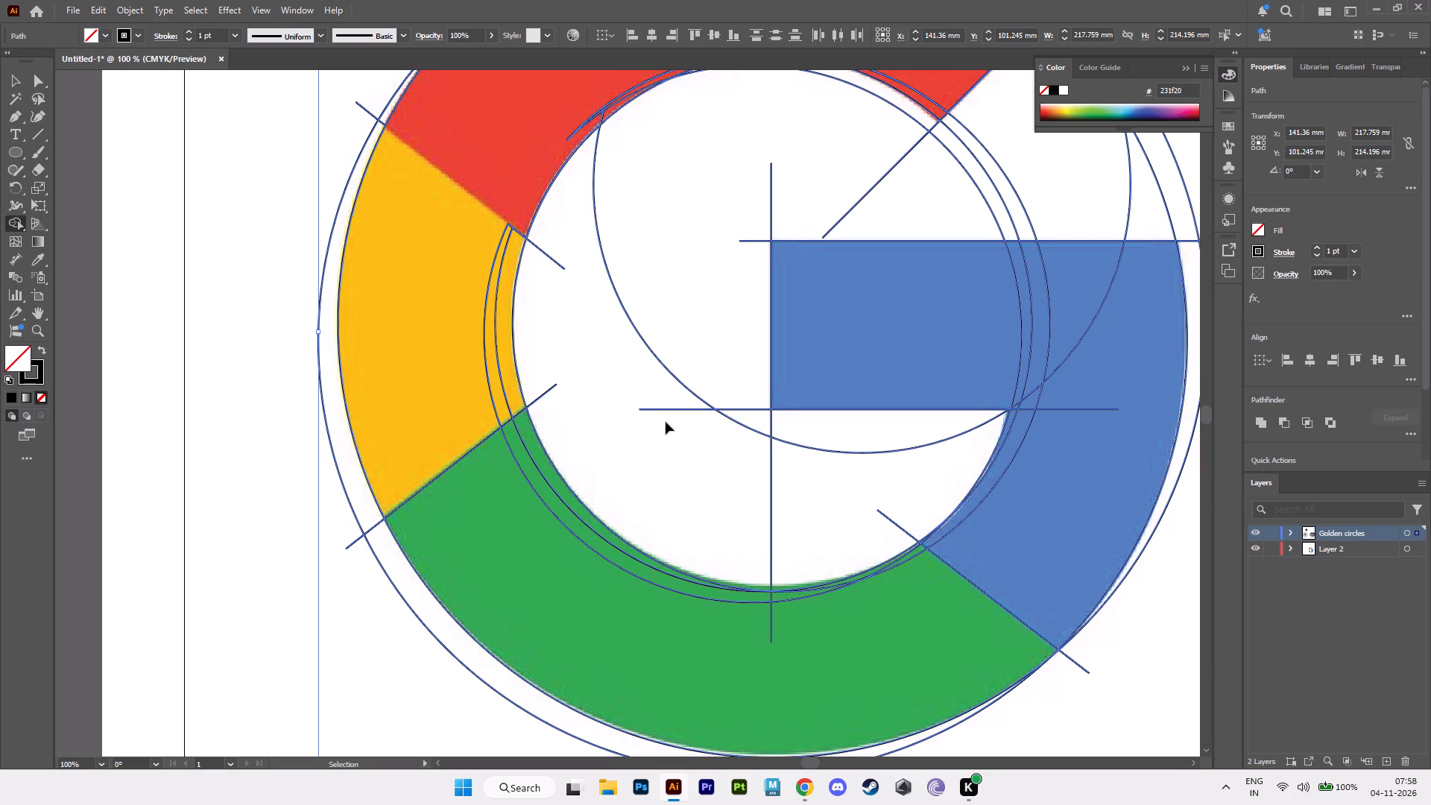
key("ctrl+z")
key("ctrl+z")
Erase the extra inner arcs crossing the red and yellow sections on both sides of their shared boundary.
scroll(649, 370, "down", 2, "alt")
middle_click_drag(671, 379, 622, 486, "alt")
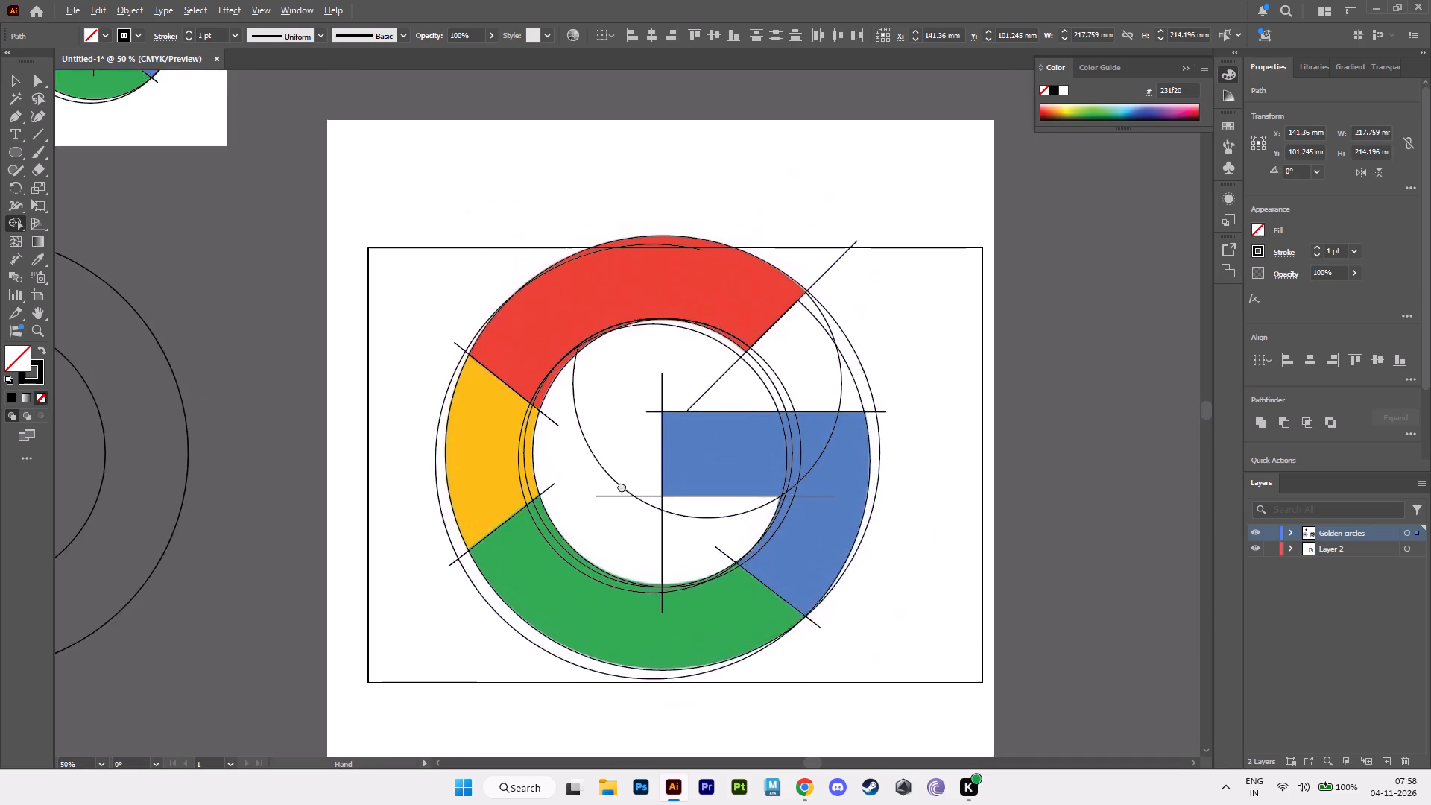
middle_click_drag(622, 486, 622, 487, "alt")
scroll(622, 487, "up", 2, "alt")
middle_click_drag(557, 367, 753, 489, "alt")
scroll(753, 489, "up", 1, "alt")
left_click(593, 429, "alt")
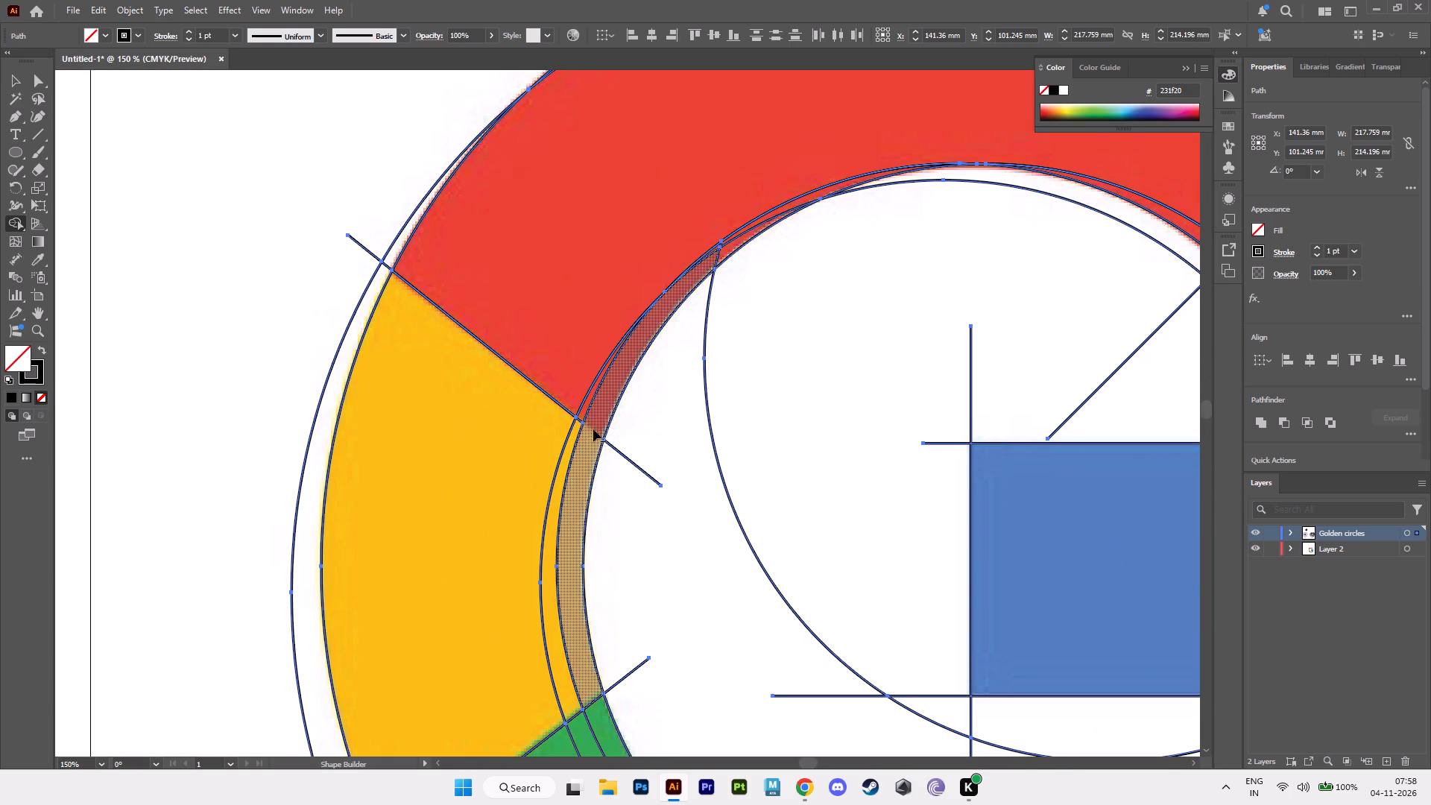
key("ctrl+z")
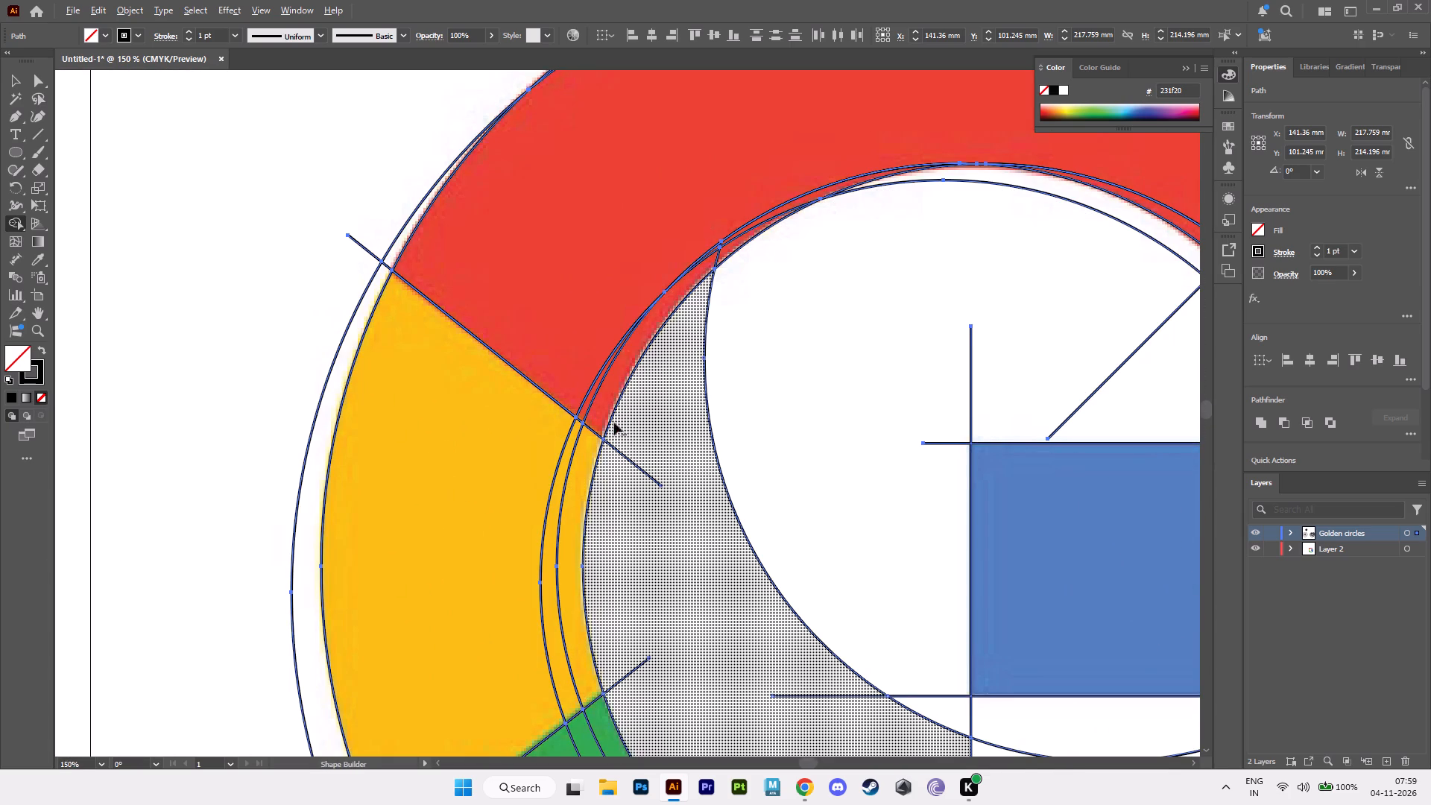
left_click_drag(575, 381, 601, 400, "alt")
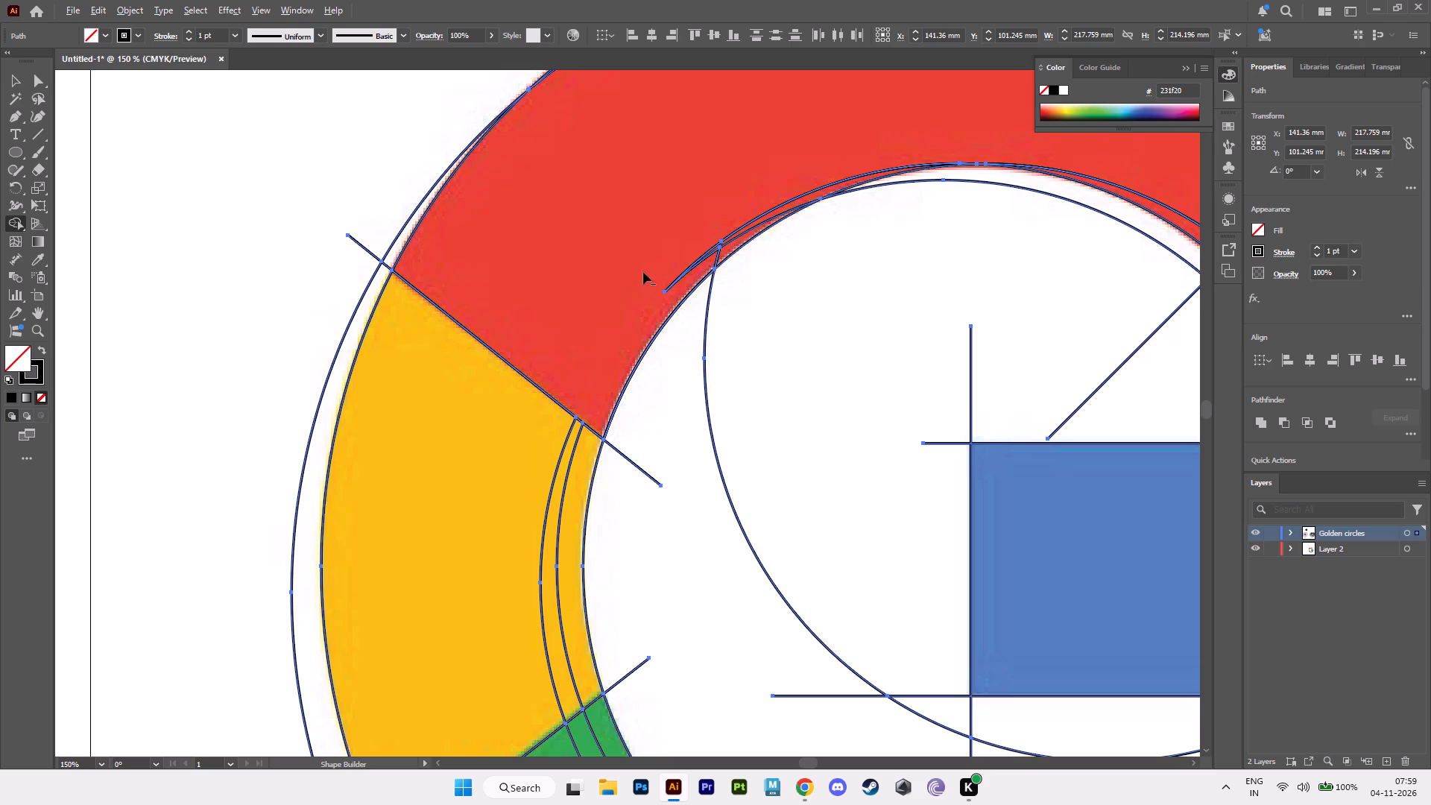
left_click_drag(677, 259, 692, 274, "alt")
left_click_drag(552, 450, 578, 461, "alt")
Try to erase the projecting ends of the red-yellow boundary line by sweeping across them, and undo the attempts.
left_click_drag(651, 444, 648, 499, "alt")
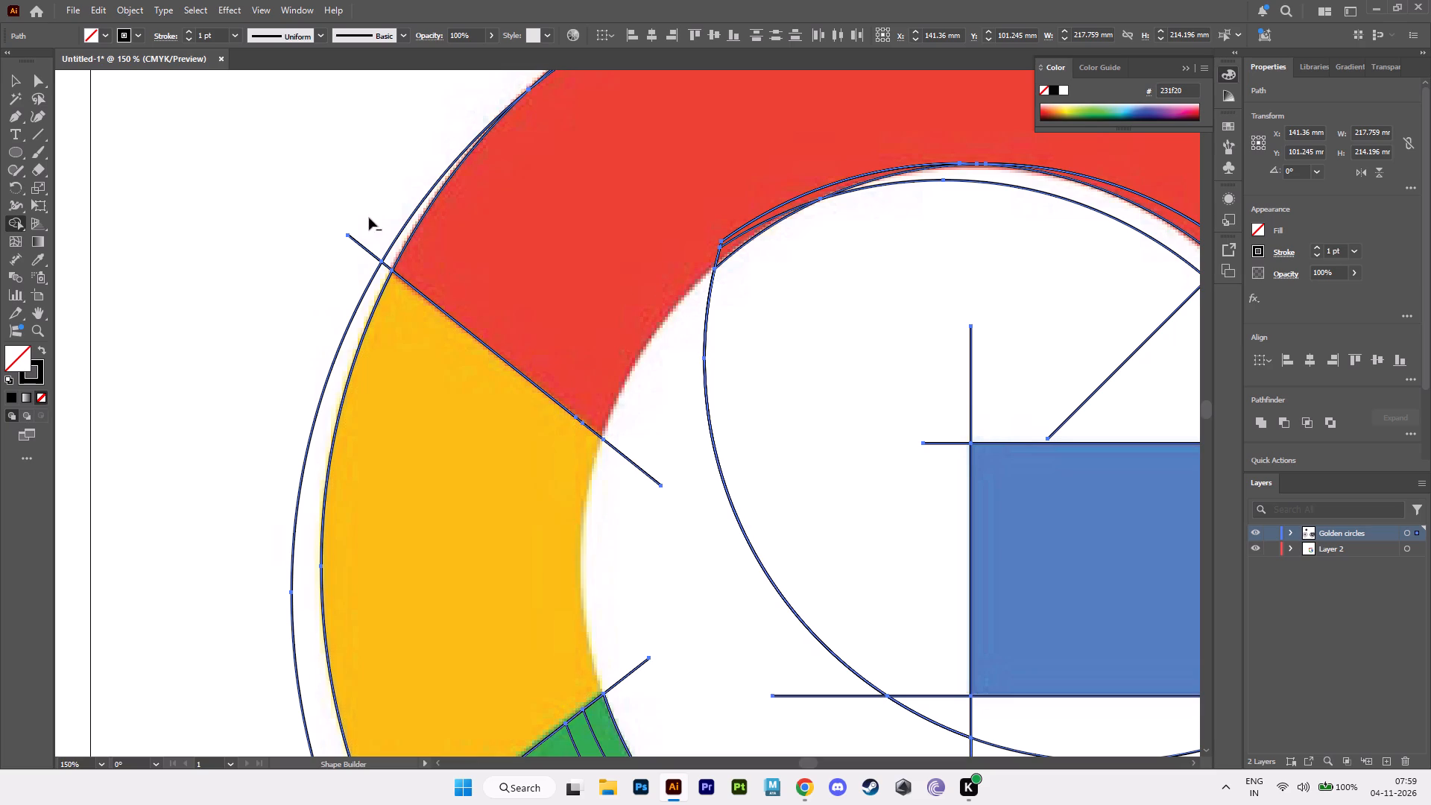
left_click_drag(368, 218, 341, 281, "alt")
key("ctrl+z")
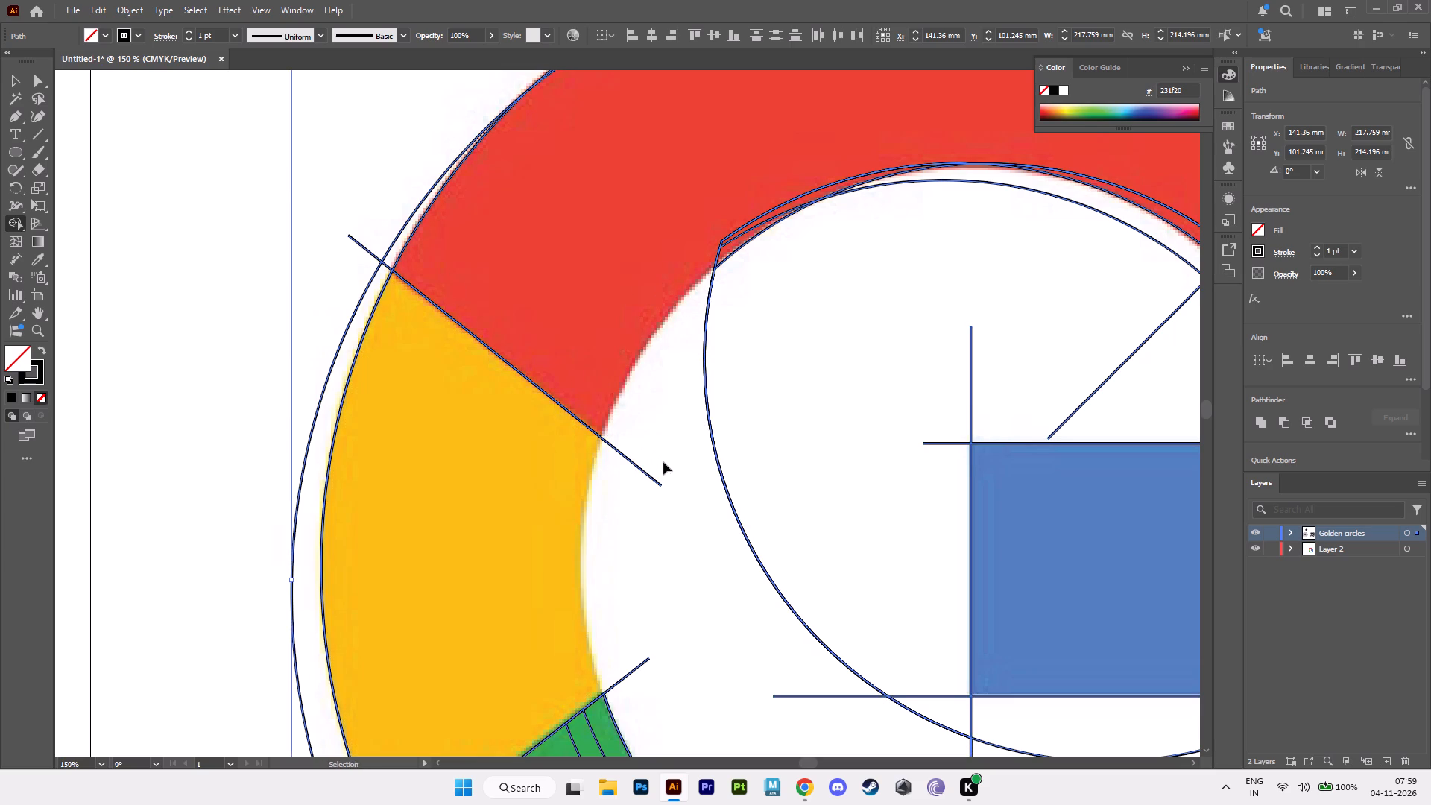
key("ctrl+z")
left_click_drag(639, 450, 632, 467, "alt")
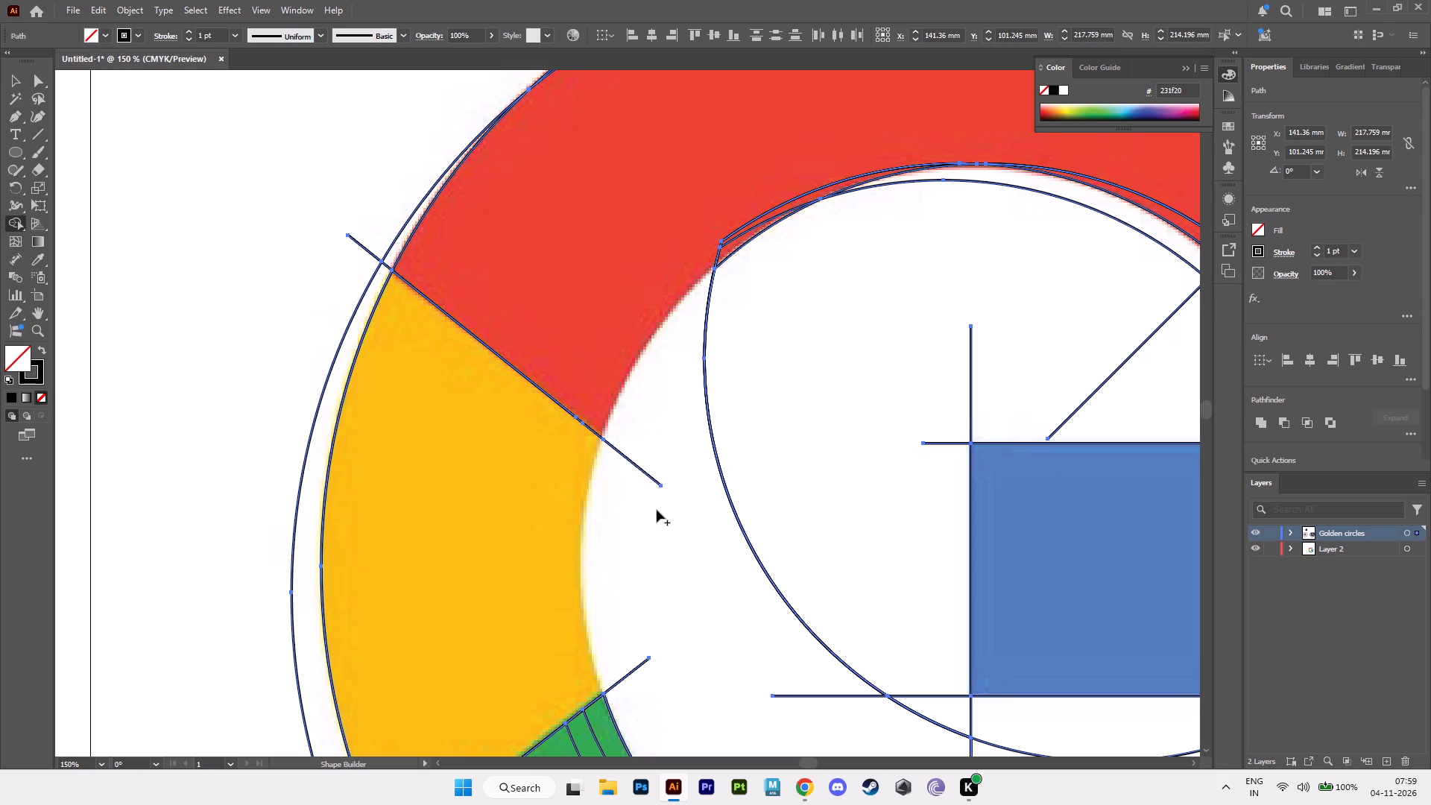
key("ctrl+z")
Erase the pieces of the red-yellow and yellow-green boundary lines projecting beyond the coloured sections, inside and outside the ring.
left_click(633, 462, "alt")
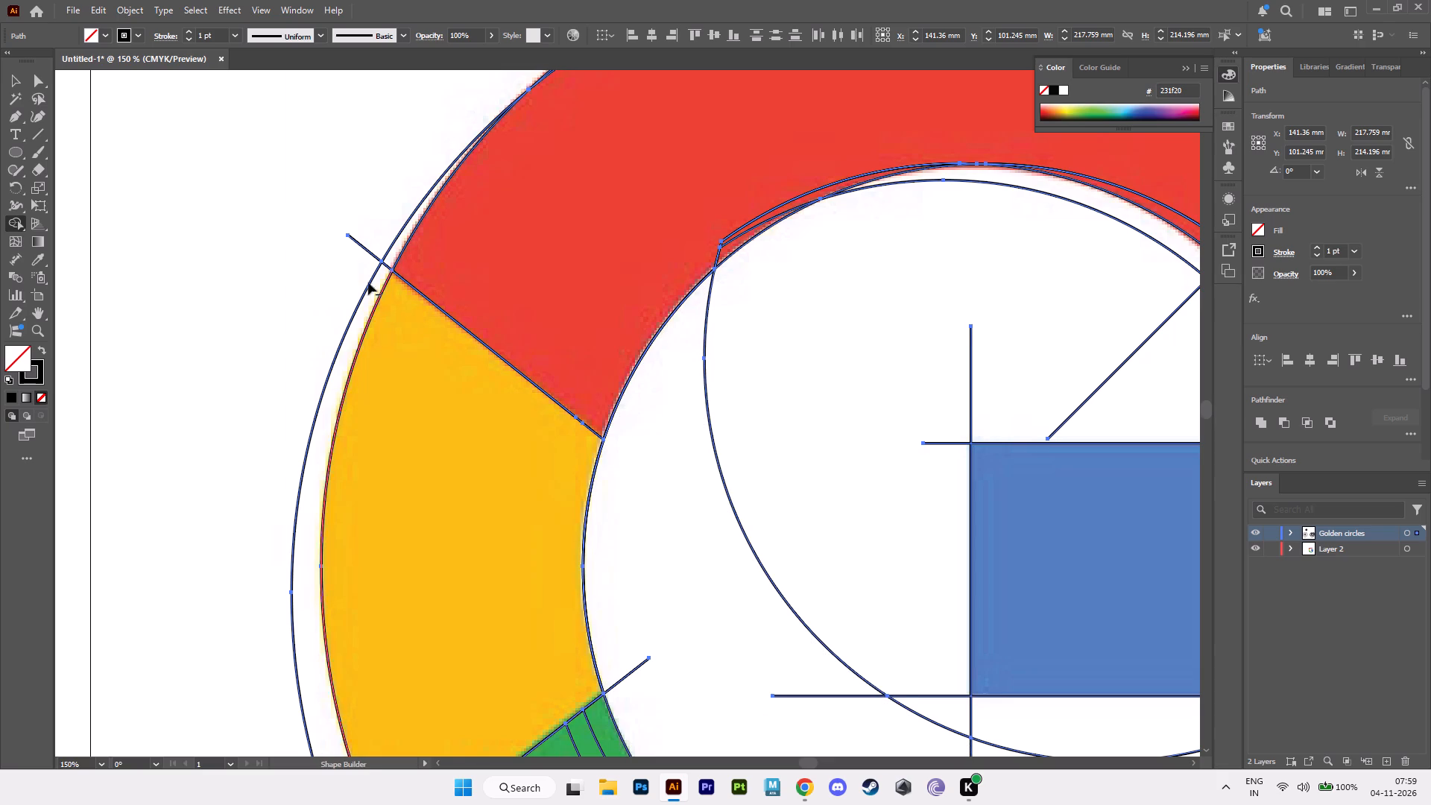
left_click(361, 245, "alt")
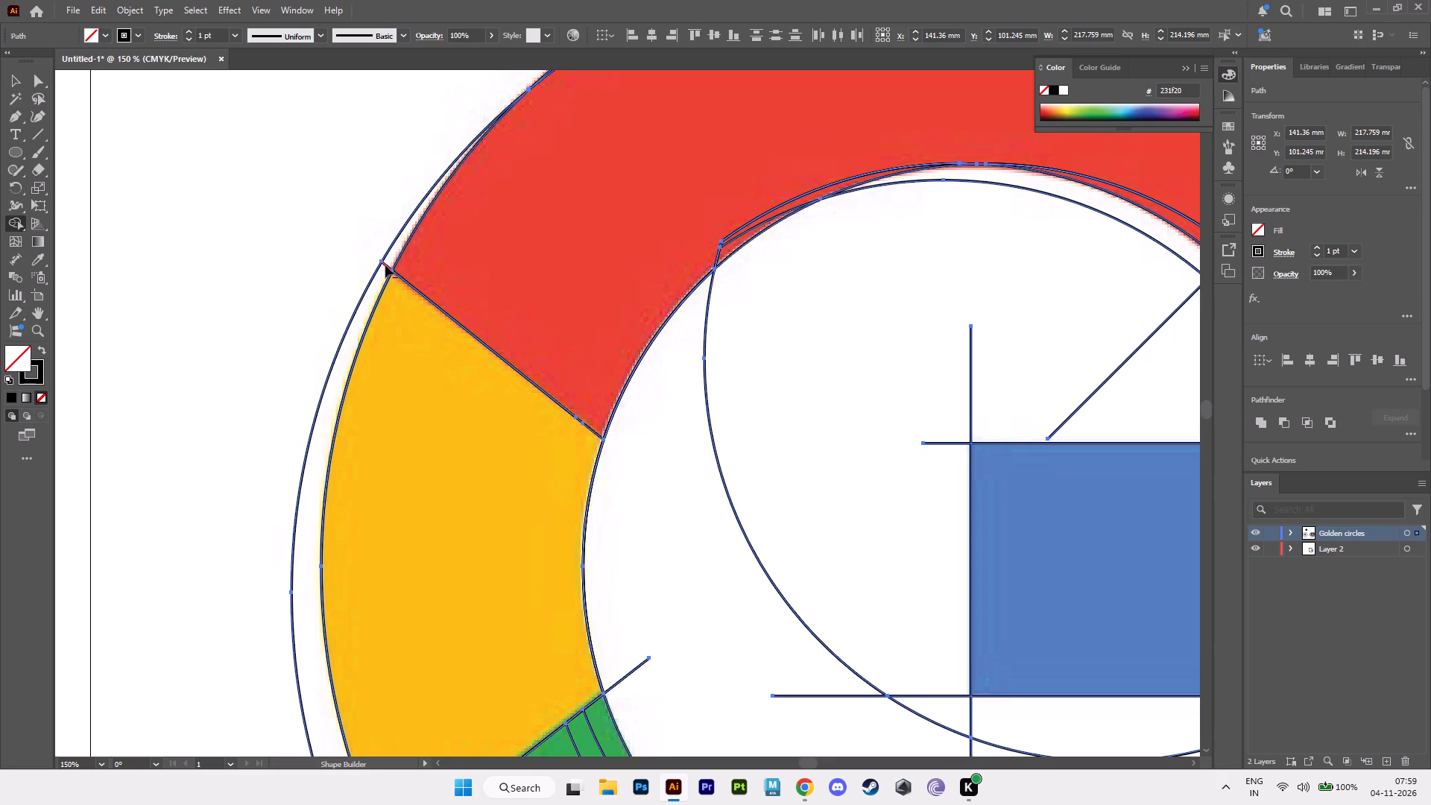
left_click(387, 265, "alt")
scroll(651, 552, "down", 1, "alt")
middle_click_drag(642, 546, 598, 342, "alt")
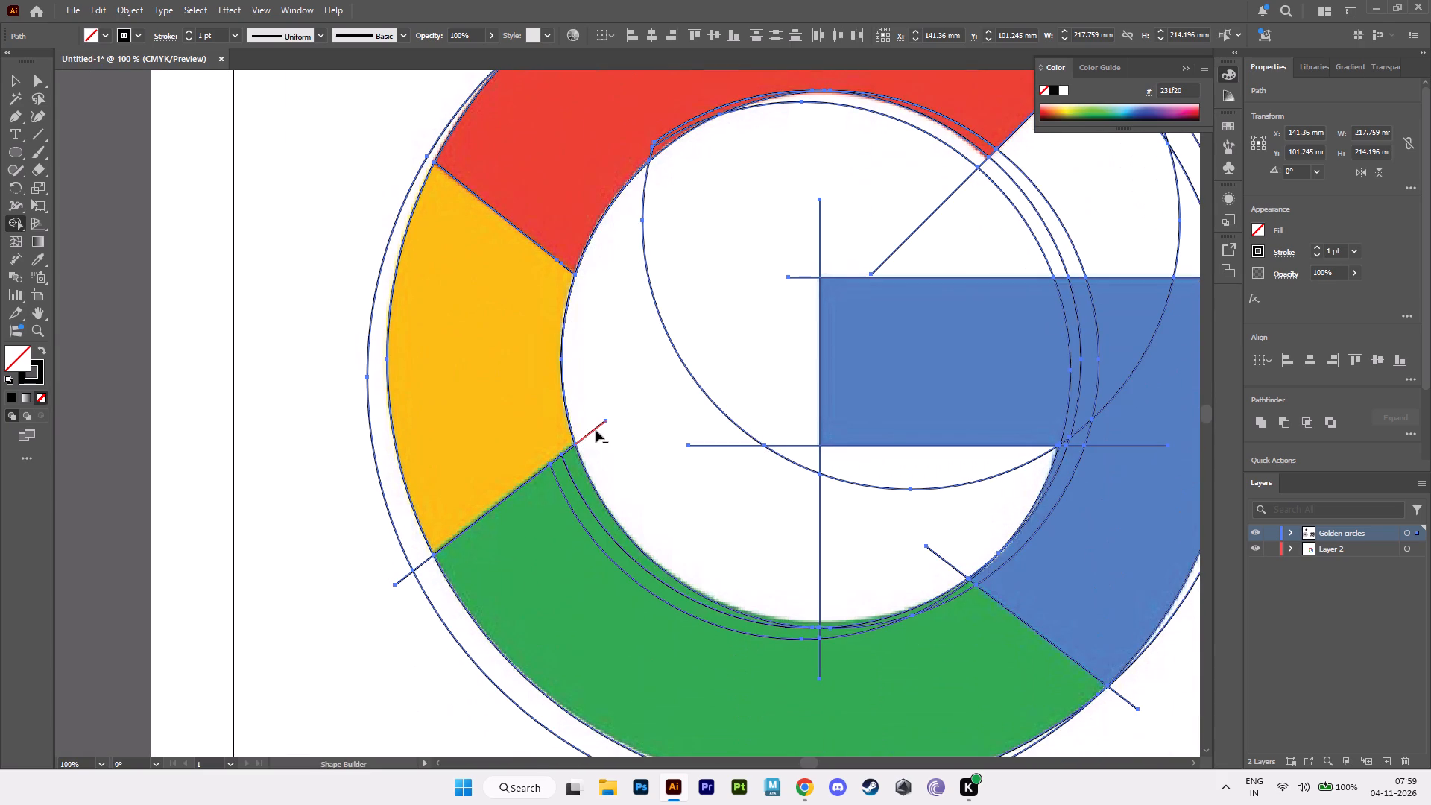
left_click(596, 430, "alt")
left_click(423, 563, "alt")
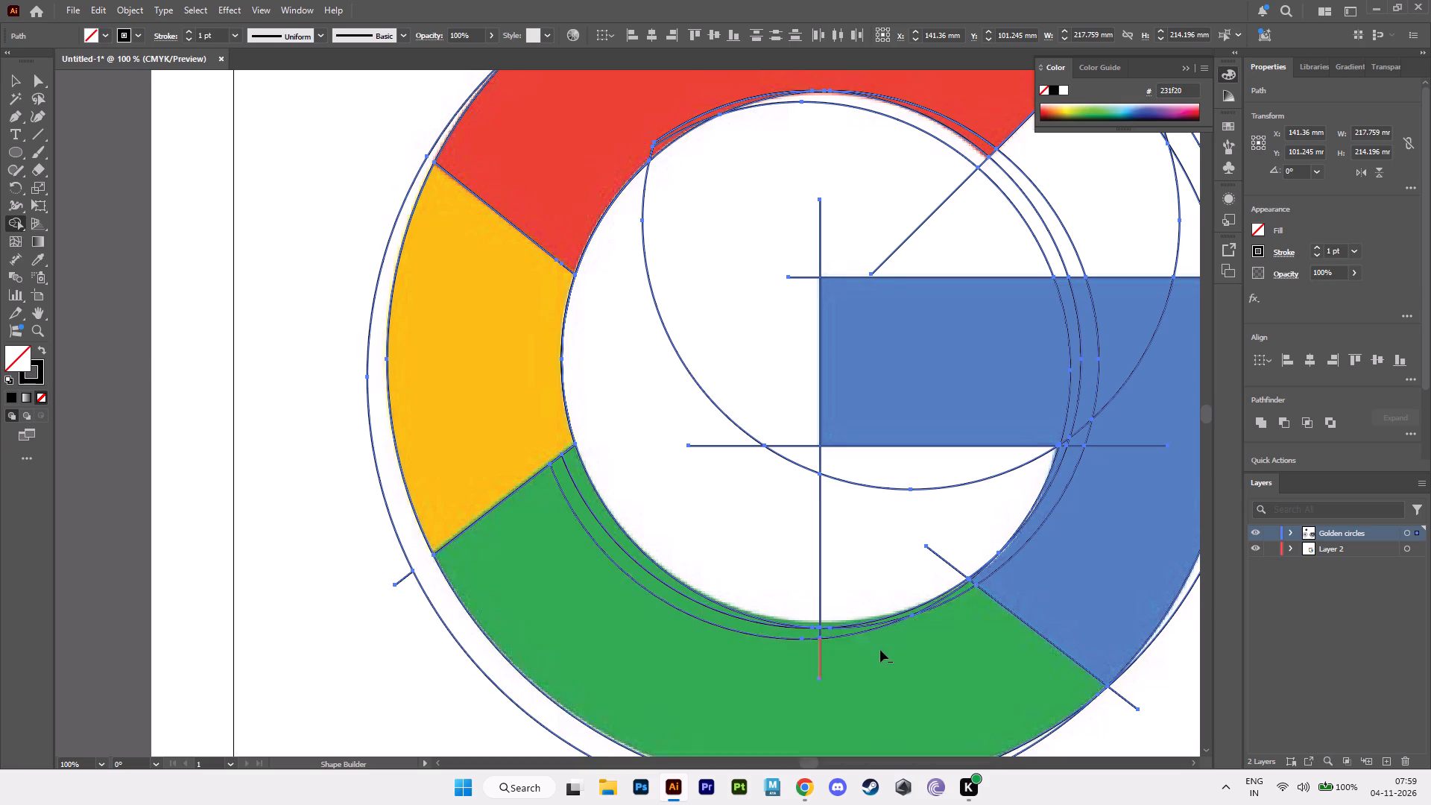
Erase the ends of the green-blue boundary line projecting inside and outside the ring.
middle_click_drag(879, 634, 402, 452, "alt")
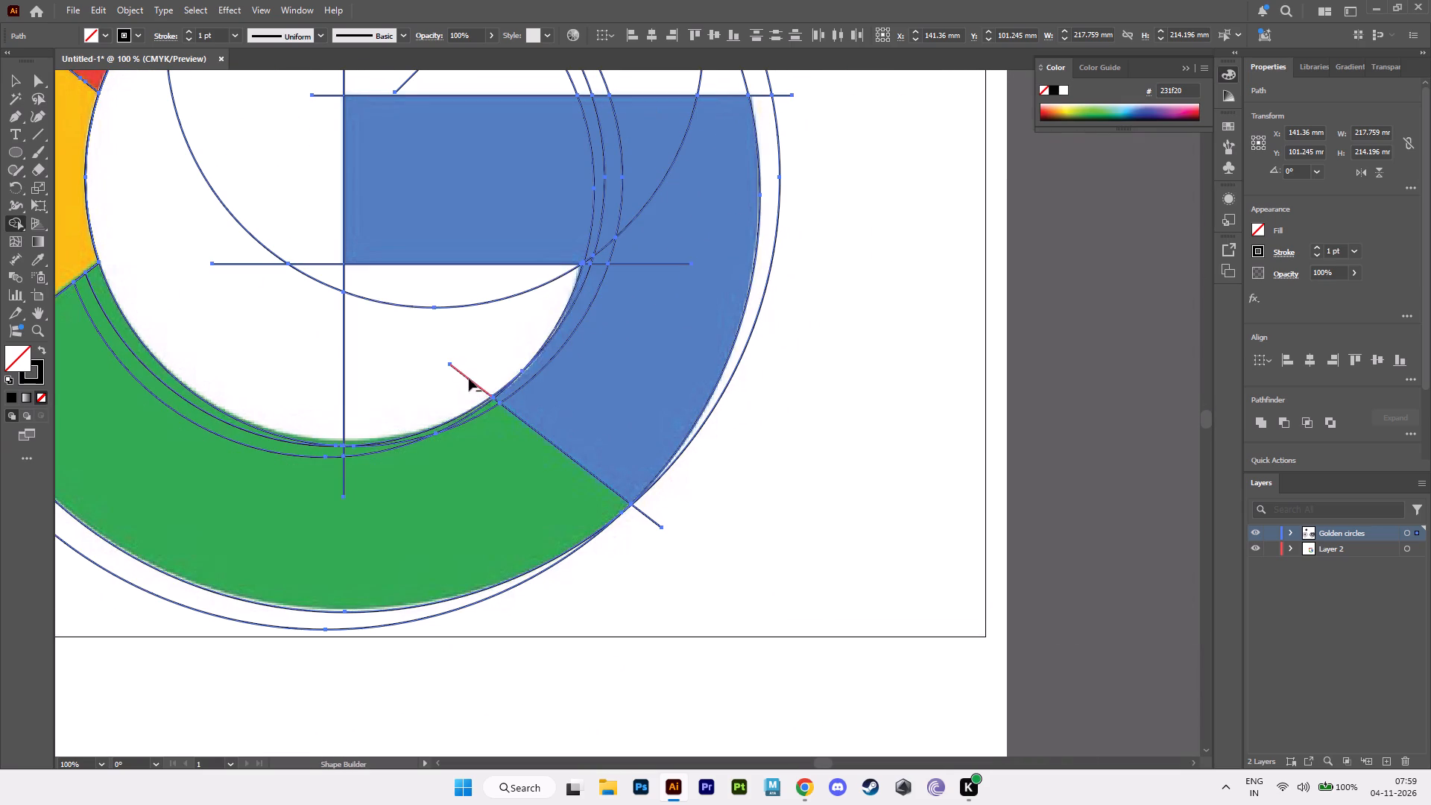
left_click(469, 379, "alt")
left_click(650, 521, "alt")
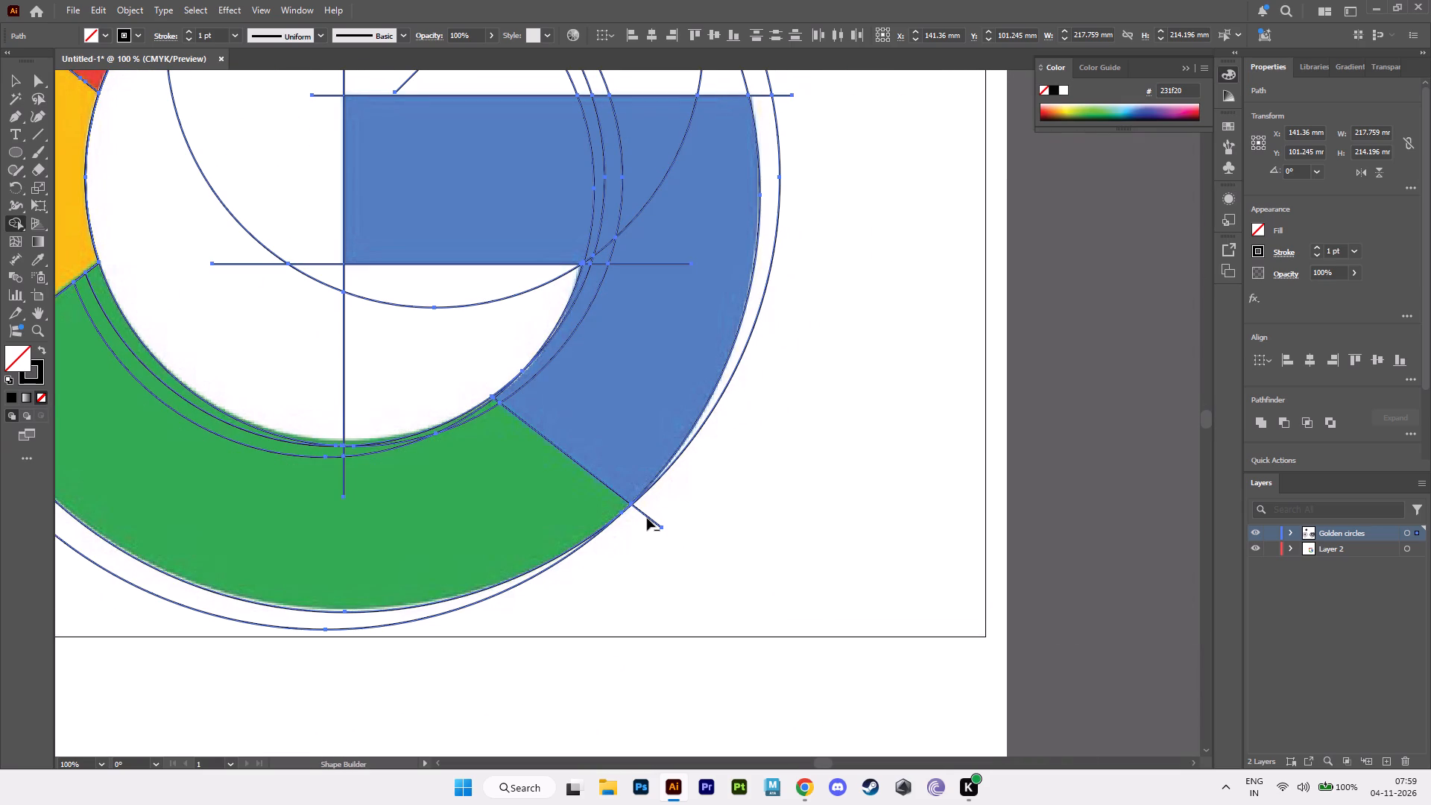
left_click(647, 518, "alt")
Erase the crossbar's lower edge line where it runs past the inner corner into the blue section.
middle_click_drag(707, 430, 801, 617, "alt")
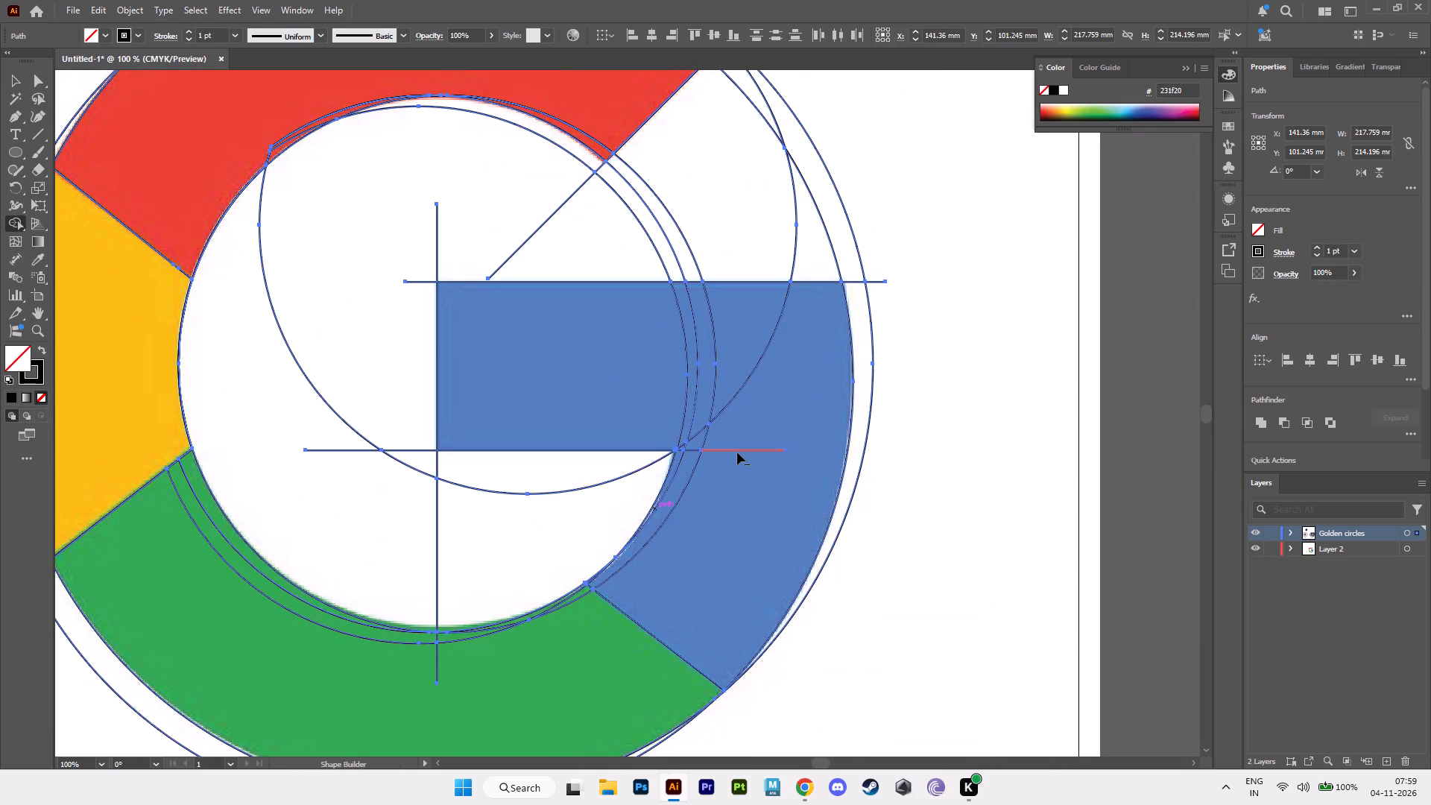
left_click(737, 452, "alt")
left_click(692, 452, "alt")
scroll(687, 499, "up", 3, "alt")
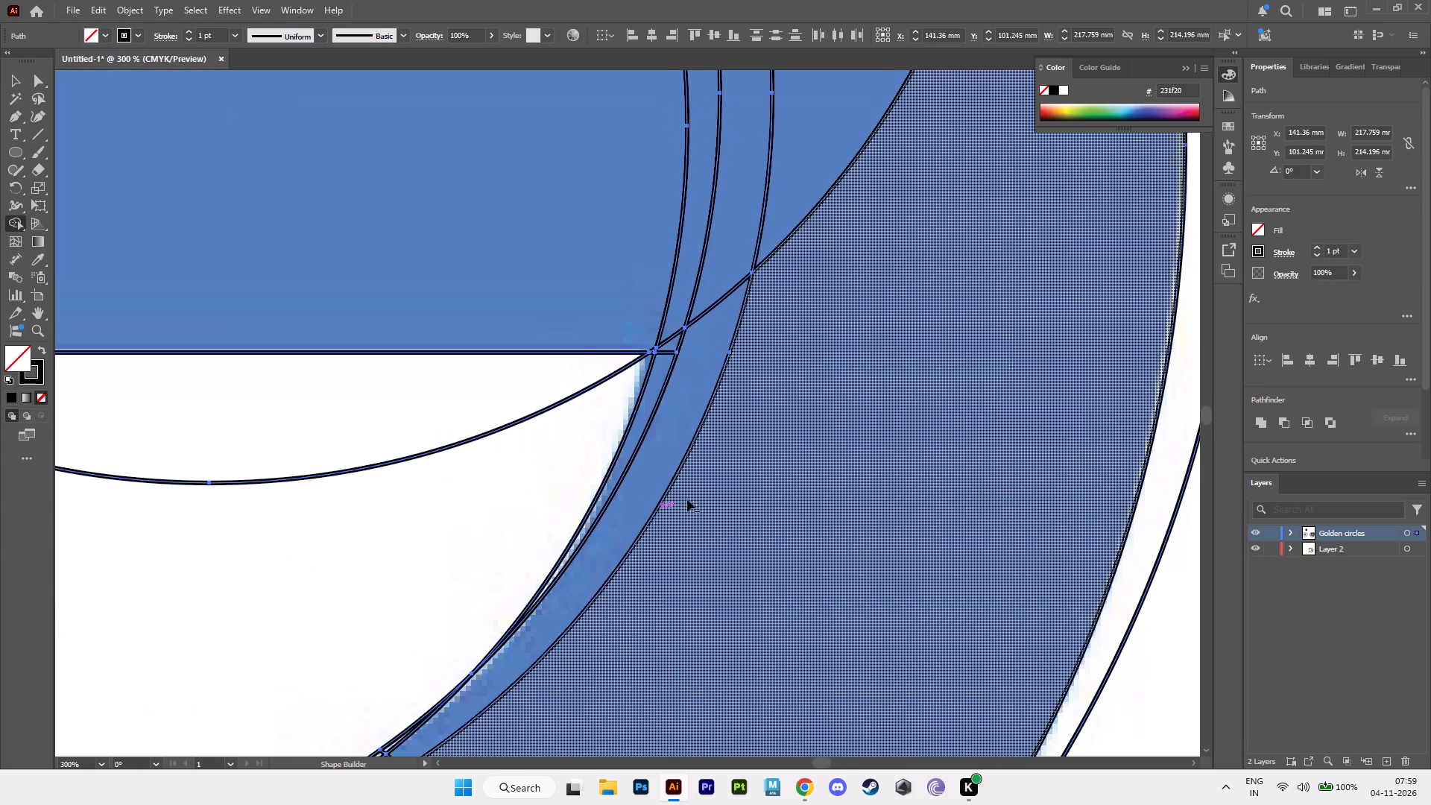
left_click(665, 354, "alt")
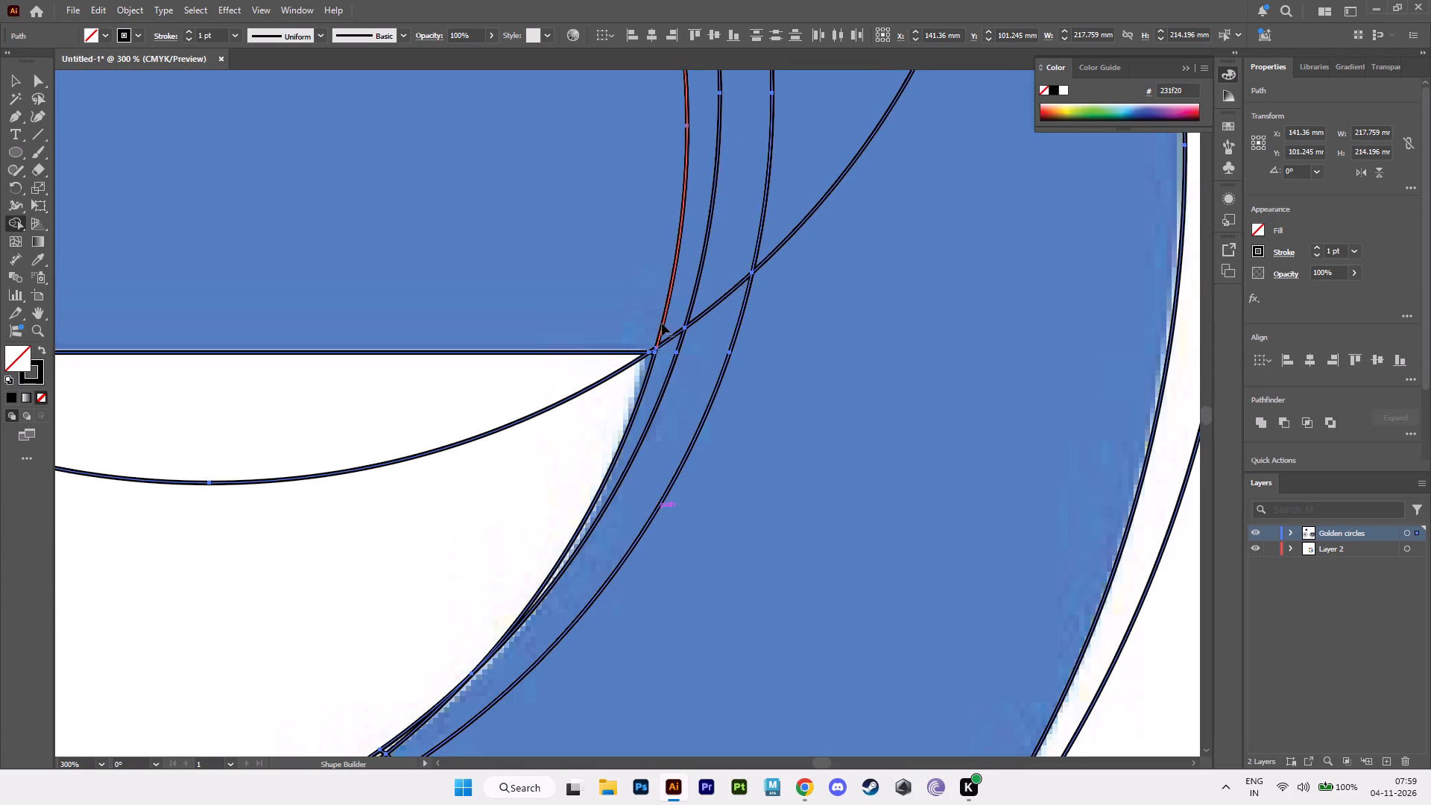
Erase the inner arc pieces and the small pointed overshoot around the blue crossbar's lower inner corner.
left_click(662, 323, "alt")
left_click(667, 339, "alt")
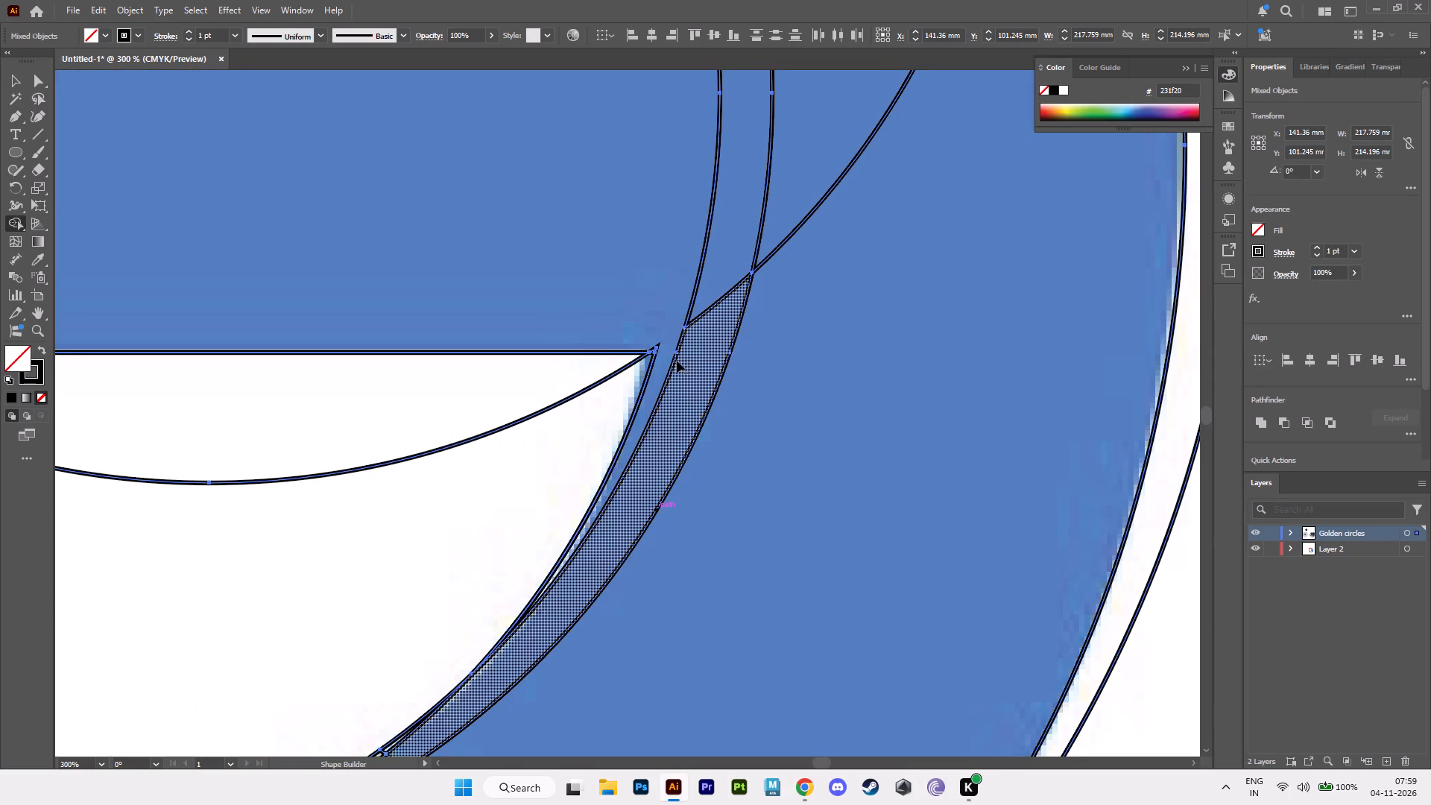
left_click(674, 361, "alt")
scroll(664, 370, "up", 7, "alt")
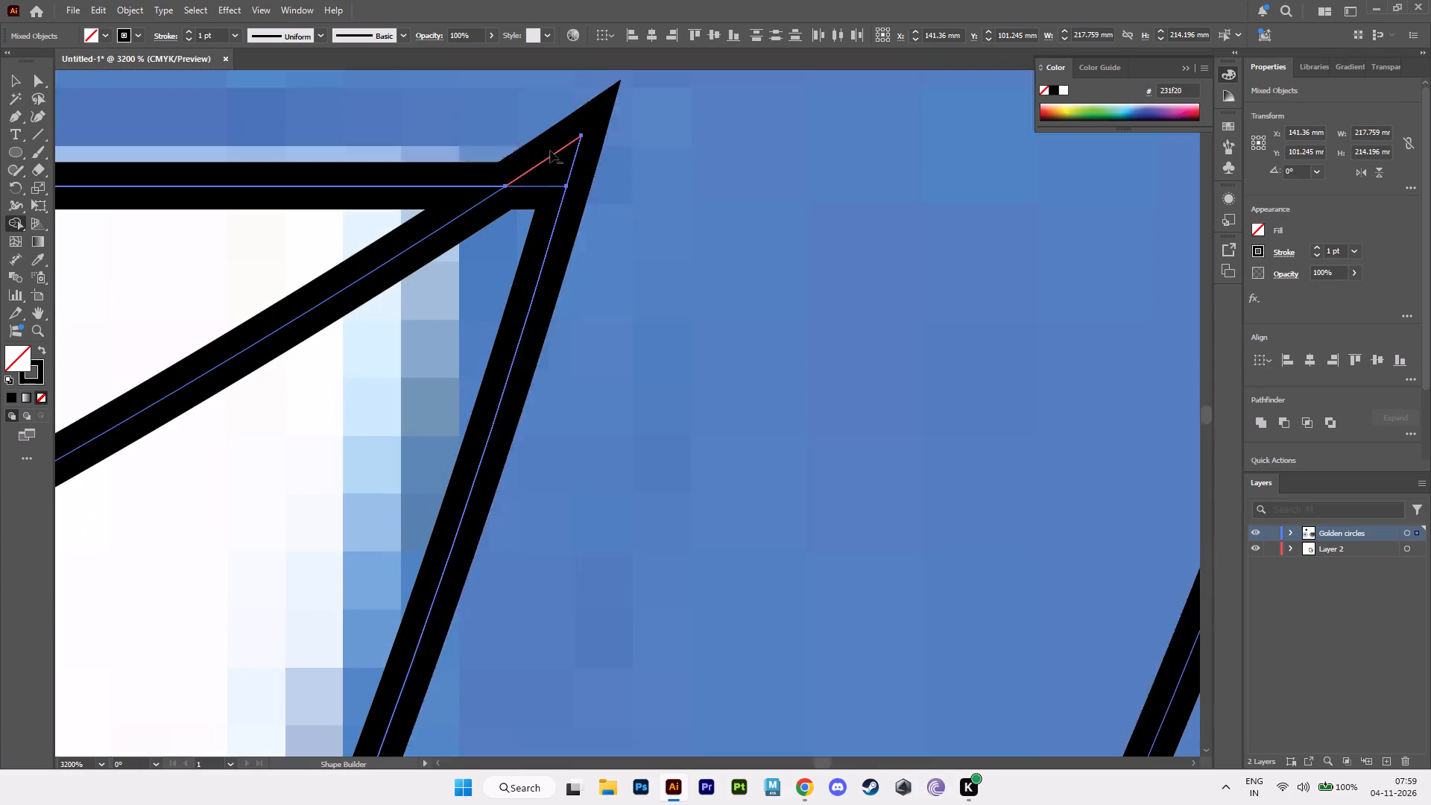
left_click_drag(519, 145, 585, 172, "alt")
scroll(654, 276, "down", 6, "alt")
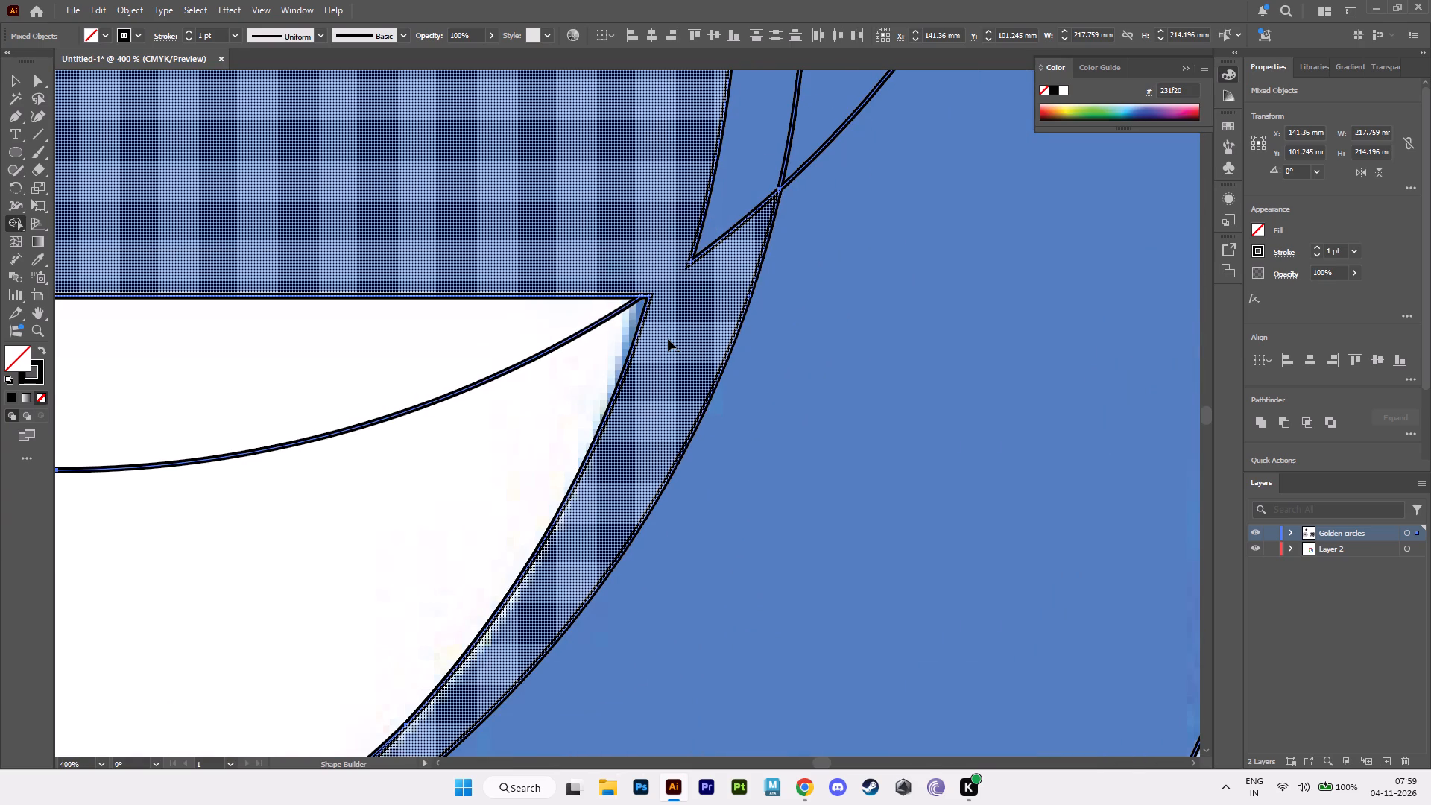
Switch to YouTube Music in the browser, pause the playing song, and return to the Illustrator drawing.
key("alt+Tab")
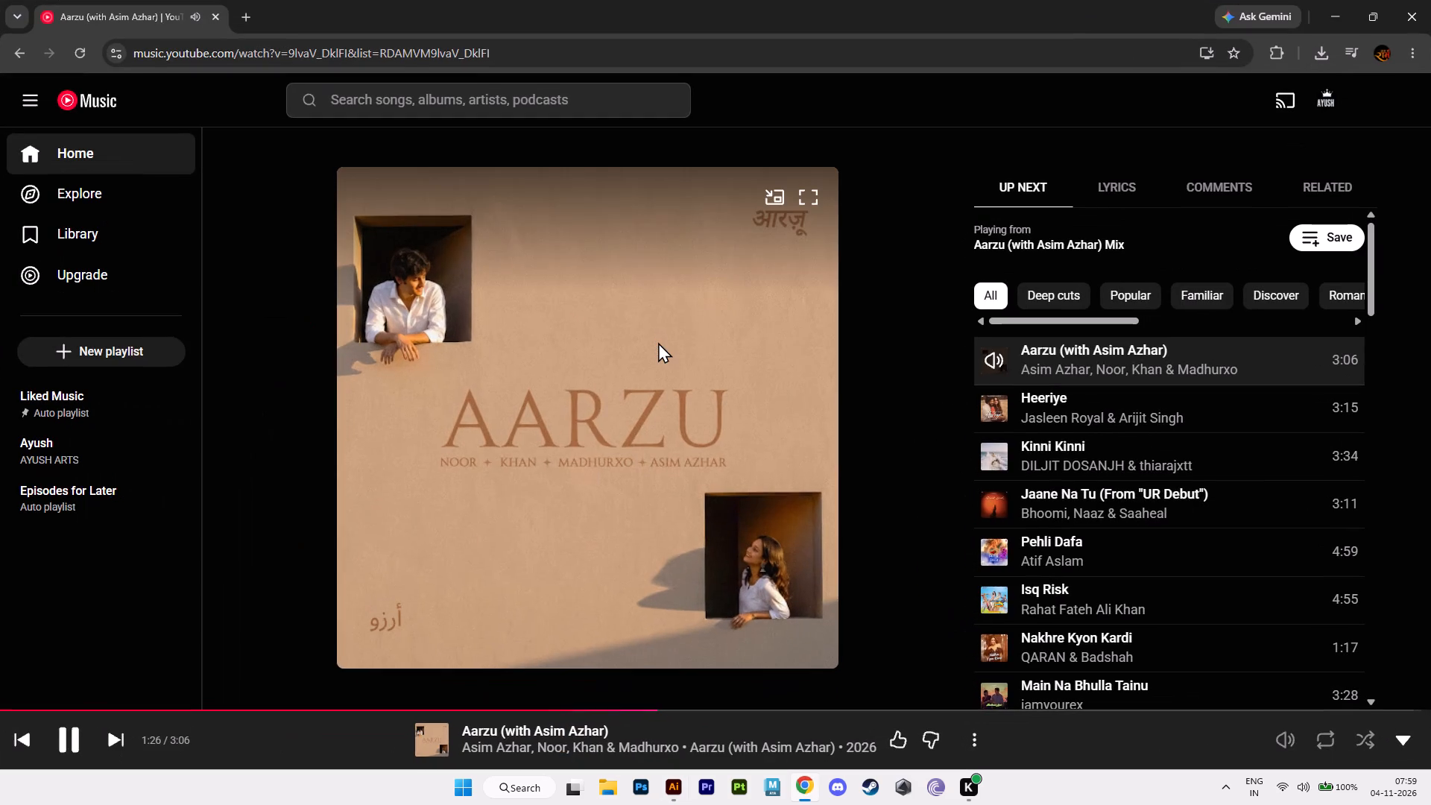
left_click(658, 342)
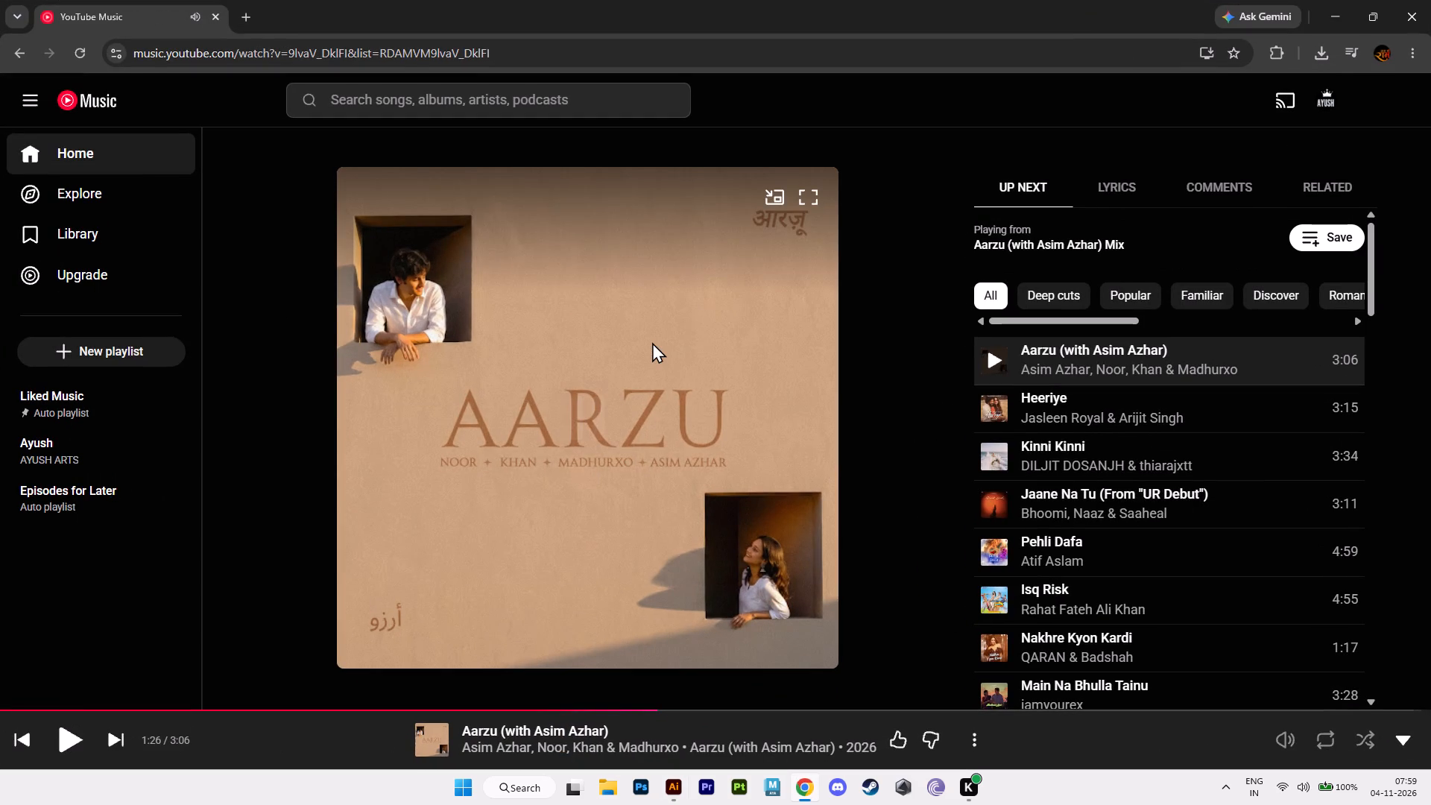
key("alt+Tab")
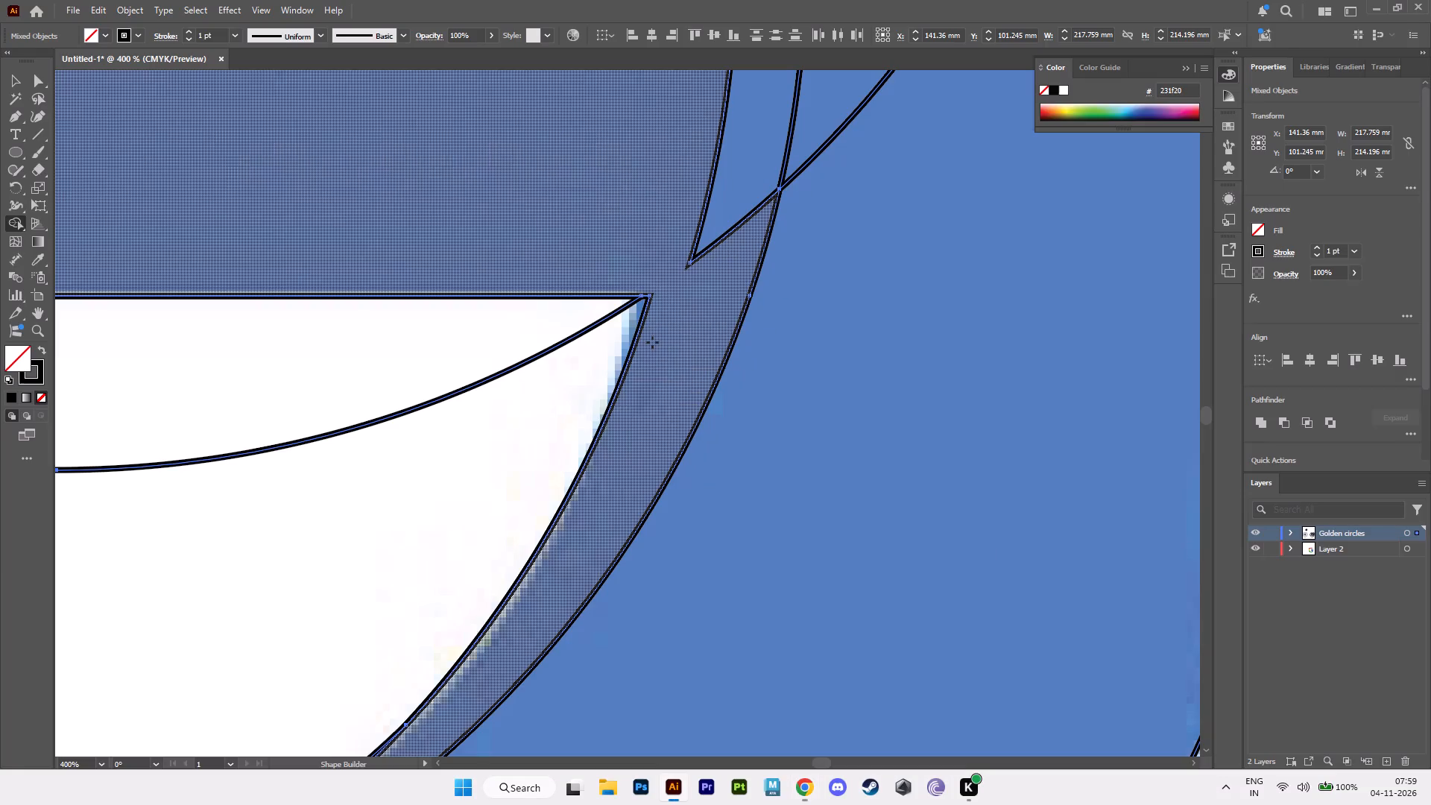
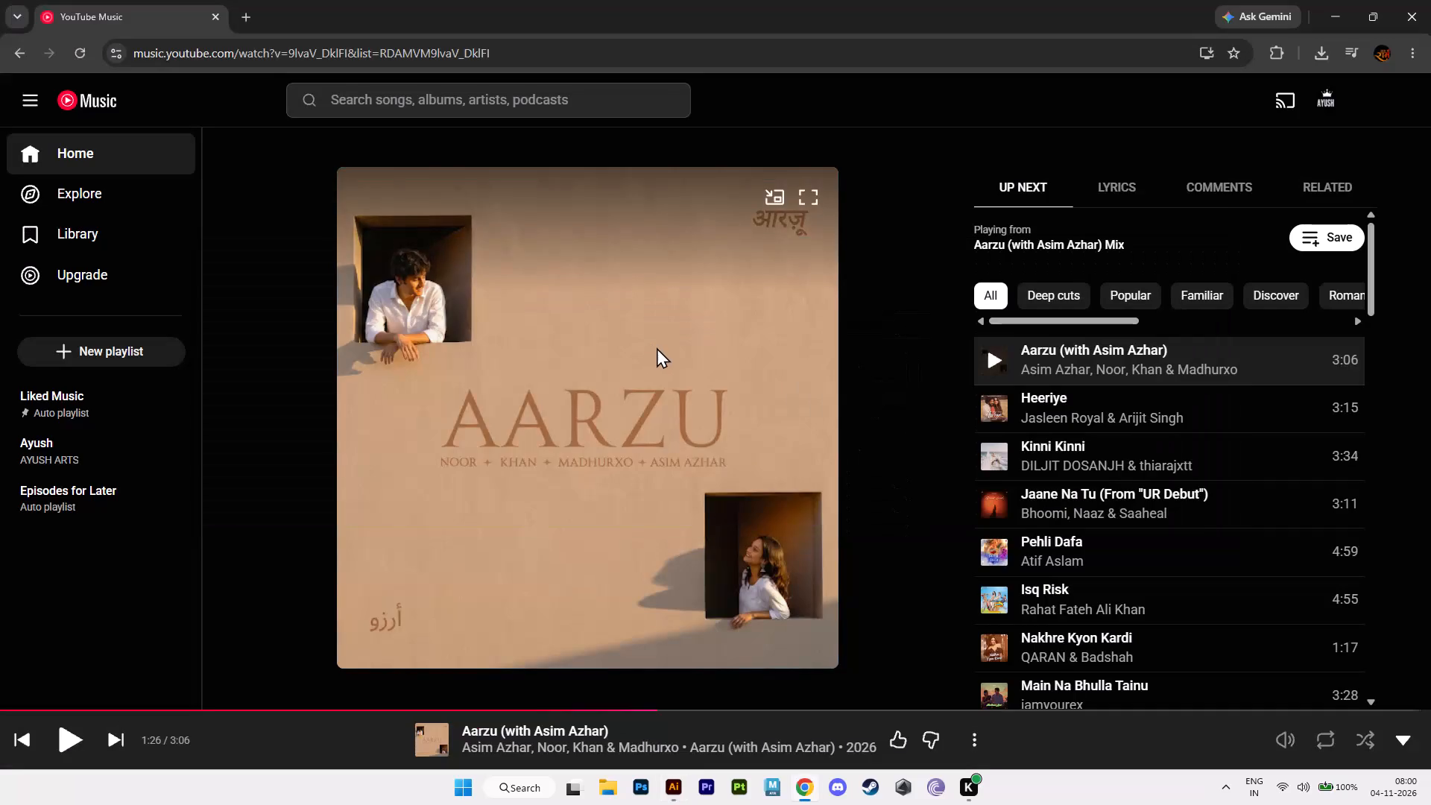
Resume the paused song in YouTube Music and return to the Illustrator drawing.
left_click(657, 348)
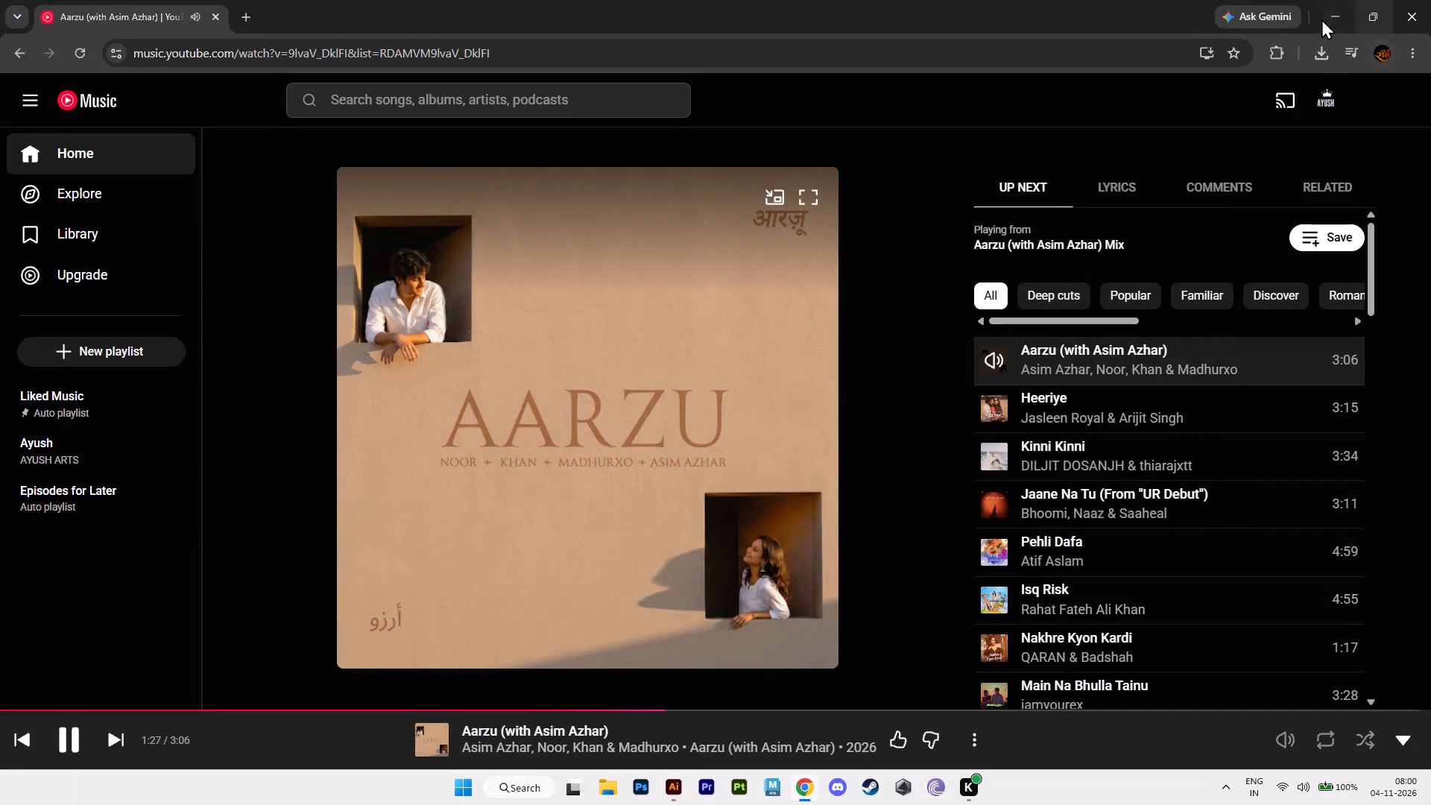
left_click(1321, 19)
With Shape Builder, erase the circle arc below the blue crossbar and the vertical line running down into the green section.
scroll(692, 349, "down", 3, "alt")
middle_click_drag(690, 347, 830, 407, "alt")
scroll(802, 396, "down", 1, "alt")
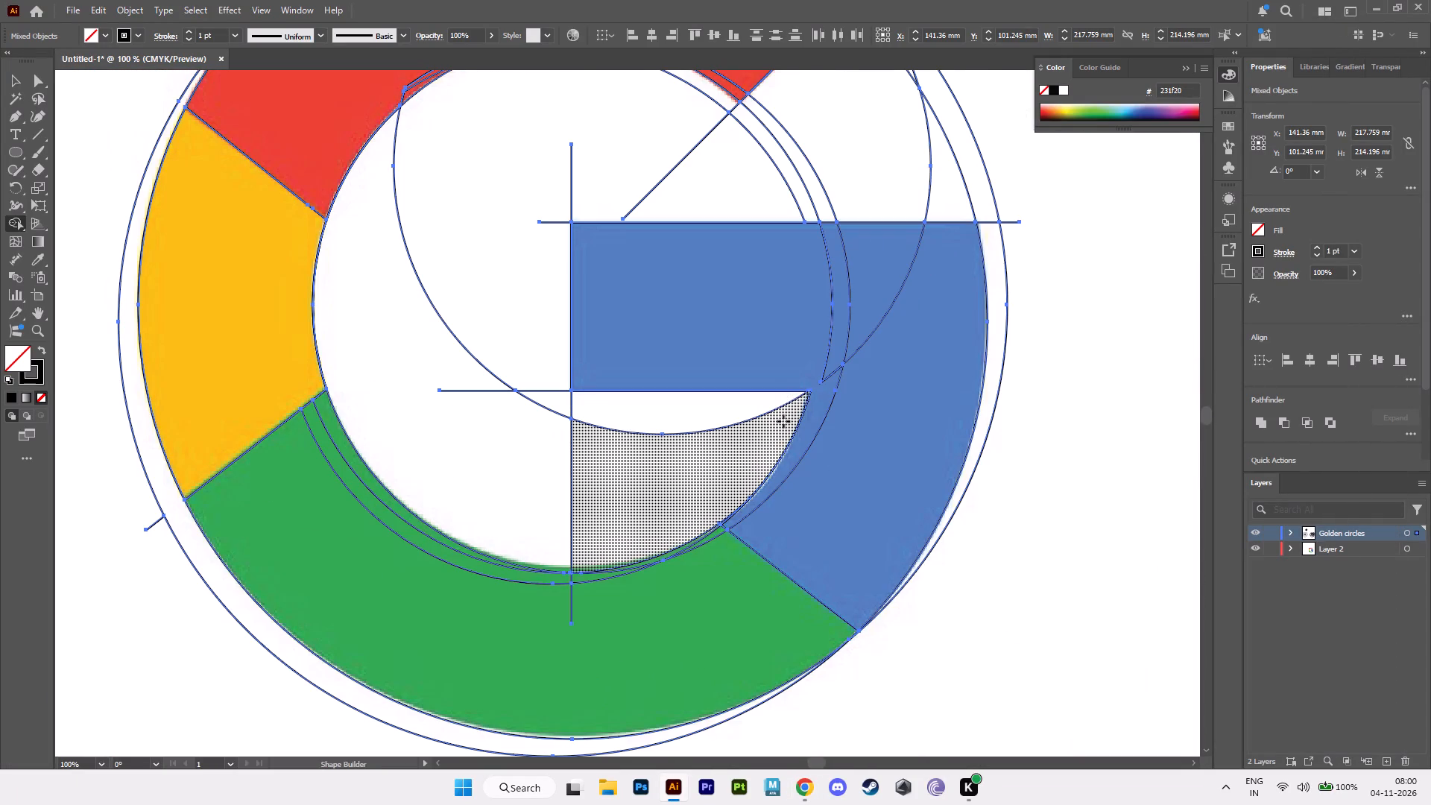
key("shift+m")
left_click(751, 418, "alt")
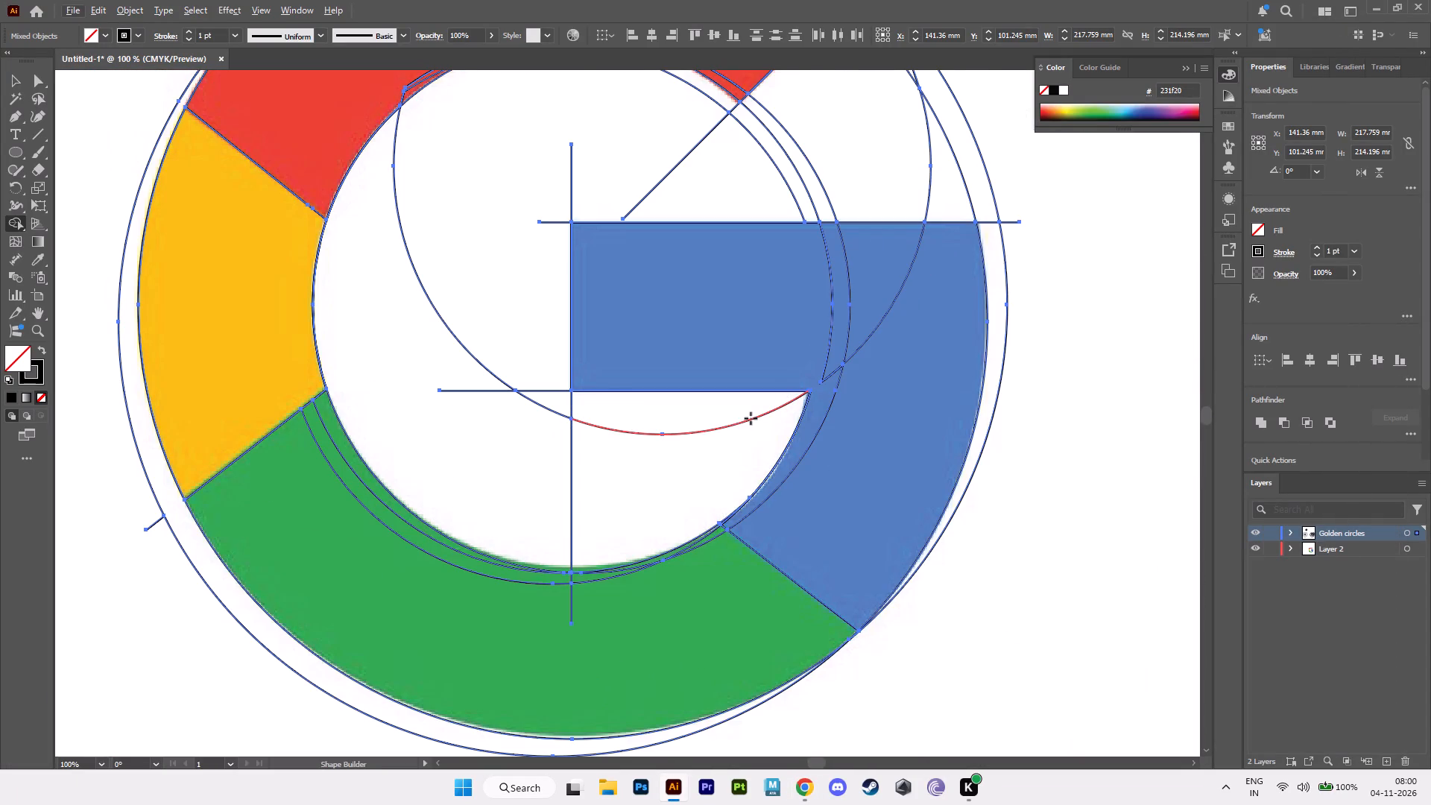
left_click(573, 448, "alt")
left_click(570, 602, "alt")
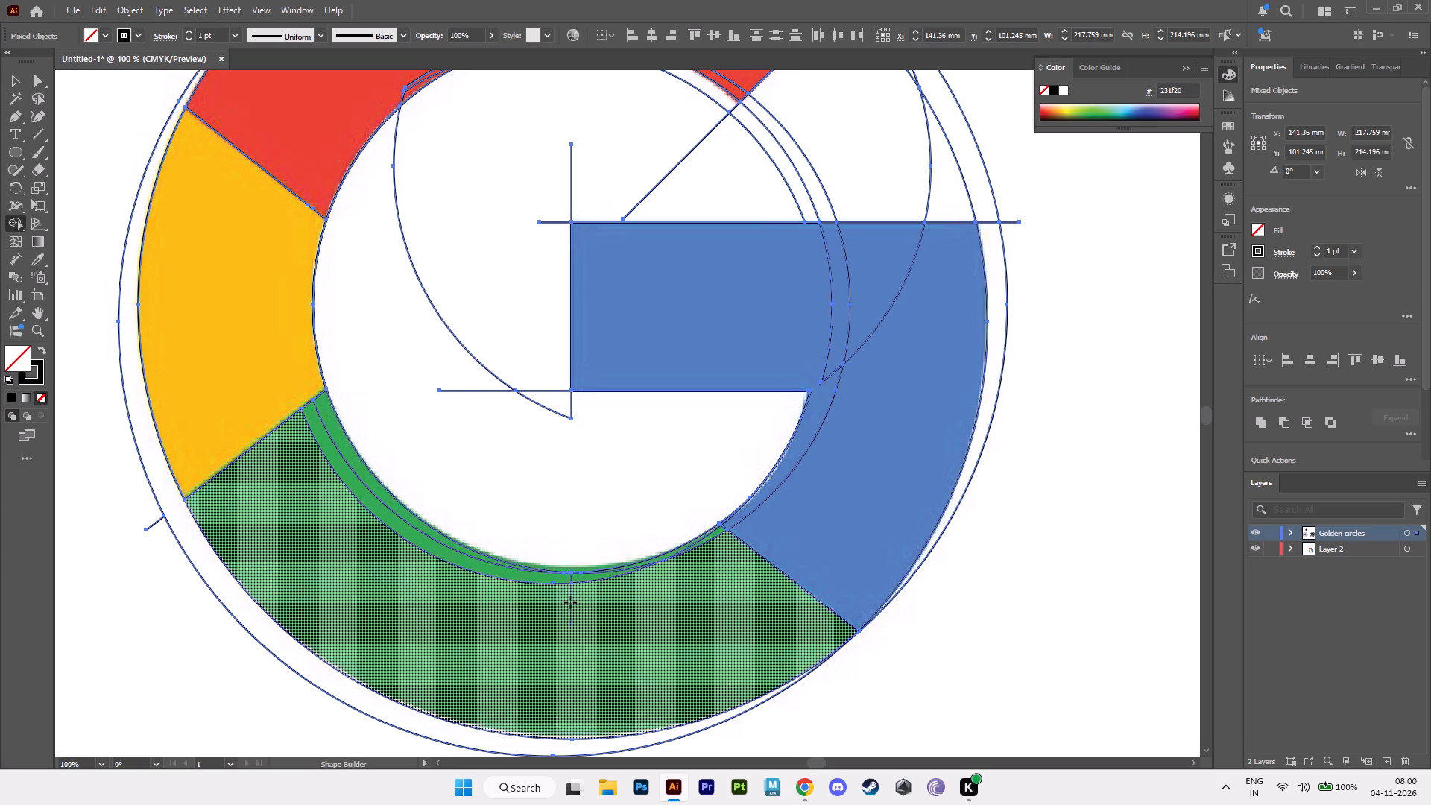
Erase the extra arcs below the green section's inner edge and the short vertical line stub left there.
left_click(525, 584, "alt")
scroll(610, 595, "up", 7, "alt")
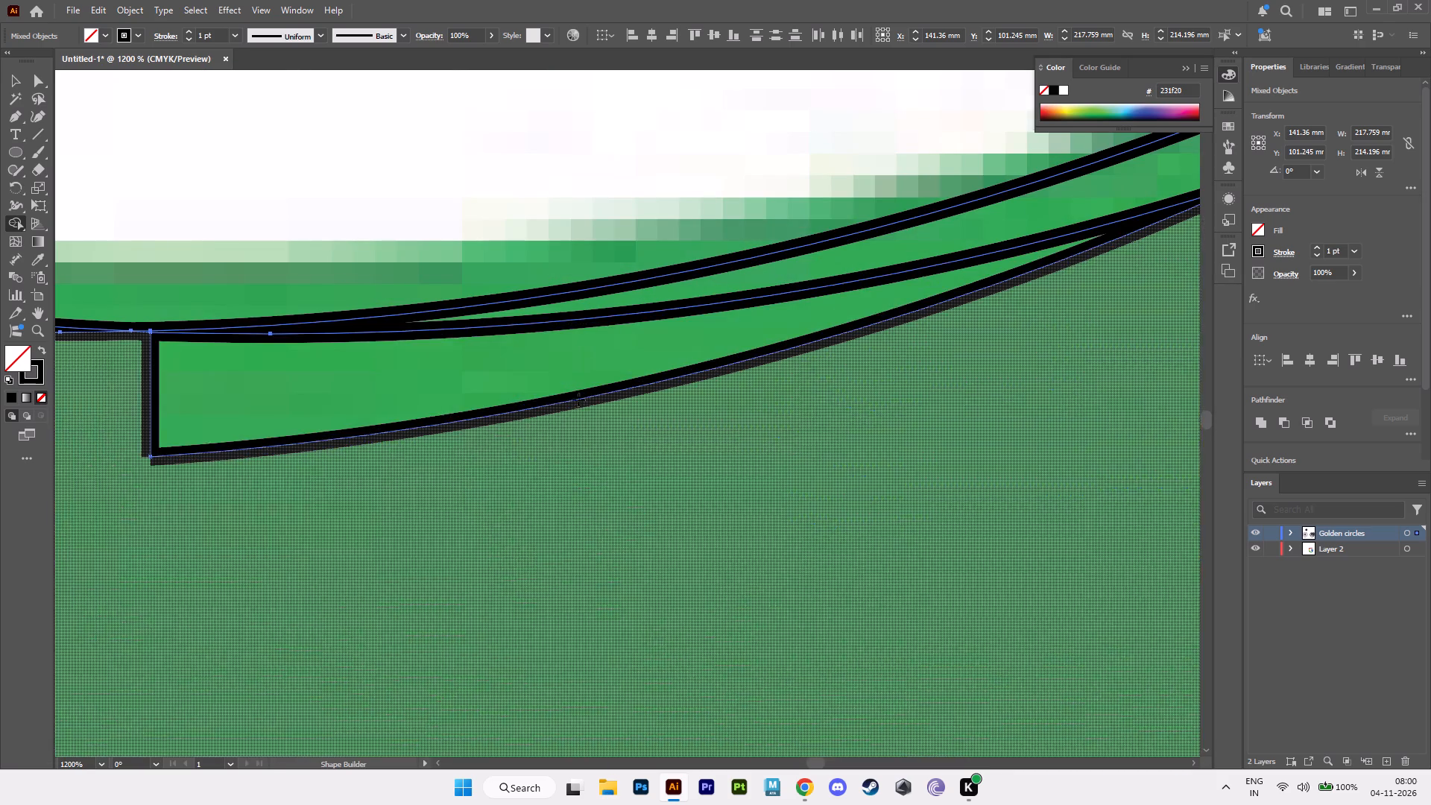
left_click(582, 399, "alt")
scroll(601, 442, "down", 2, "alt")
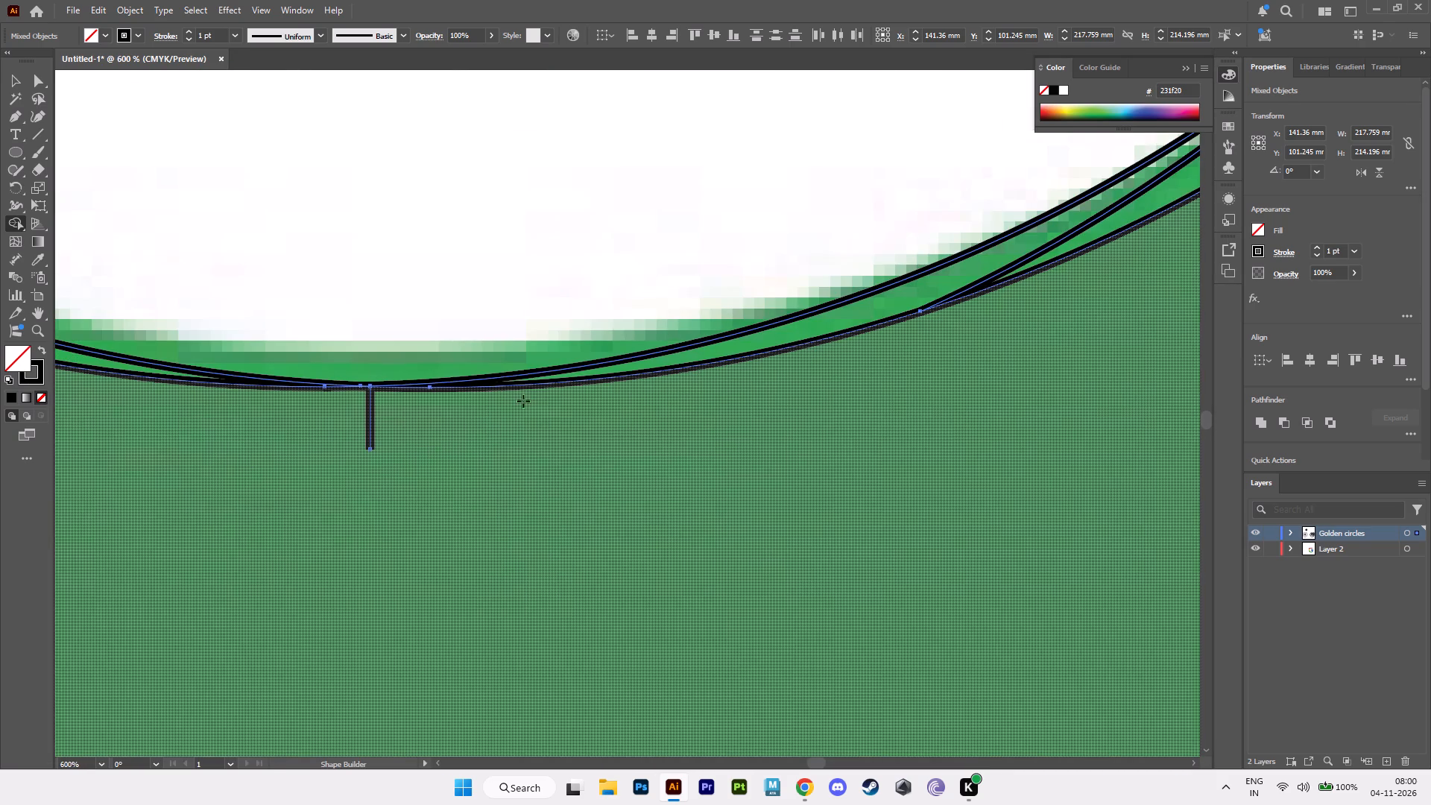
left_click(642, 375, "alt")
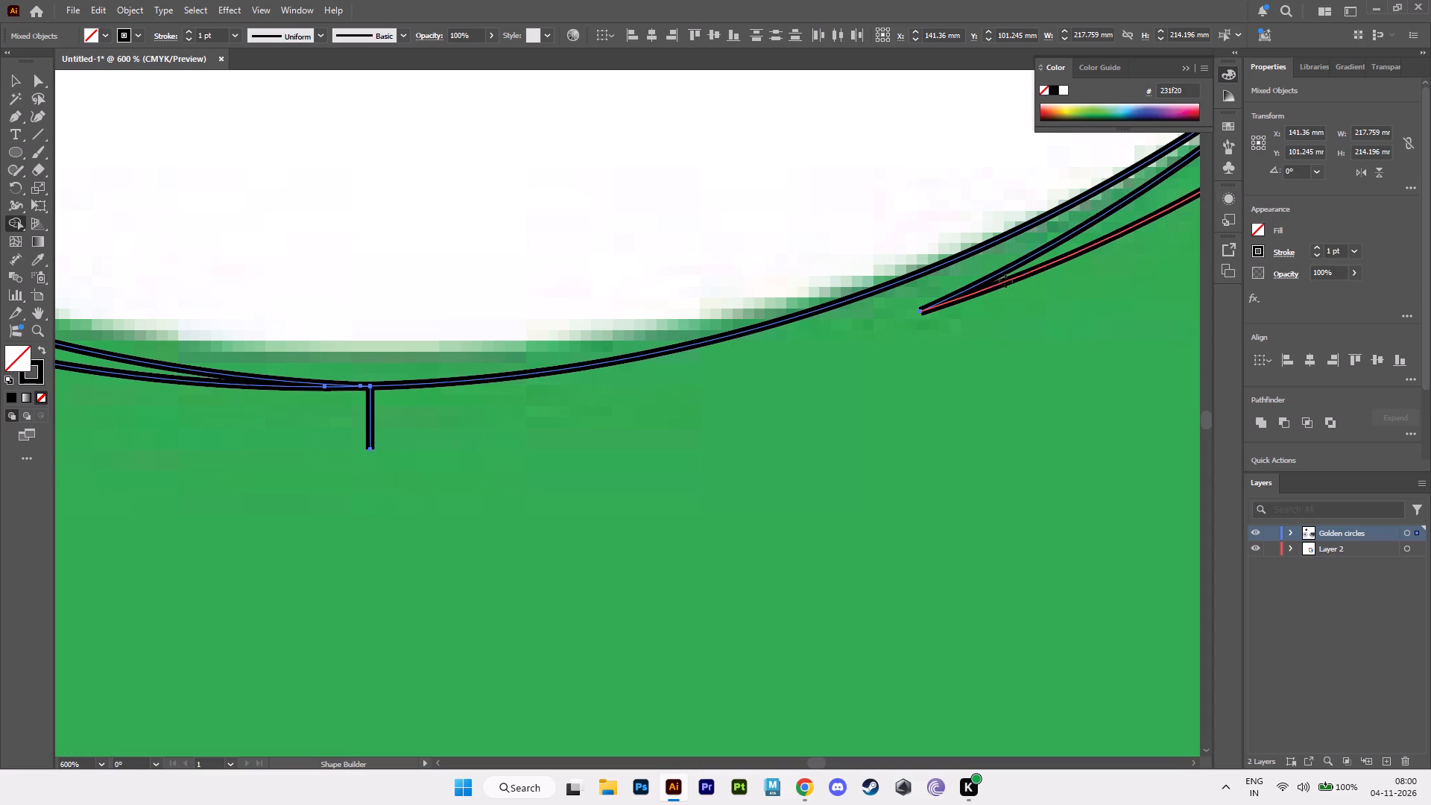
left_click(1008, 272, "alt")
left_click(1007, 269, "alt")
left_click(1025, 277, "alt")
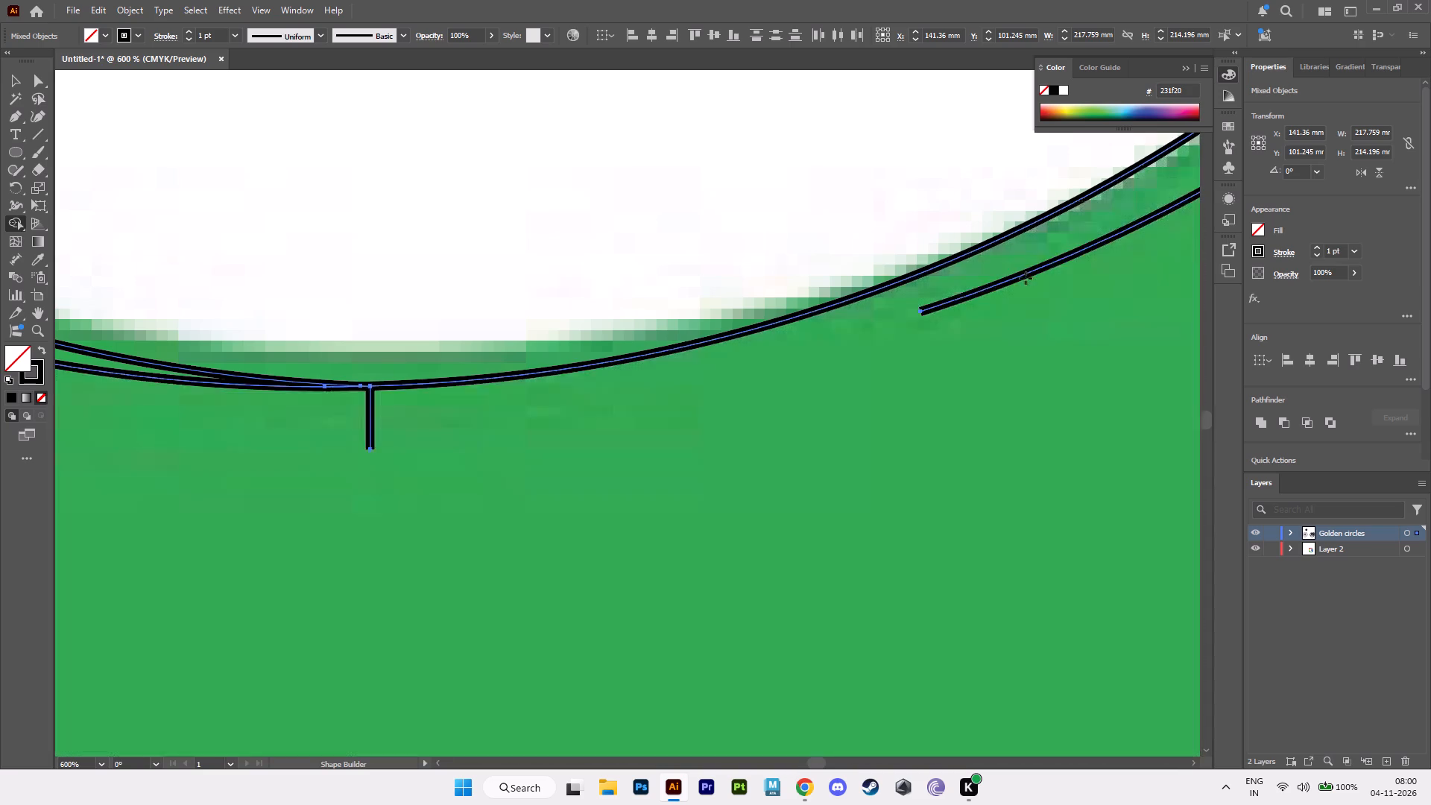
left_click(1026, 278, "alt")
left_click(1021, 275, "alt")
left_click(370, 410, "alt")
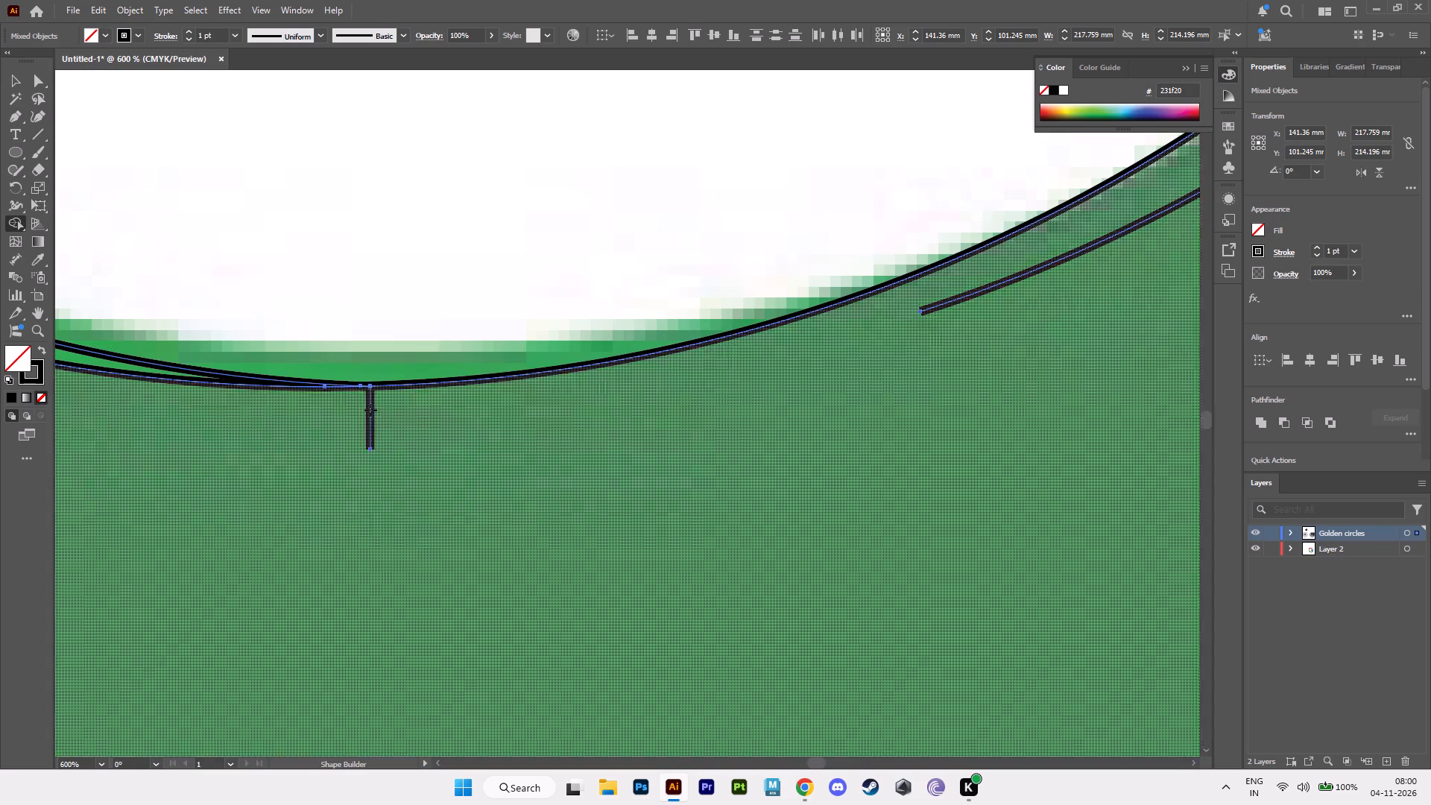
left_click(1067, 258, "alt")
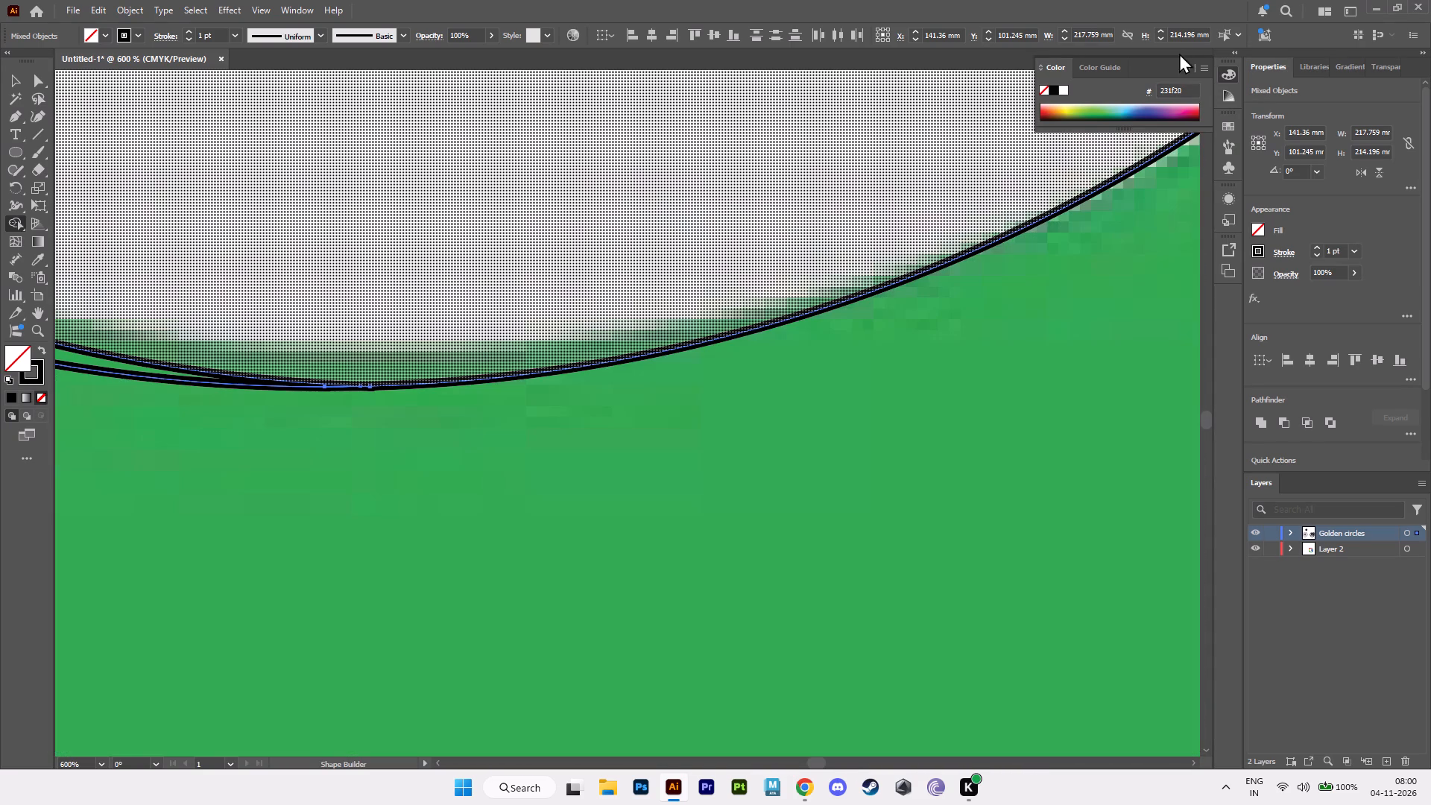
Close the floating Color panel covering the drawing.
left_click(1187, 62)
left_click(1187, 65)
Erase the thin leftover arcs on the blue side of the inner corner where green and blue meet.
scroll(1176, 169, "down", 3, "alt")
middle_click_drag(1128, 218, 1035, 279, "alt")
scroll(1112, 229, "down", 1, "alt")
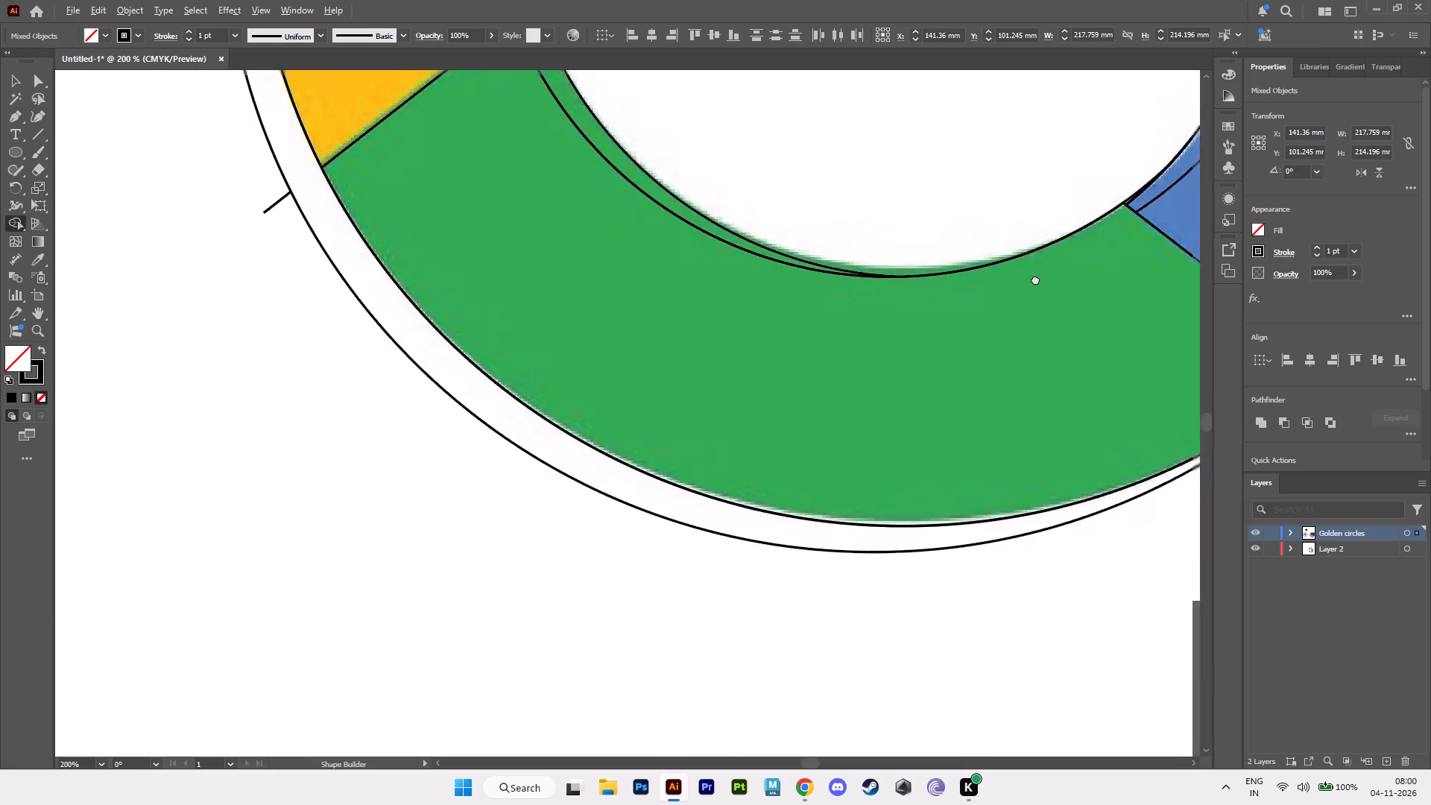
middle_click_drag(1035, 279, 646, 534, "alt")
scroll(735, 512, "up", 3, "alt")
left_click(707, 386, "alt")
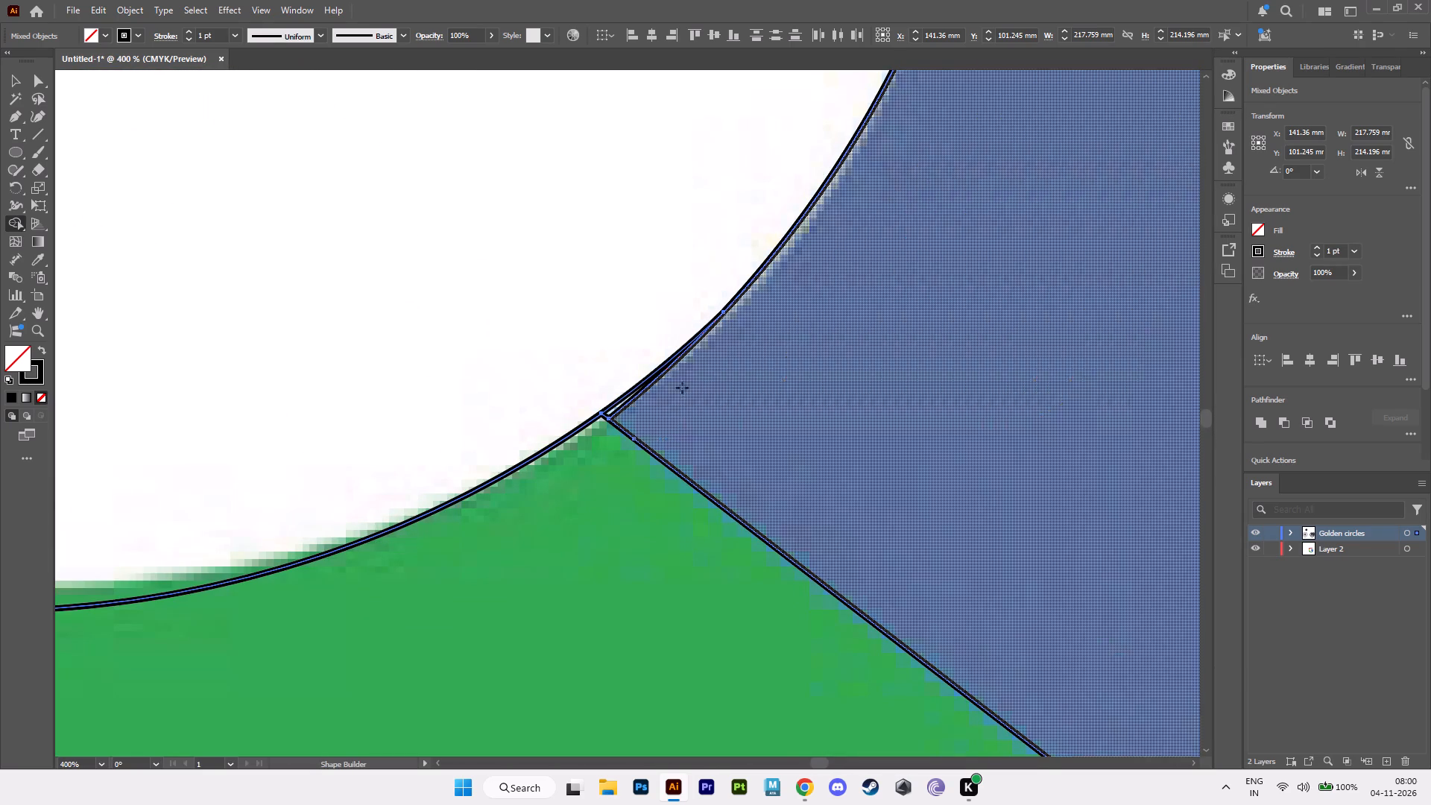
left_click(641, 394, "alt")
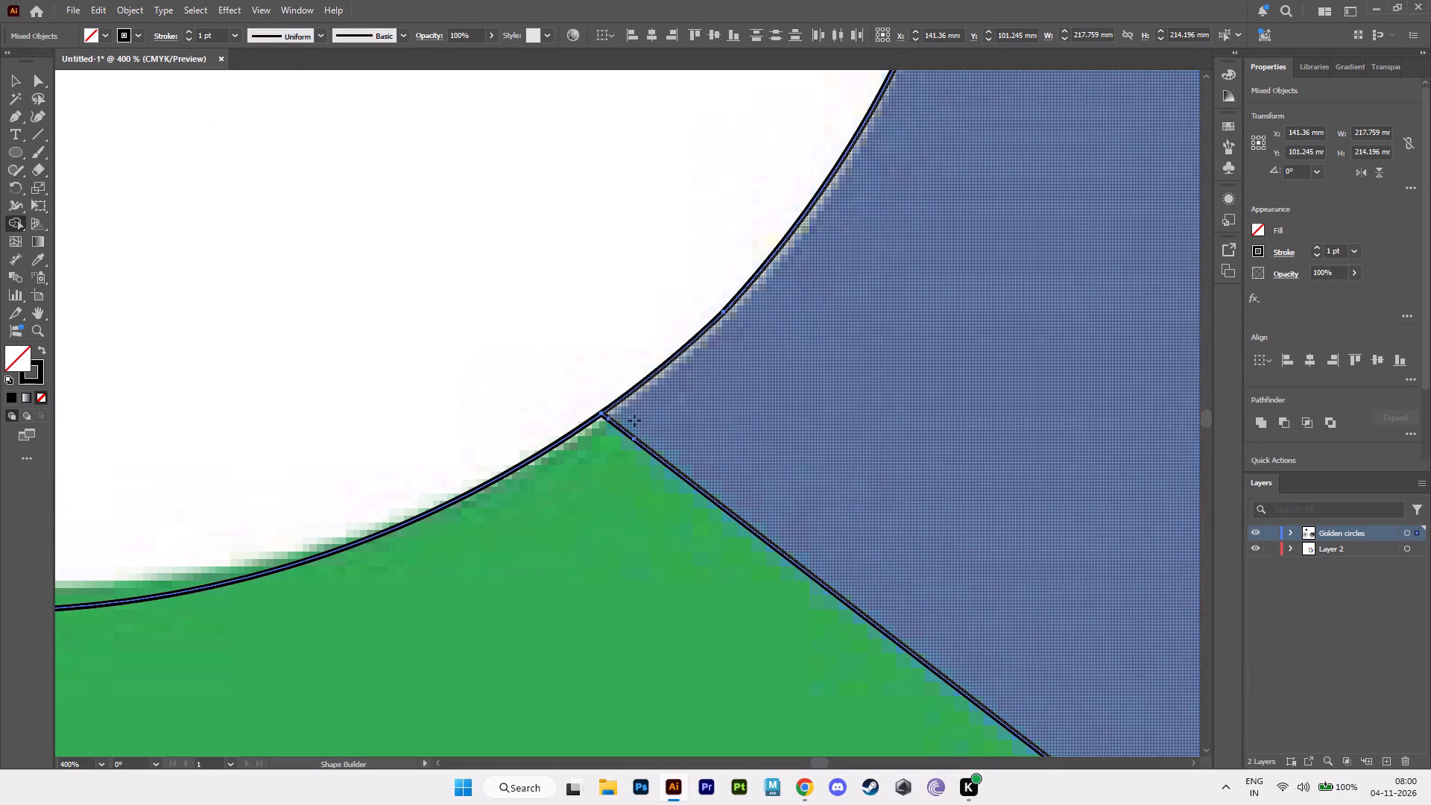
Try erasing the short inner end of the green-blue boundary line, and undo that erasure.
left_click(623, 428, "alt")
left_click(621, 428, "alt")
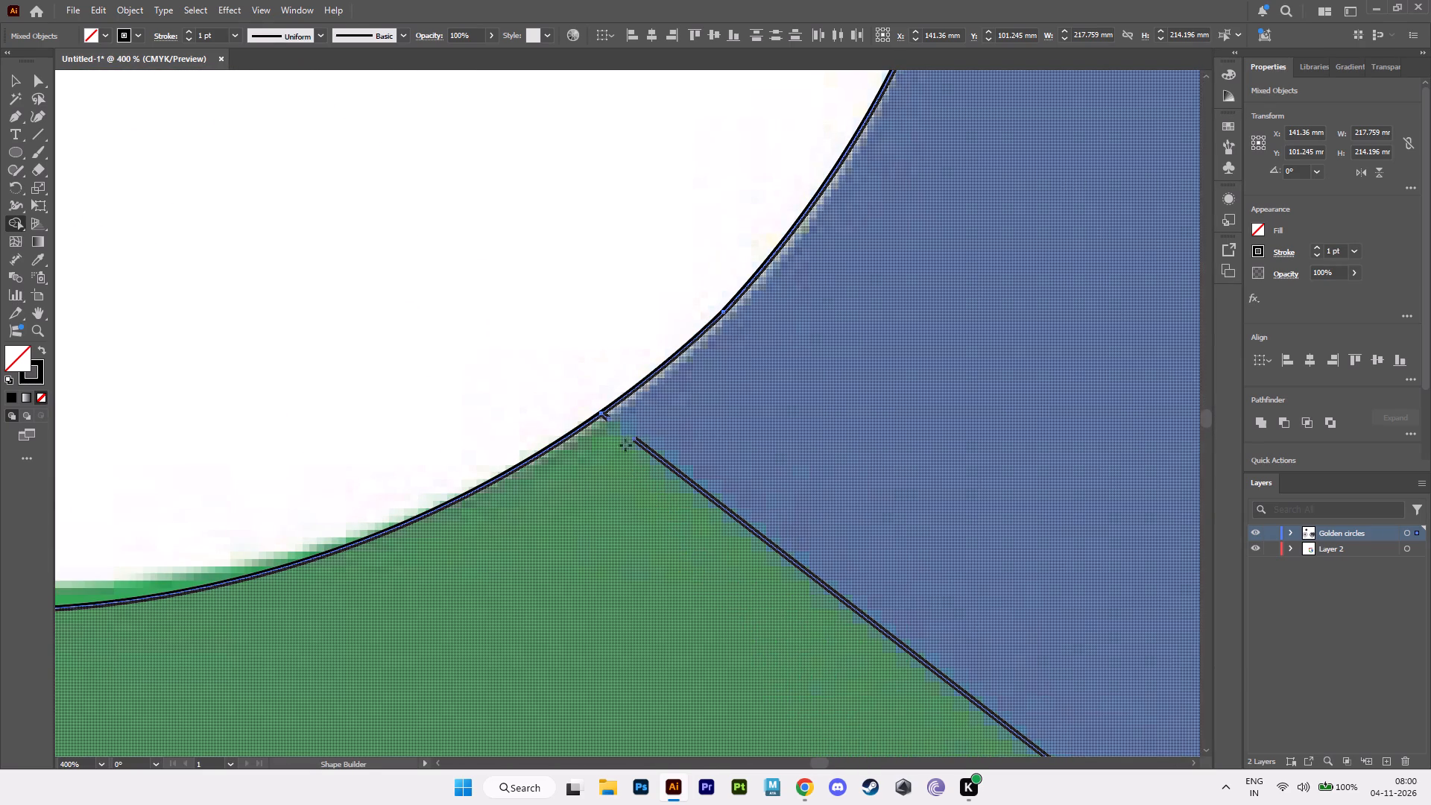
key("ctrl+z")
Erase the circle arcs crossing the blue section and the short diagonal leftover near the crossbar's lower inner corner.
scroll(756, 436, "down", 6, "alt")
middle_click_drag(783, 454, 846, 561, "alt")
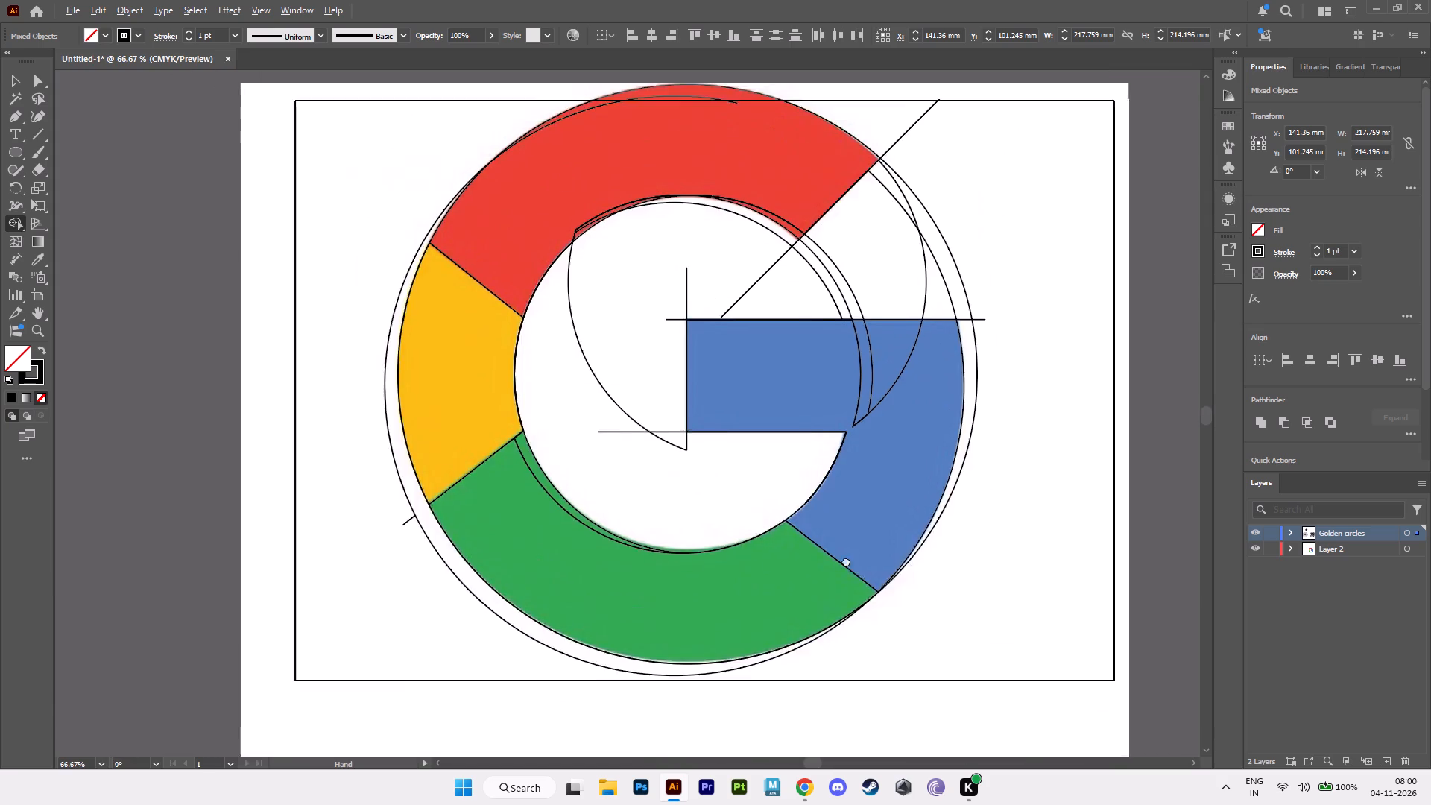
middle_click_drag(846, 561, 873, 626, "alt")
scroll(863, 577, "up", 2, "alt")
left_click_drag(891, 268, 1069, 274, "alt")
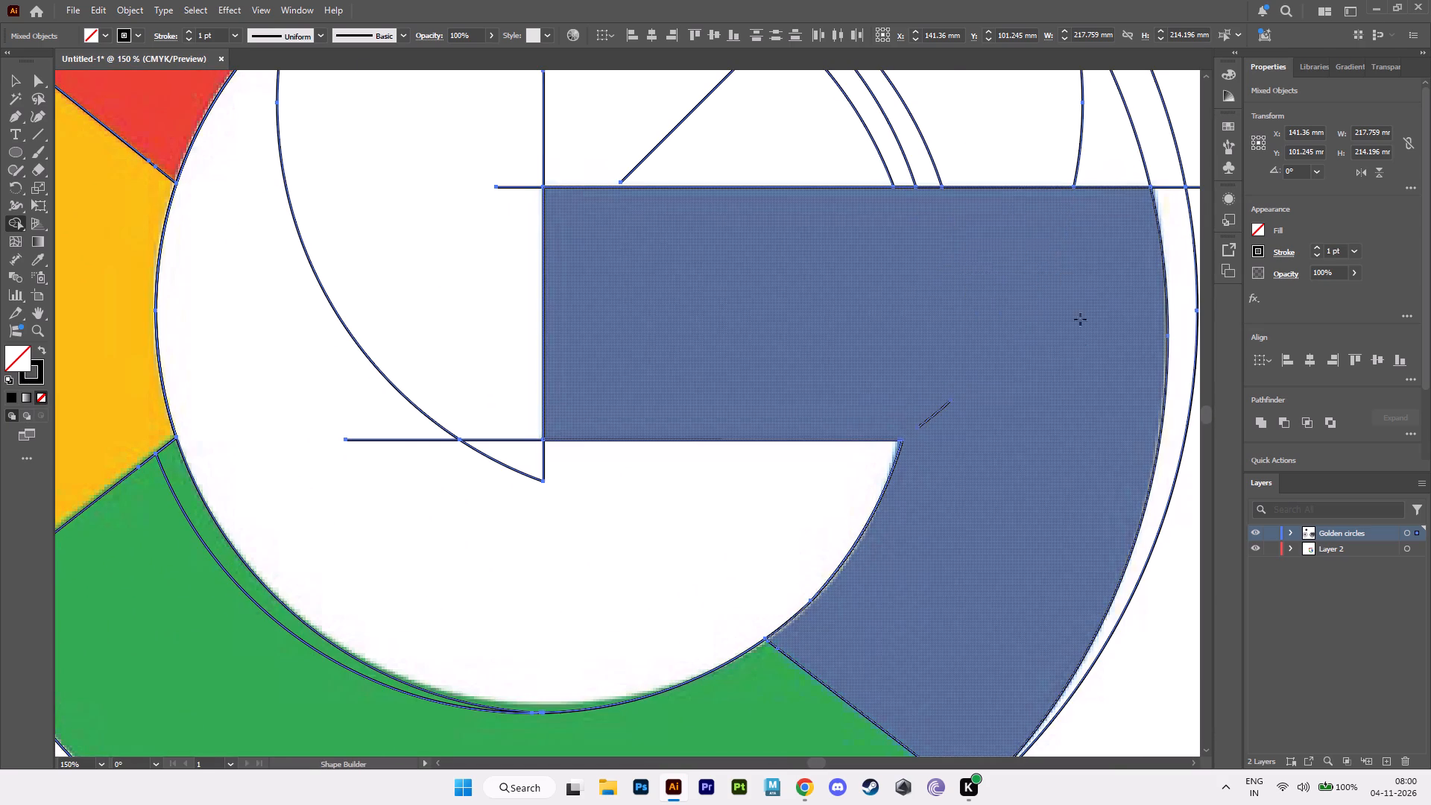
left_click_drag(908, 379, 953, 440, "alt")
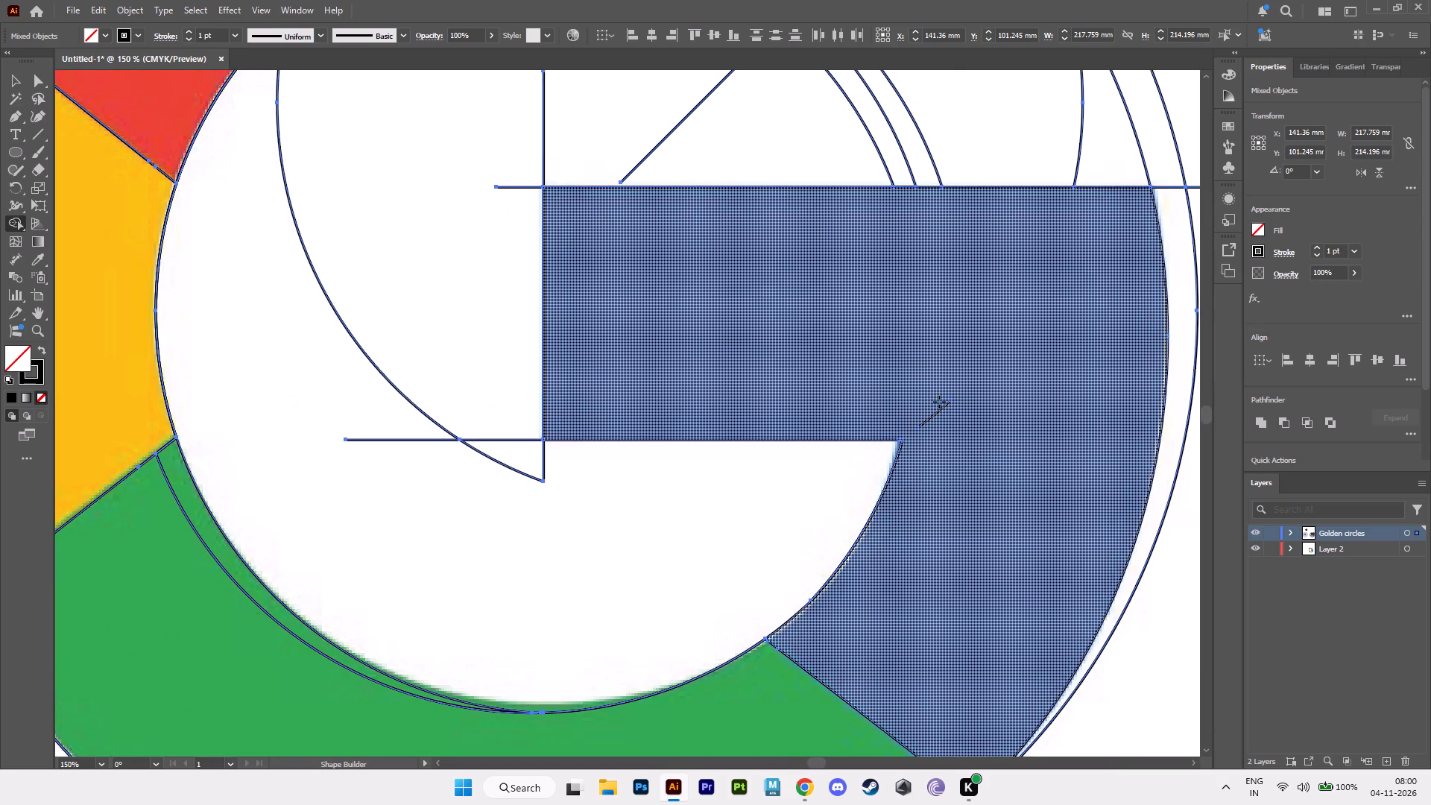
left_click_drag(931, 400, 962, 423, "alt")
left_click_drag(925, 400, 953, 420, "alt")
scroll(960, 442, "up", 5, "alt")
left_click(838, 283, "alt")
scroll(880, 367, "down", 5, "alt")
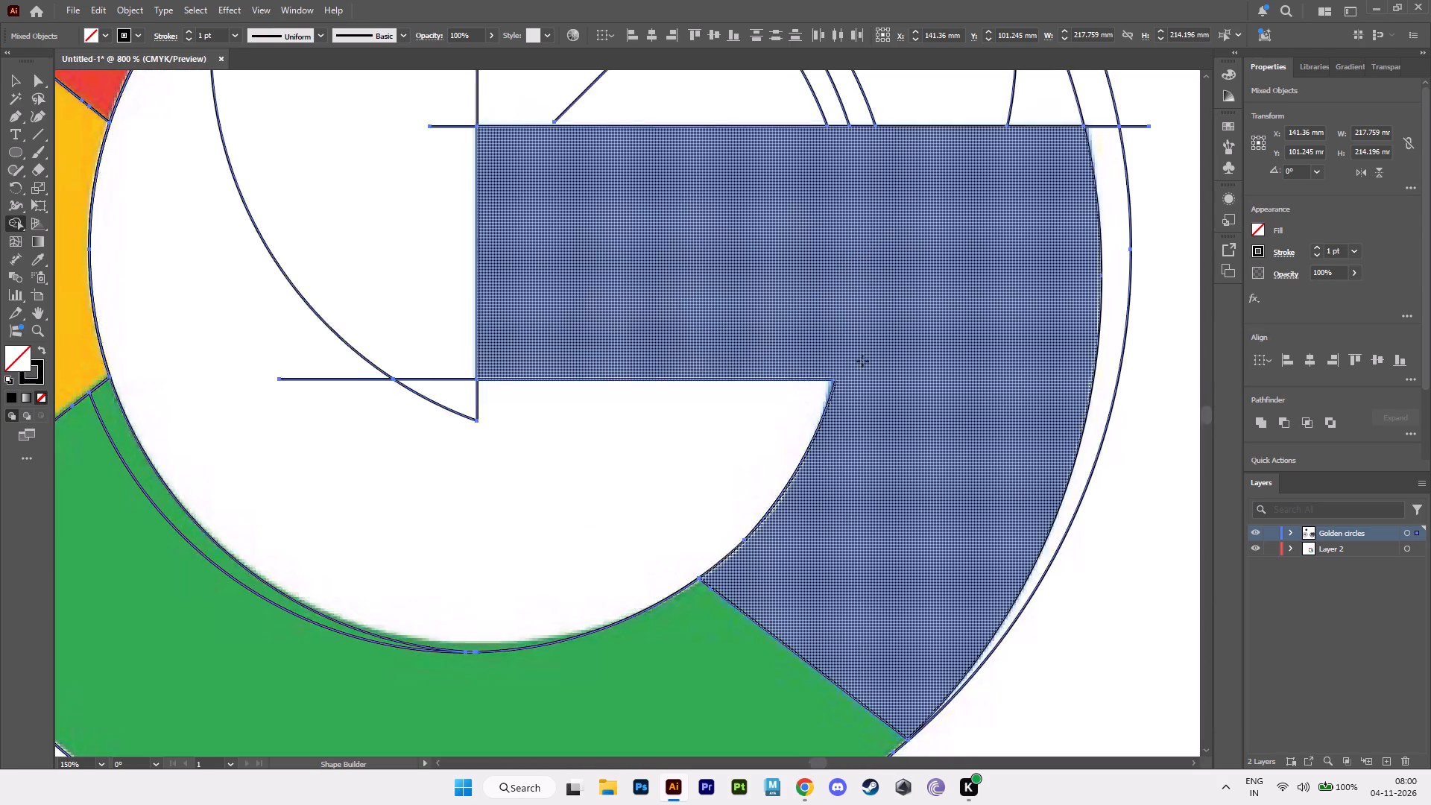
Erase the arc and line ends extending past the crossbar's lower free corner into the white opening.
scroll(784, 394, "down", 2, "alt")
left_click_drag(619, 362, 621, 375, "alt")
left_click_drag(639, 394, 660, 400, "alt")
scroll(673, 424, "up", 4, "alt")
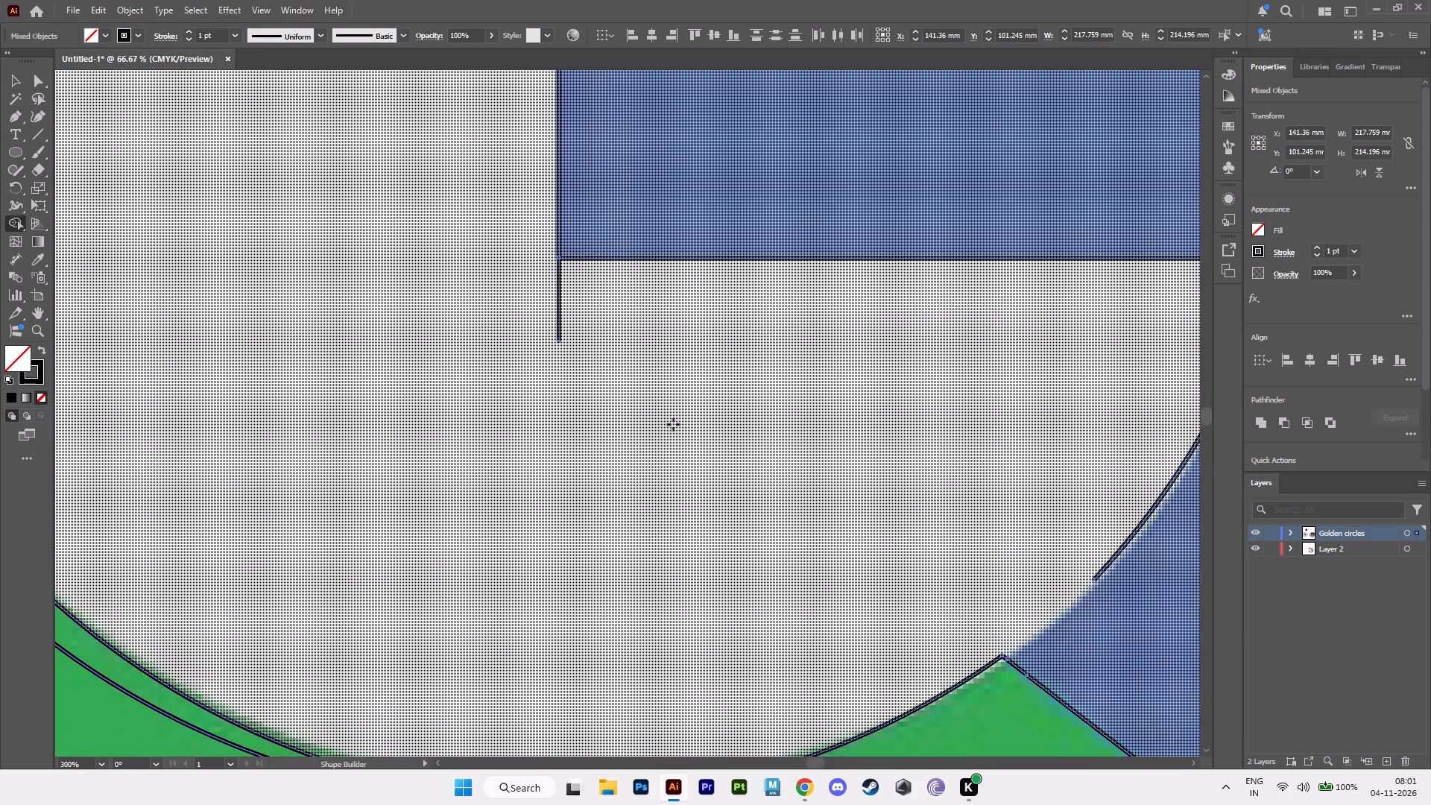
left_click_drag(547, 296, 584, 302, "alt")
left_click(558, 291, "alt")
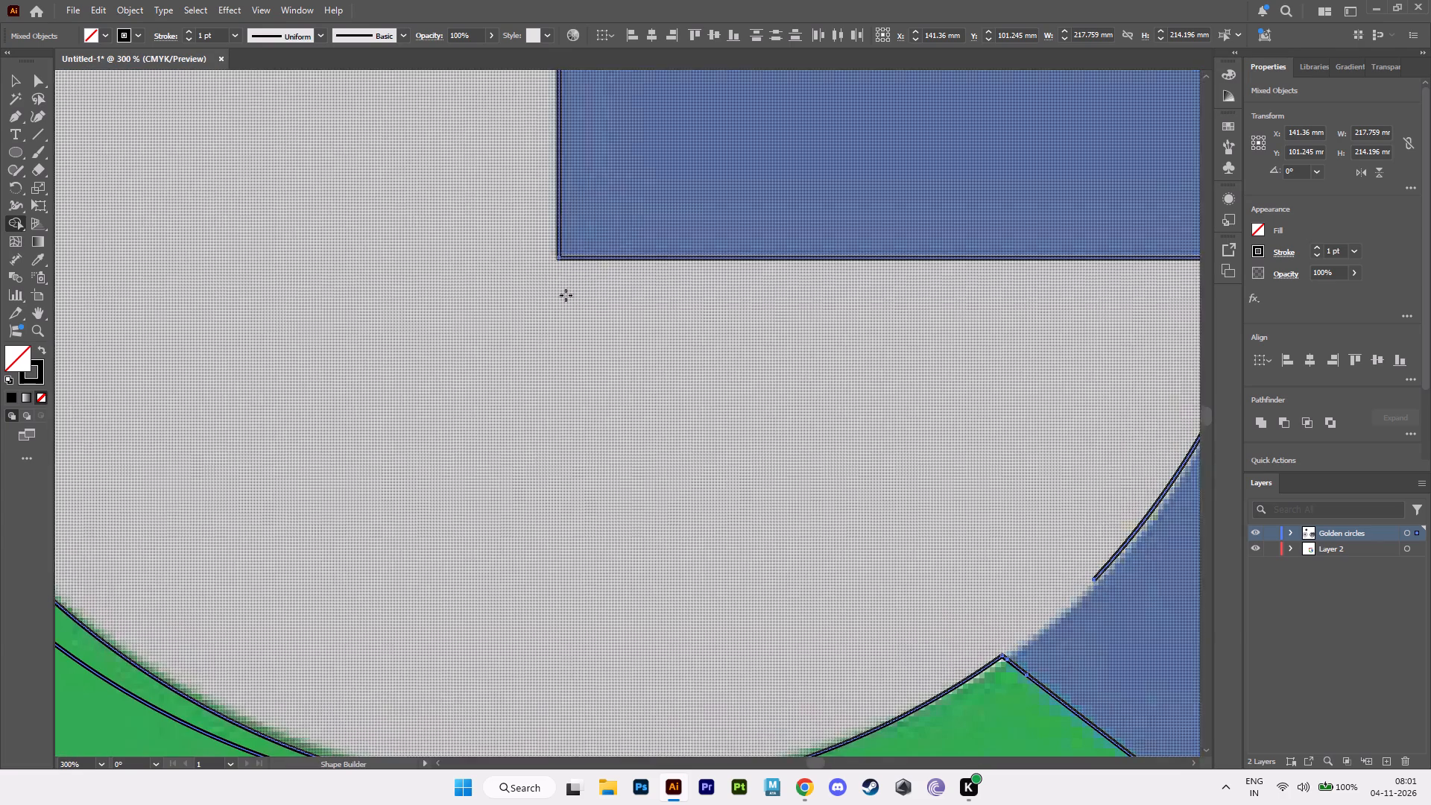
Erase the larger outer circle's arc running beneath the green section.
scroll(627, 323, "down", 5, "alt")
middle_click_drag(628, 339, 819, 414, "alt")
scroll(820, 416, "up", 2, "alt")
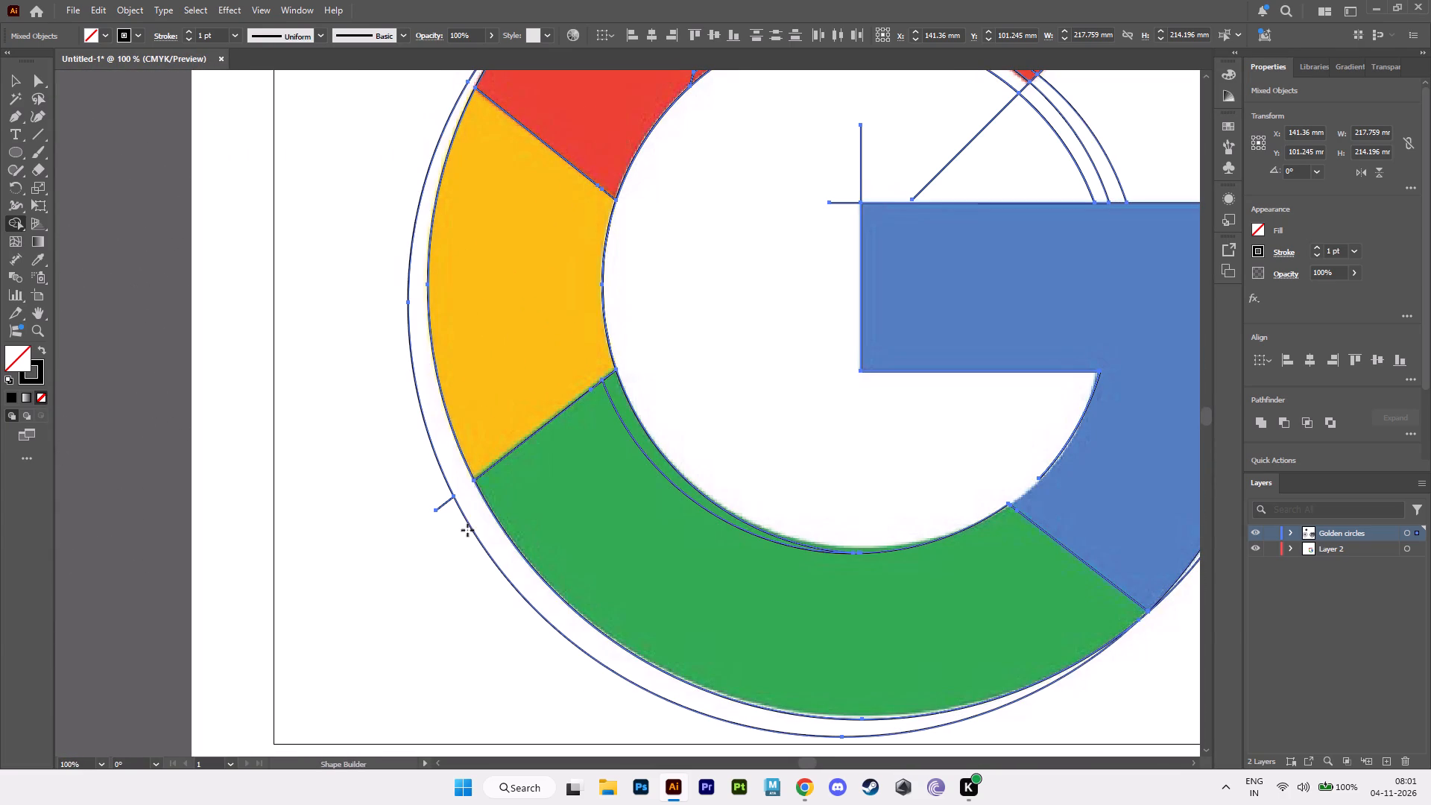
left_click(470, 528, "alt")
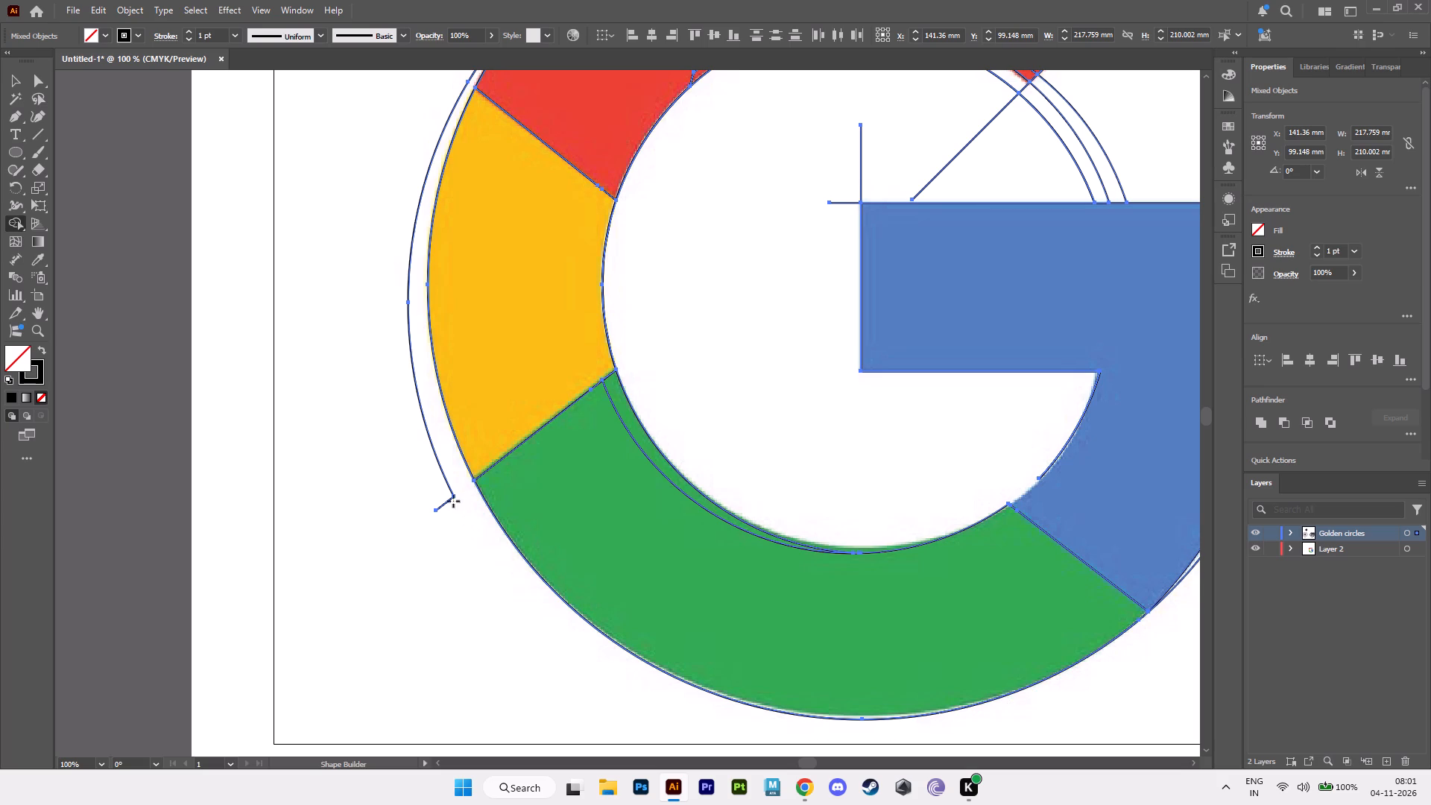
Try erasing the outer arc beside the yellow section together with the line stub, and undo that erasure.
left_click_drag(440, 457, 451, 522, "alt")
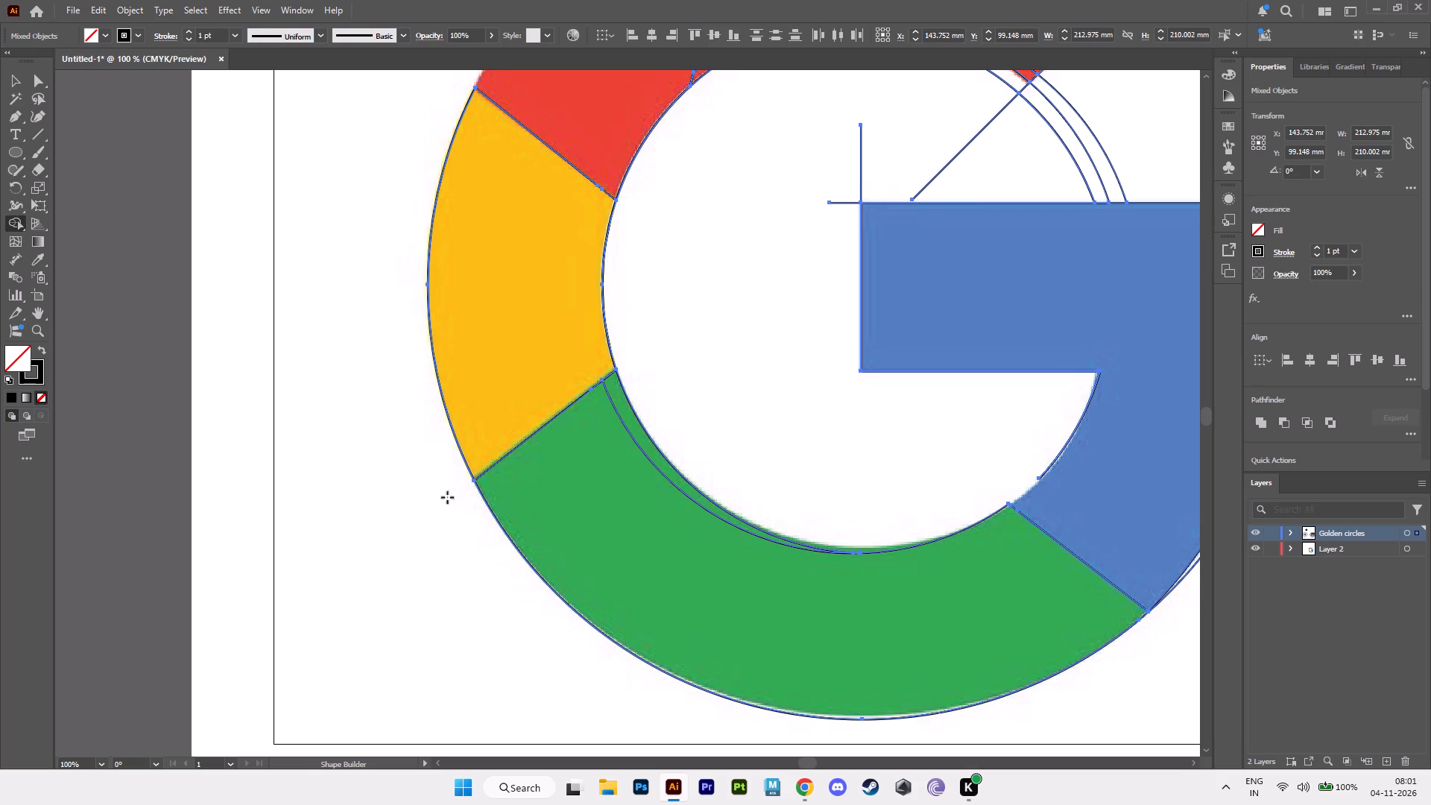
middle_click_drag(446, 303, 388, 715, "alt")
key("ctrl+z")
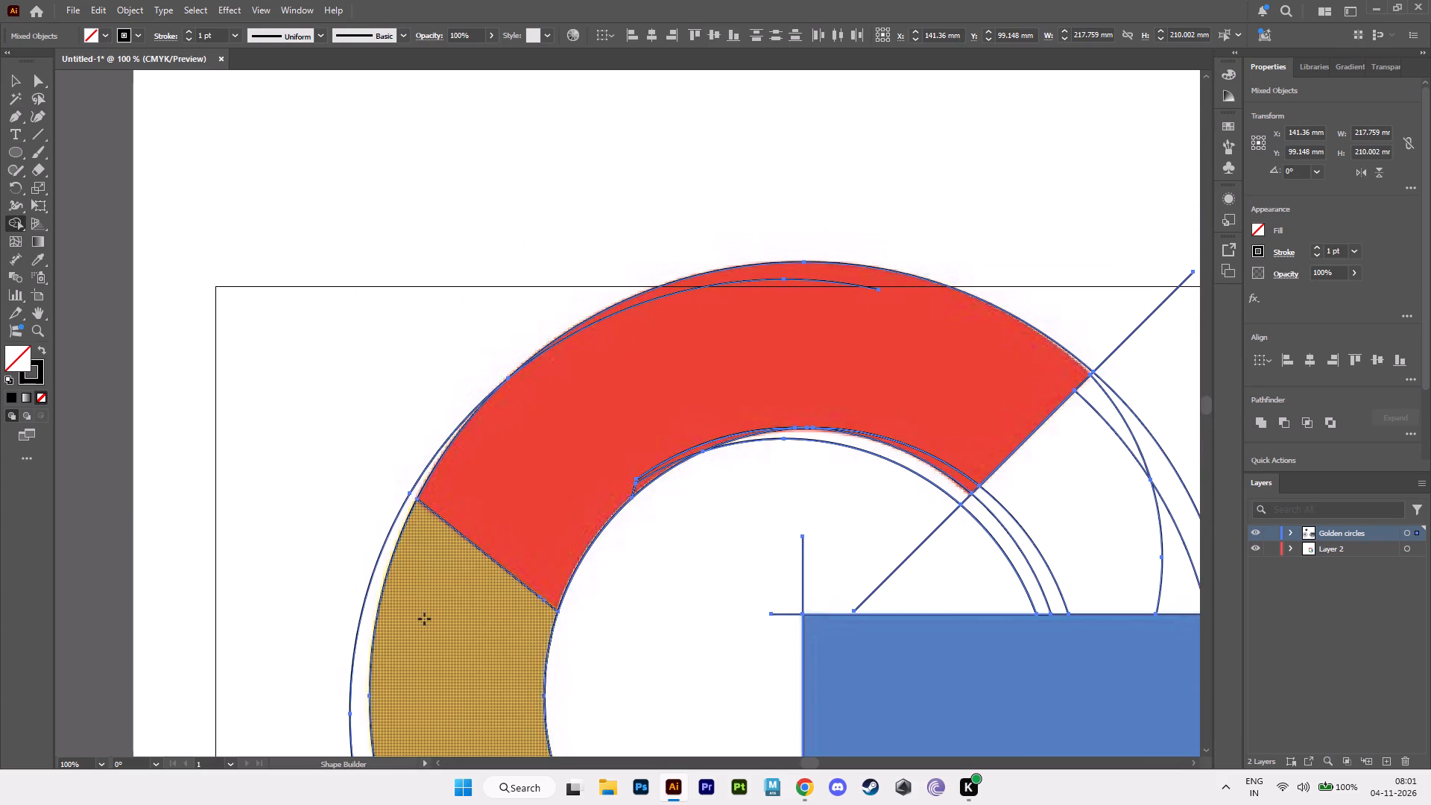
Erase only the short stub of the yellow-green boundary line outside the ring.
middle_click_drag(425, 616, 432, 436, "alt")
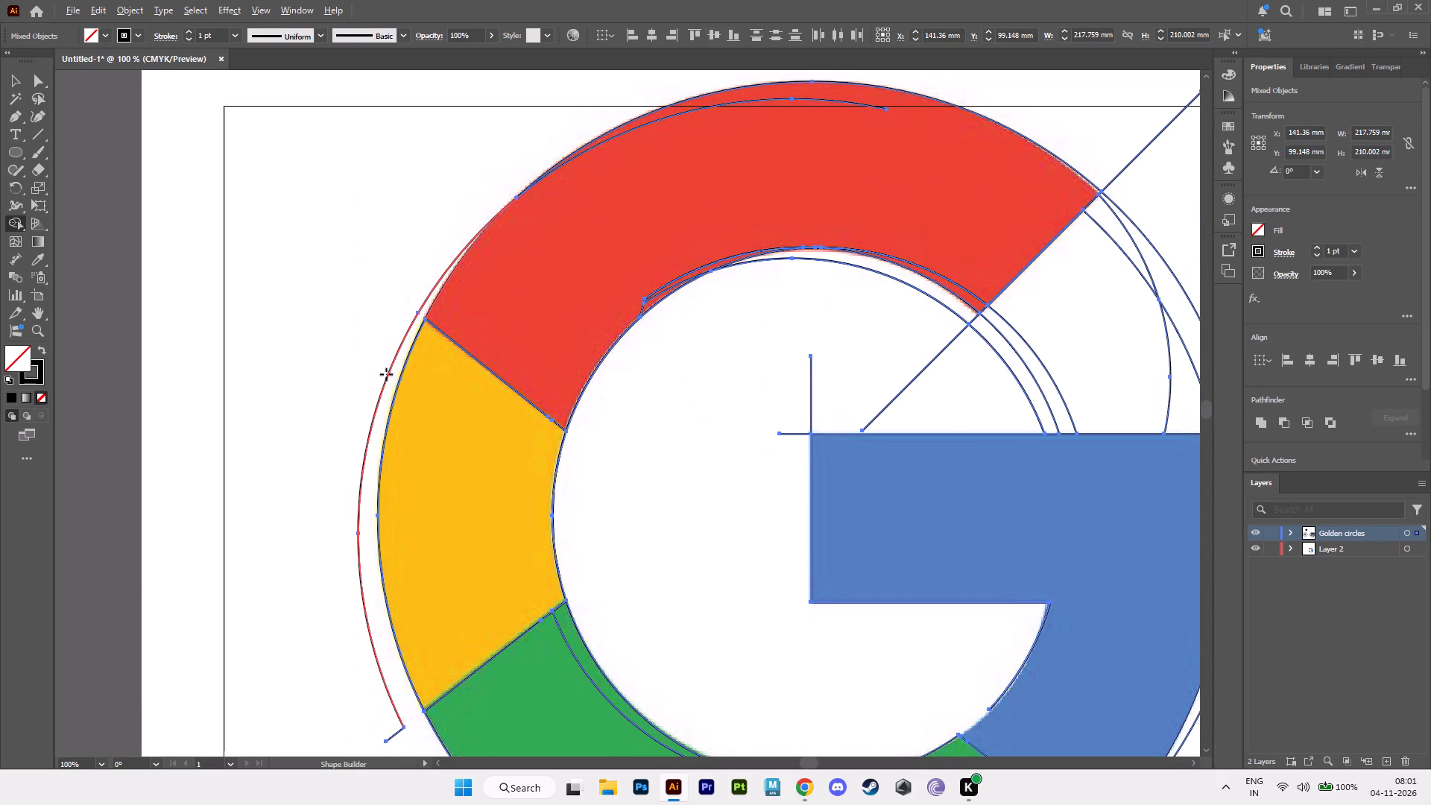
middle_click_drag(560, 528, 543, 259, "alt")
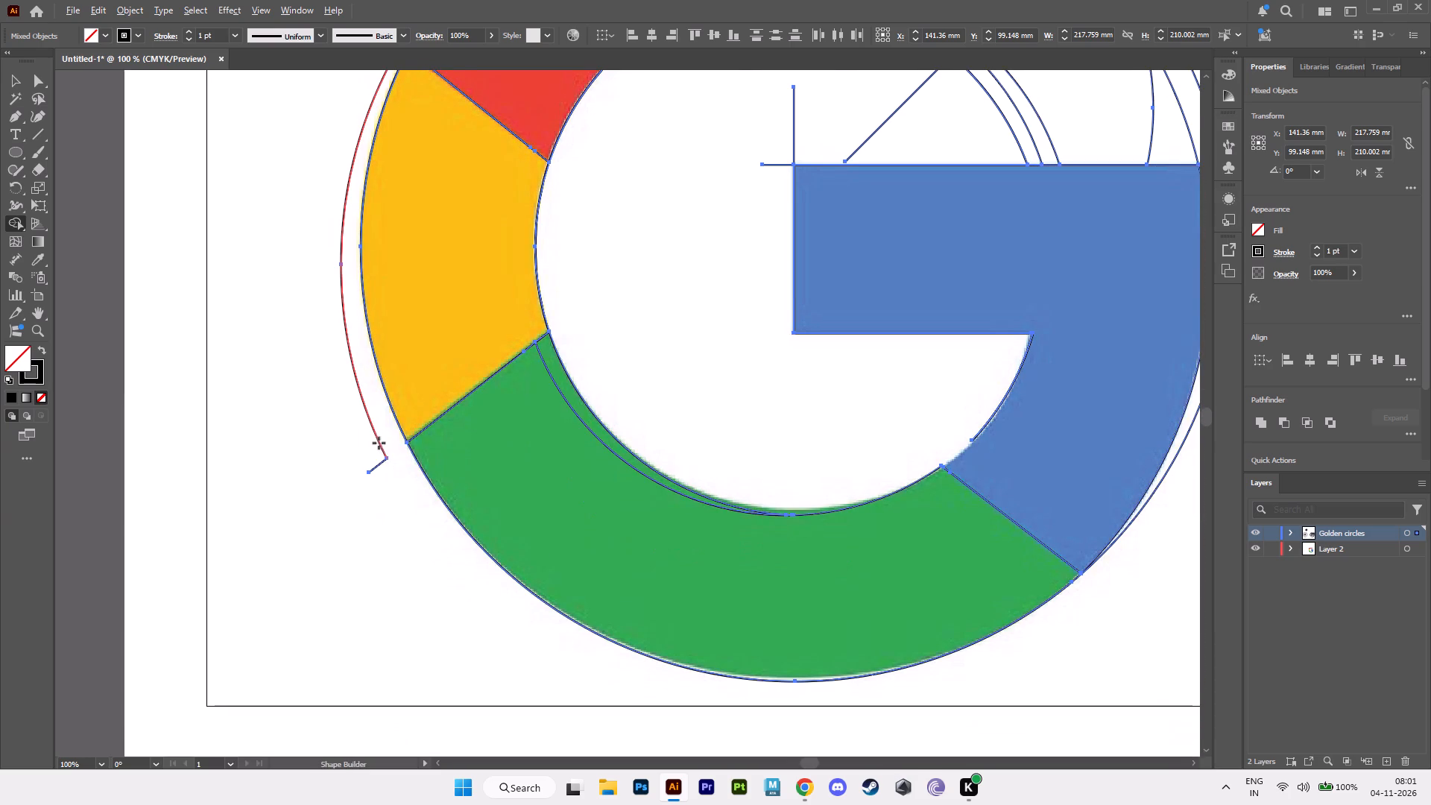
left_click(379, 466, "alt")
Erase the extra arcs and the short slanted line at the red section's inner edge near the yellow side.
middle_click_drag(408, 370, 591, 685, "alt")
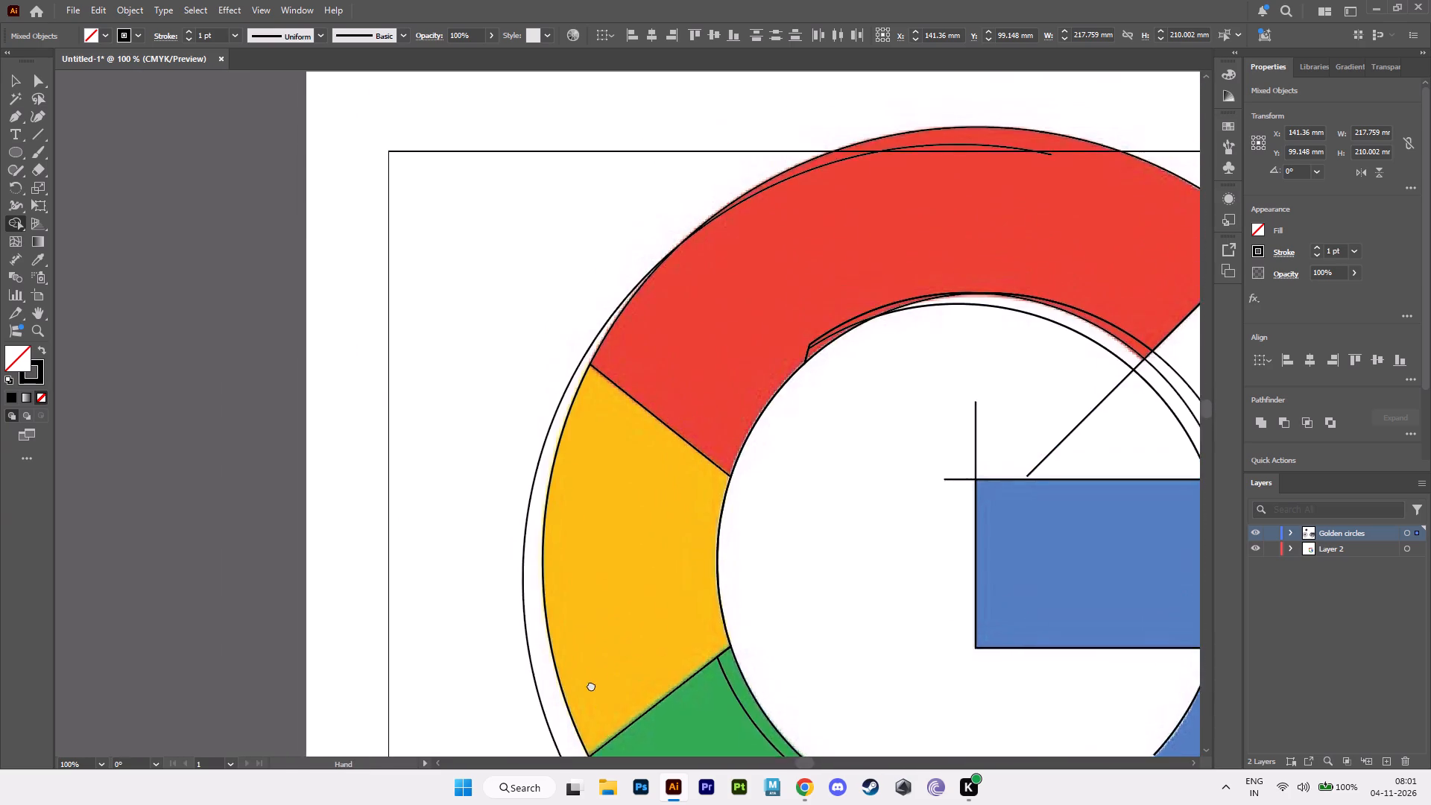
middle_click_drag(591, 685, 591, 686, "alt")
scroll(557, 511, "up", 3, "alt")
middle_click_drag(598, 306, 545, 713, "alt")
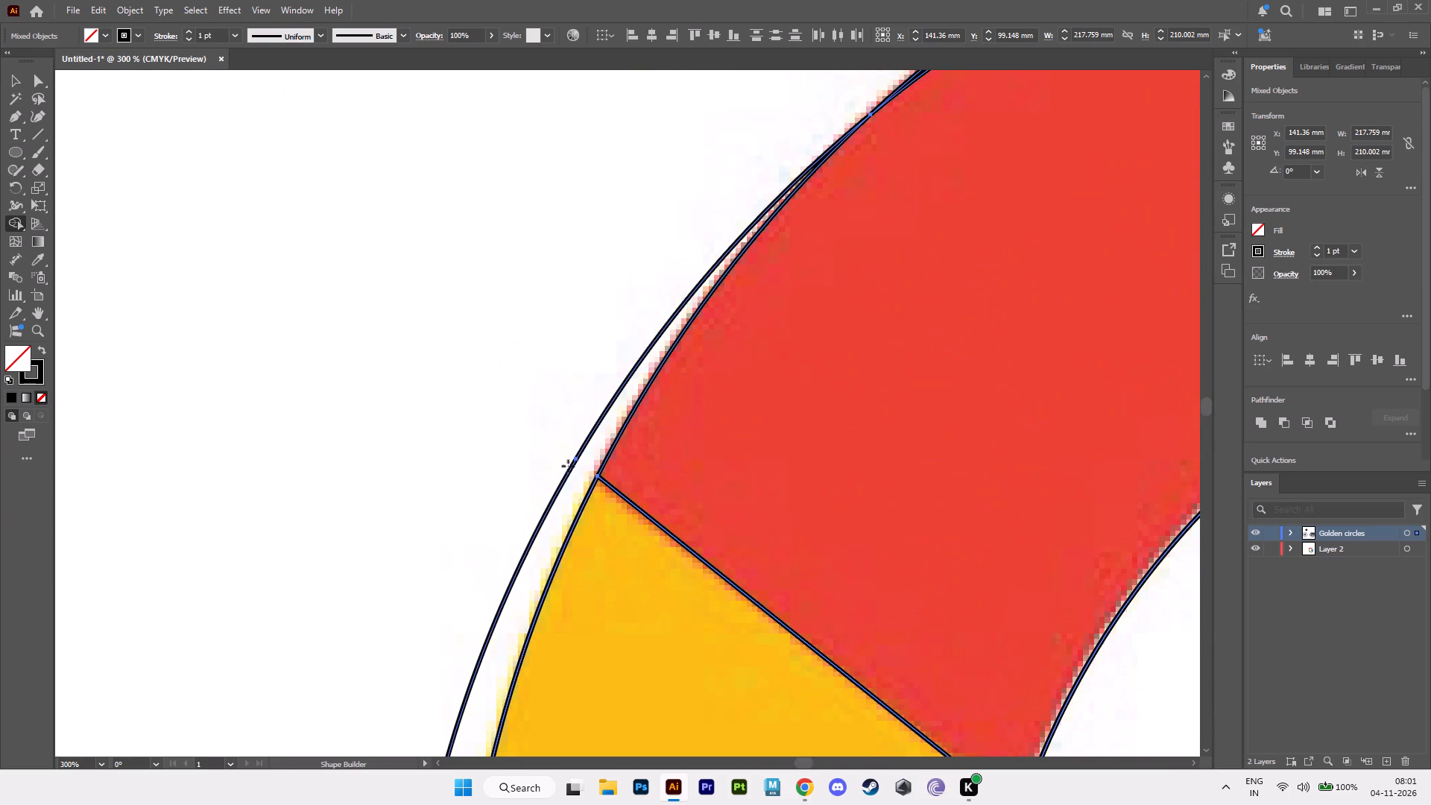
scroll(810, 433, "down", 5, "alt")
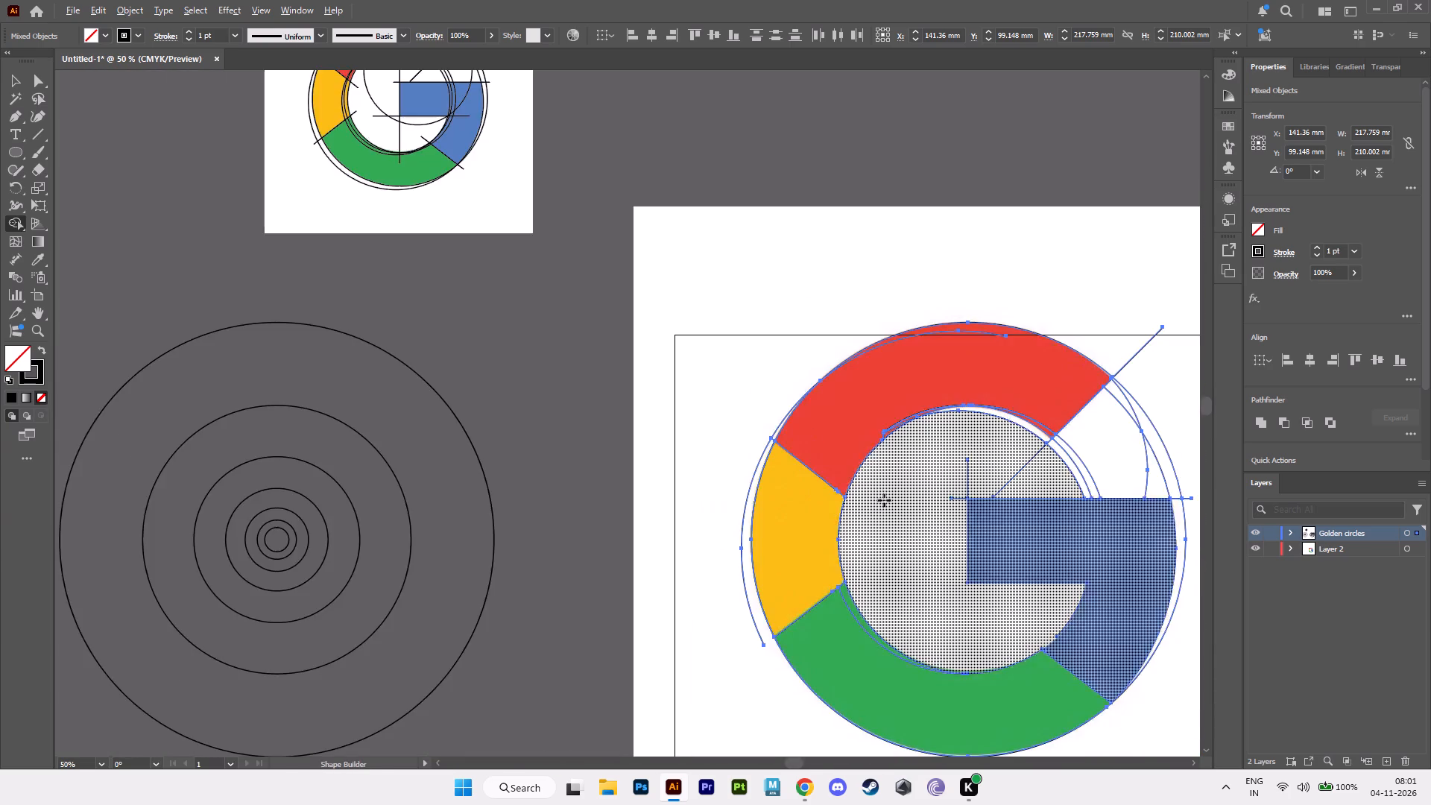
middle_click_drag(884, 500, 577, 684, "alt")
scroll(577, 684, "up", 2, "alt")
scroll(626, 579, "up", 2, "alt")
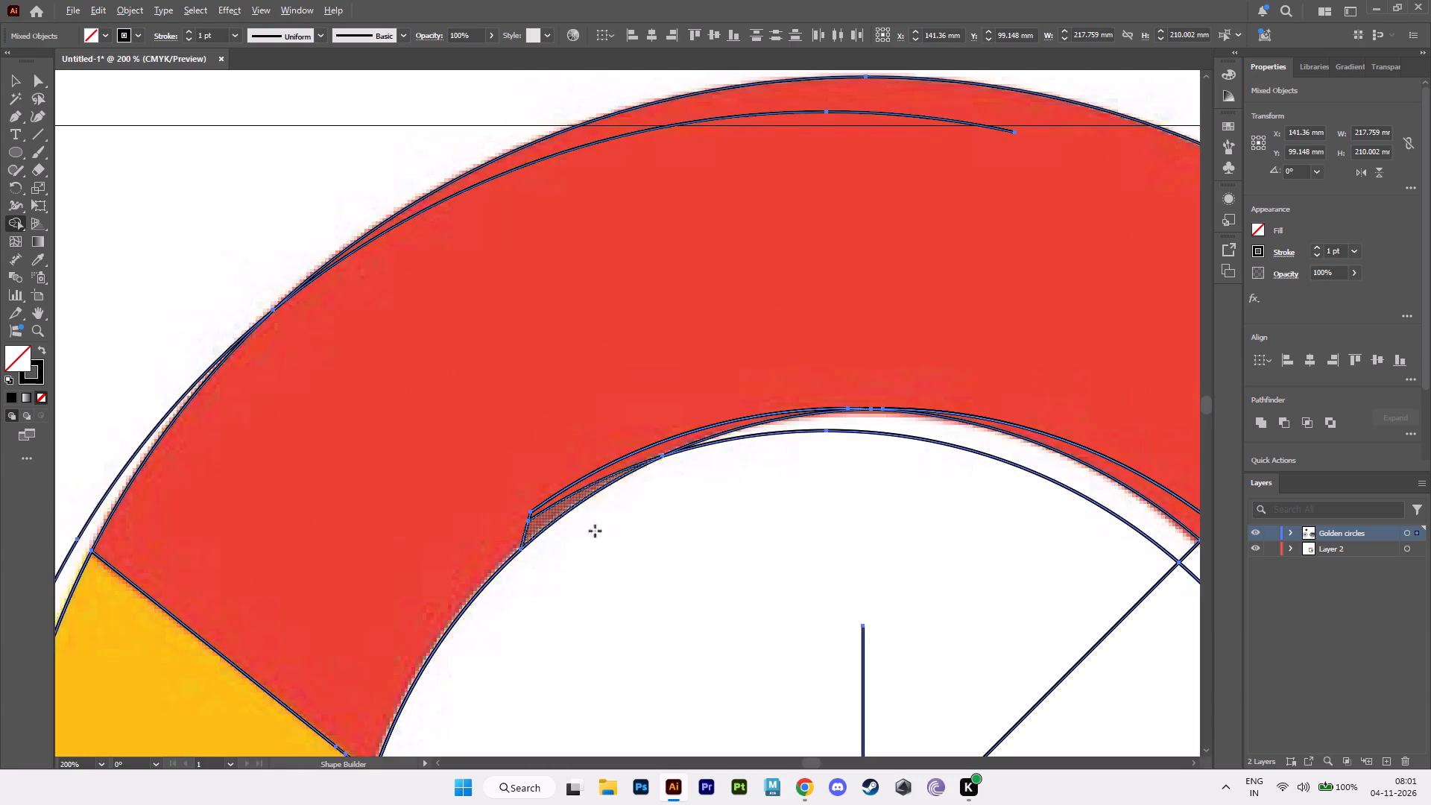
scroll(586, 526, "up", 3, "alt")
left_click(418, 467, "alt")
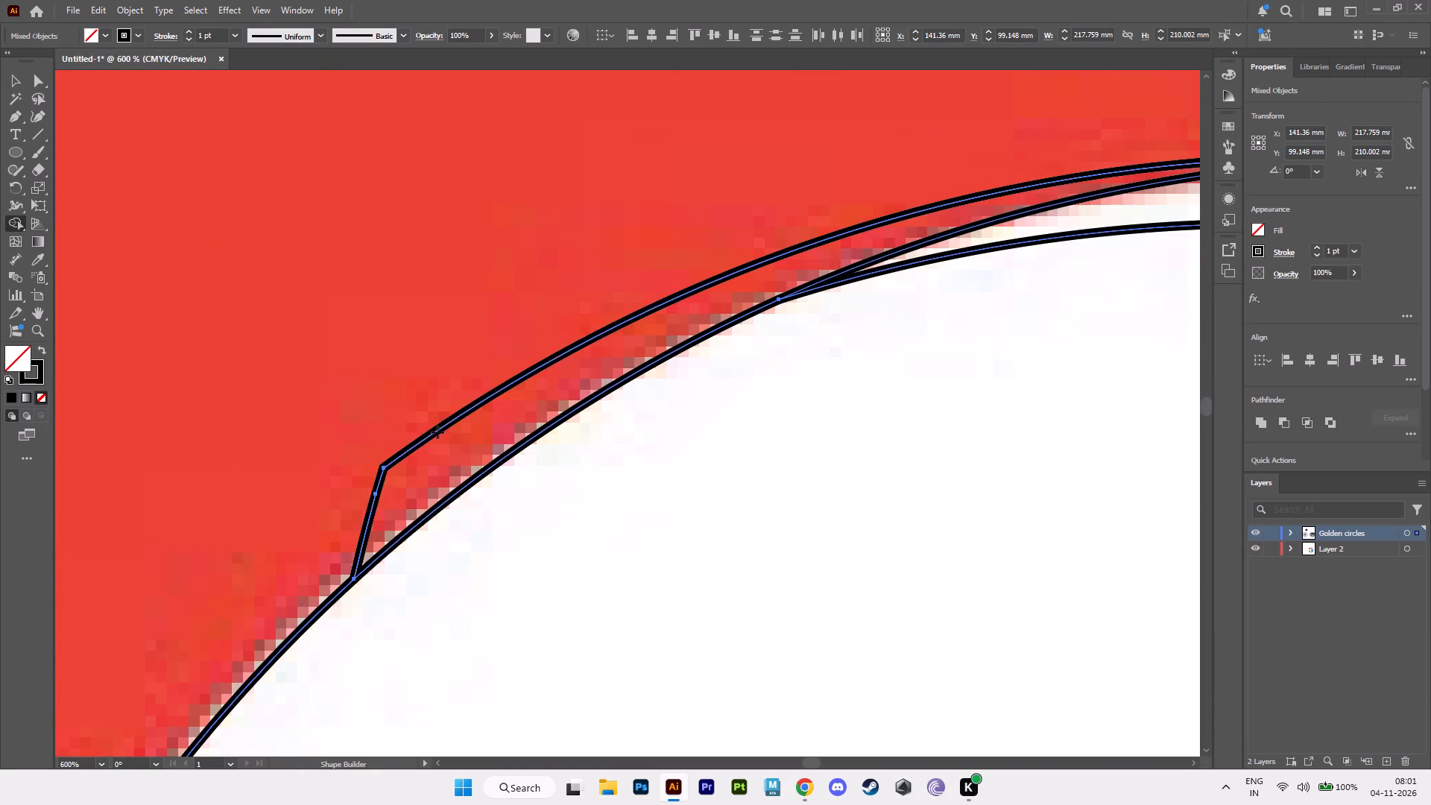
left_click(437, 432, "alt")
left_click(379, 483, "alt")
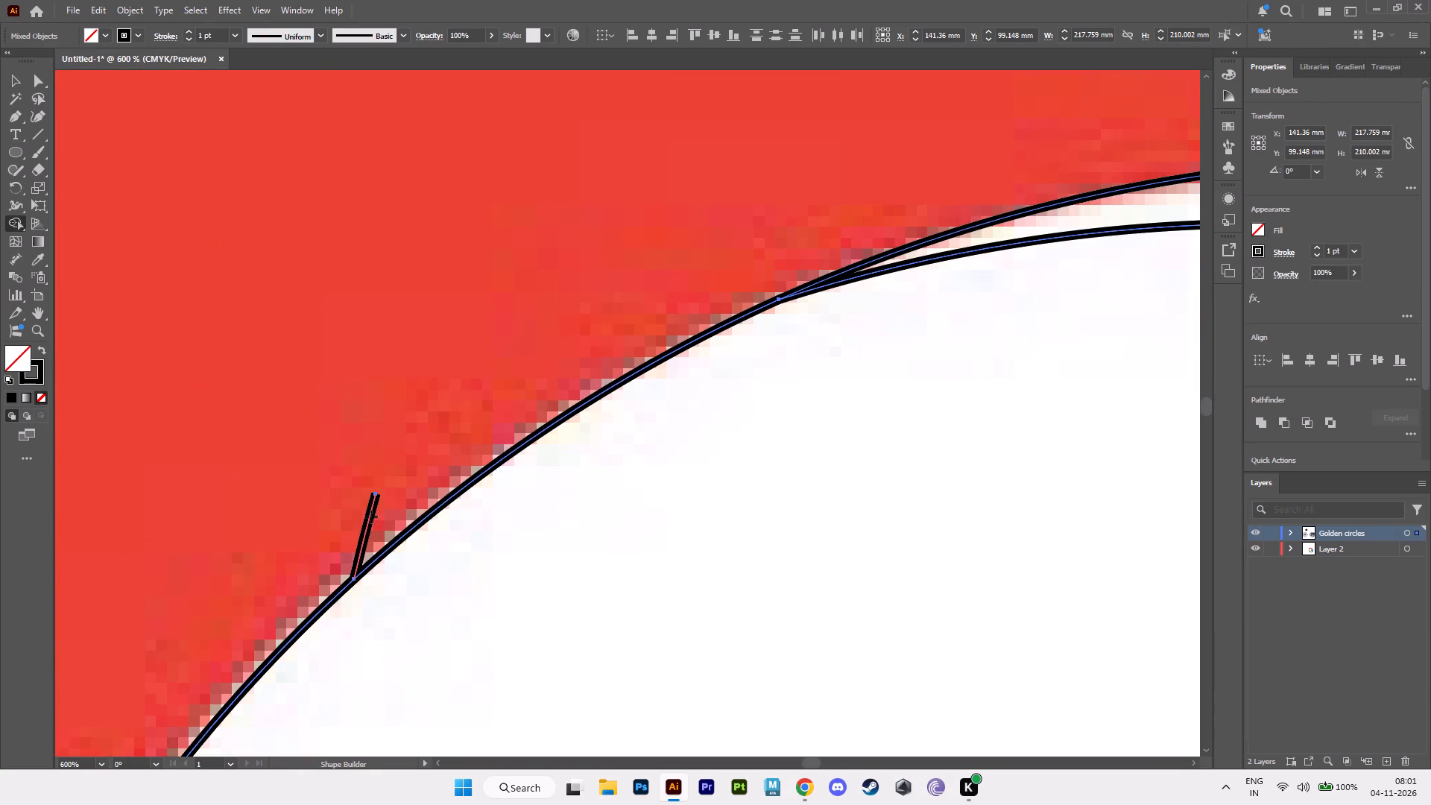
left_click(366, 517, "alt")
left_click(370, 518, "alt")
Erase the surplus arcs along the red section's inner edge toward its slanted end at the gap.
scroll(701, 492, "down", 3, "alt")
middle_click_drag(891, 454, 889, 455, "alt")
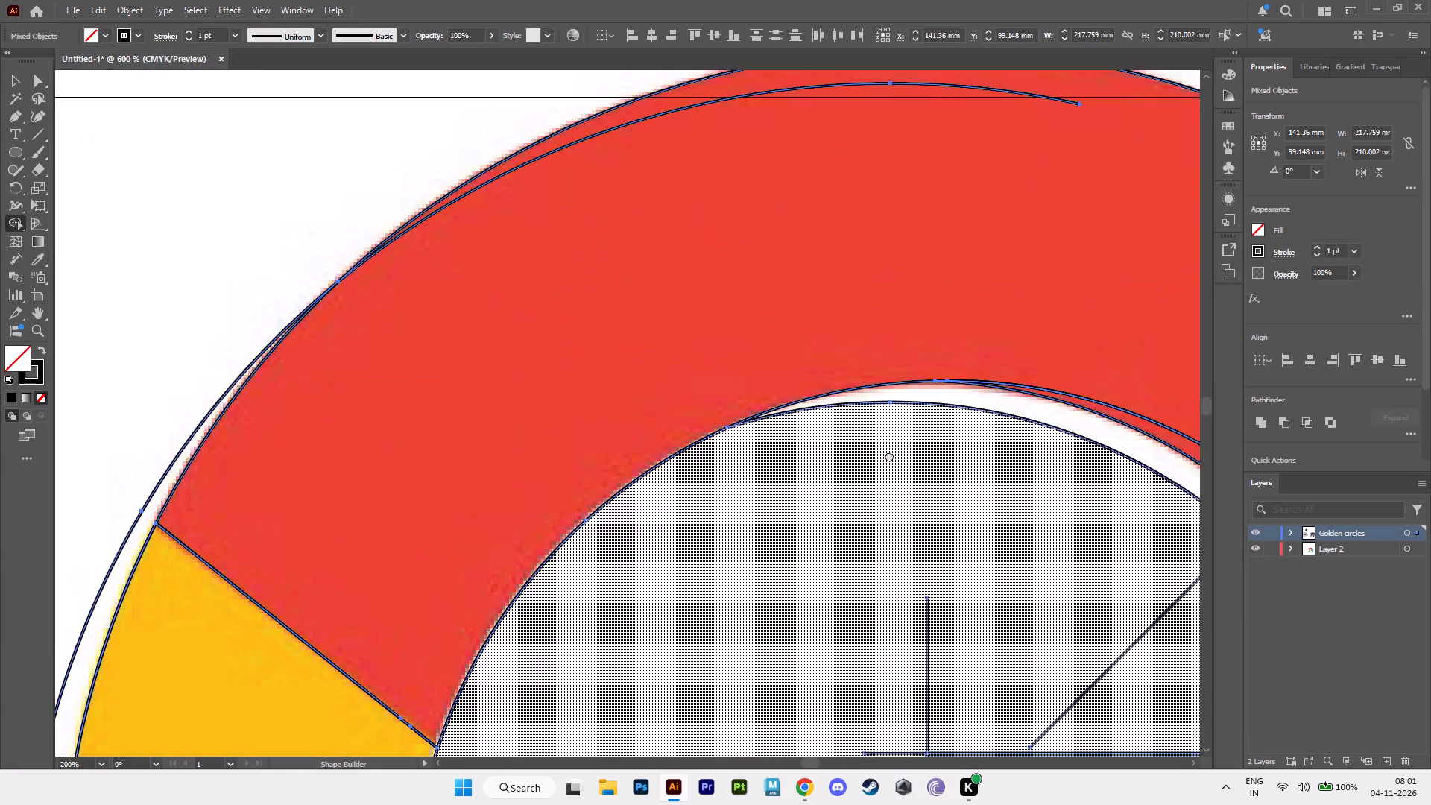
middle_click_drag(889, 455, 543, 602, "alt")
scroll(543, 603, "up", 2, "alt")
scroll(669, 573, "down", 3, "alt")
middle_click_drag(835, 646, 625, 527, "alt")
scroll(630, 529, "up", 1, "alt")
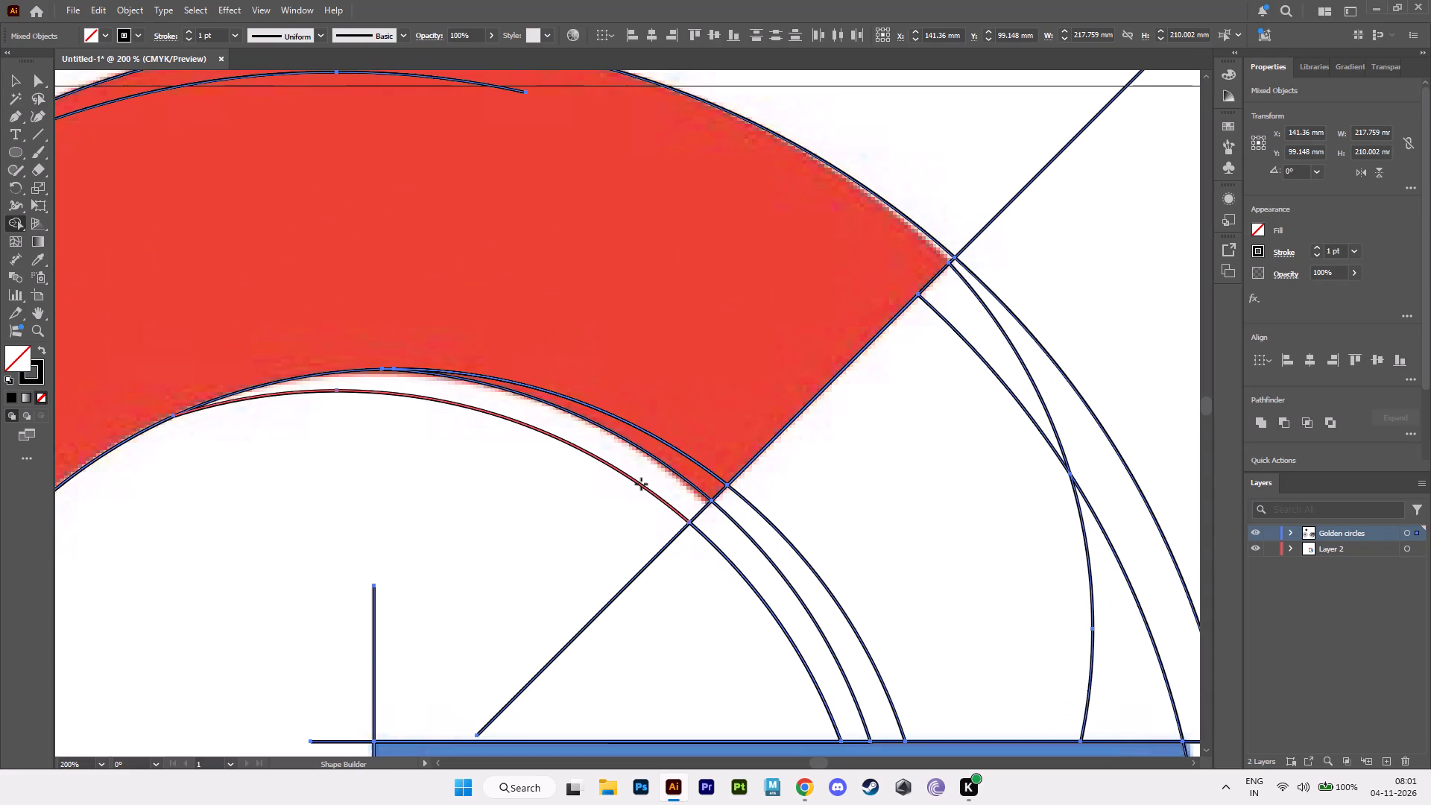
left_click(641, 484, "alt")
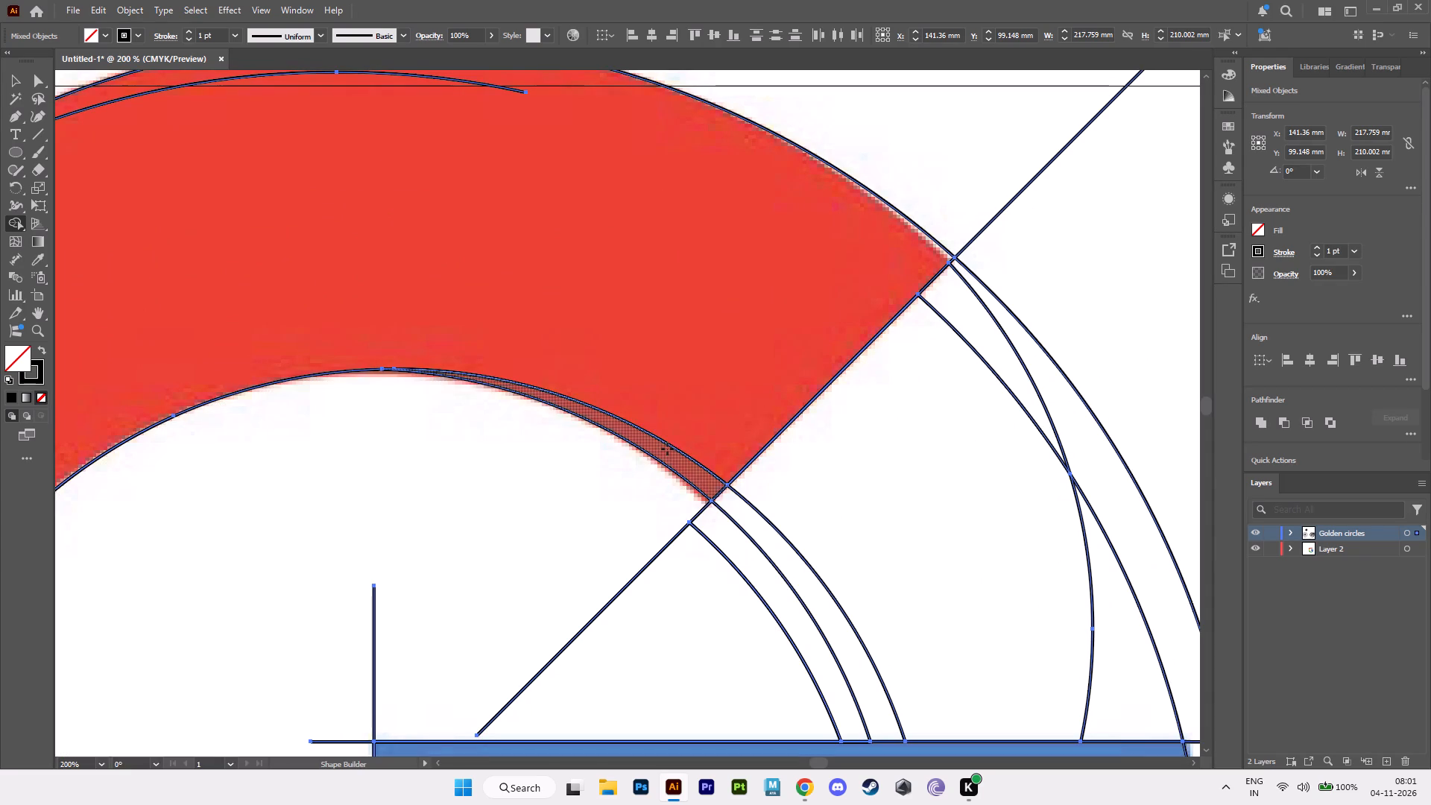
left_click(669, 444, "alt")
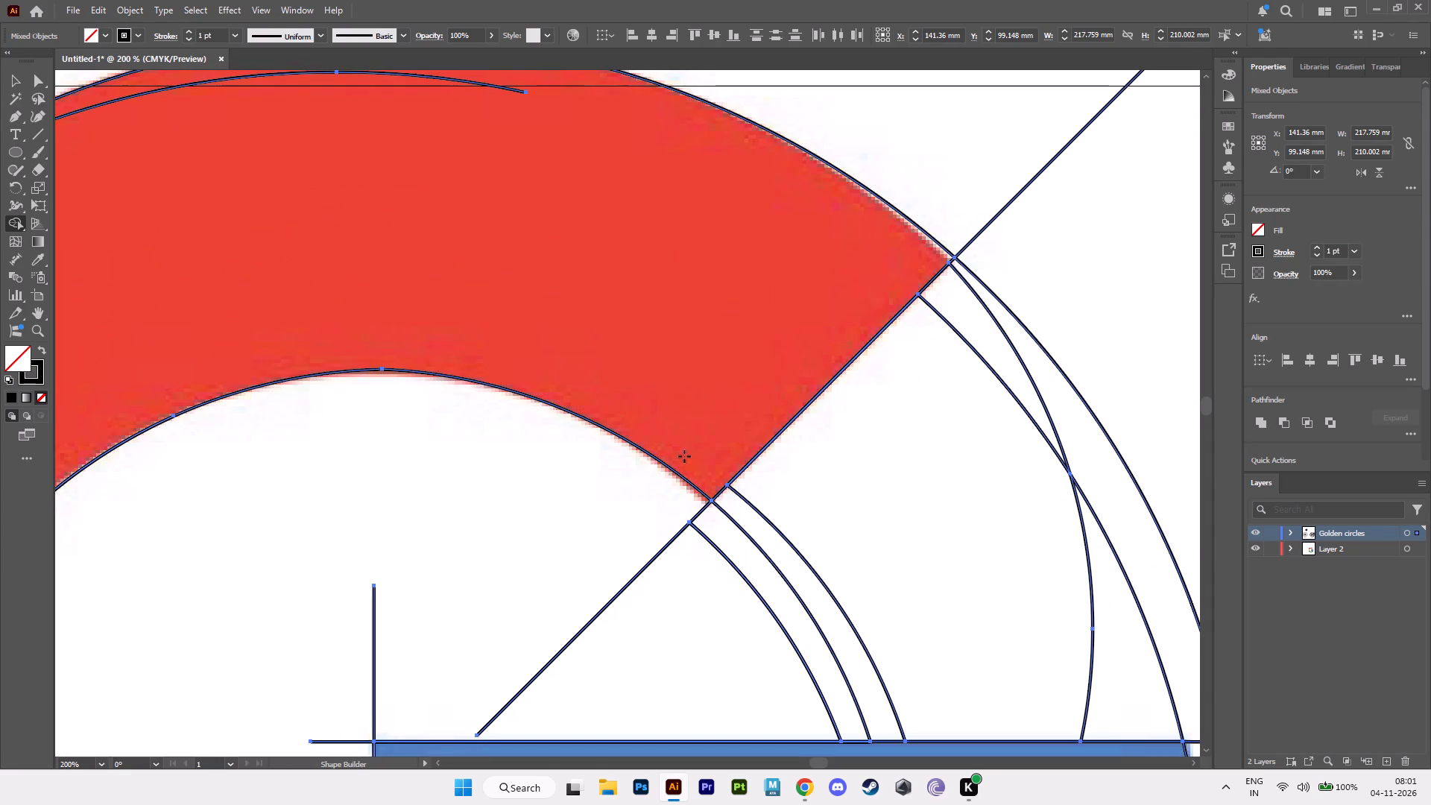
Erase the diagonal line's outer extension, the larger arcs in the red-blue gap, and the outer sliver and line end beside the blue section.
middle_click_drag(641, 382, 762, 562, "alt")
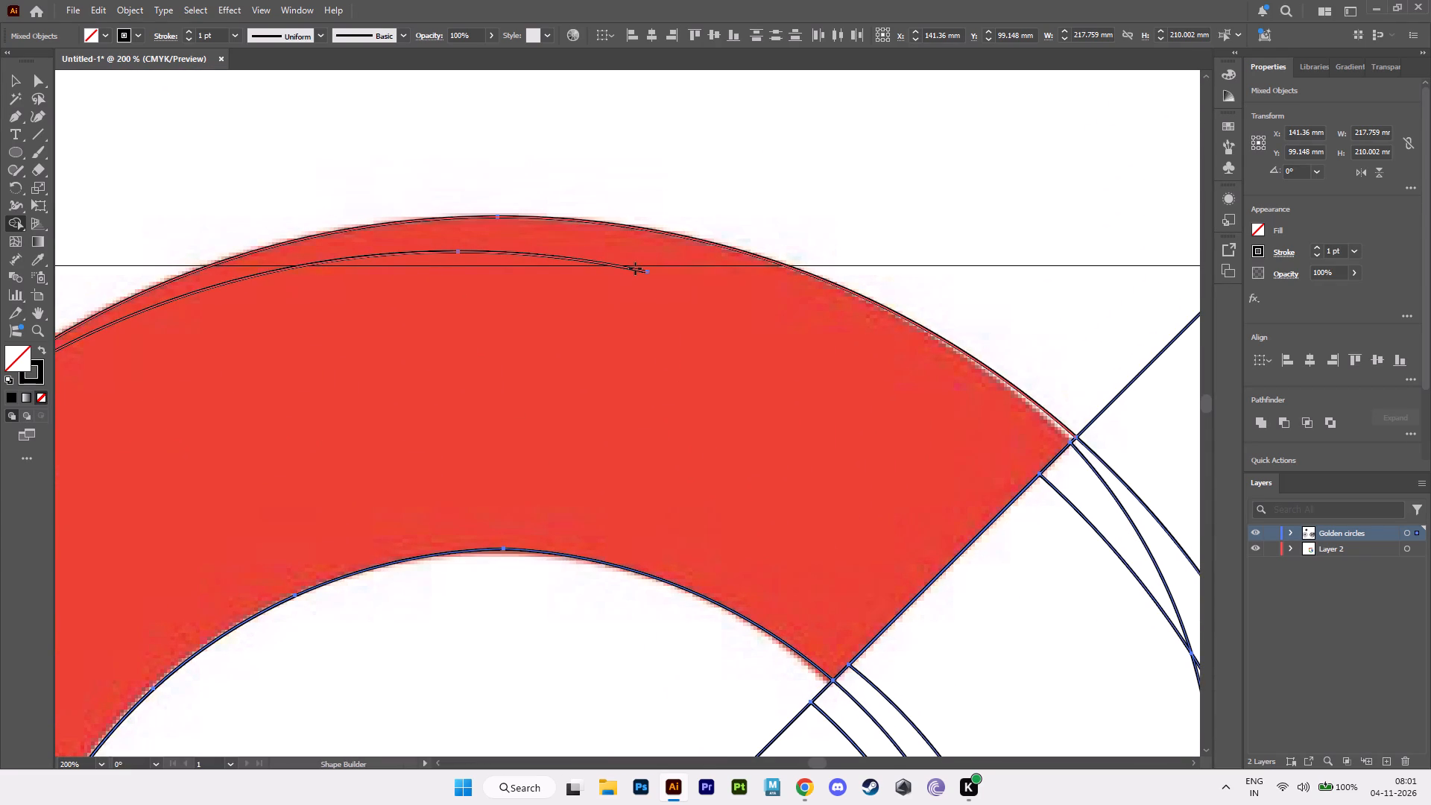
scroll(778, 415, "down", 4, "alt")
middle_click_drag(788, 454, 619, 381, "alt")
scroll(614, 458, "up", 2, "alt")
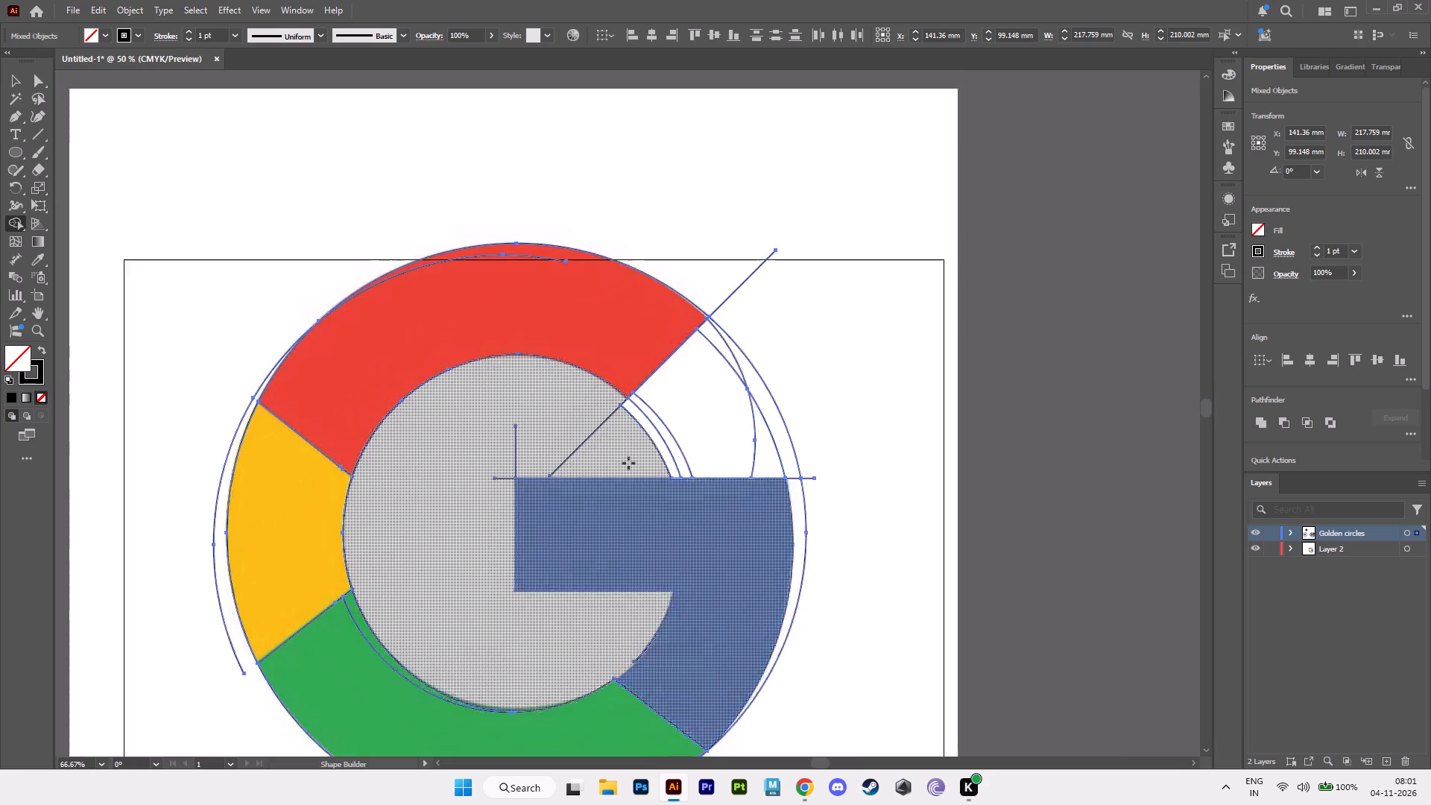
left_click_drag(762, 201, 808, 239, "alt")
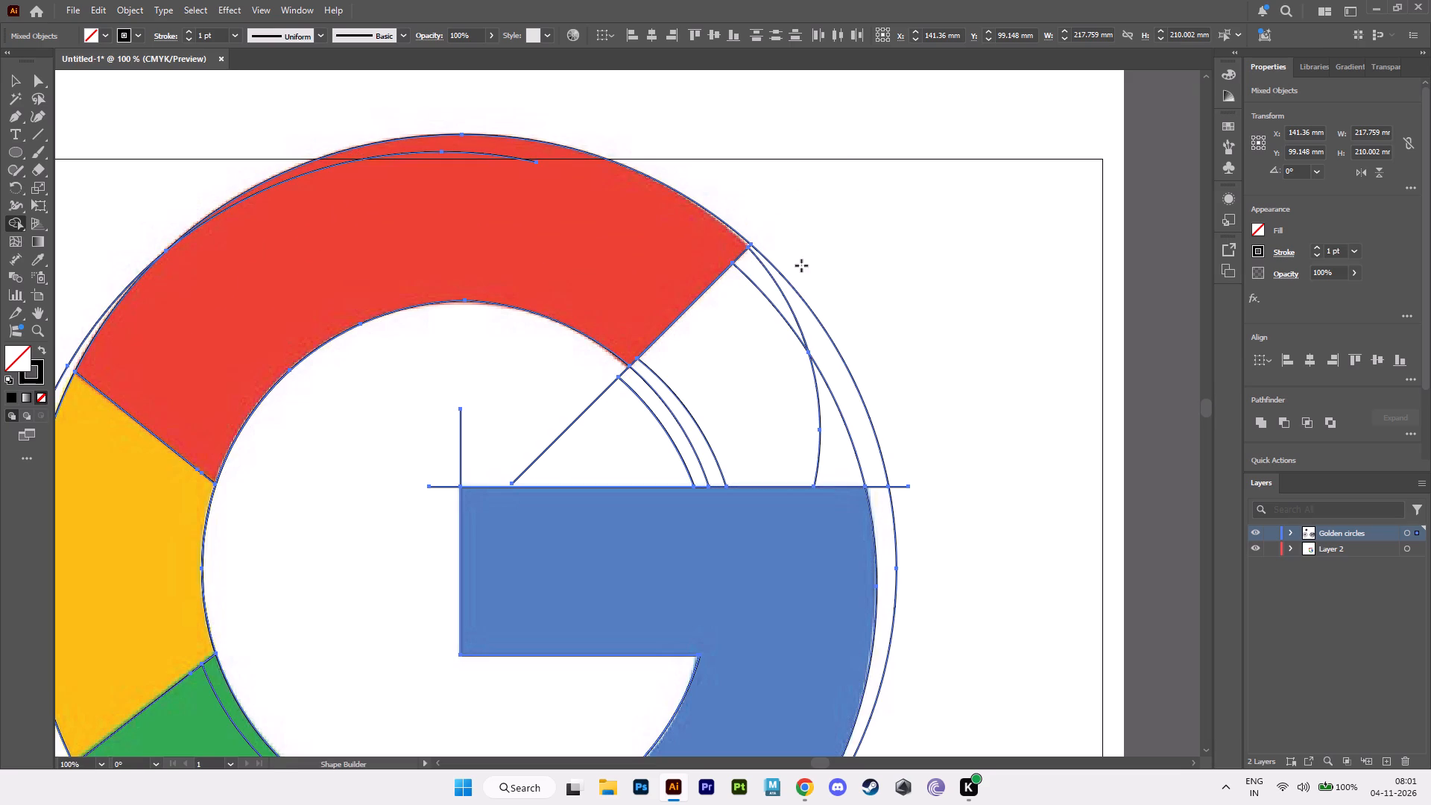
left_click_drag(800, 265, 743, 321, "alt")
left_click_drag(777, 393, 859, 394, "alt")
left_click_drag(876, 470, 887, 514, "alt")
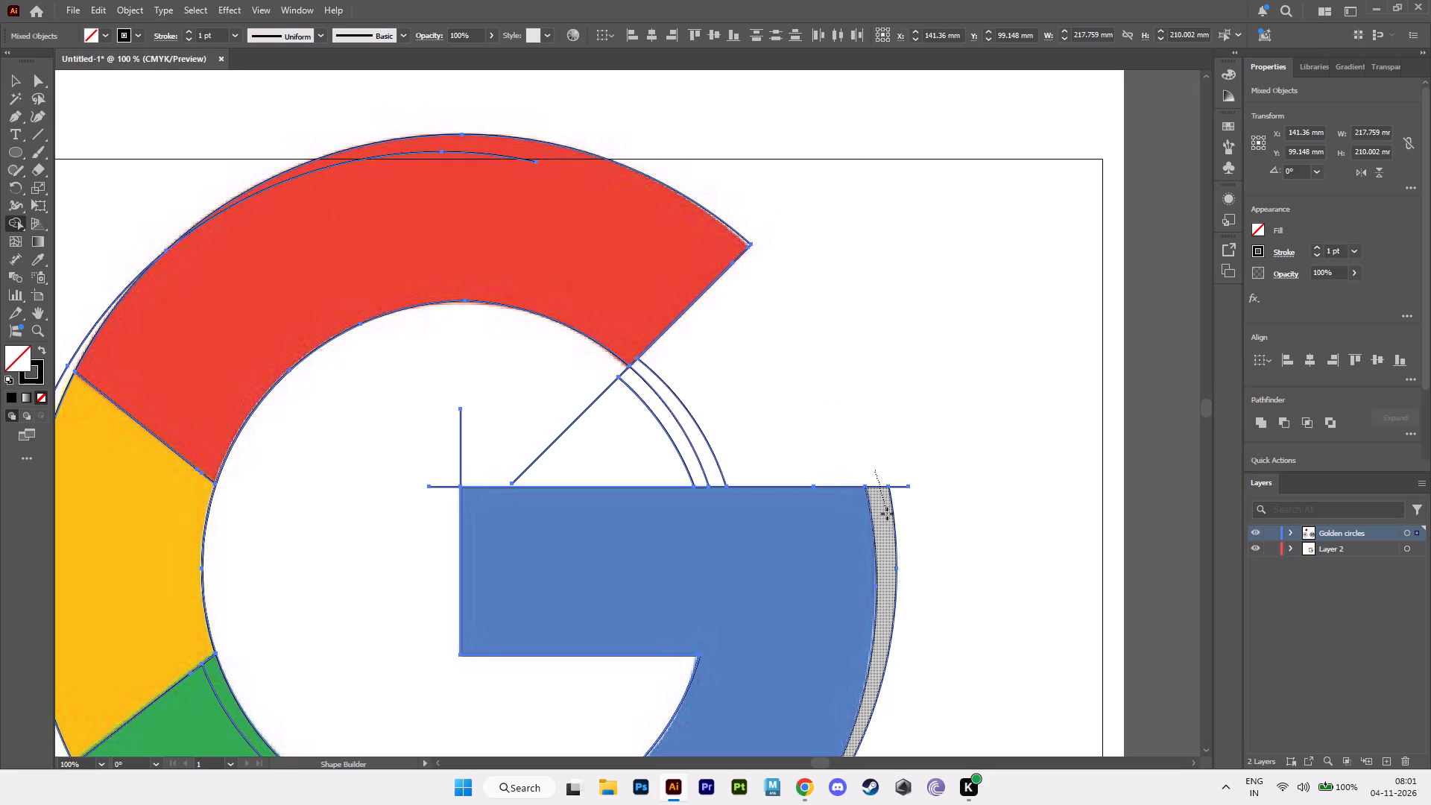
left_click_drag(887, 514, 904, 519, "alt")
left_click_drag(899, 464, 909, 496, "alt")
Undo the recent erasures back to before the curved arc and line ends at the blue bar's lower inner corner were removed.
middle_click_drag(899, 541, 881, 250, "alt")
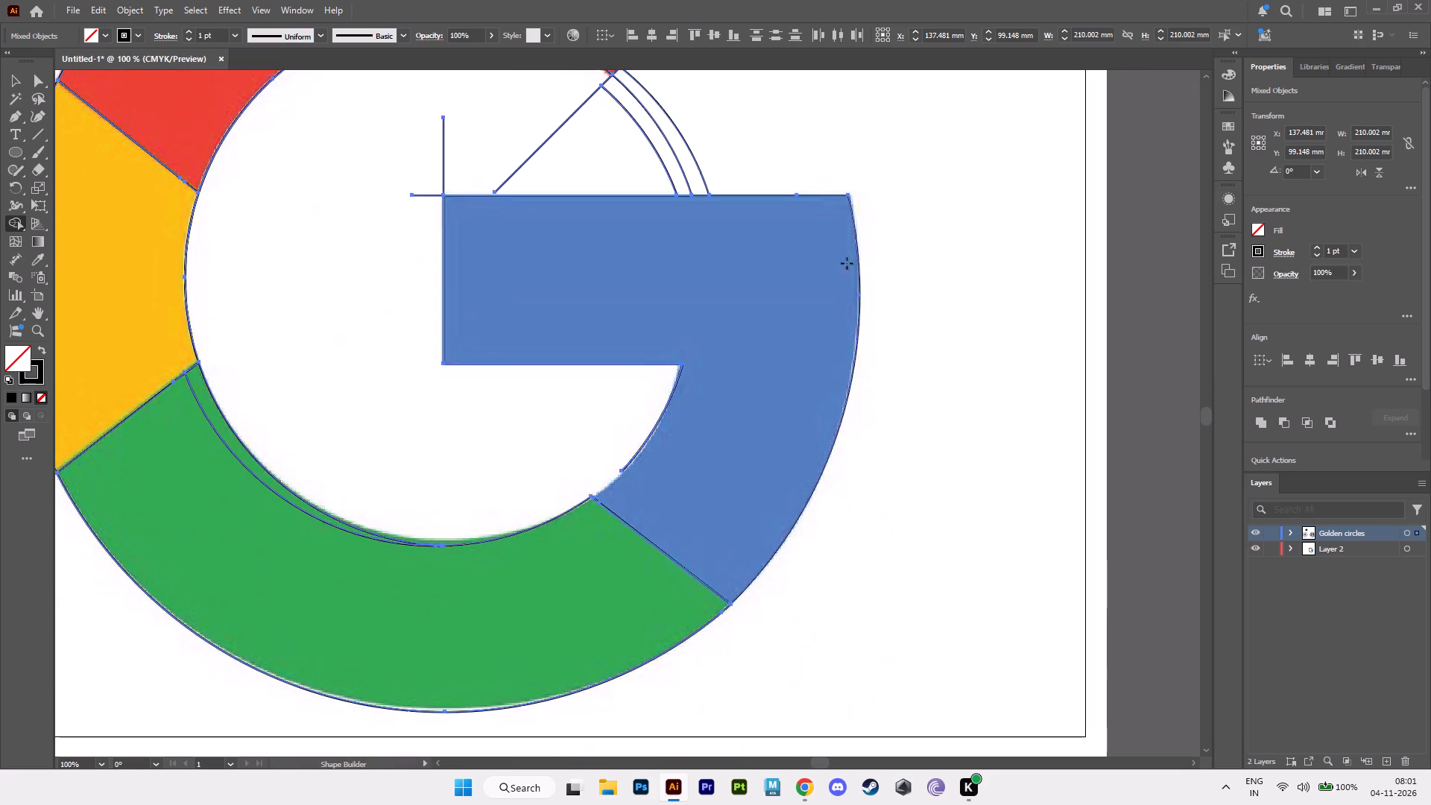
middle_click_drag(766, 367, 900, 505, "alt")
scroll(785, 640, "up", 1, "alt")
middle_click_drag(790, 641, 740, 425, "alt")
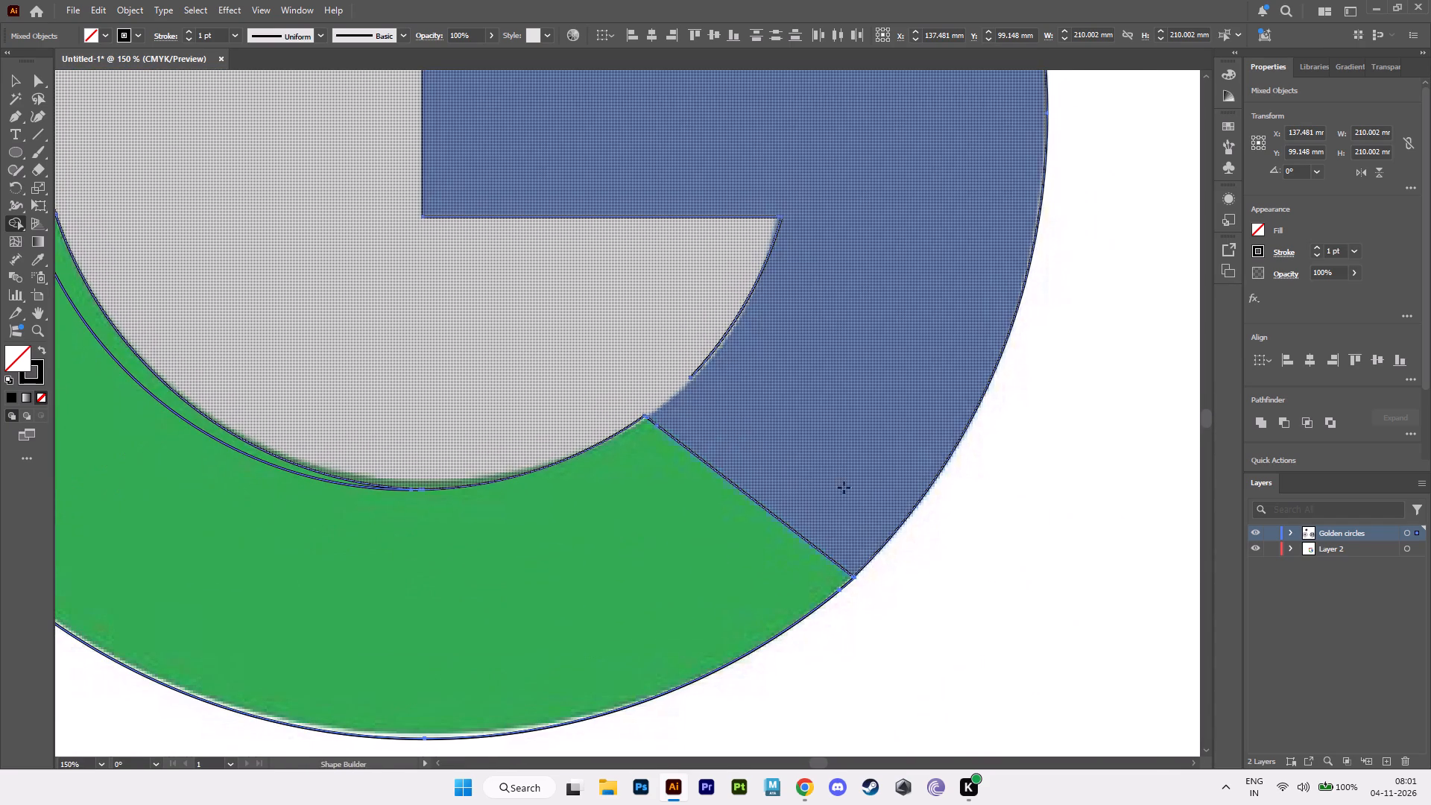
key("ctrl+z")
key("ctrl+z")
key("ctrl+z")
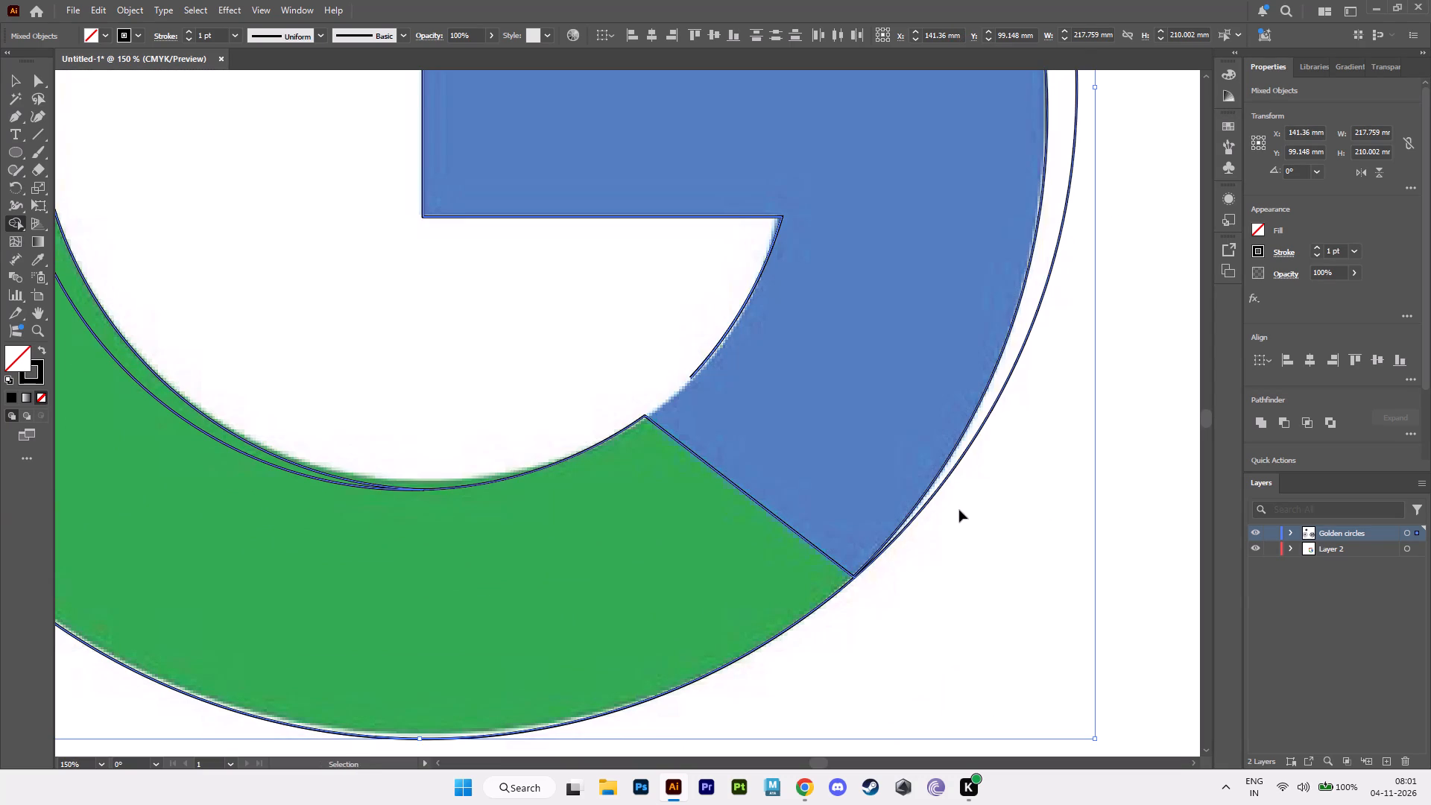
key("ctrl+z")
key("ctrl+z")
key("ctrl+z")
key("ctrl+z")
key("ctrl+z")
key("ctrl+z")
key("ctrl+z")
key("ctrl+z")
key("ctrl+z")
key("ctrl+z")
key("ctrl+z")
key("ctrl+z")
key("ctrl+z")
key("ctrl+z")
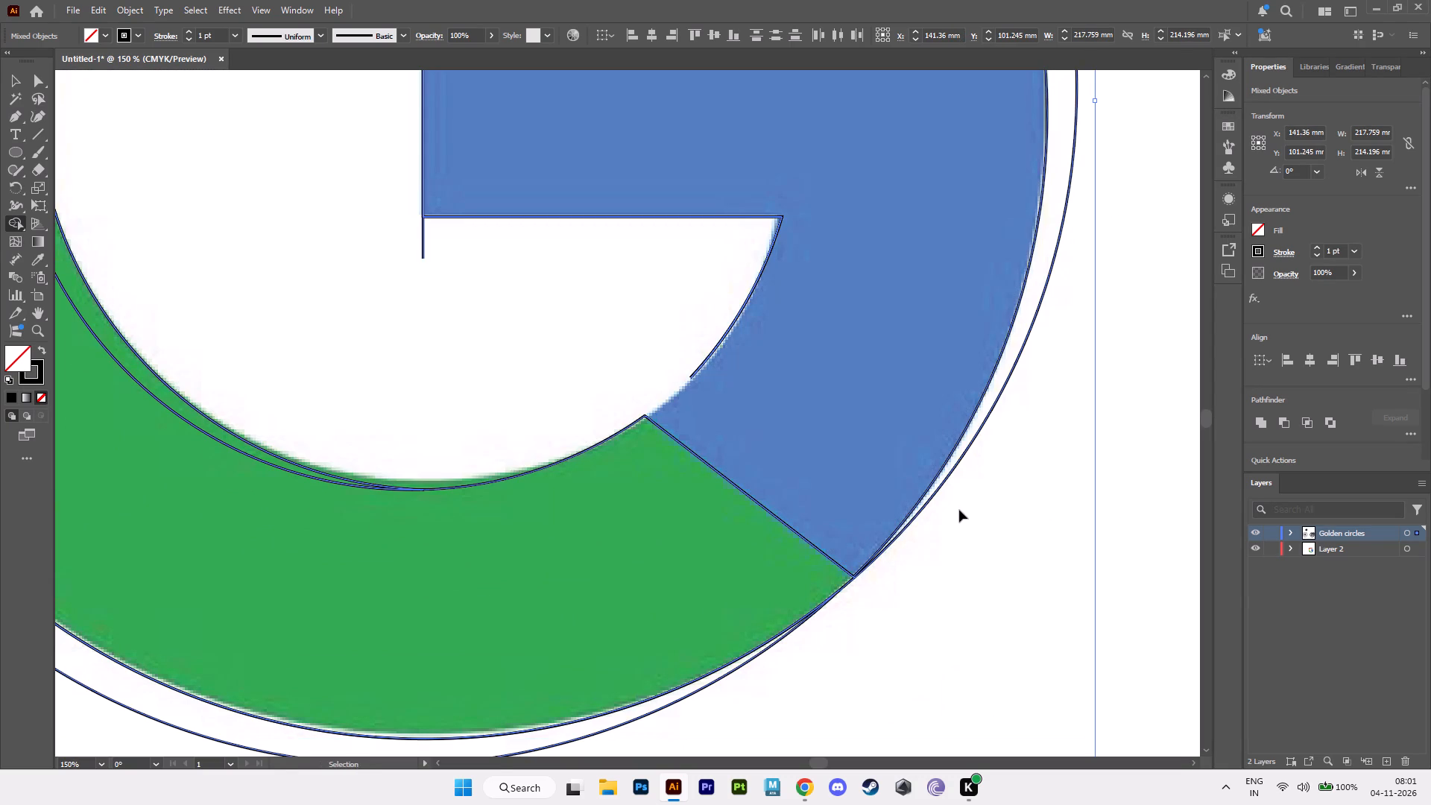
Erase the curved arc, the vertical line end and the horizontal line extension beside the blue bar's lower inner corner.
scroll(797, 443, "down", 2, "alt")
middle_click_drag(713, 410, 715, 482, "alt")
scroll(752, 514, "up", 2, "alt")
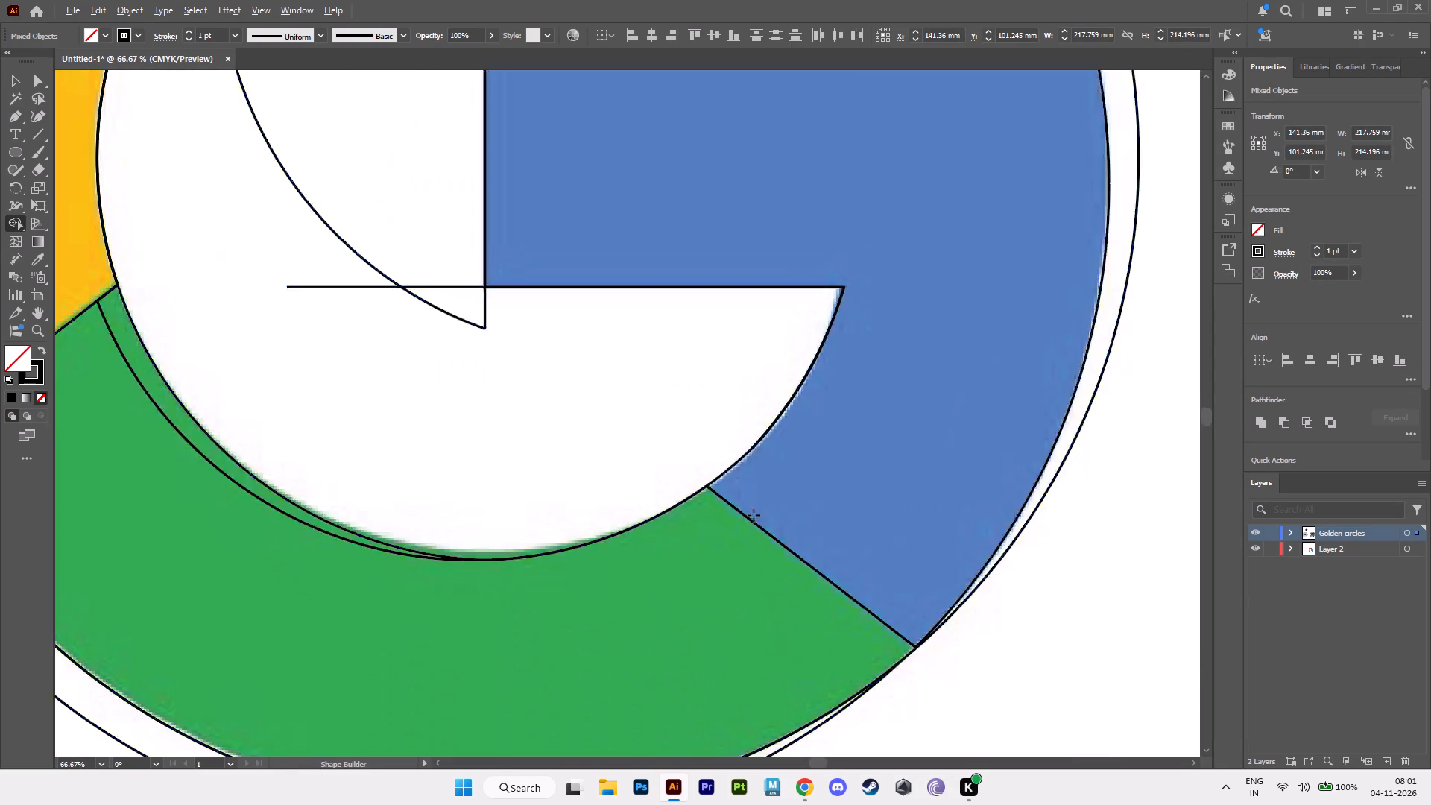
scroll(754, 515, "up", 2, "alt")
scroll(704, 400, "down", 2, "alt")
middle_click_drag(690, 389, 738, 506, "alt")
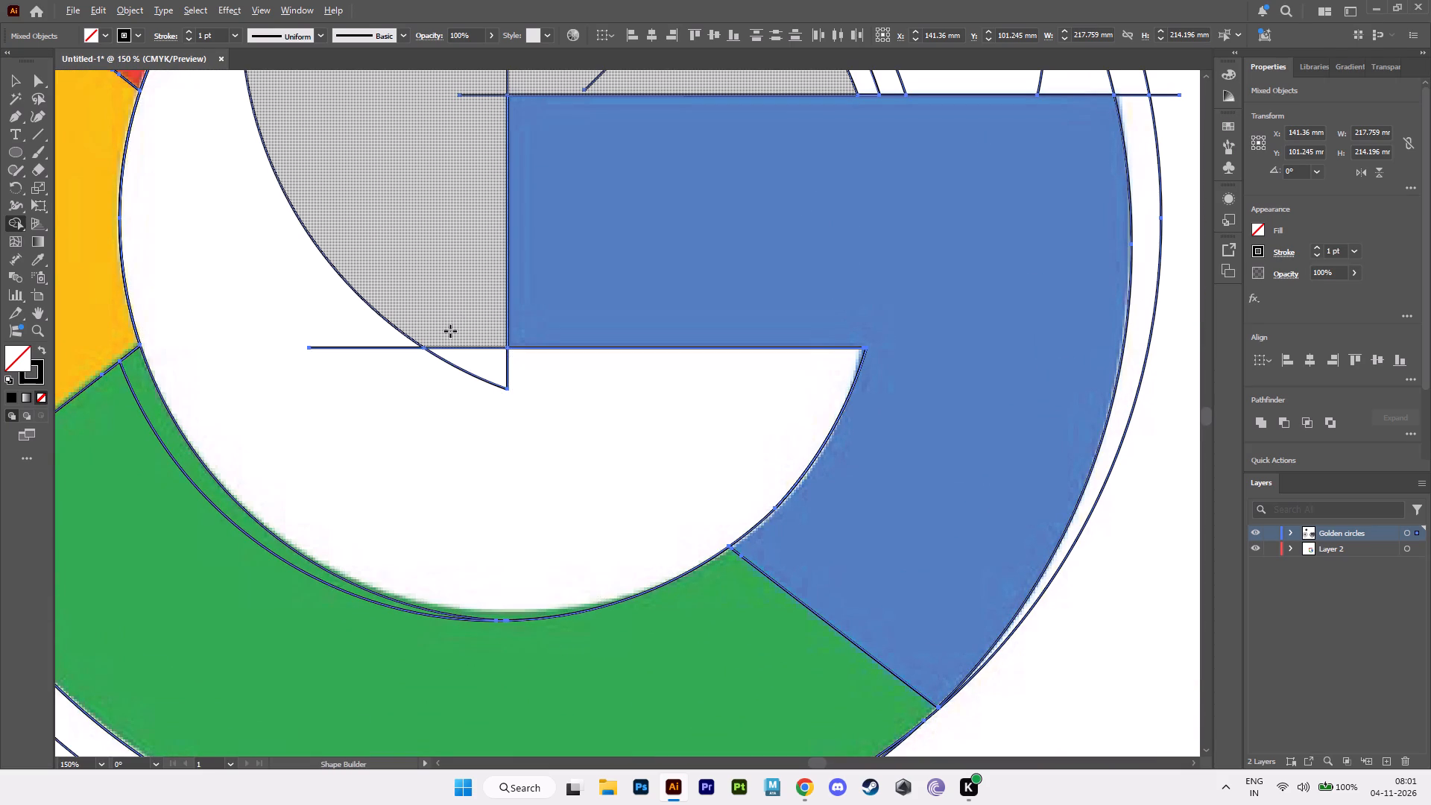
left_click_drag(450, 331, 455, 377, "alt")
scroll(478, 388, "down", 2, "alt")
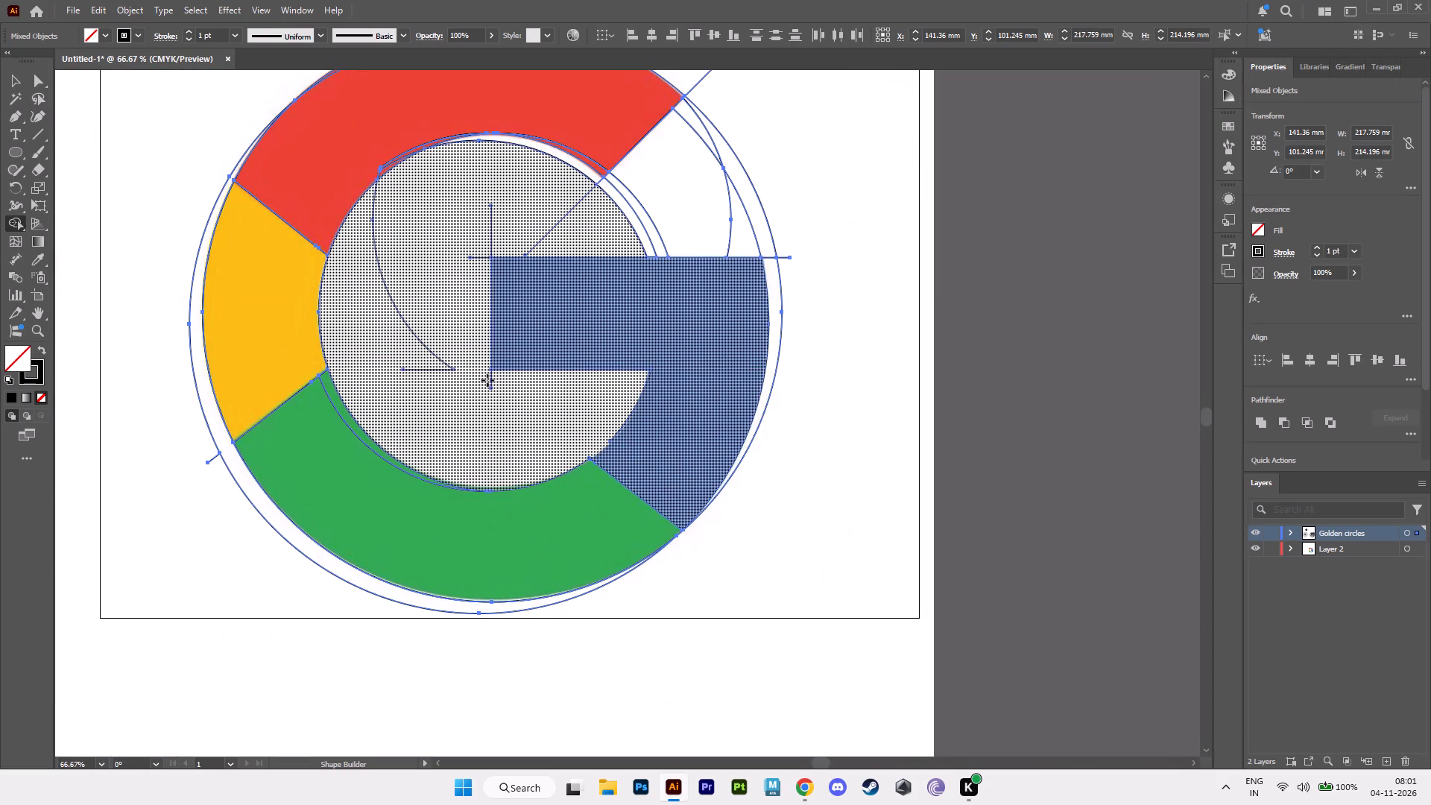
left_click(490, 380, "alt")
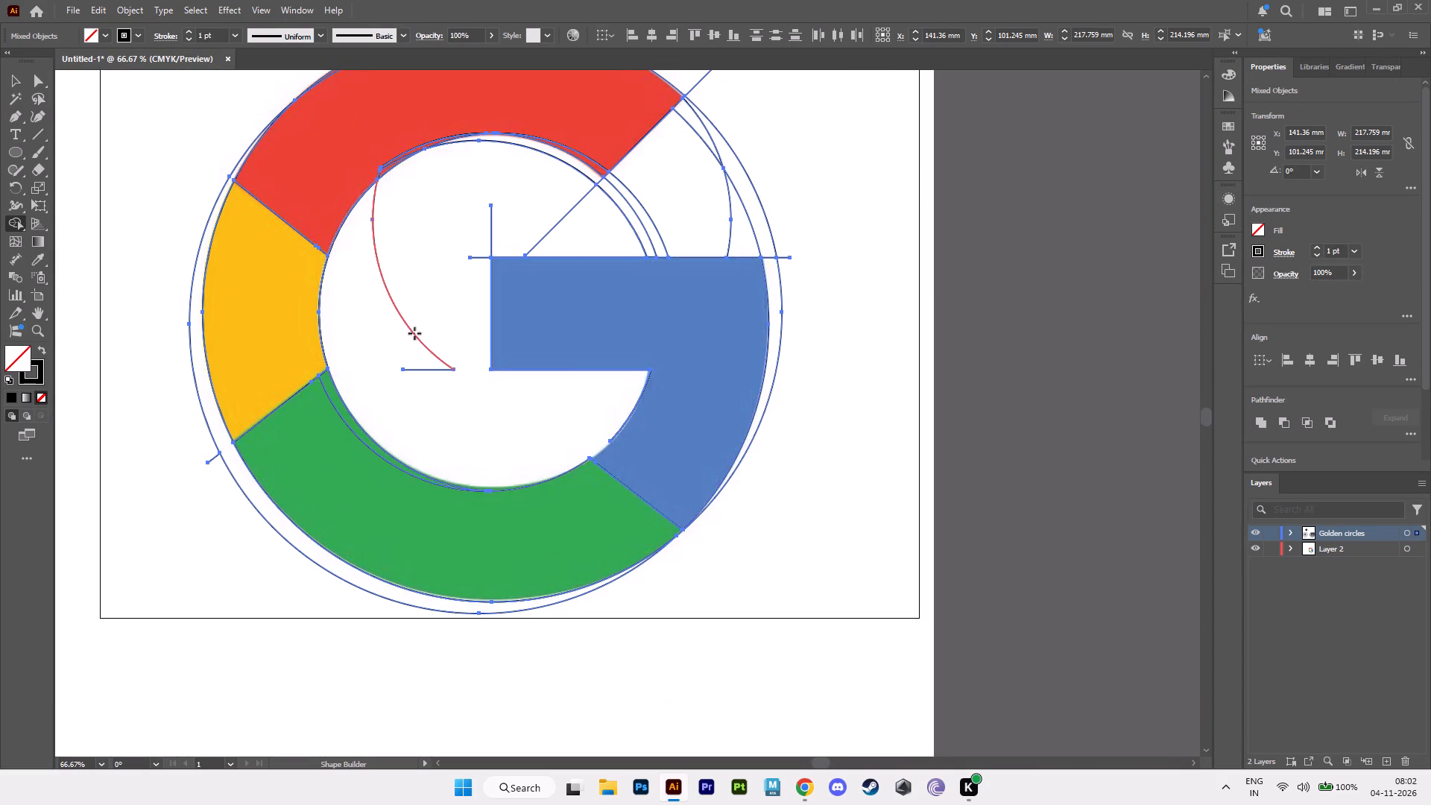
left_click(414, 333, "alt")
scroll(442, 397, "up", 5, "alt")
left_click(419, 227, "alt")
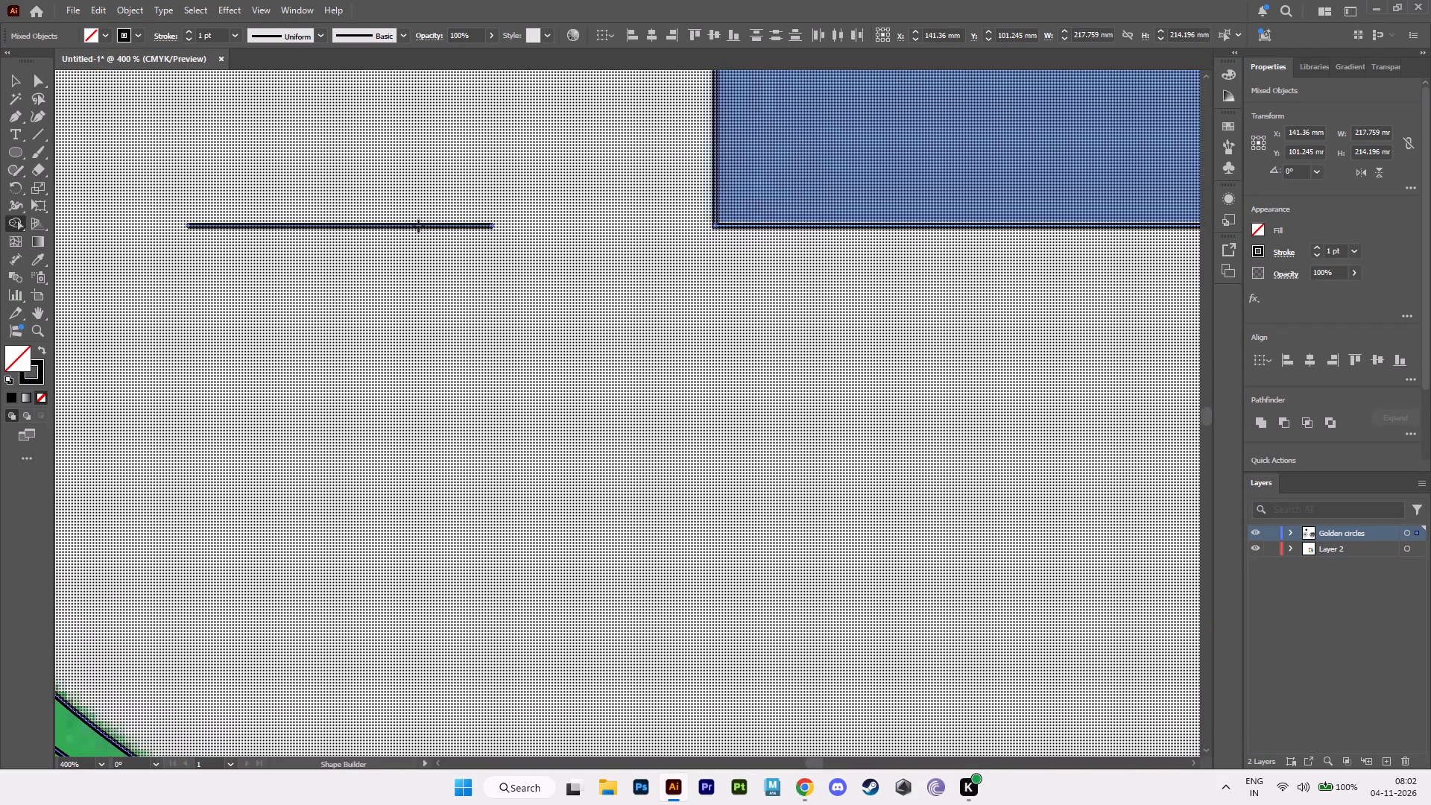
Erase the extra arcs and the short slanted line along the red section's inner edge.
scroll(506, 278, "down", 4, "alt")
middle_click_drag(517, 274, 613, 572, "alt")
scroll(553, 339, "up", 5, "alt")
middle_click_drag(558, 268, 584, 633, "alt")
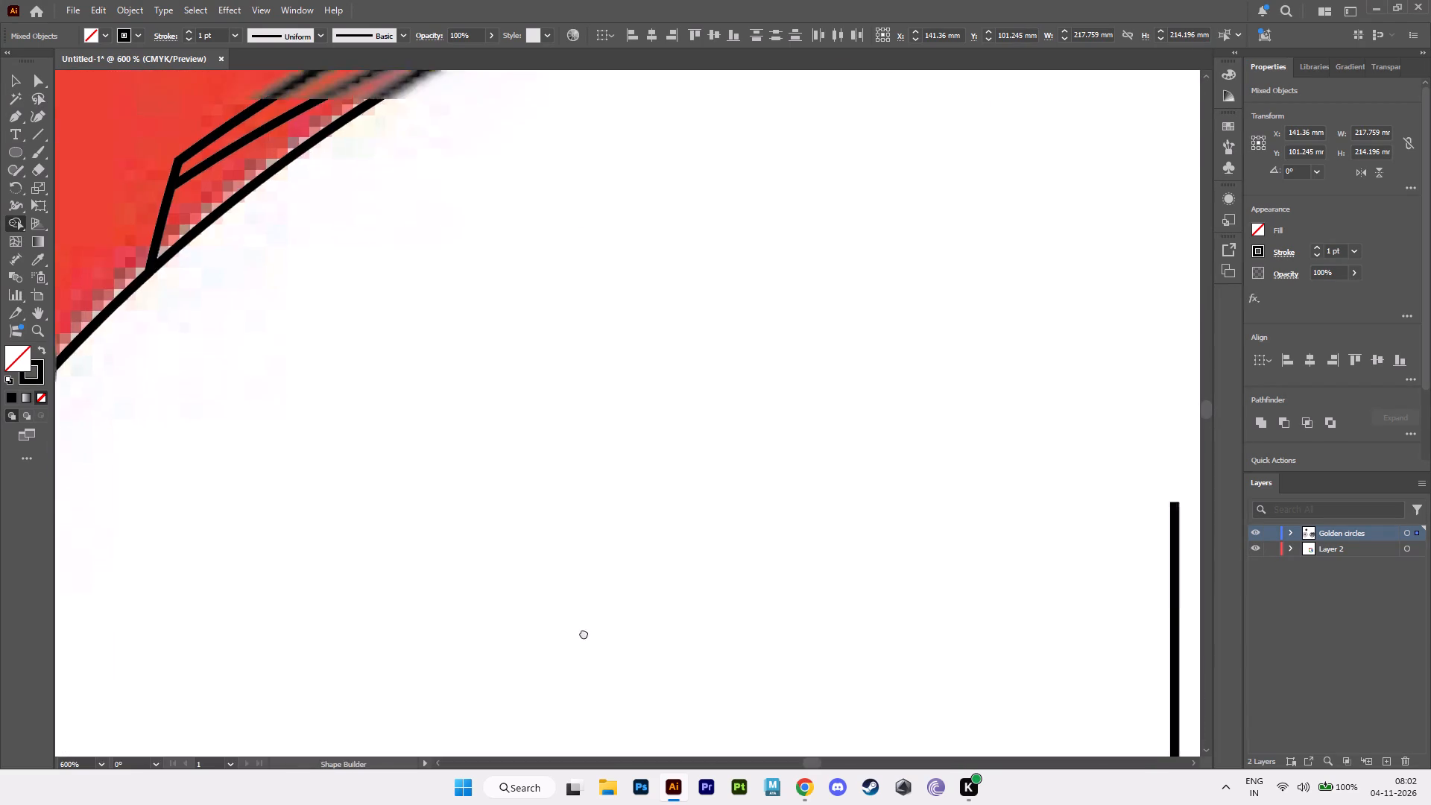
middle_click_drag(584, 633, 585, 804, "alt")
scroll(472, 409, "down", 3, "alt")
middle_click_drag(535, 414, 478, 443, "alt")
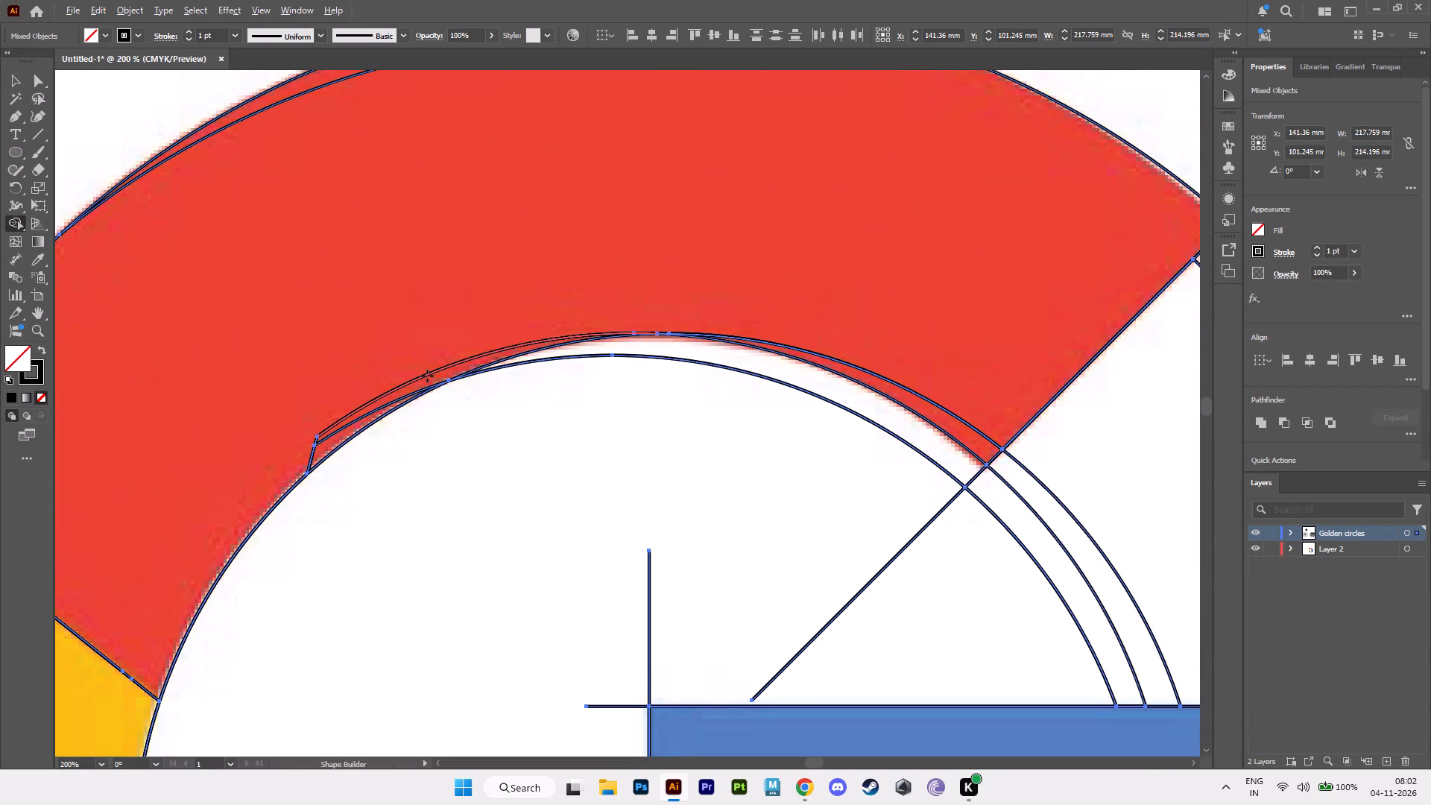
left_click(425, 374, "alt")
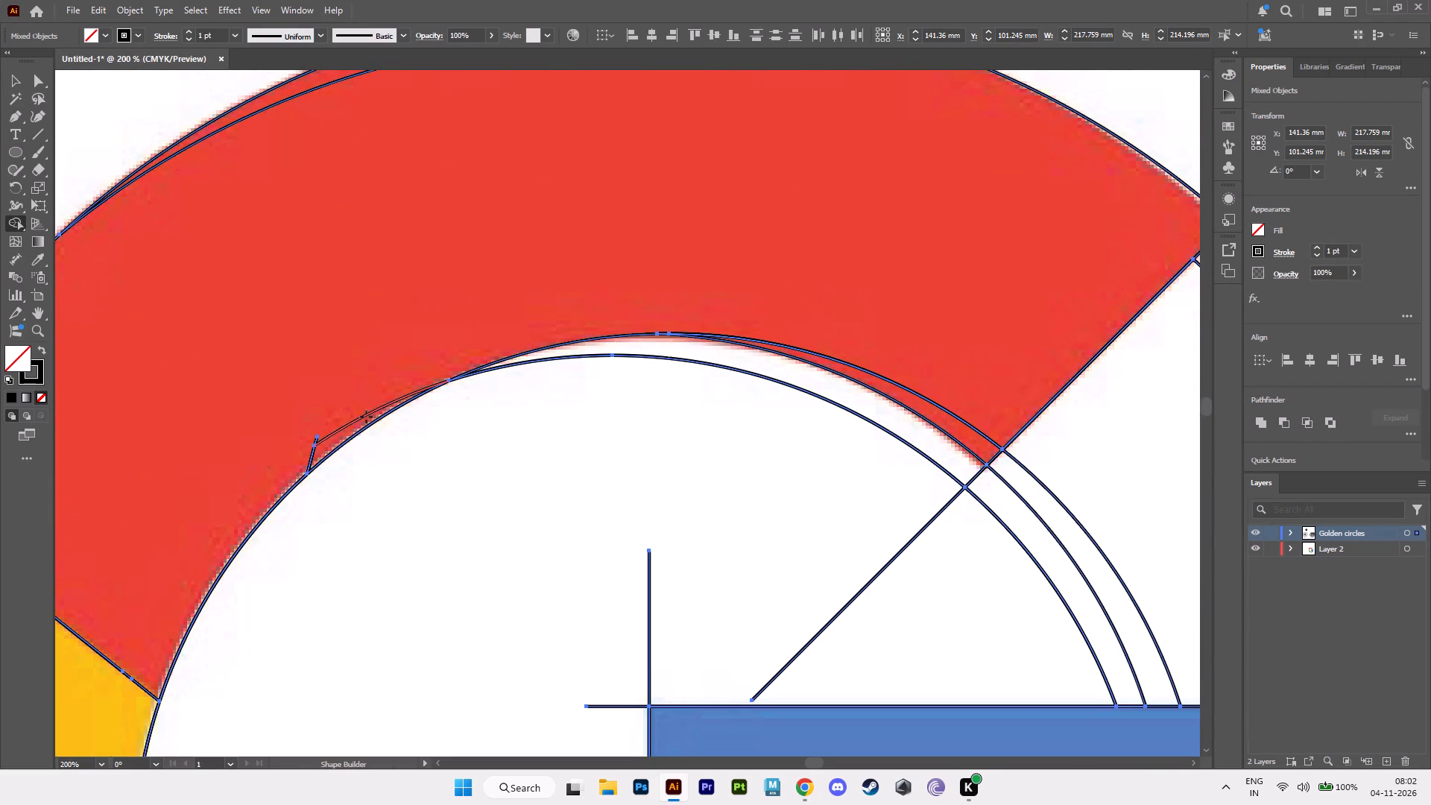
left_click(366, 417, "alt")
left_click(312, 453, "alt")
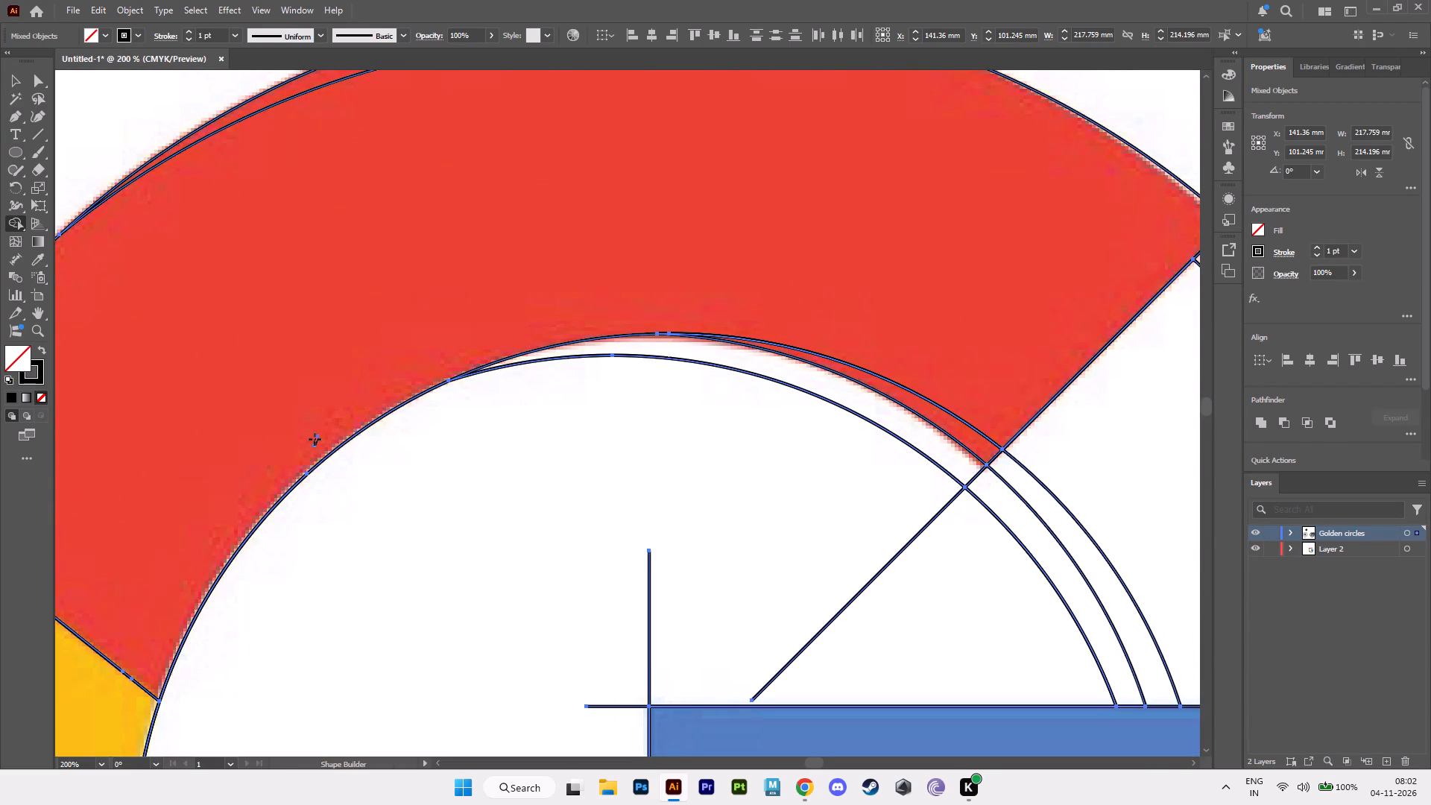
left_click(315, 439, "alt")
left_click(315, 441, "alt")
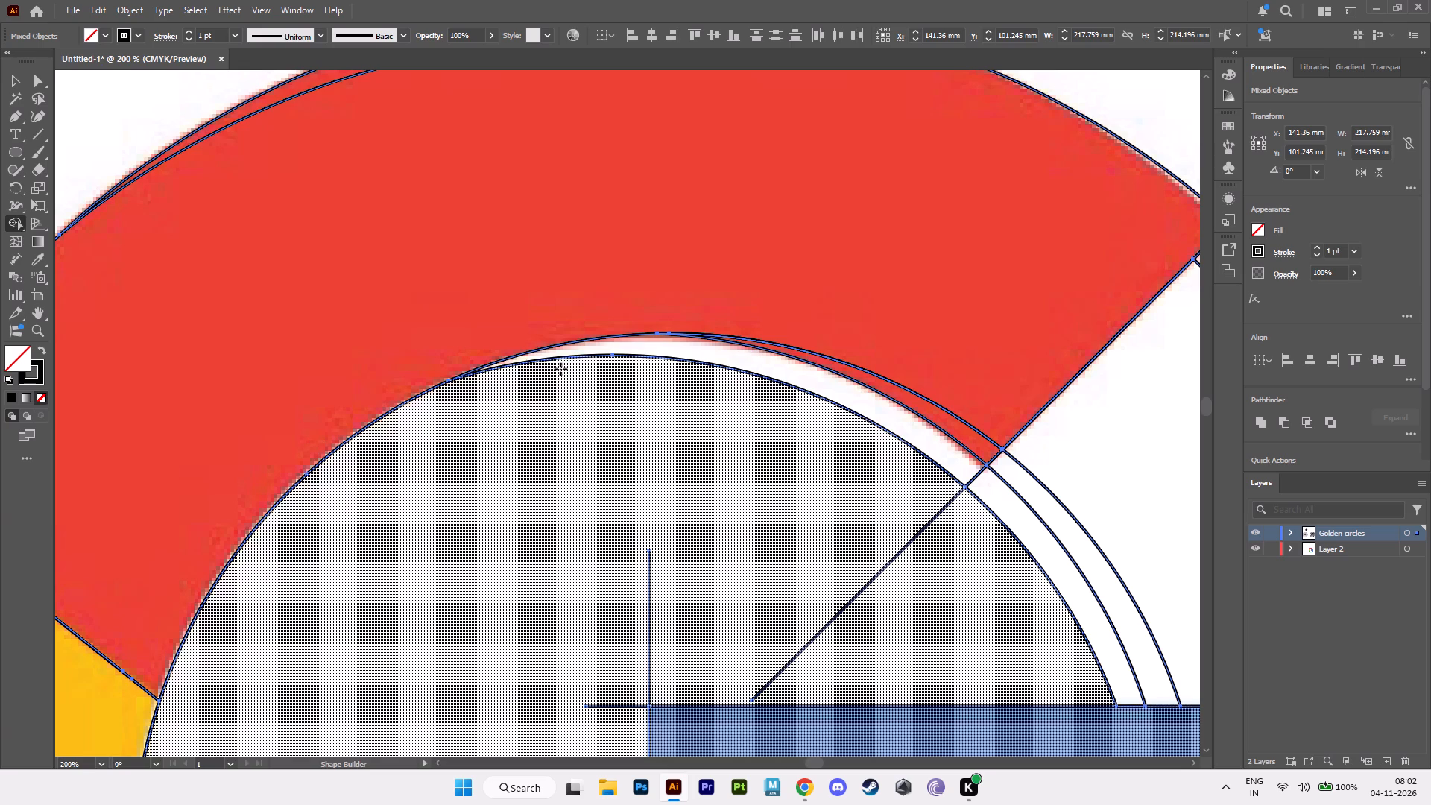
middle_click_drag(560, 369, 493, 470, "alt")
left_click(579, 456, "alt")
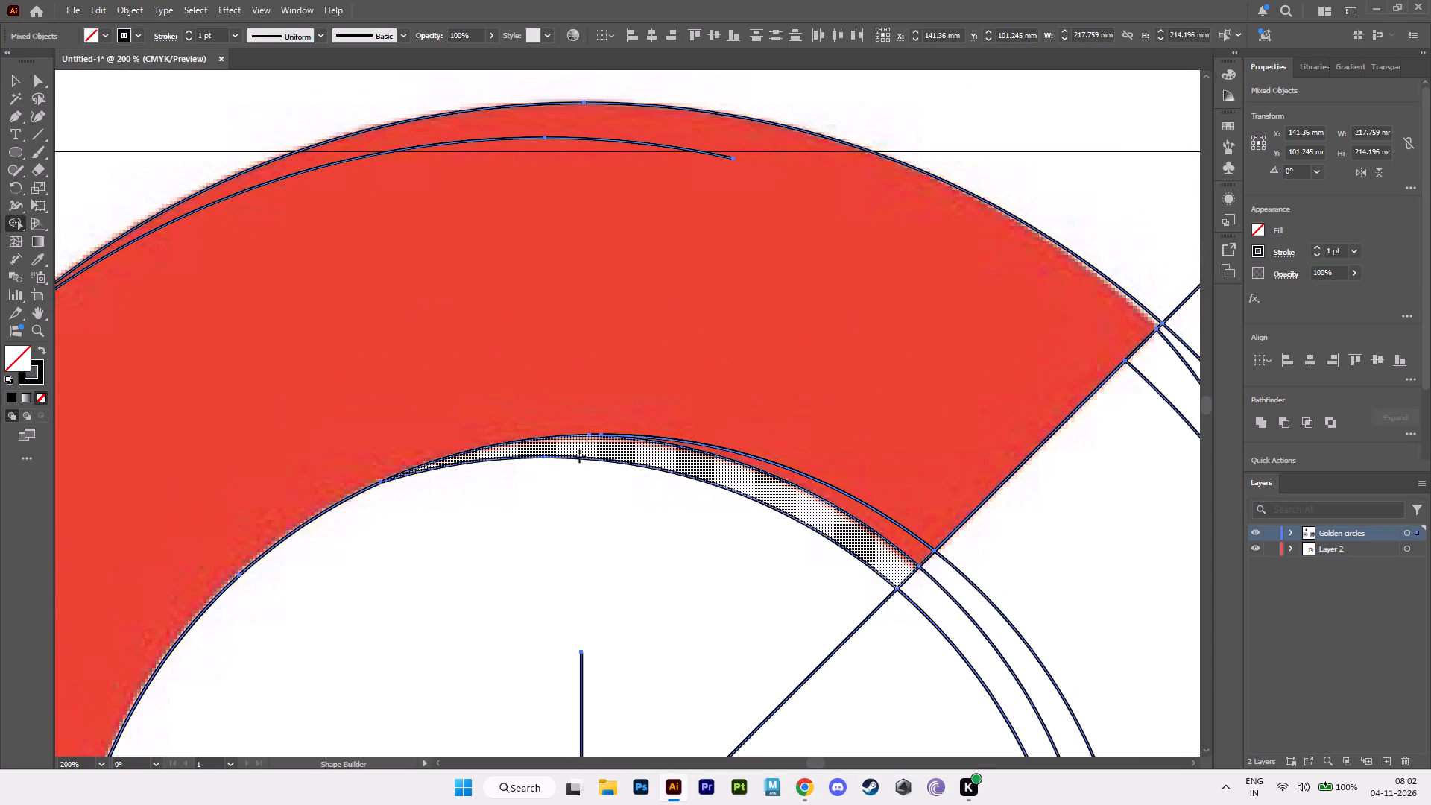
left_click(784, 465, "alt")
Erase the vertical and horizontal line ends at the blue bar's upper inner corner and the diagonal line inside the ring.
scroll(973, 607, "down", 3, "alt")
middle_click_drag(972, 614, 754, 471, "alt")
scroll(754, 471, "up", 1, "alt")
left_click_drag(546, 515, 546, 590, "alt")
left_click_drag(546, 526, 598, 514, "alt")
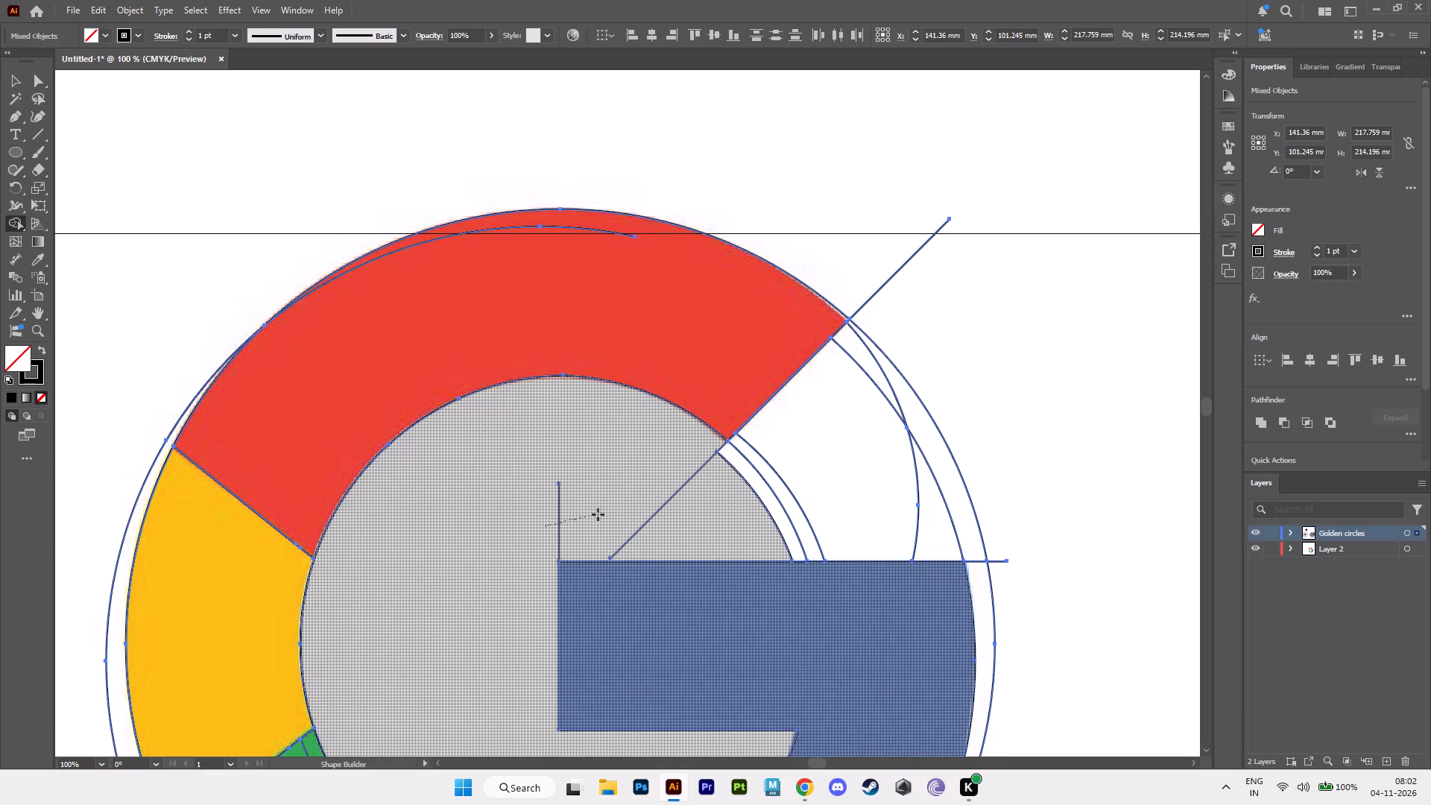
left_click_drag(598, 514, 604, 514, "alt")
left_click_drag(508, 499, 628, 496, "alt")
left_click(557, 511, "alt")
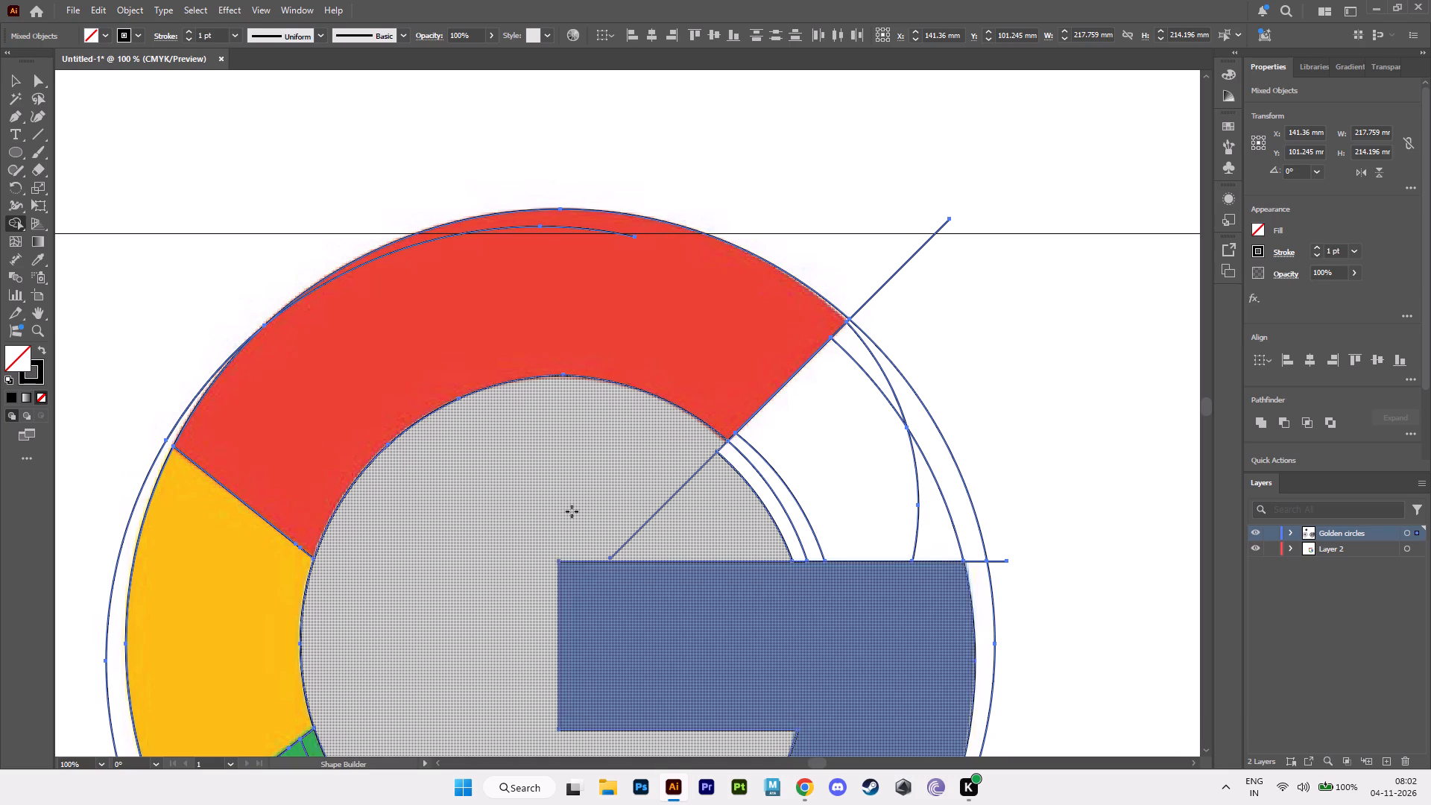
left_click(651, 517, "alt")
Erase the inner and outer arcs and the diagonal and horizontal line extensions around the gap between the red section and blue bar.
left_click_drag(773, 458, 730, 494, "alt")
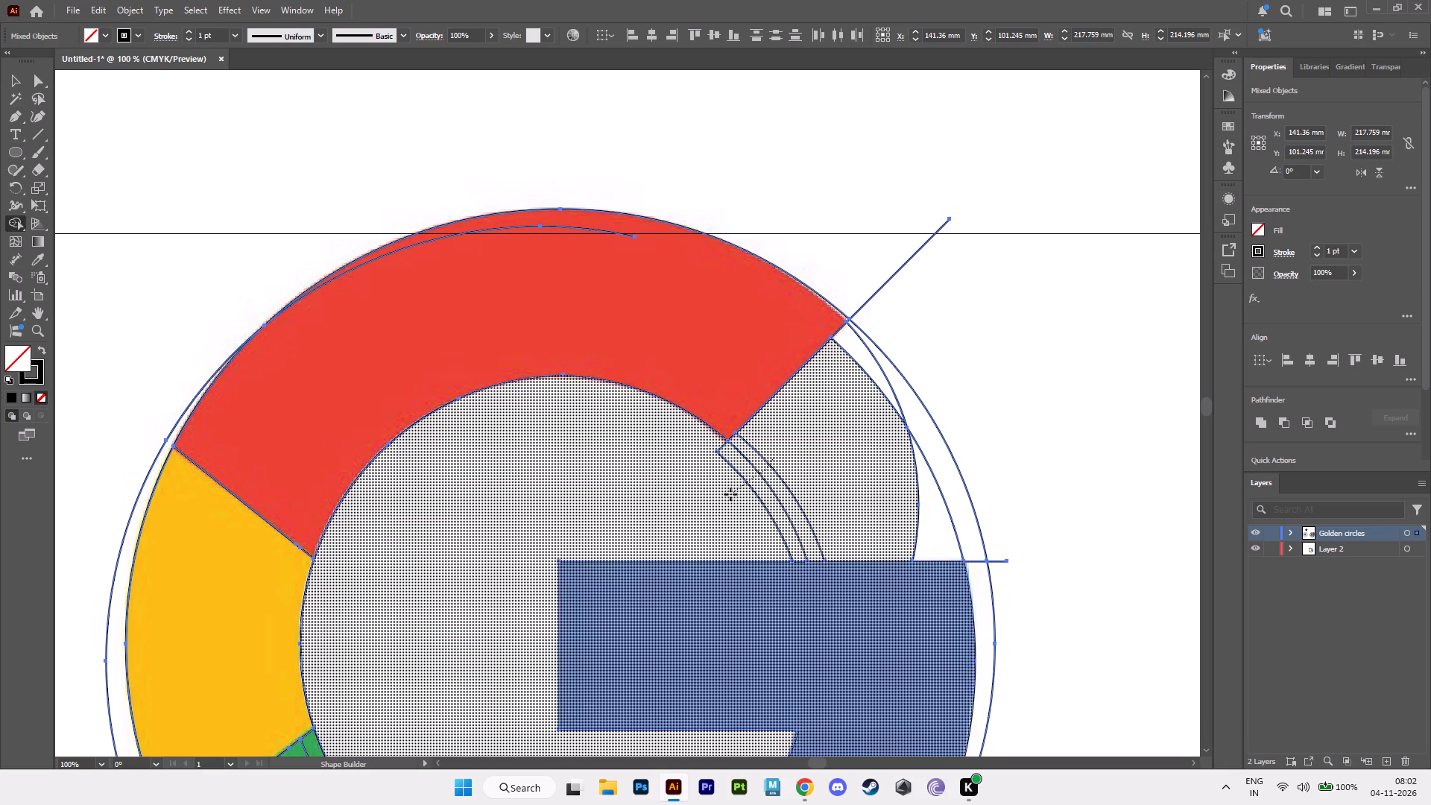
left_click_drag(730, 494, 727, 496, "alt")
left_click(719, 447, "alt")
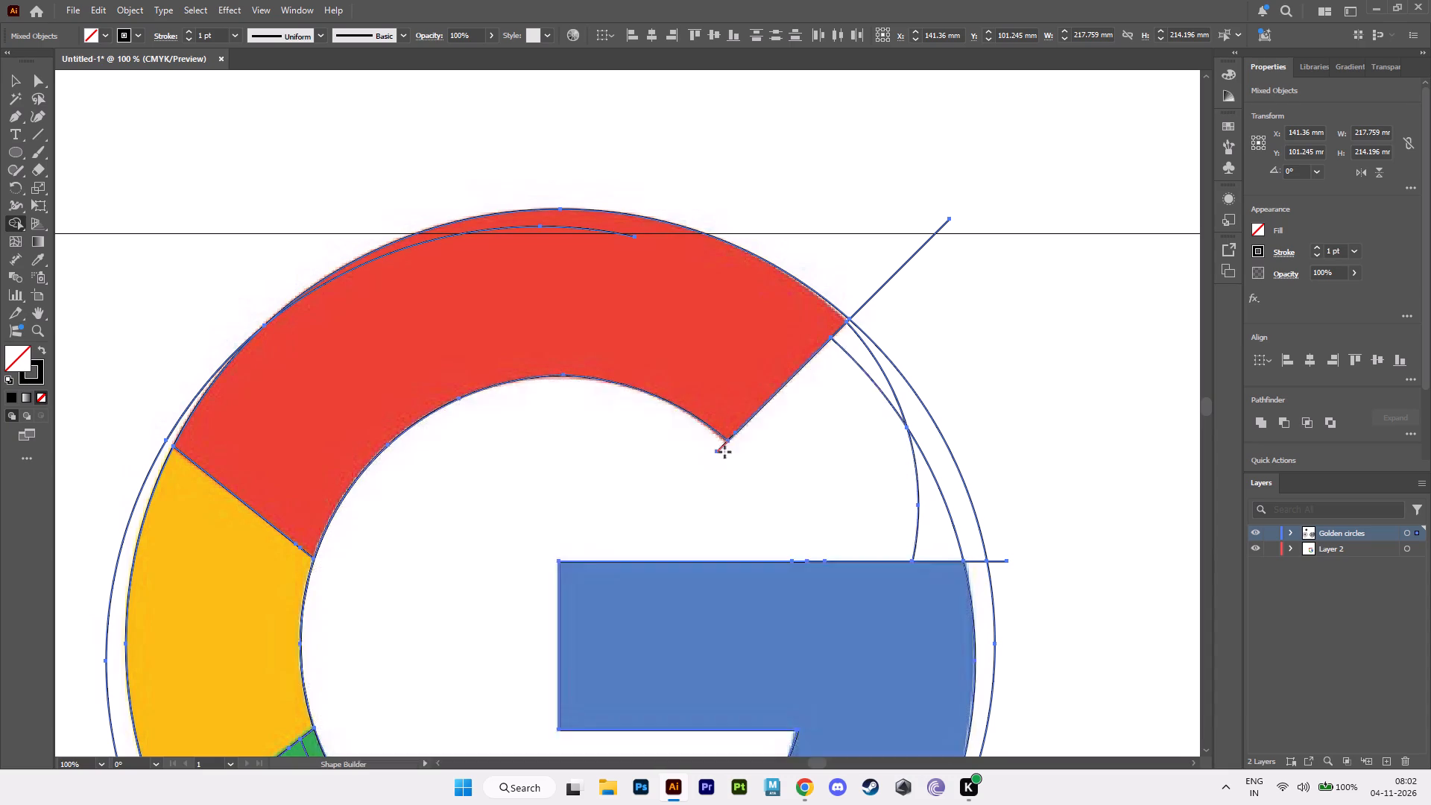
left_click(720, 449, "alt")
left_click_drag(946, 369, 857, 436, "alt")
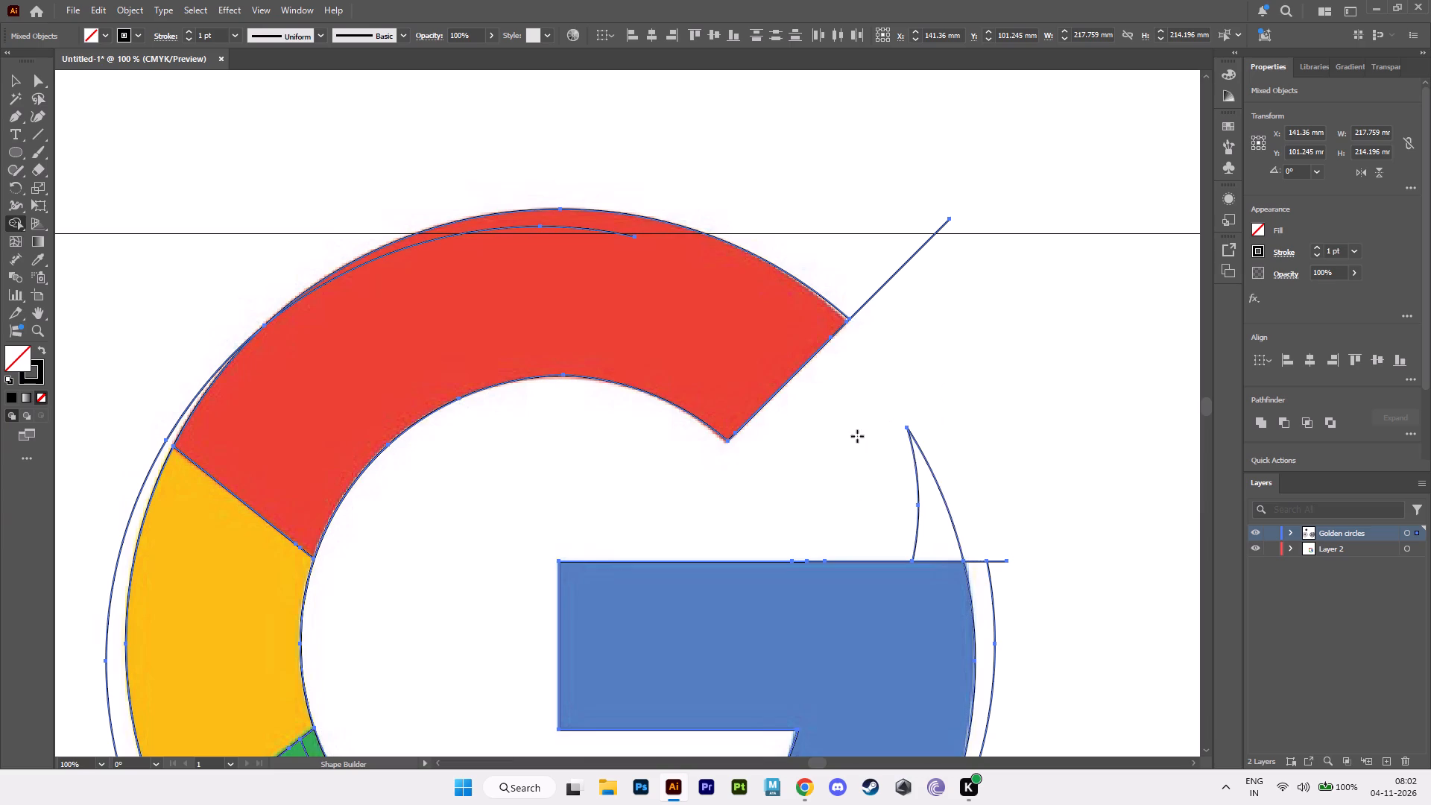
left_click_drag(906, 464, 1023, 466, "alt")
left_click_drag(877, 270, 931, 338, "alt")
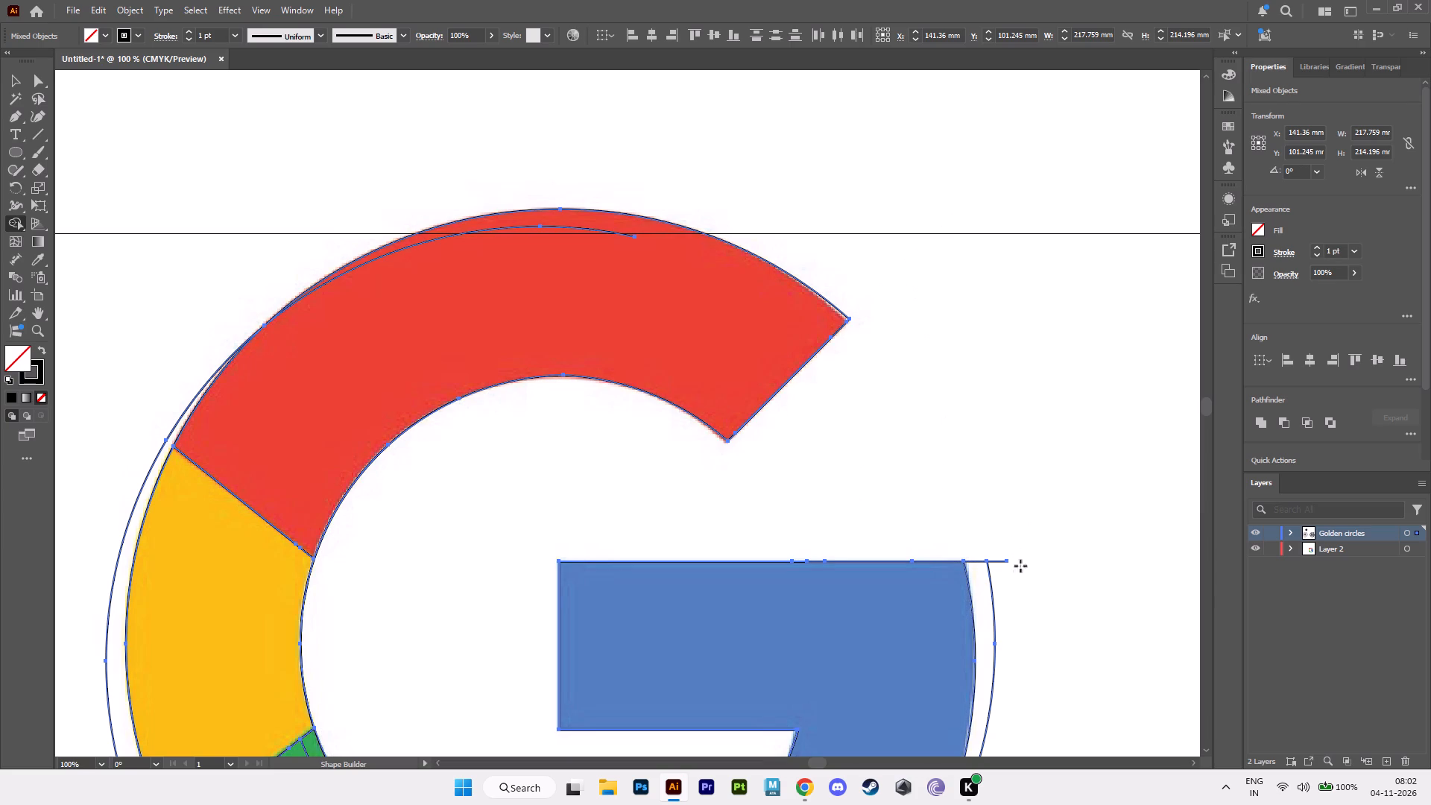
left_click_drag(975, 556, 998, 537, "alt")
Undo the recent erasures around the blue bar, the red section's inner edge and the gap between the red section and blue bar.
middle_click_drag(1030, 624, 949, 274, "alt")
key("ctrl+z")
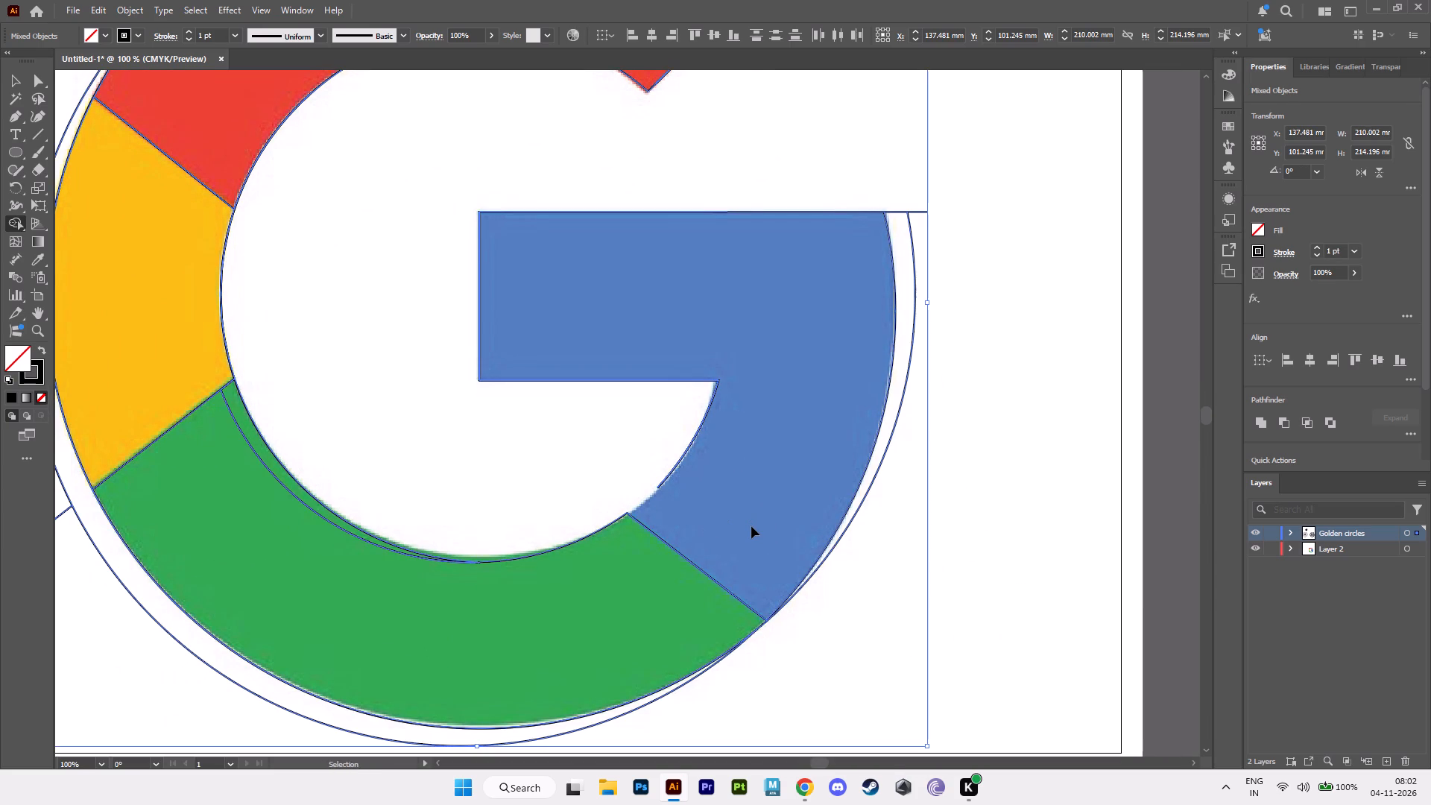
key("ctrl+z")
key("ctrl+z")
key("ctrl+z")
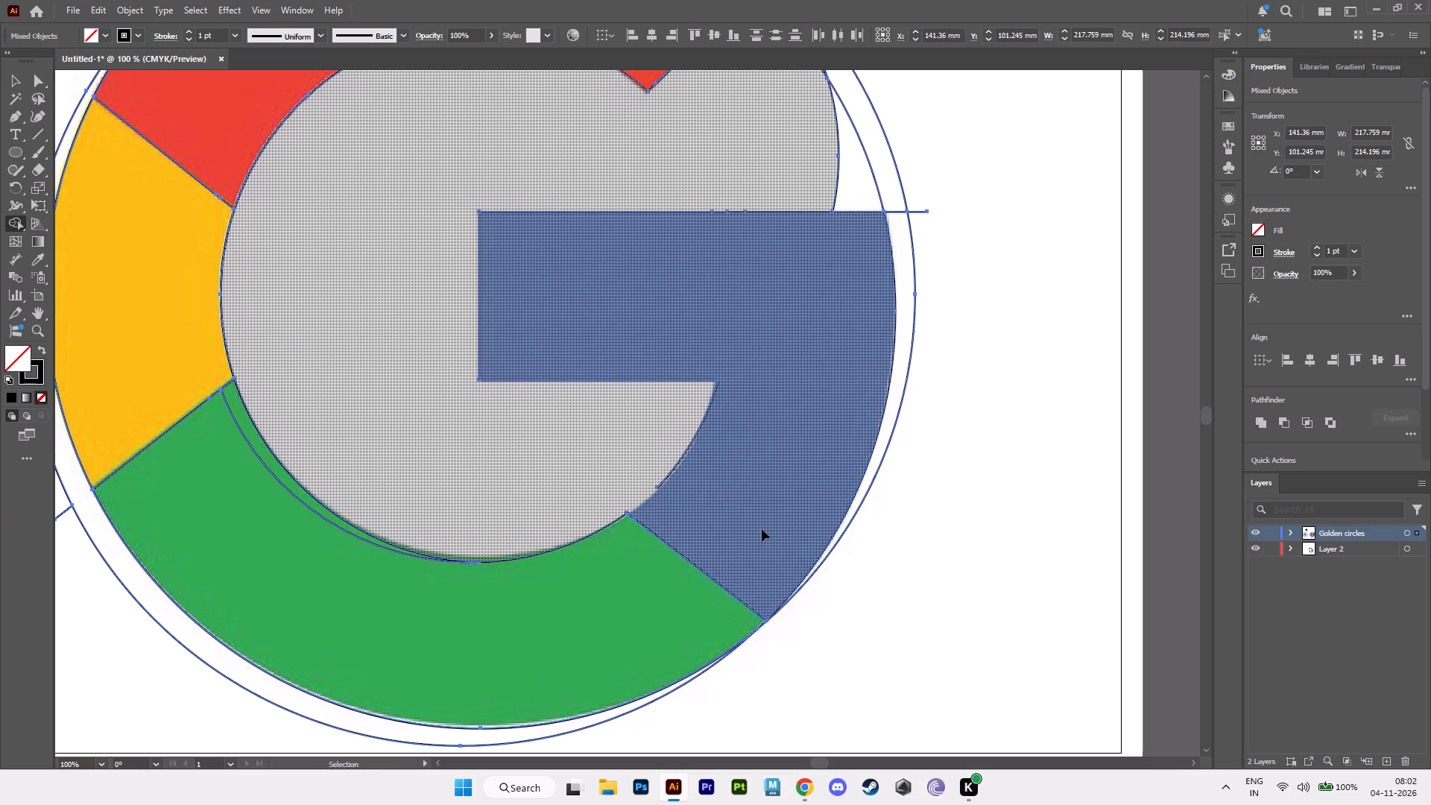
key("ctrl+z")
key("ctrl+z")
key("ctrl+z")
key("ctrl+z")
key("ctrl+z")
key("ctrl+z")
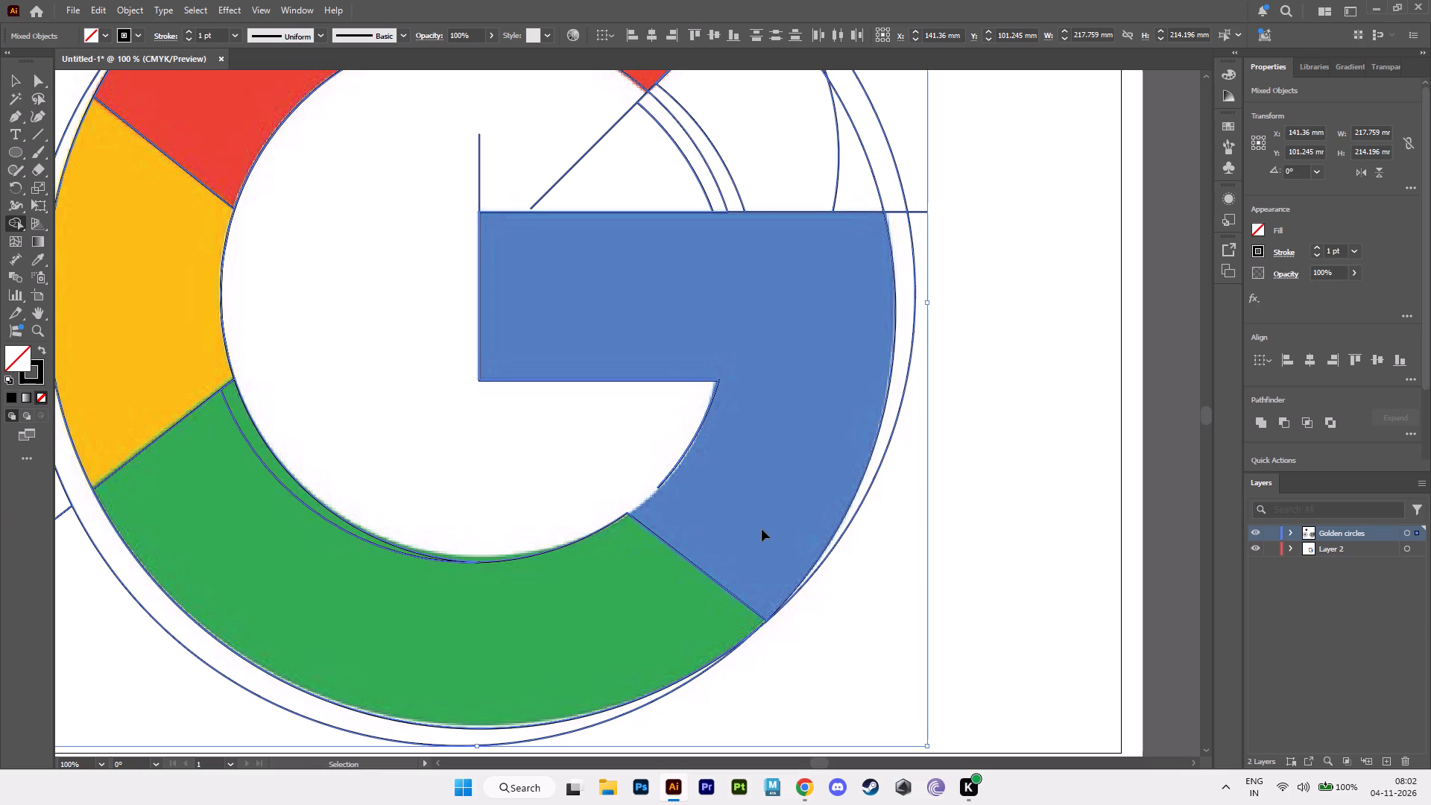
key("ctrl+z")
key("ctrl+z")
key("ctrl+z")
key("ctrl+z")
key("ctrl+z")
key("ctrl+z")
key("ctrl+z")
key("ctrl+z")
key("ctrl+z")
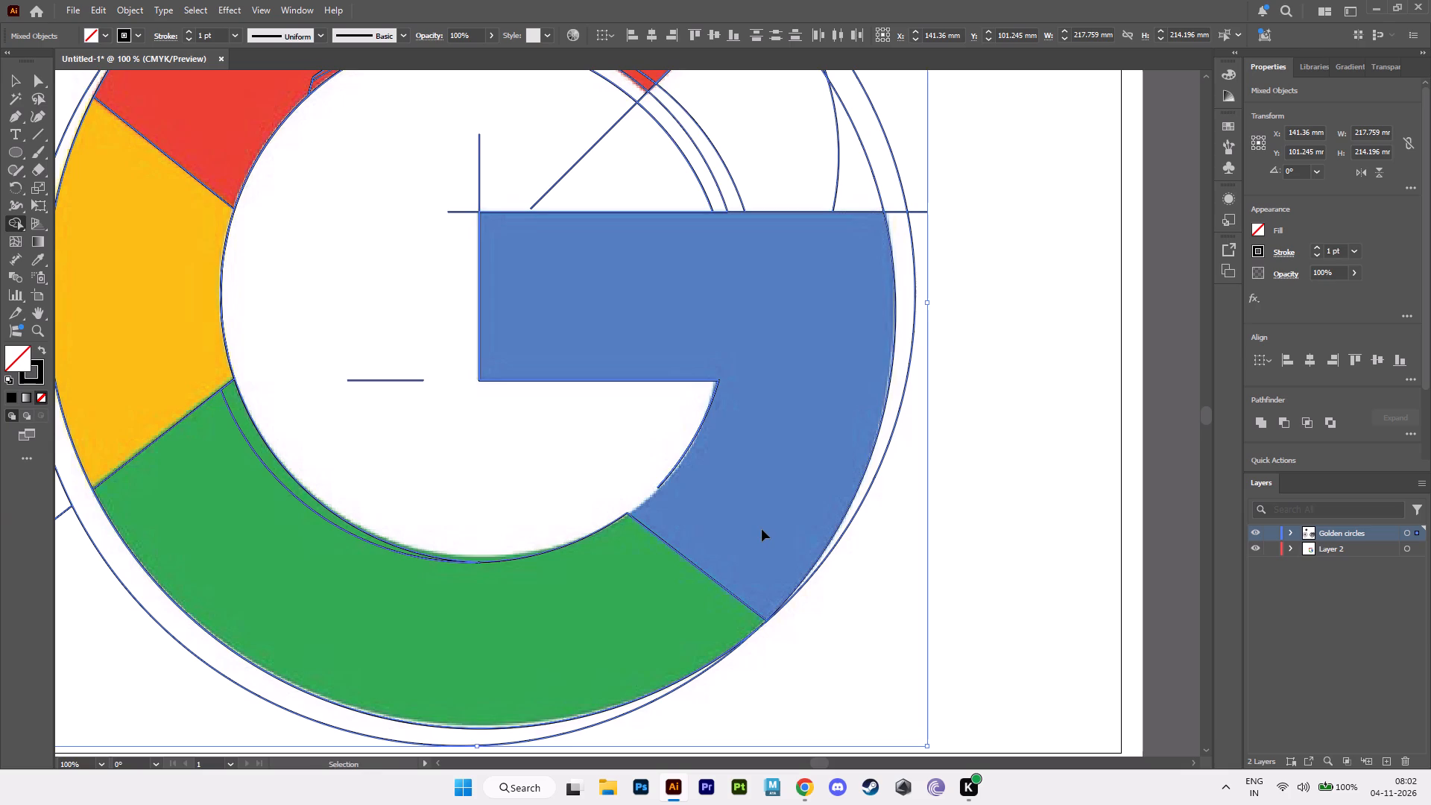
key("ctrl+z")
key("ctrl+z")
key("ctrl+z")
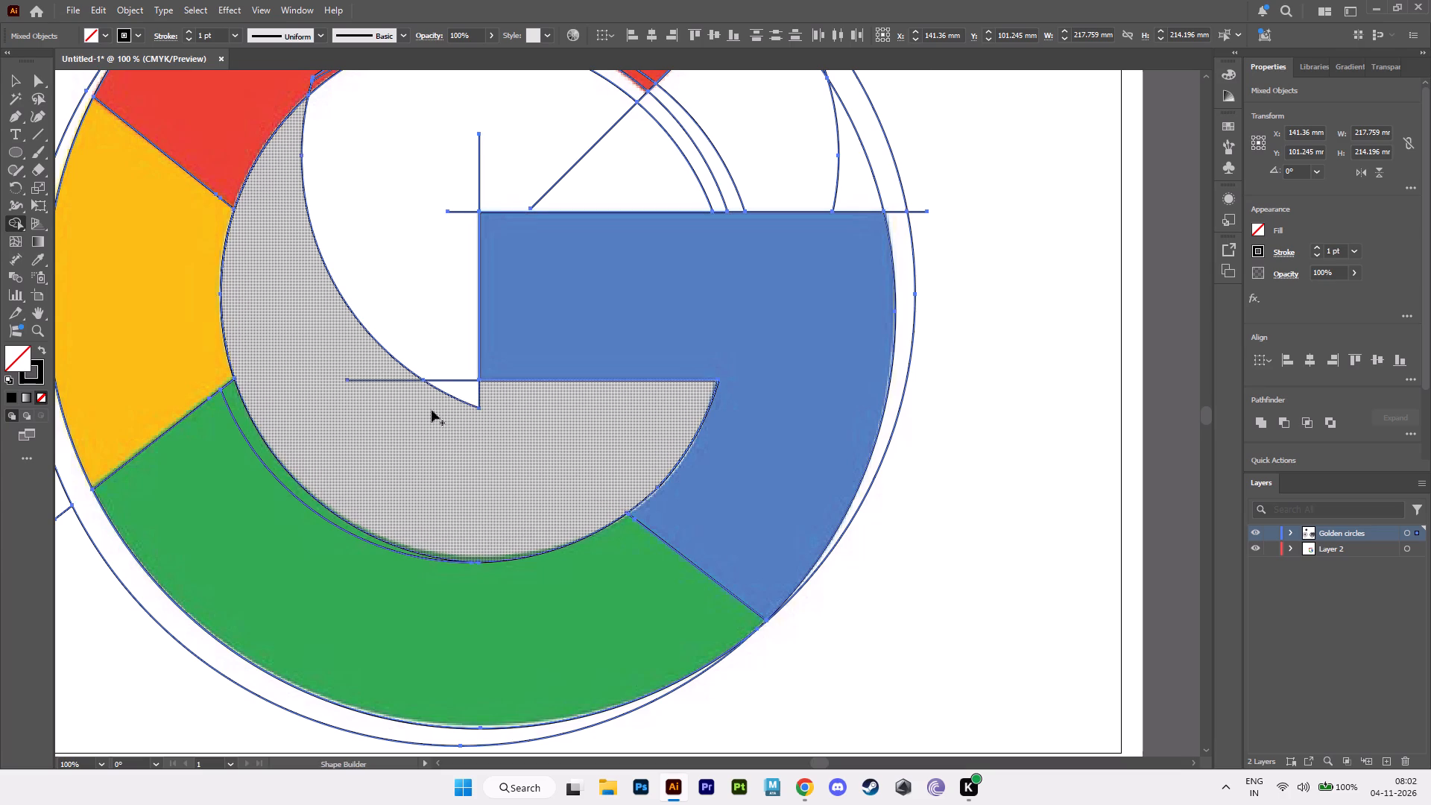
Erase the horizontal line extension, the vertical line end and the curved arc beside the blue bar's lower inner corner.
left_click(458, 381, "alt")
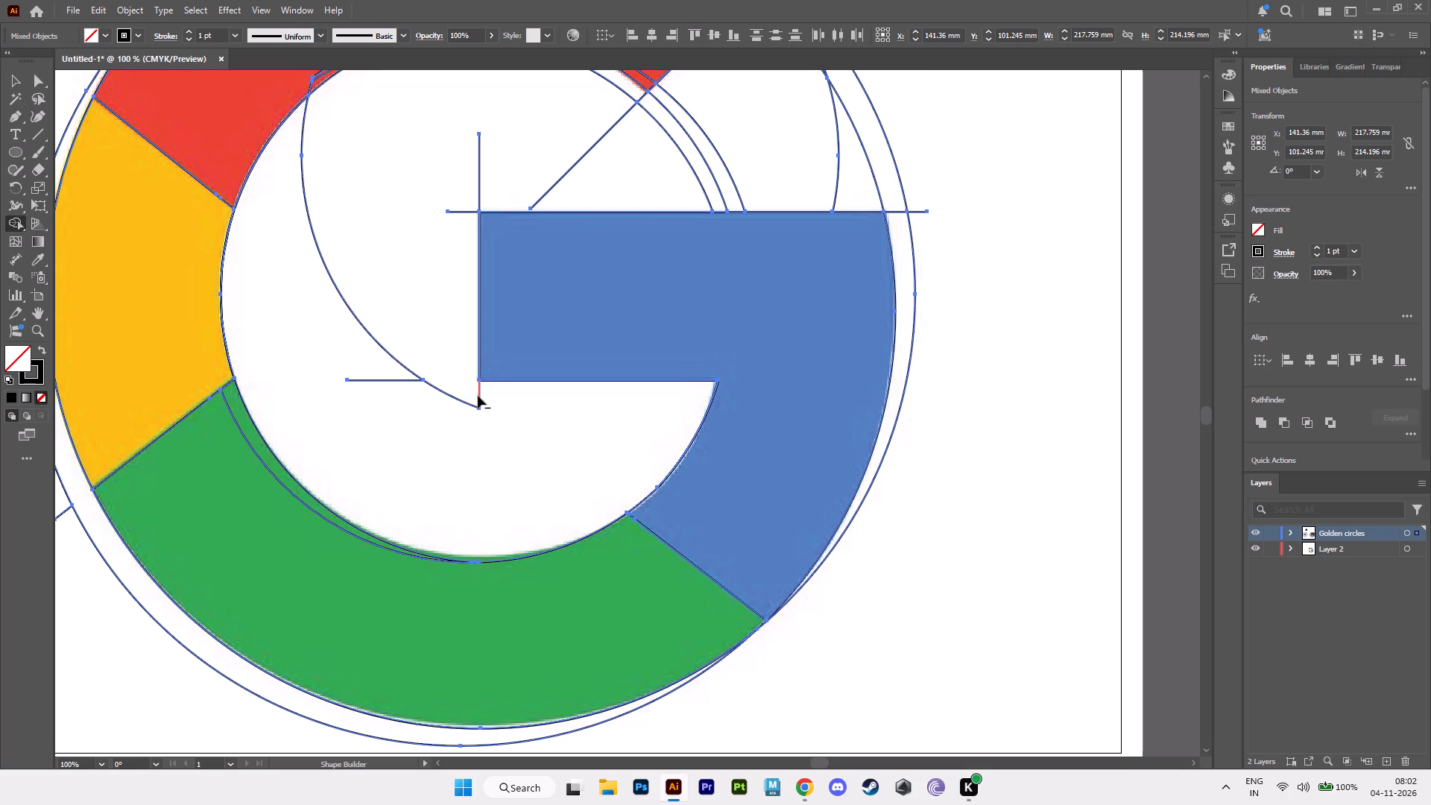
left_click(502, 404, "alt")
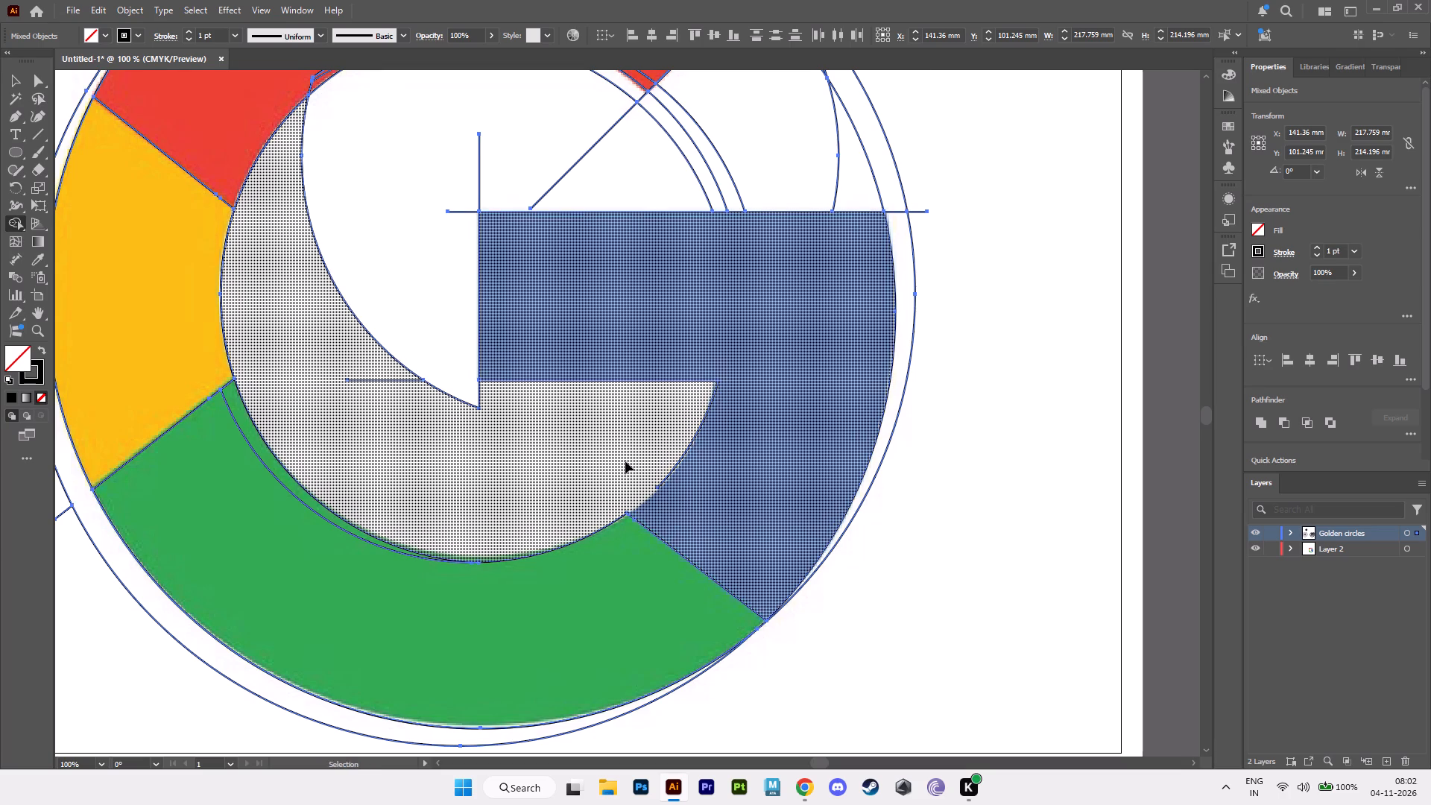
key("ctrl+z")
left_click(478, 395, "alt")
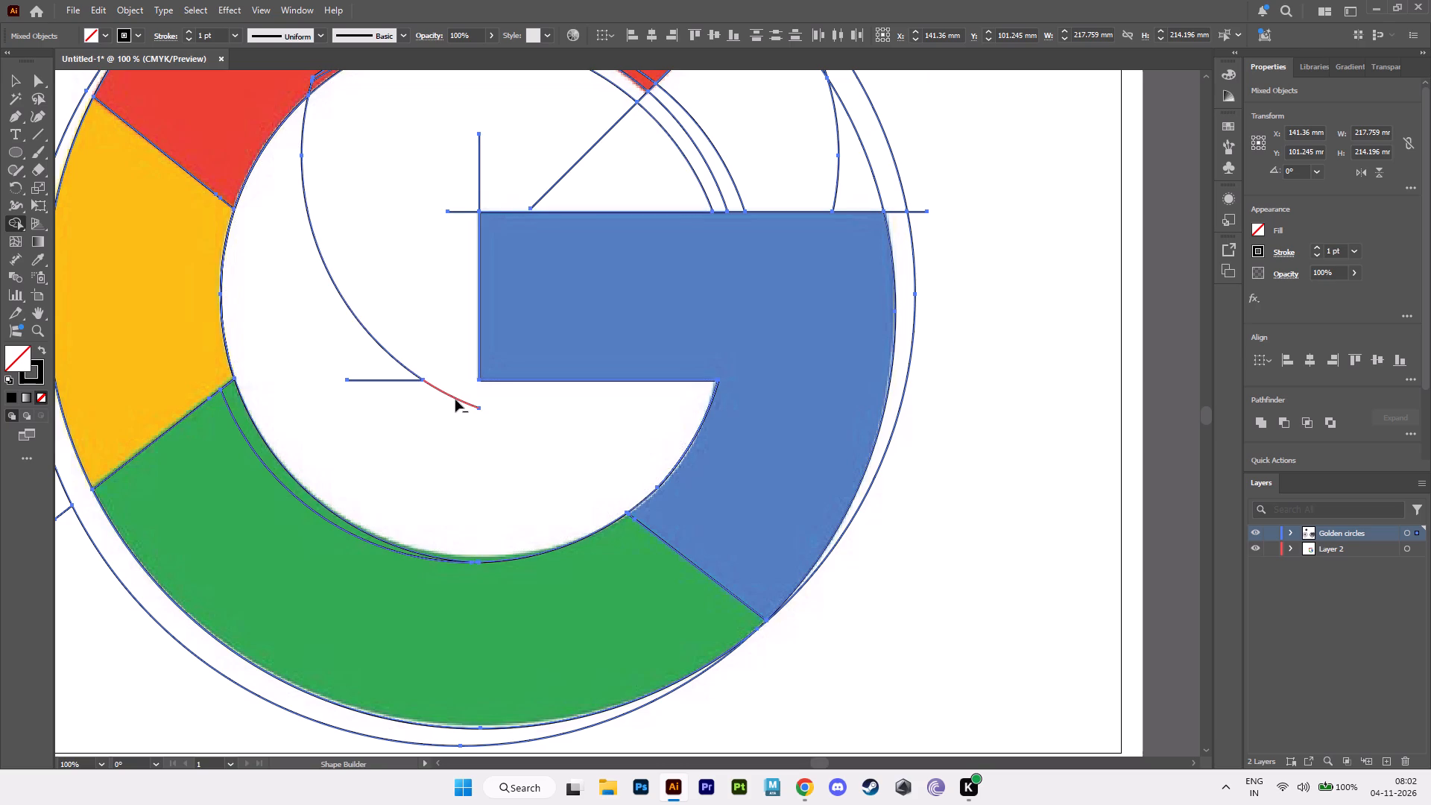
left_click(455, 400, "alt")
left_click(394, 381, "alt")
left_click(396, 361, "alt")
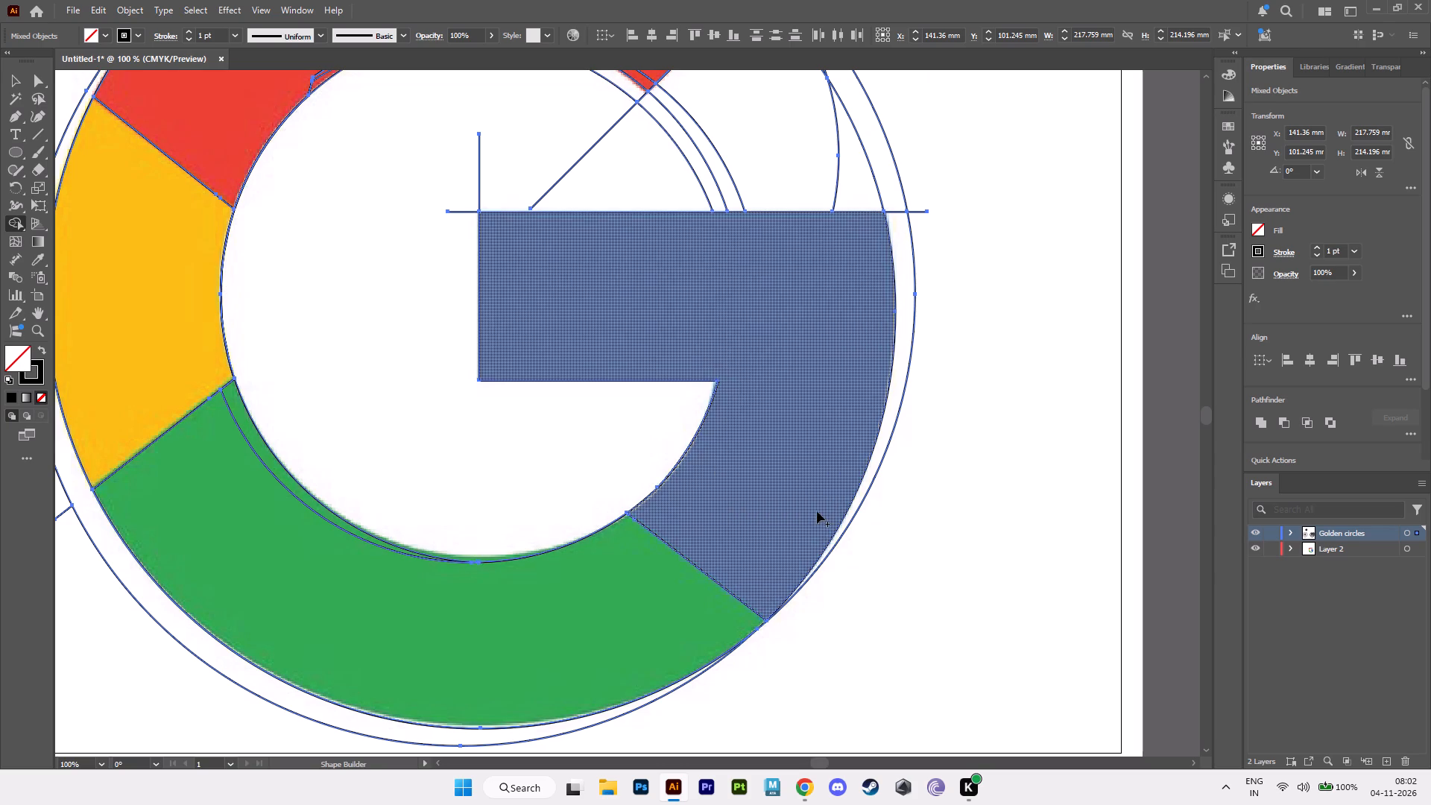
Erase the outer arcs along the blue and green sections and the short slanted line end outside the yellow-green boundary.
key("shift+m")
left_click(857, 512, "alt")
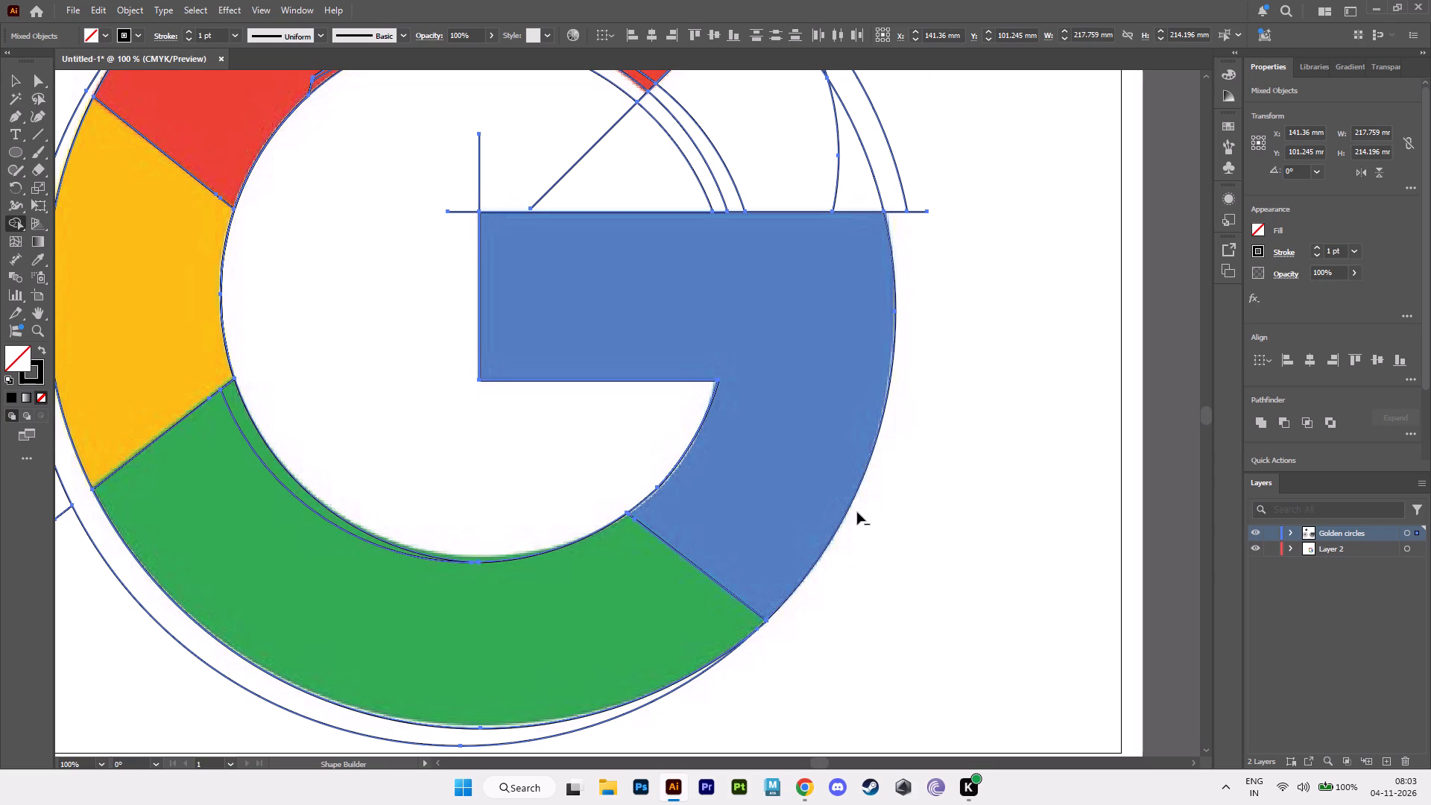
left_click(646, 706, "alt")
middle_click_drag(319, 602, 768, 618, "alt")
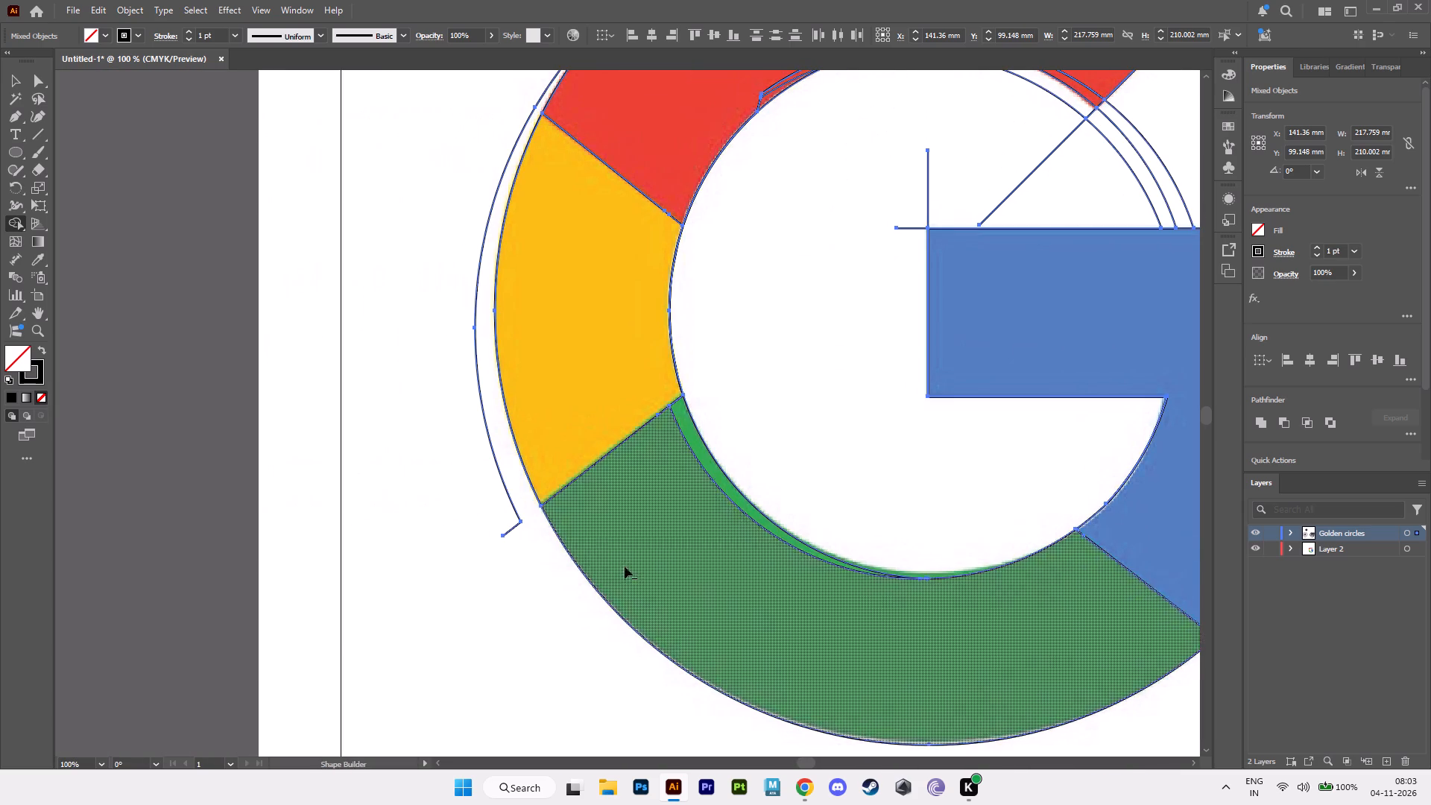
left_click(511, 530, "alt")
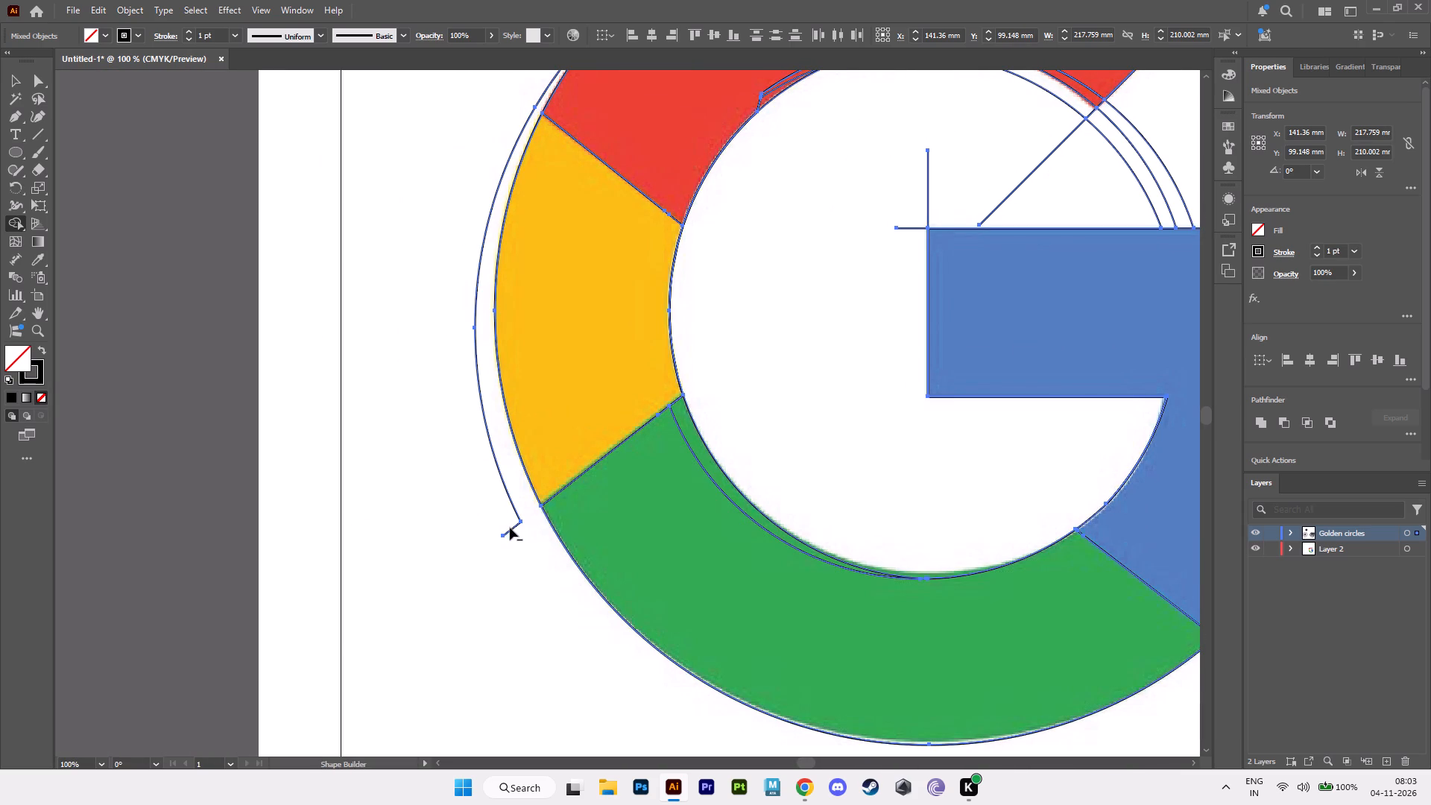
left_click(510, 528, "alt")
left_click(510, 530, "alt")
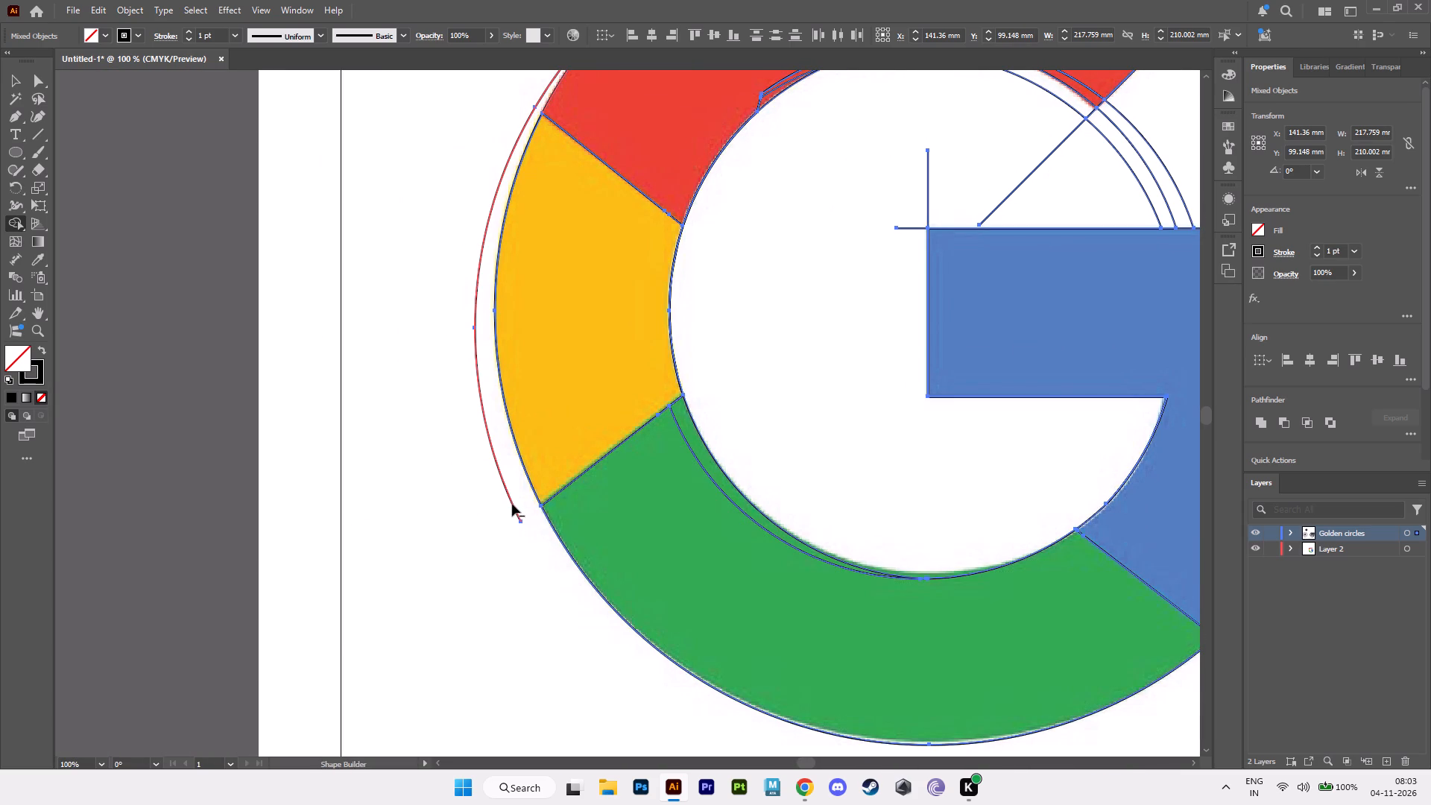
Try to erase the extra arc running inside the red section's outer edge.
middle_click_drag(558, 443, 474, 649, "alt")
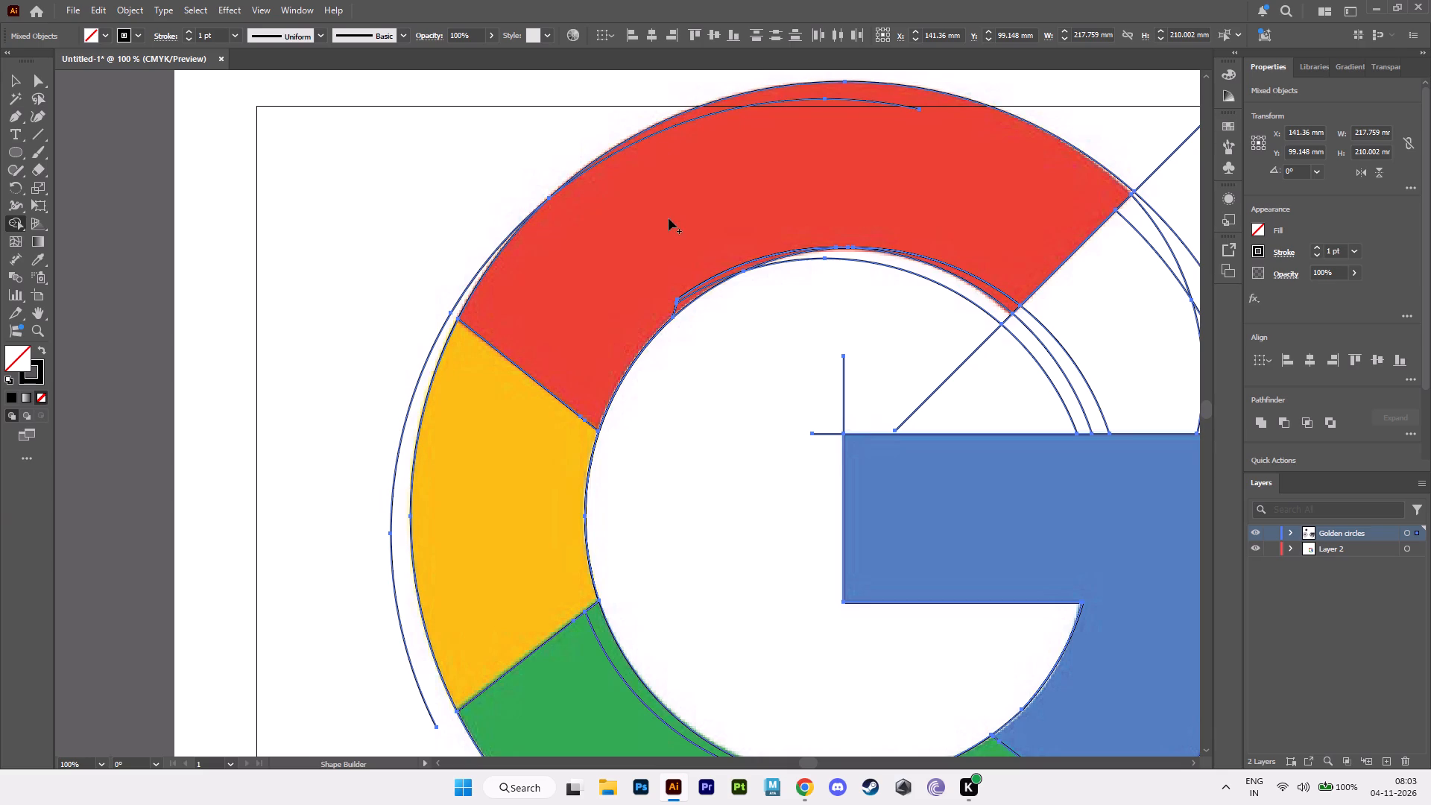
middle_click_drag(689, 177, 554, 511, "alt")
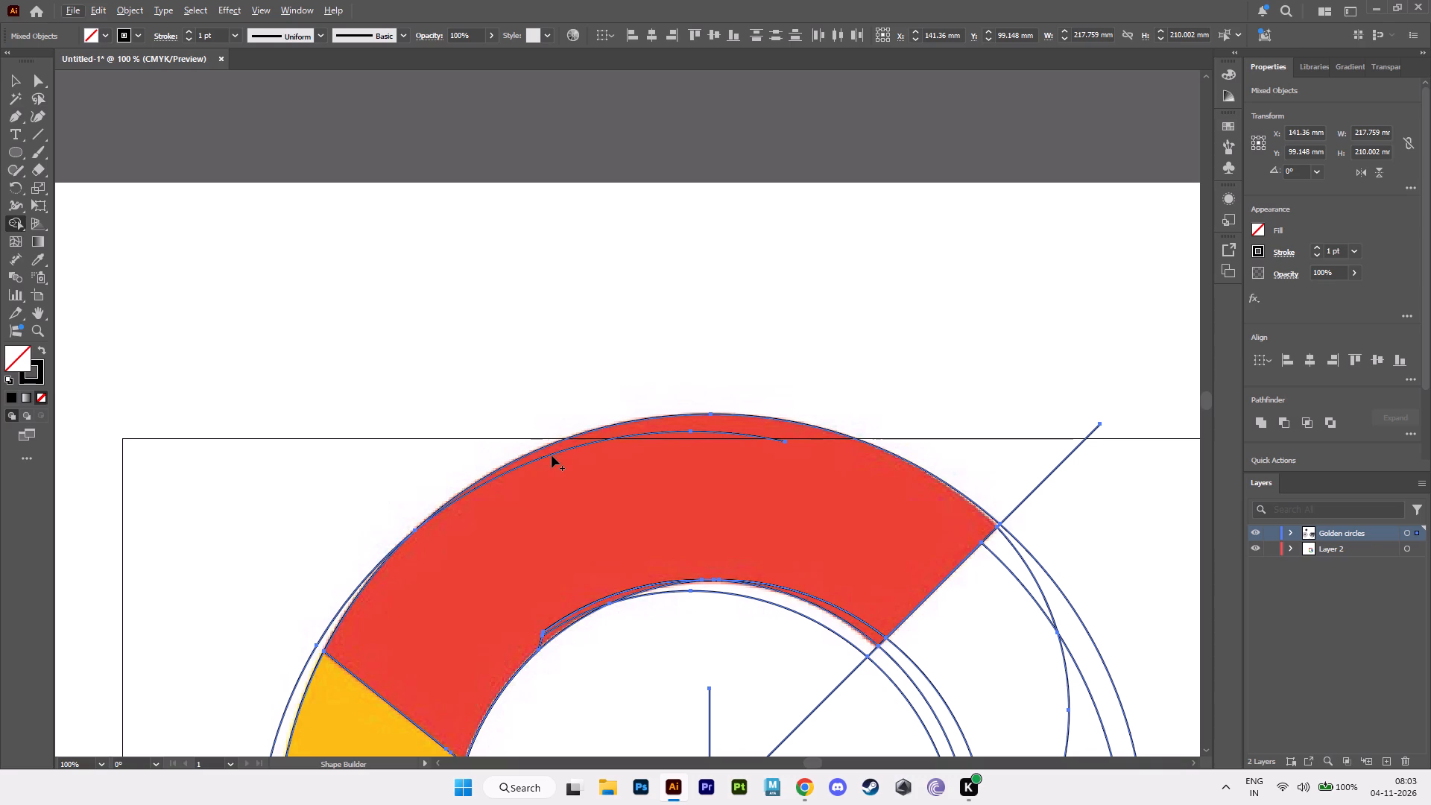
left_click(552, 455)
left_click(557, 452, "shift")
Erase the diagonal and horizontal line extensions and the outer arcs between the red section's end and the blue bar.
scroll(880, 493, "down", 1, "alt")
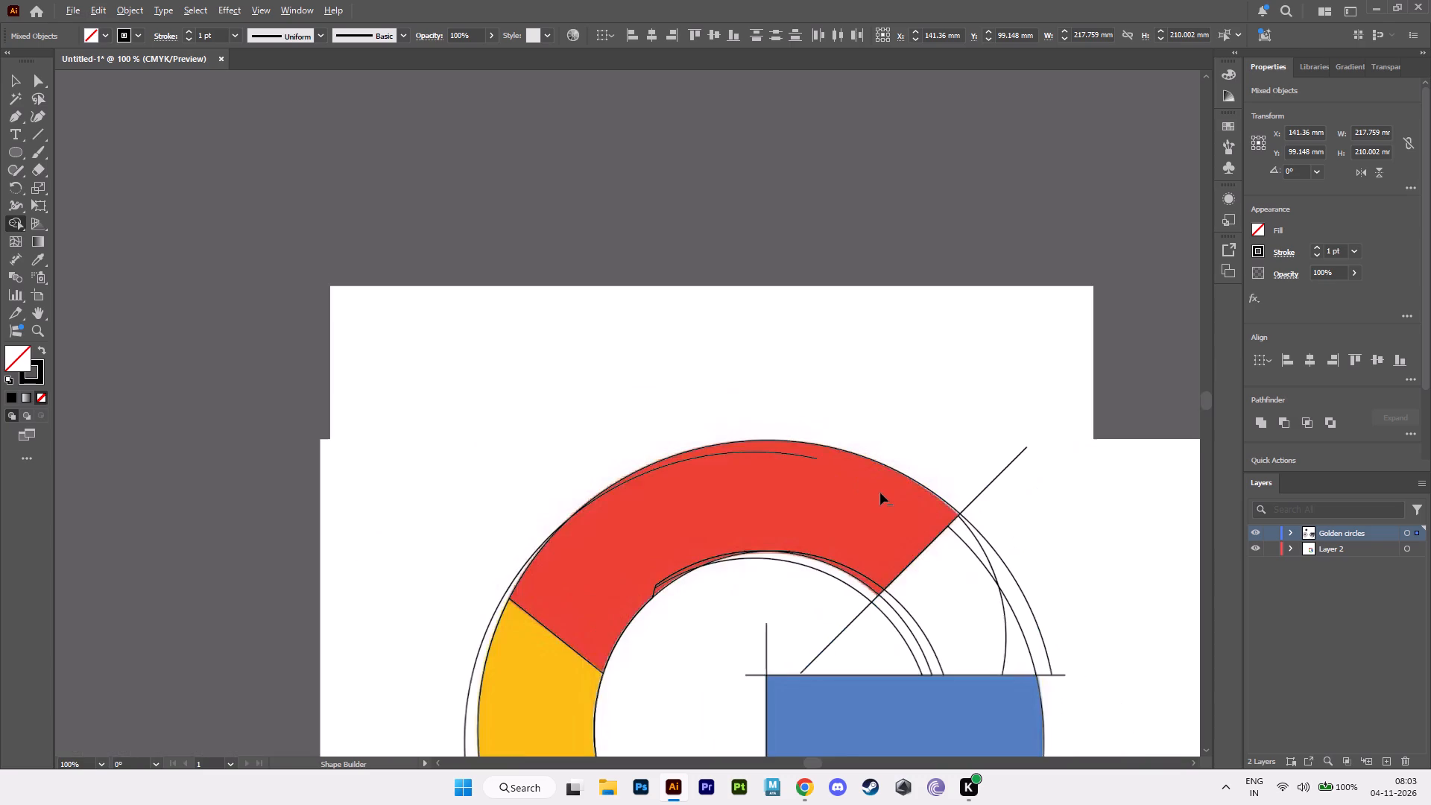
middle_click_drag(880, 493, 731, 426, "alt")
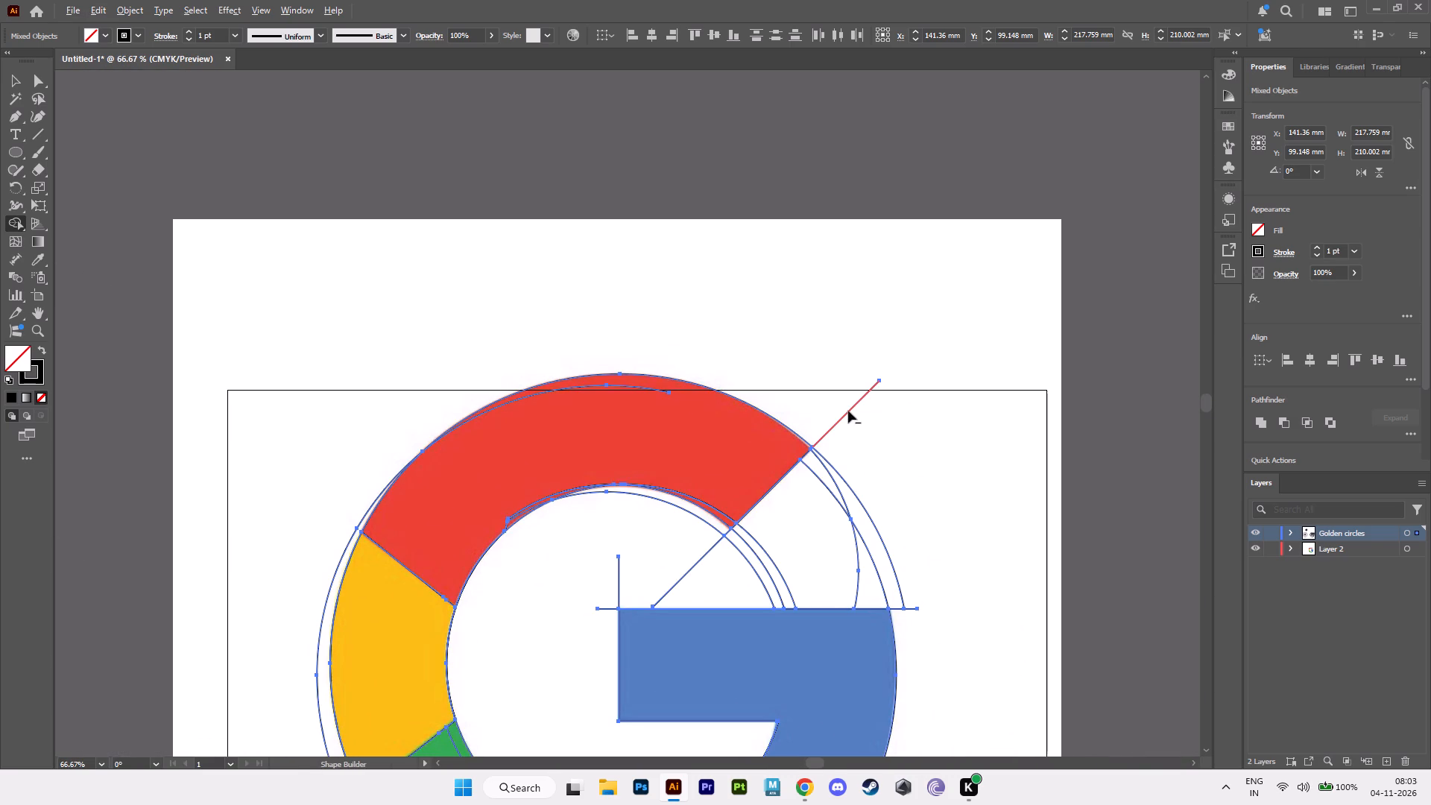
left_click(848, 411, "alt")
middle_click_drag(893, 490, 782, 275, "alt")
scroll(821, 338, "up", 2, "alt")
left_click(774, 452, "alt")
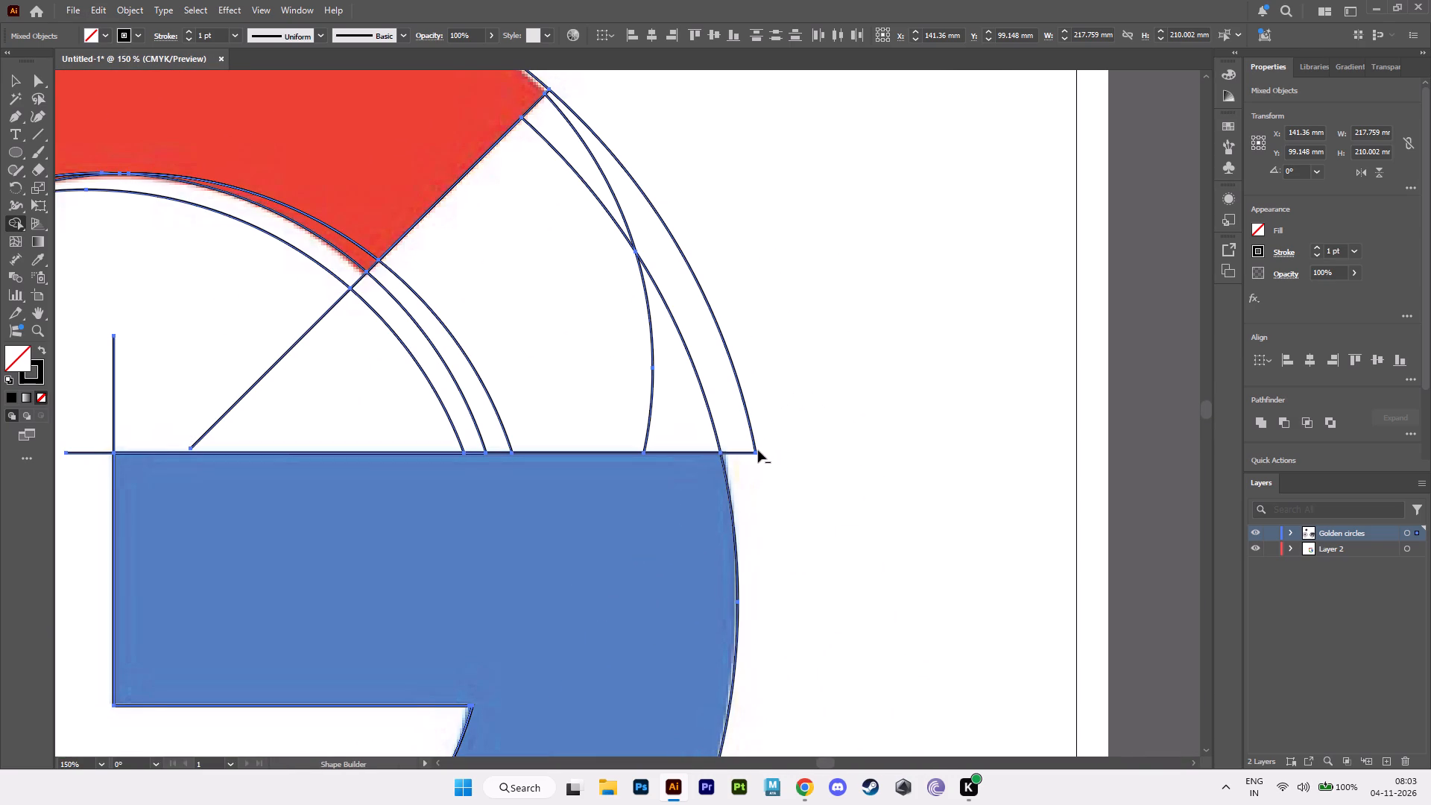
left_click(740, 452, "alt")
left_click(750, 424, "alt")
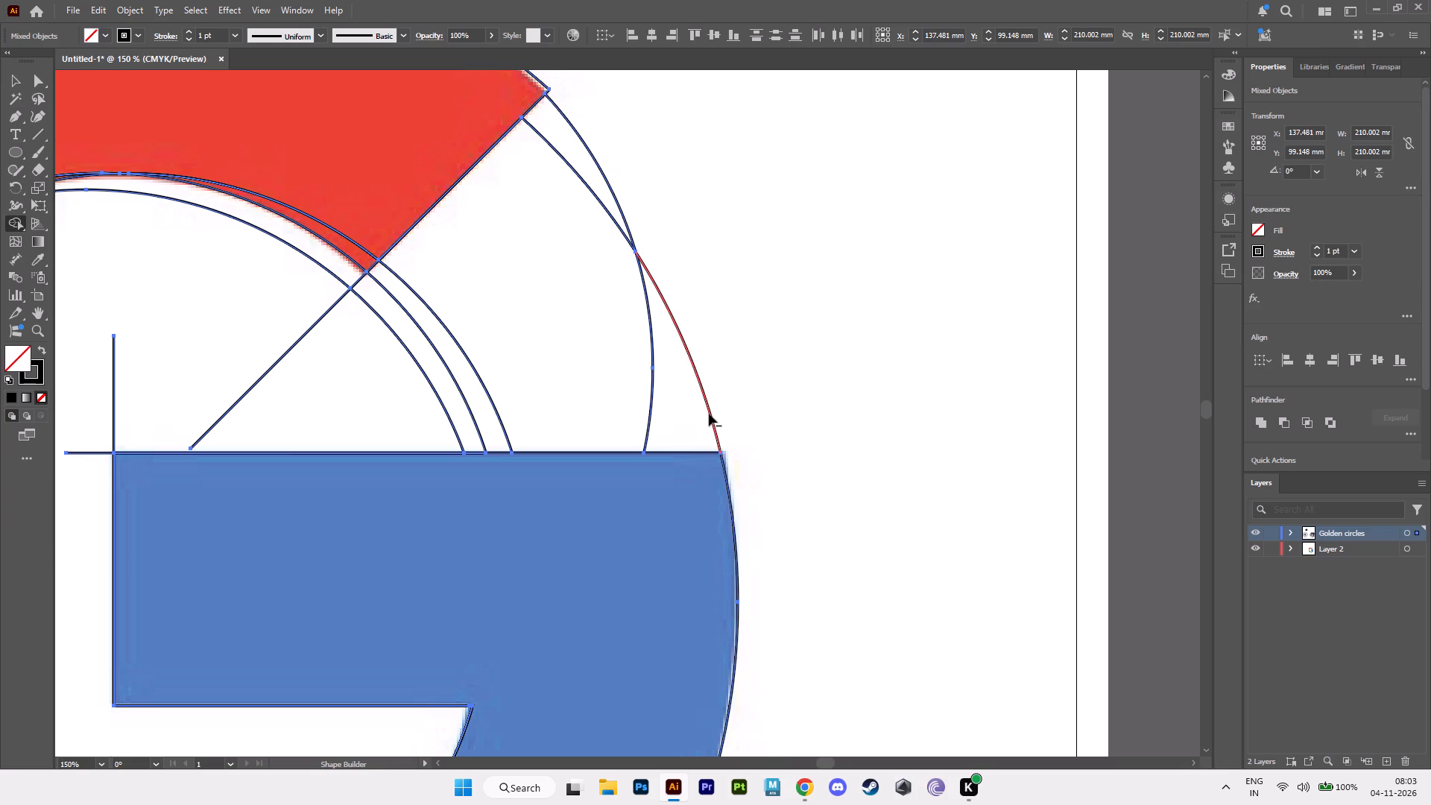
left_click(709, 414, "alt")
left_click(653, 378, "alt")
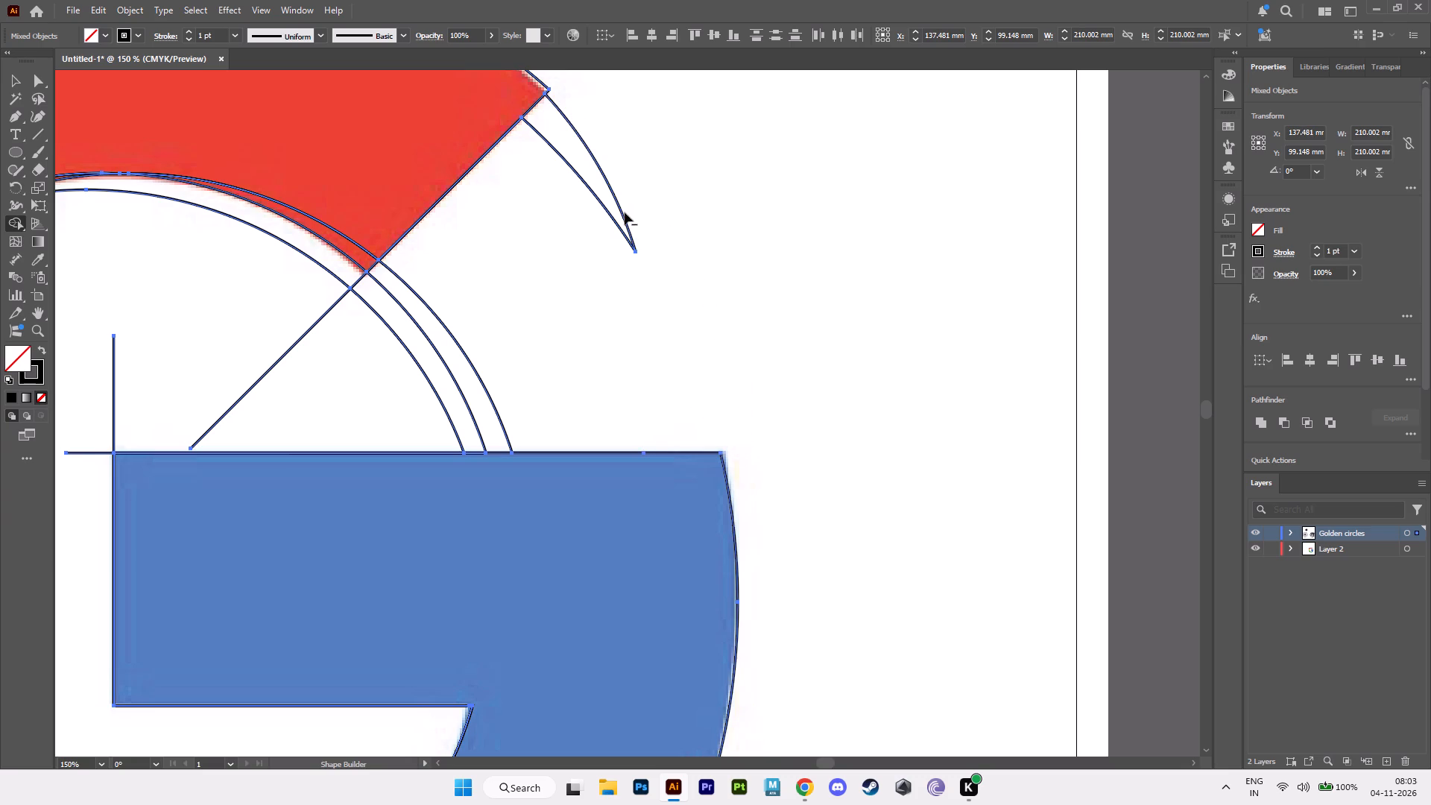
left_click(621, 211, "alt")
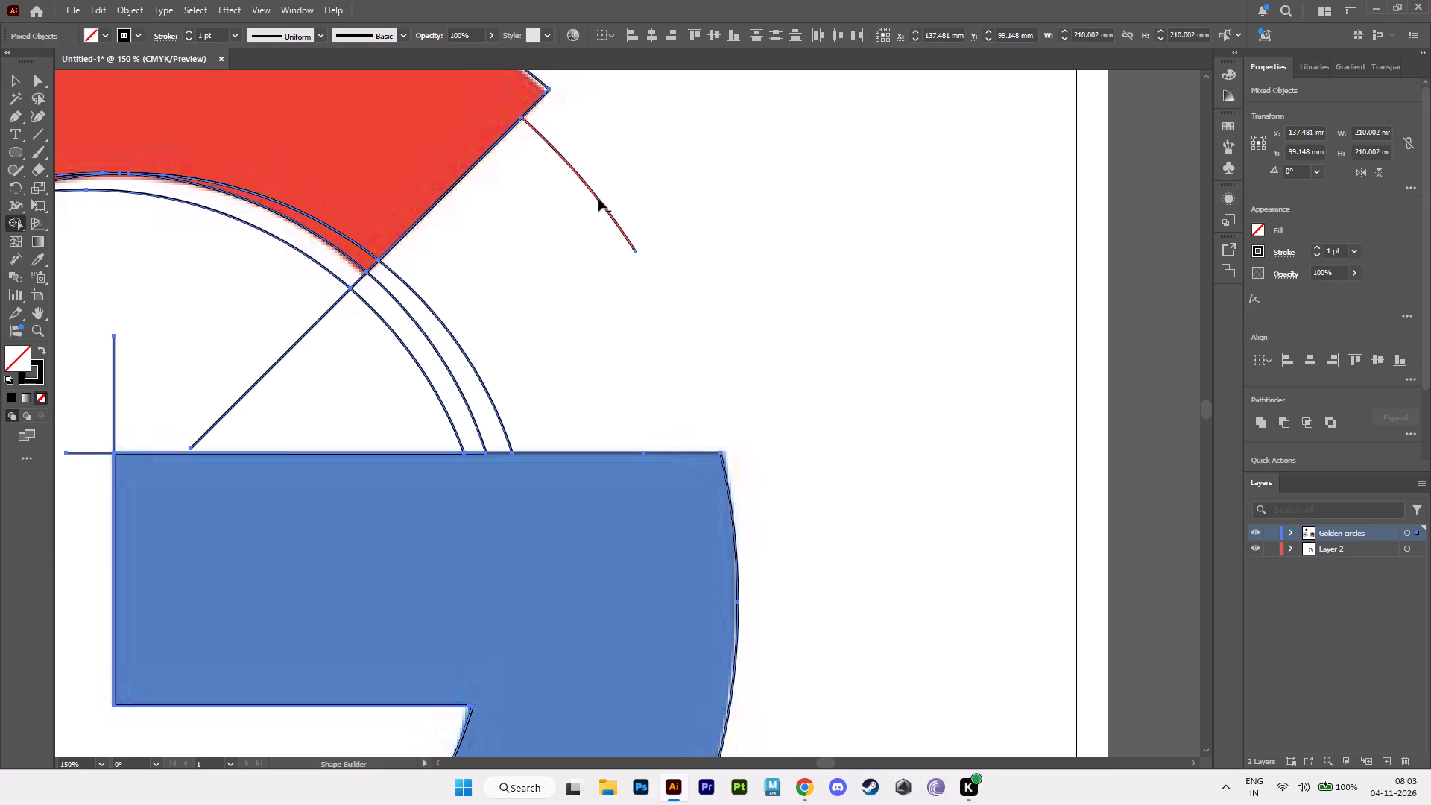
left_click(598, 199, "alt")
Erase the inner arcs and the diagonal line extension between the red section's inner corner and the blue bar.
middle_click_drag(563, 297, 759, 265, "alt")
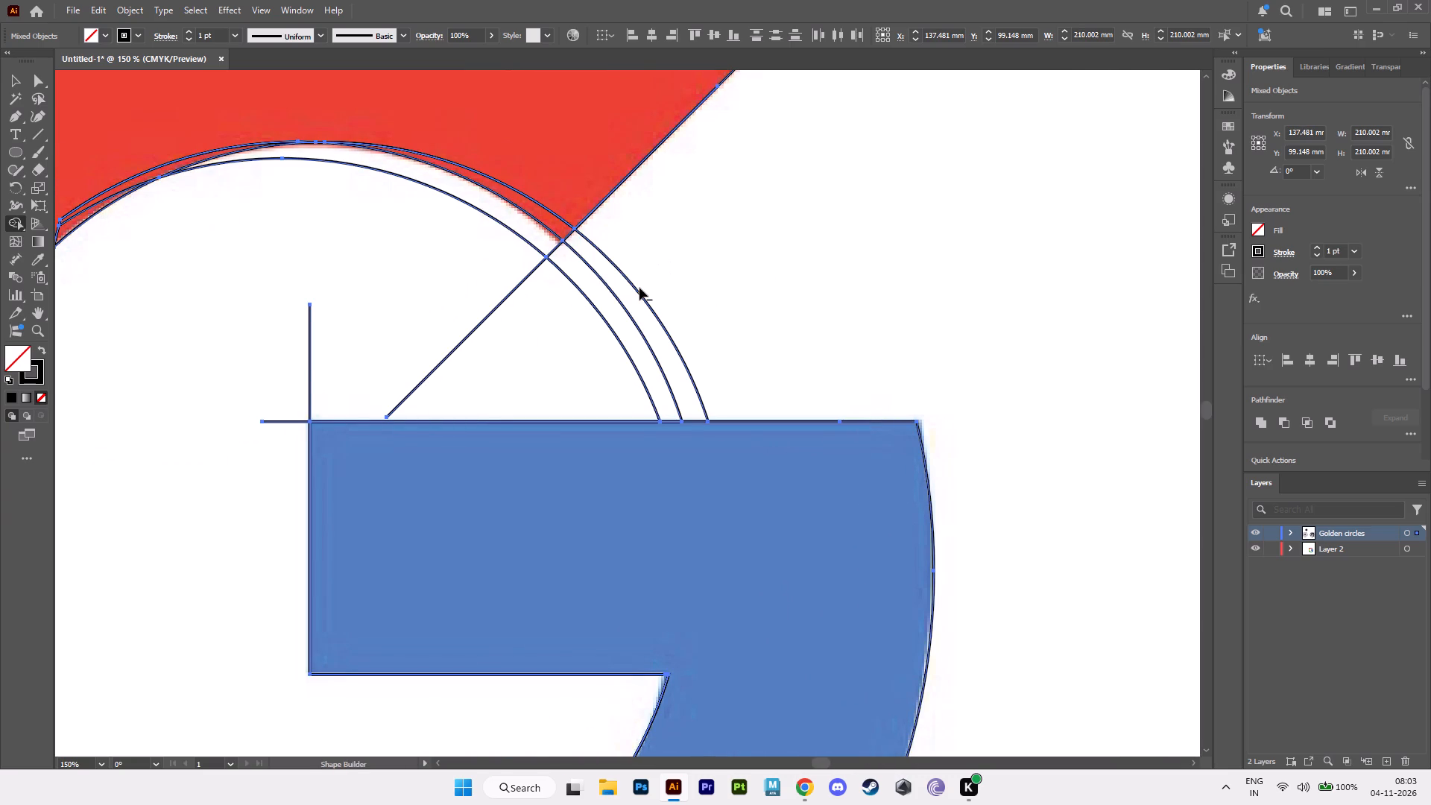
left_click(634, 298, "alt")
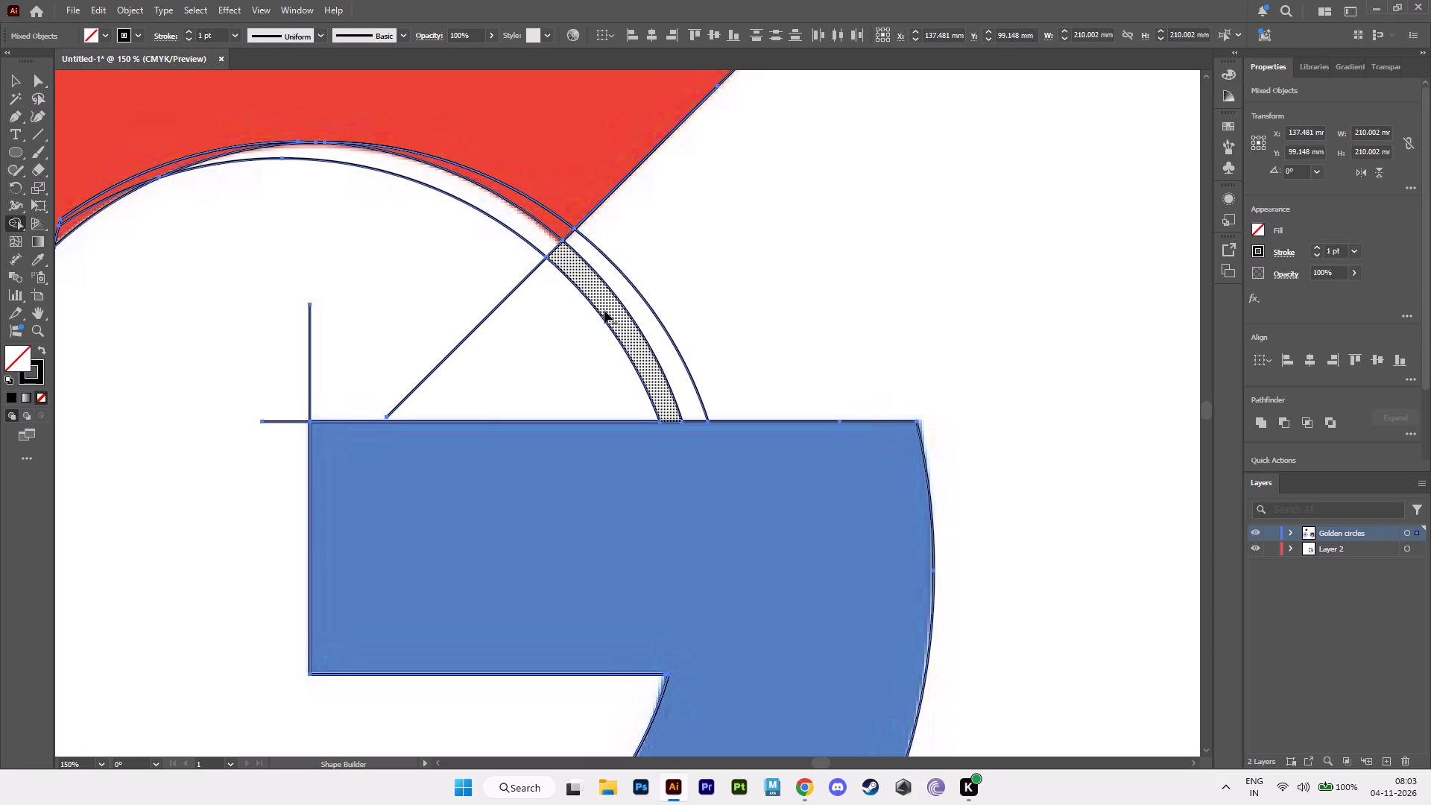
left_click(604, 311, "alt")
left_click(640, 292, "alt")
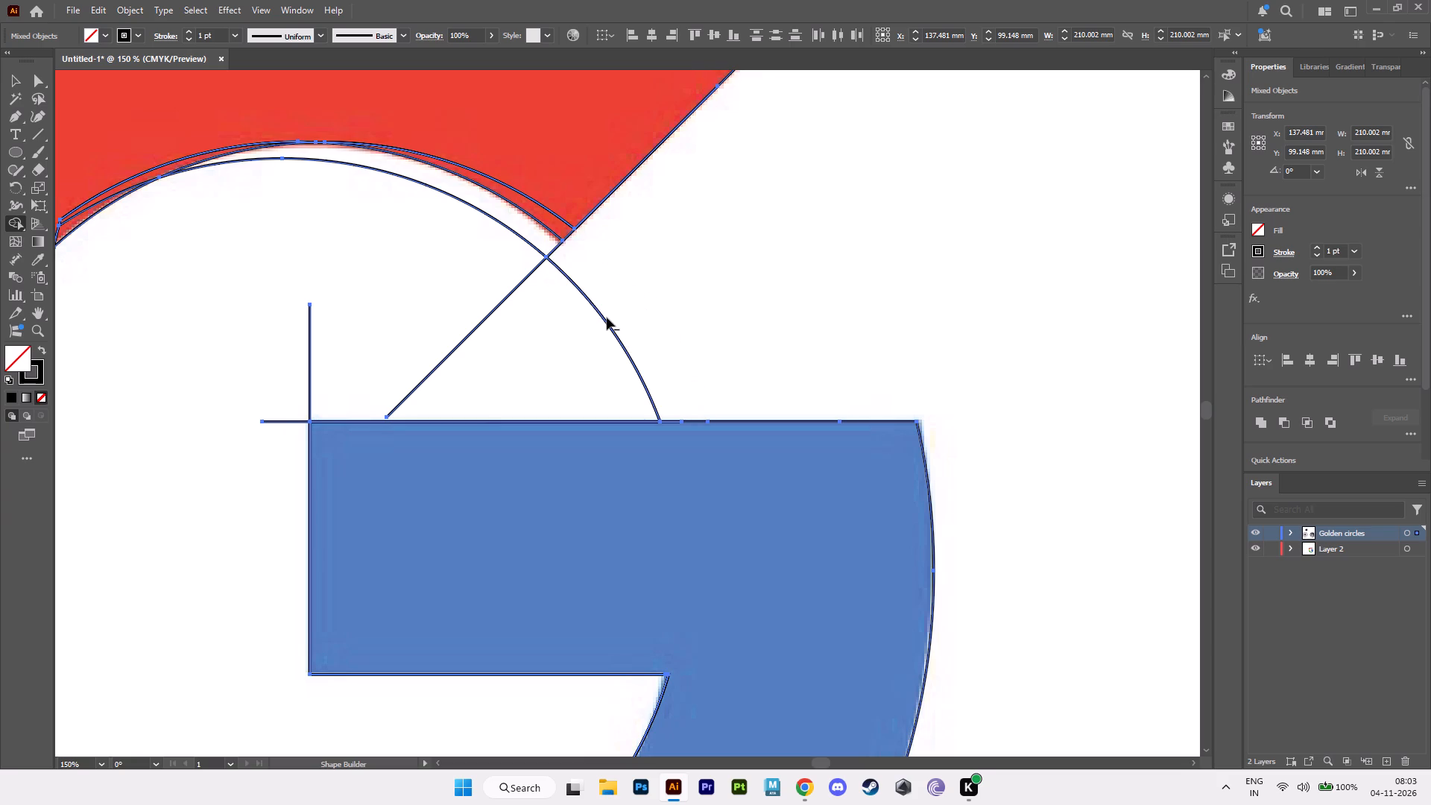
left_click(604, 318, "alt")
left_click(499, 303, "alt")
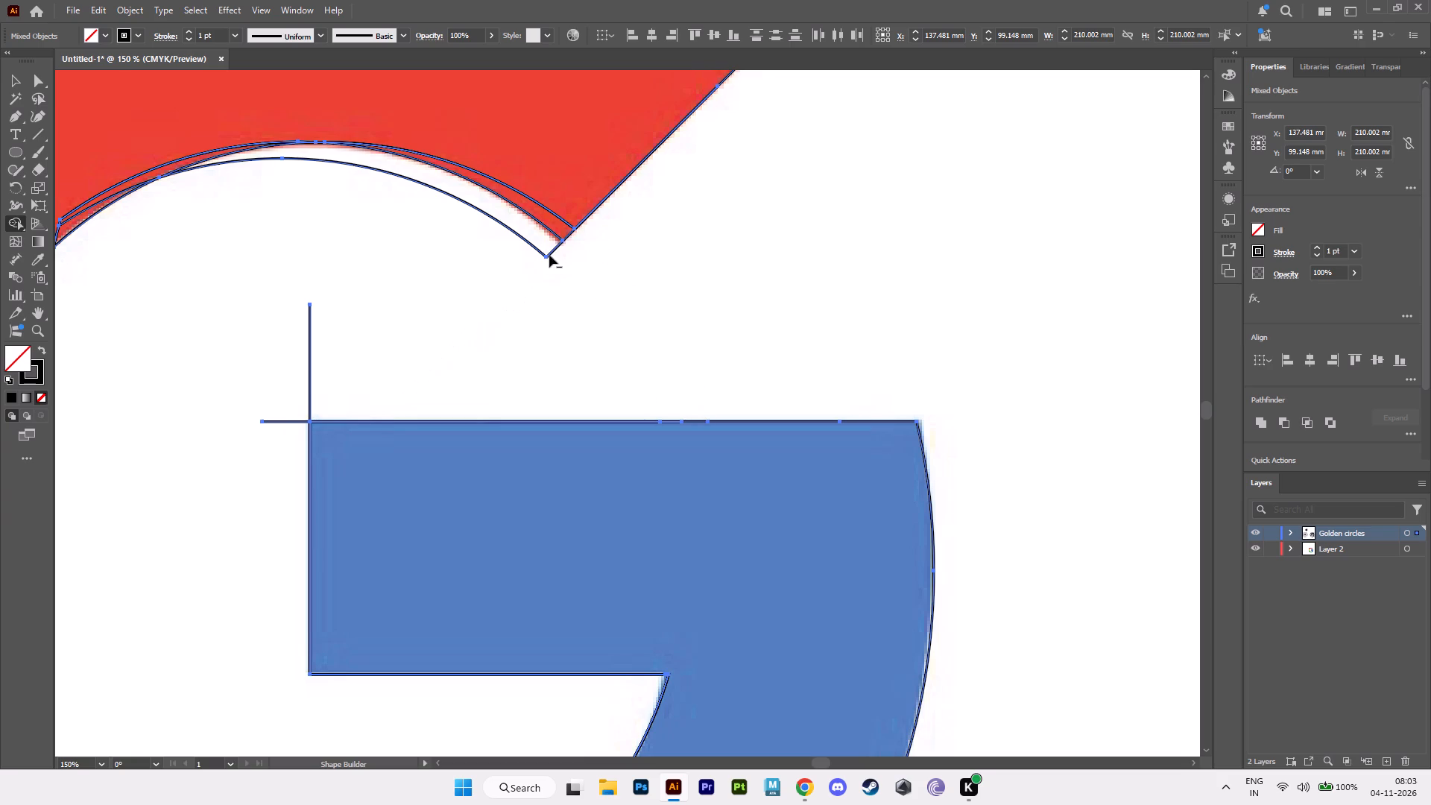
left_click(552, 251, "alt")
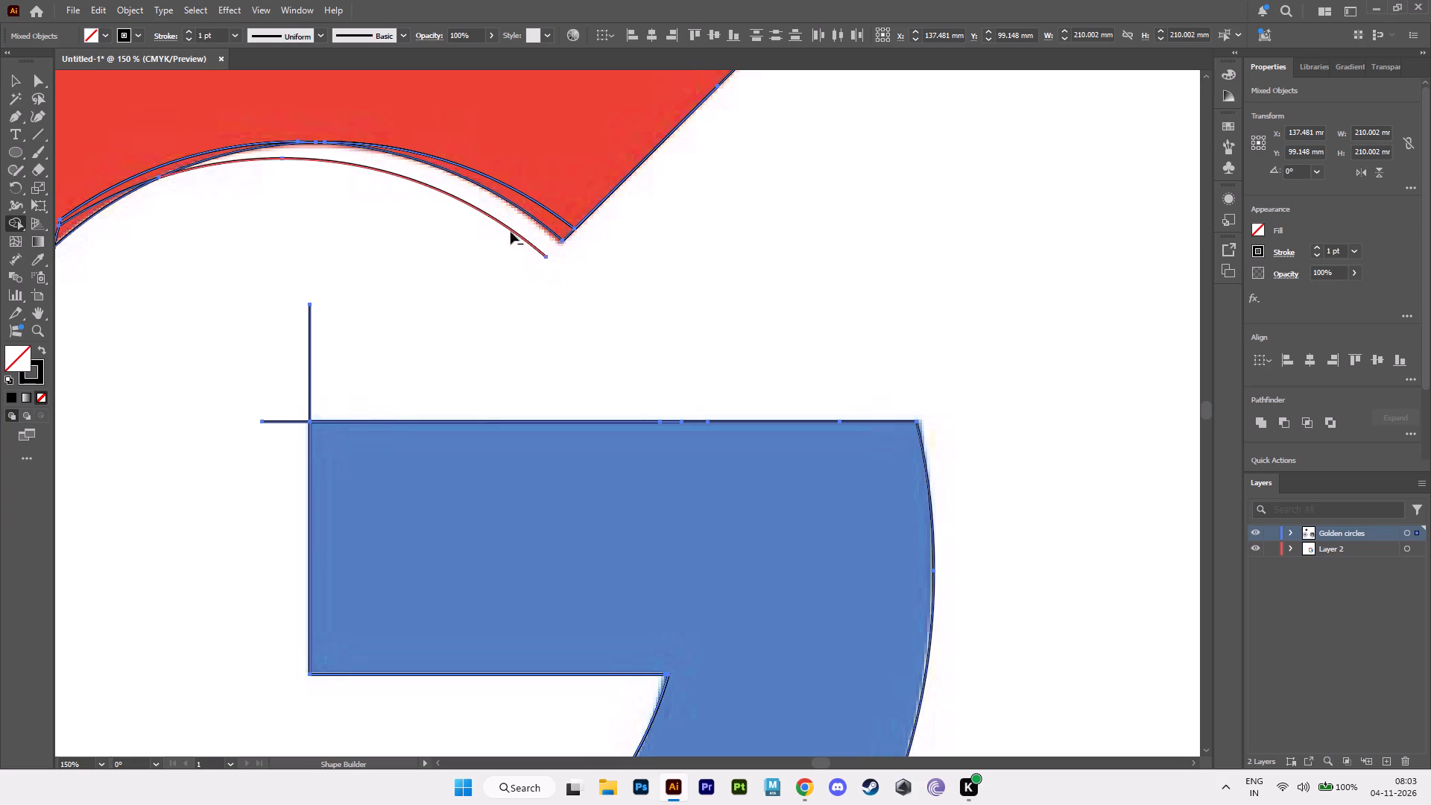
left_click(511, 232, "alt")
Erase the short slanted line and the remaining extra arcs along the red section's inner edge.
middle_click_drag(452, 269, 914, 322, "alt")
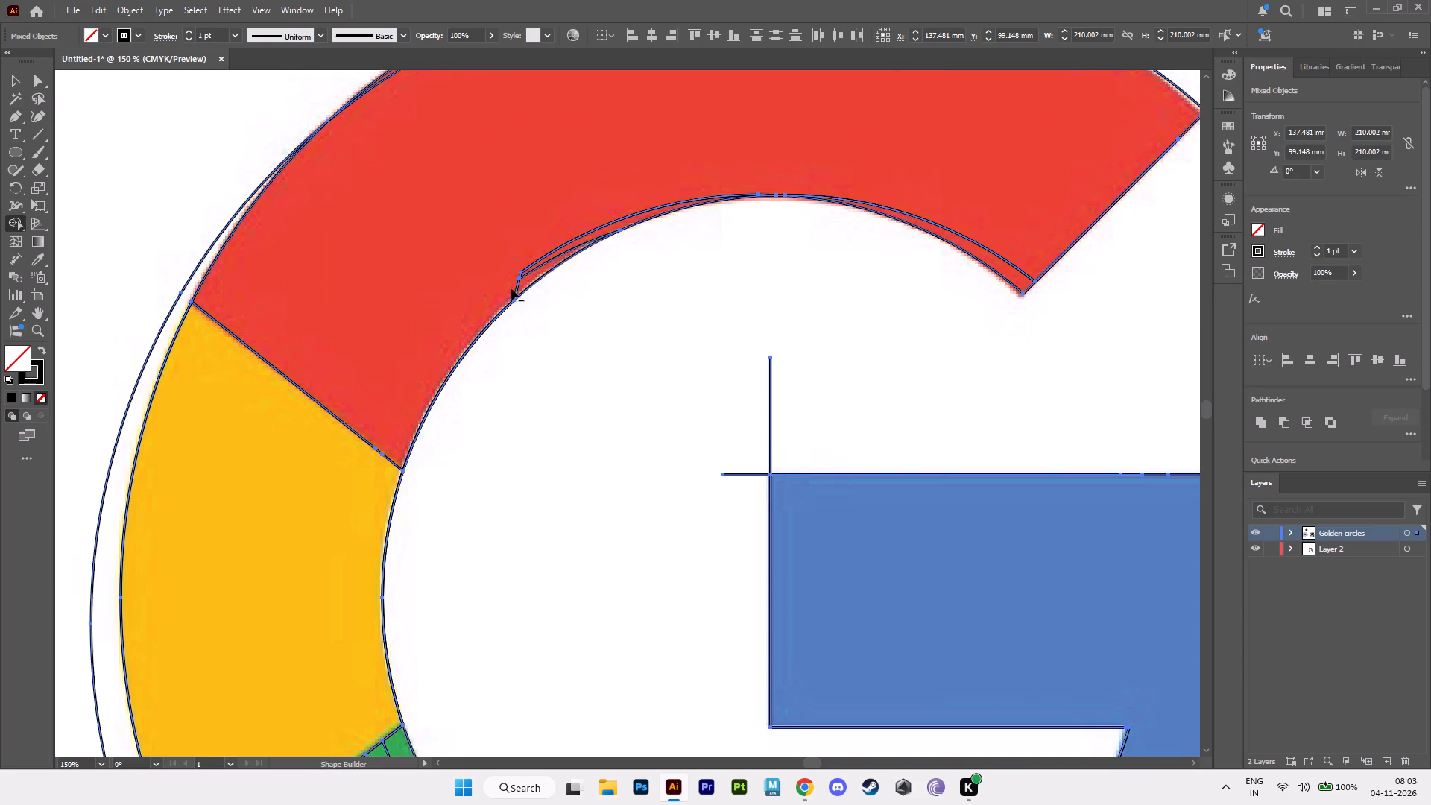
left_click(517, 288, "alt")
left_click(548, 263, "alt")
left_click(552, 253, "alt")
left_click_drag(524, 274, 511, 268, "alt")
middle_click_drag(659, 260, 659, 262, "alt")
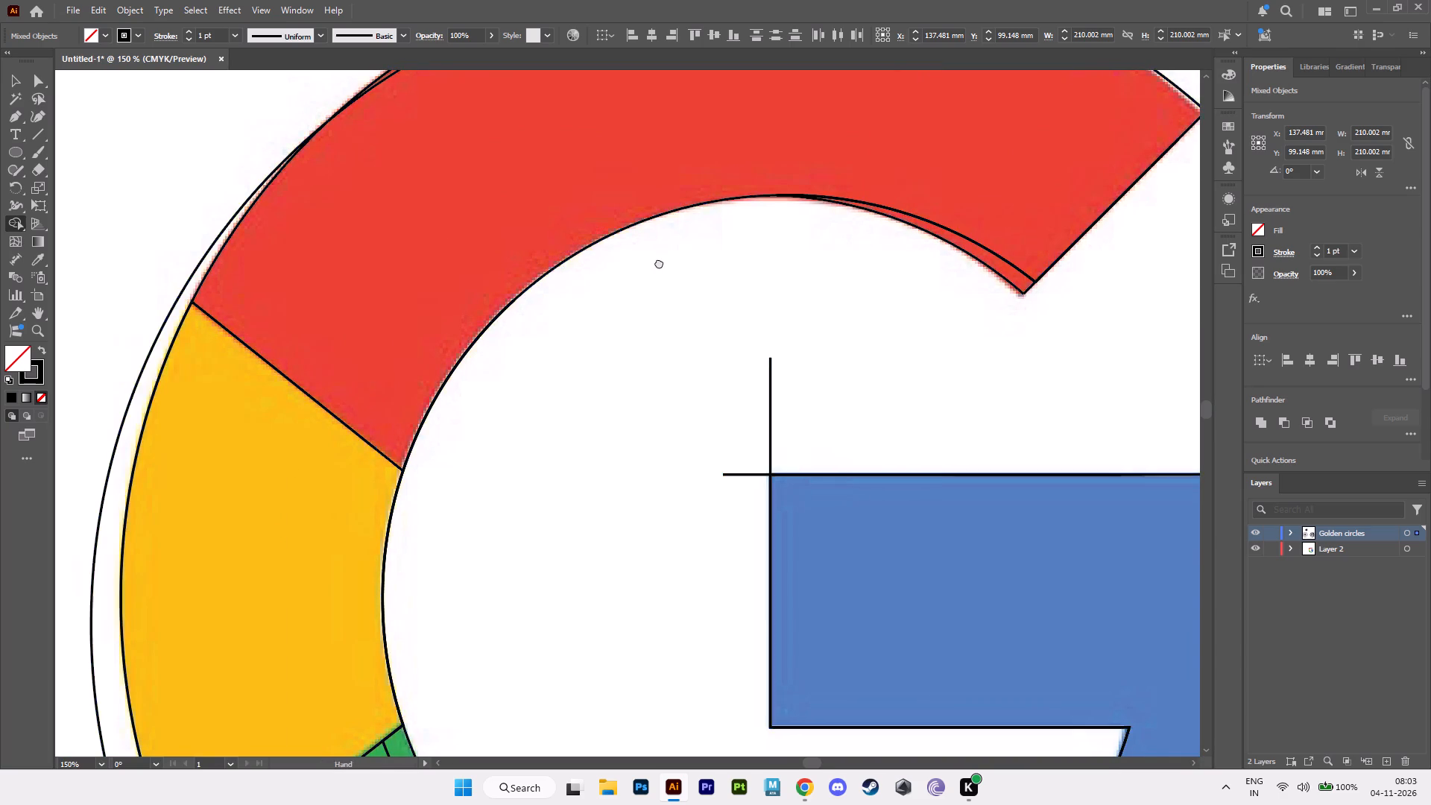
middle_click_drag(659, 262, 459, 377, "alt")
left_click(774, 358, "alt")
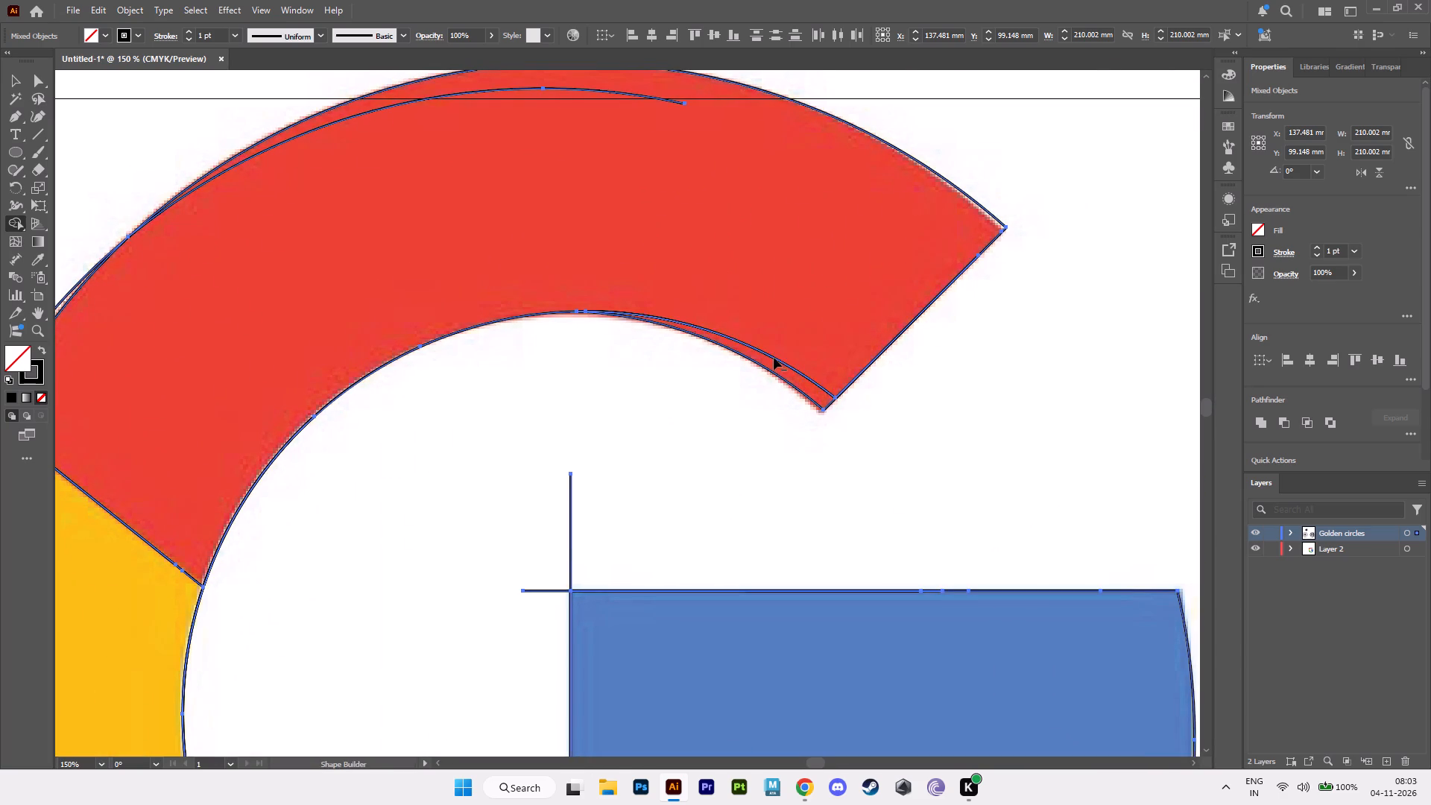
Erase the vertical and horizontal line ends at the blue bar's upper inner corner.
left_click_drag(587, 528, 538, 524, "alt")
left_click_drag(544, 567, 545, 628, "alt")
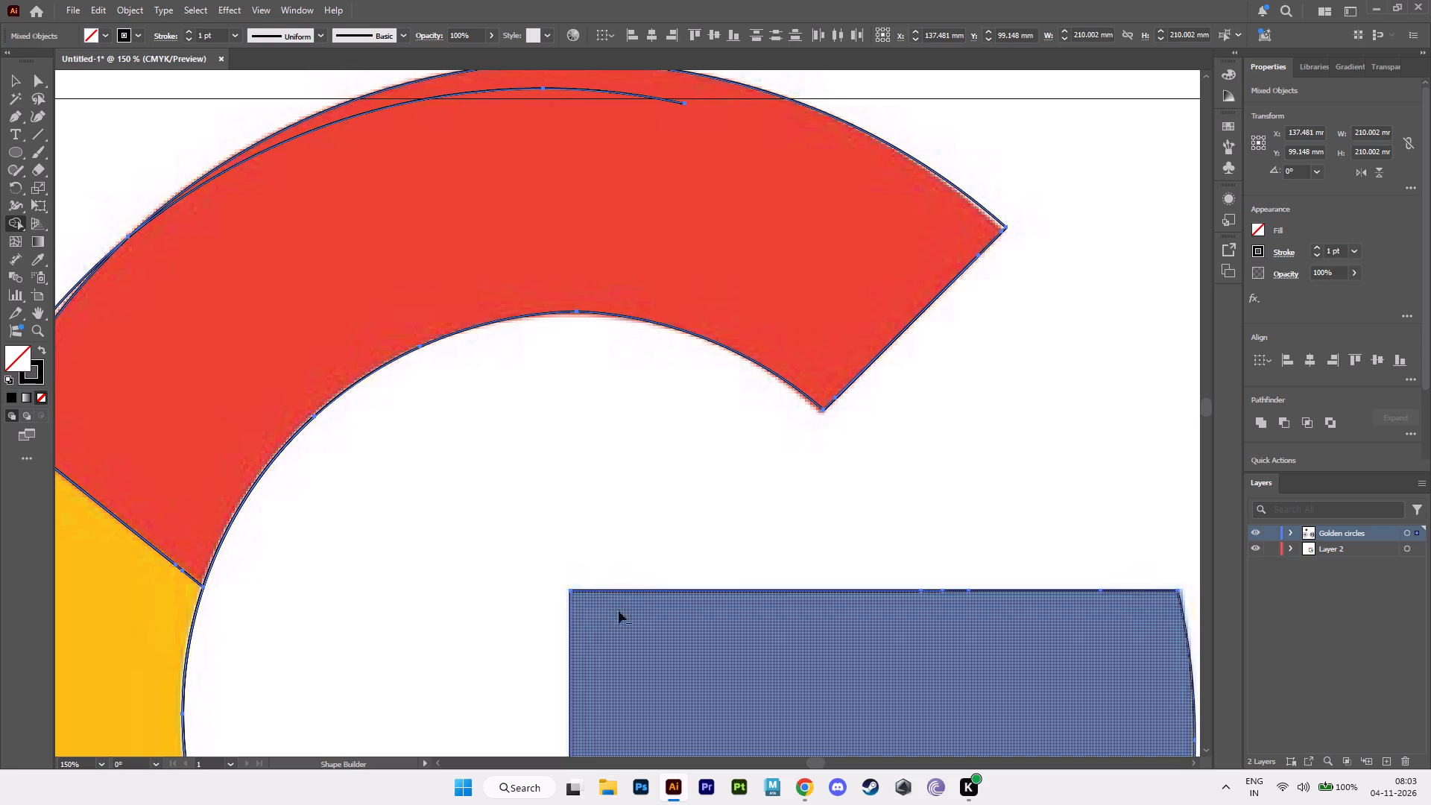
Erase the extra arc along the green section's inner edge.
scroll(636, 588, "down", 5, "alt")
middle_click_drag(709, 645, 737, 475, "alt")
scroll(701, 540, "up", 4, "alt")
middle_click_drag(576, 389, 809, 632, "alt")
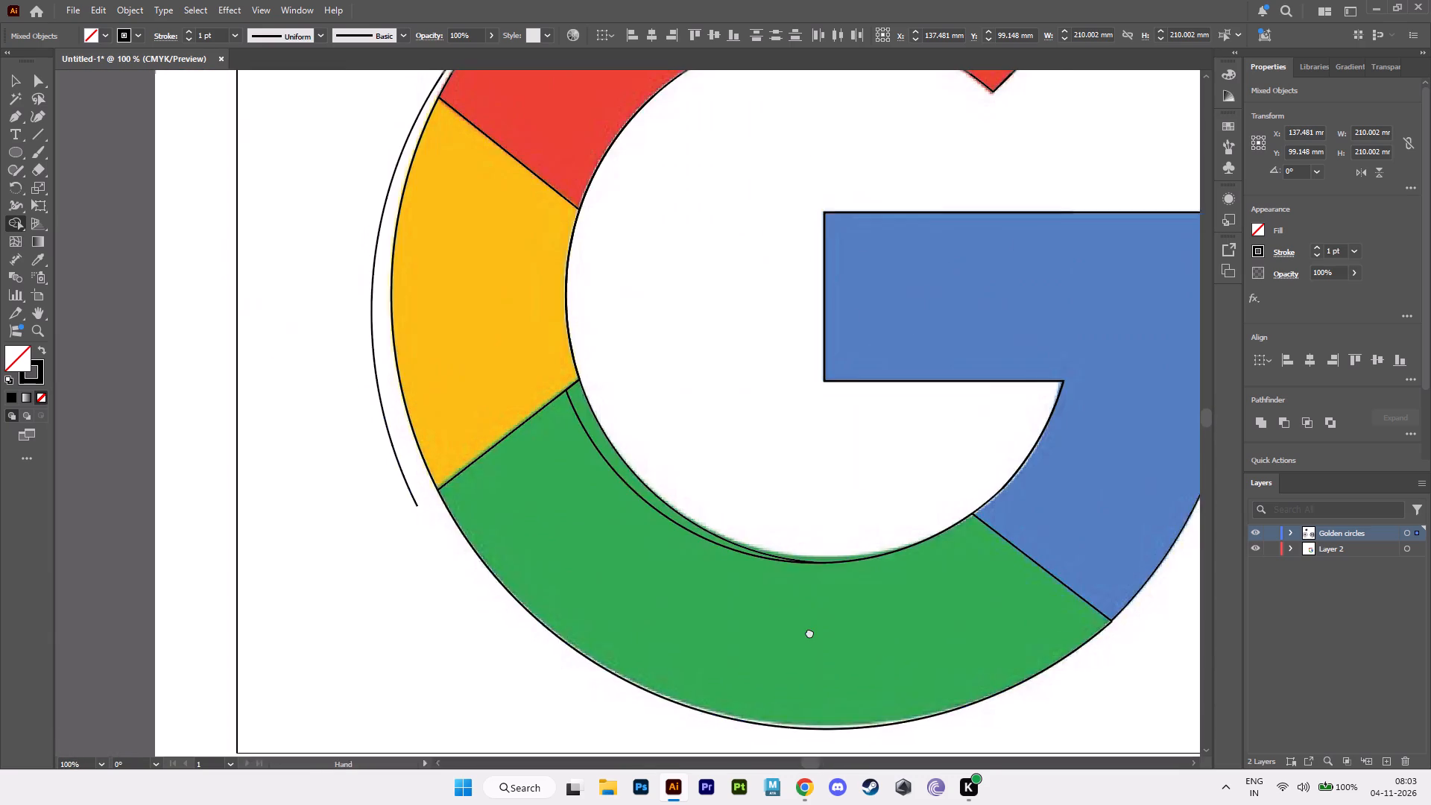
middle_click_drag(809, 632, 810, 633, "alt")
left_click(604, 455, "alt")
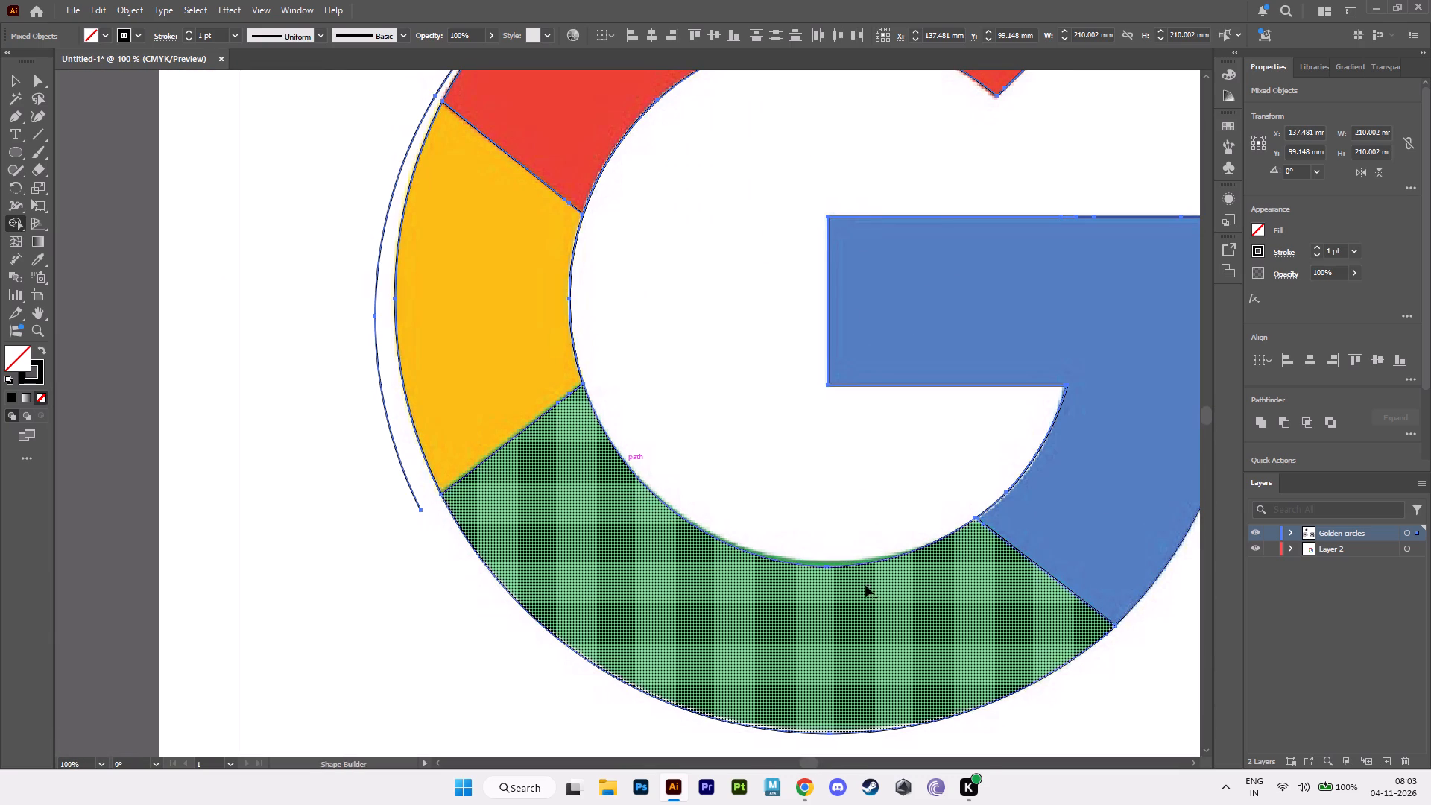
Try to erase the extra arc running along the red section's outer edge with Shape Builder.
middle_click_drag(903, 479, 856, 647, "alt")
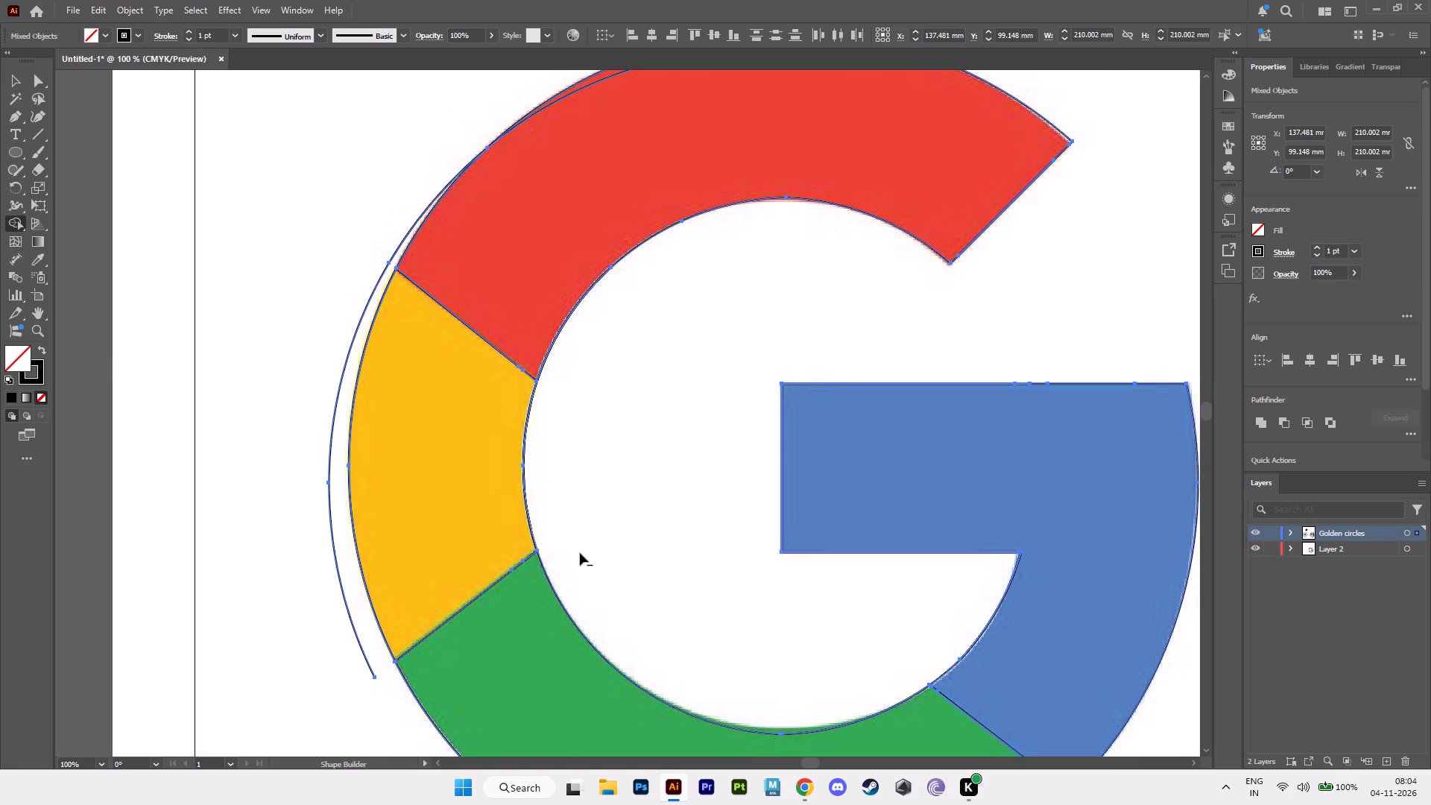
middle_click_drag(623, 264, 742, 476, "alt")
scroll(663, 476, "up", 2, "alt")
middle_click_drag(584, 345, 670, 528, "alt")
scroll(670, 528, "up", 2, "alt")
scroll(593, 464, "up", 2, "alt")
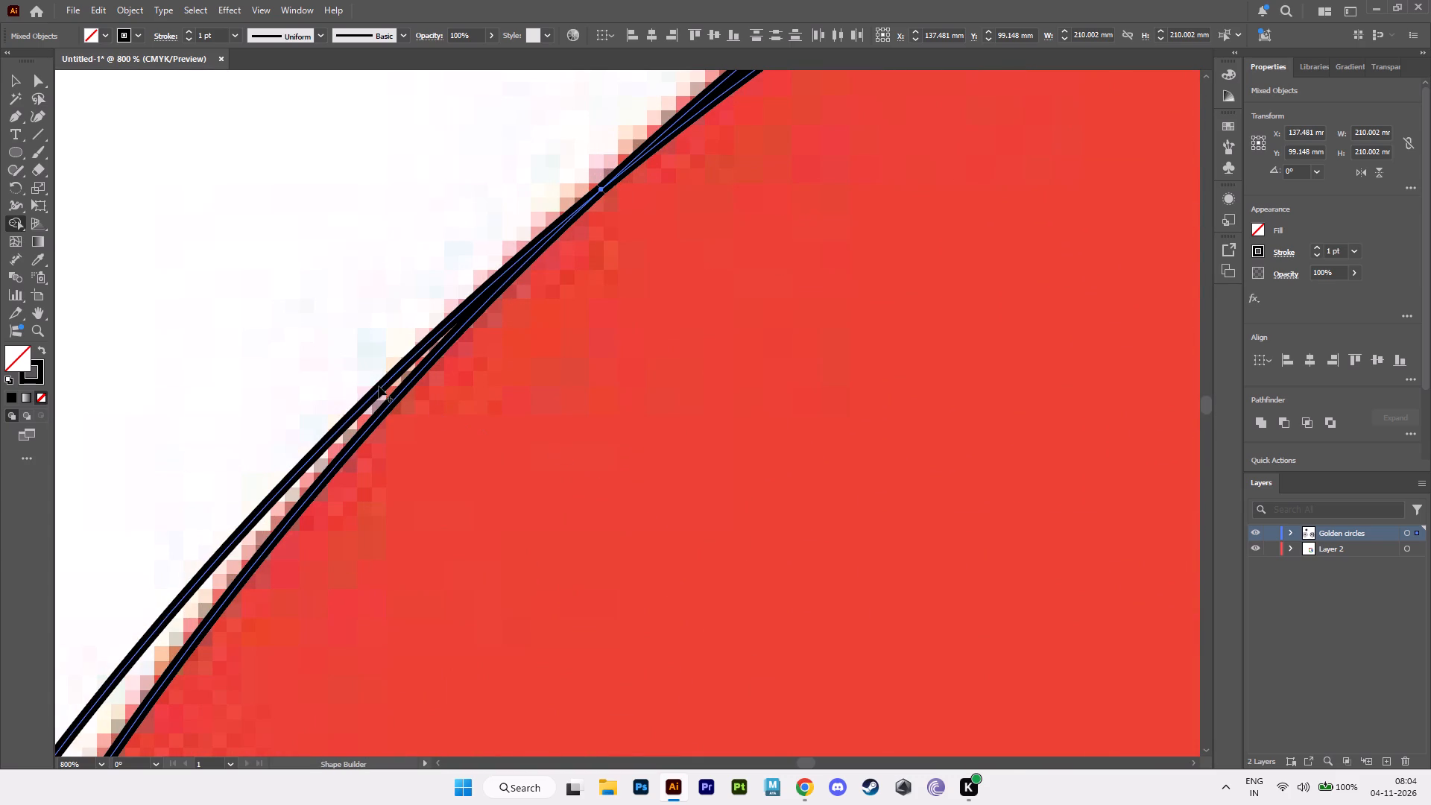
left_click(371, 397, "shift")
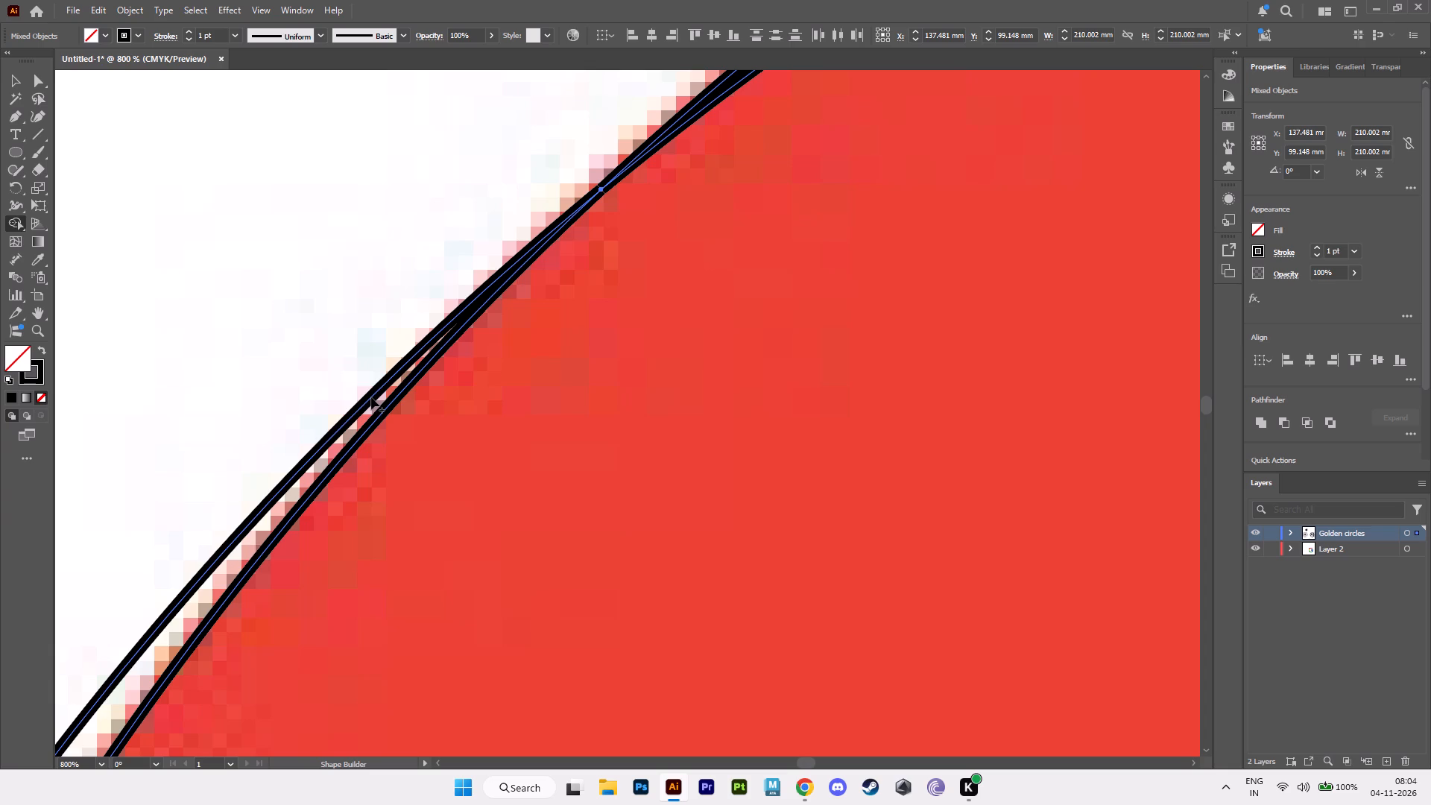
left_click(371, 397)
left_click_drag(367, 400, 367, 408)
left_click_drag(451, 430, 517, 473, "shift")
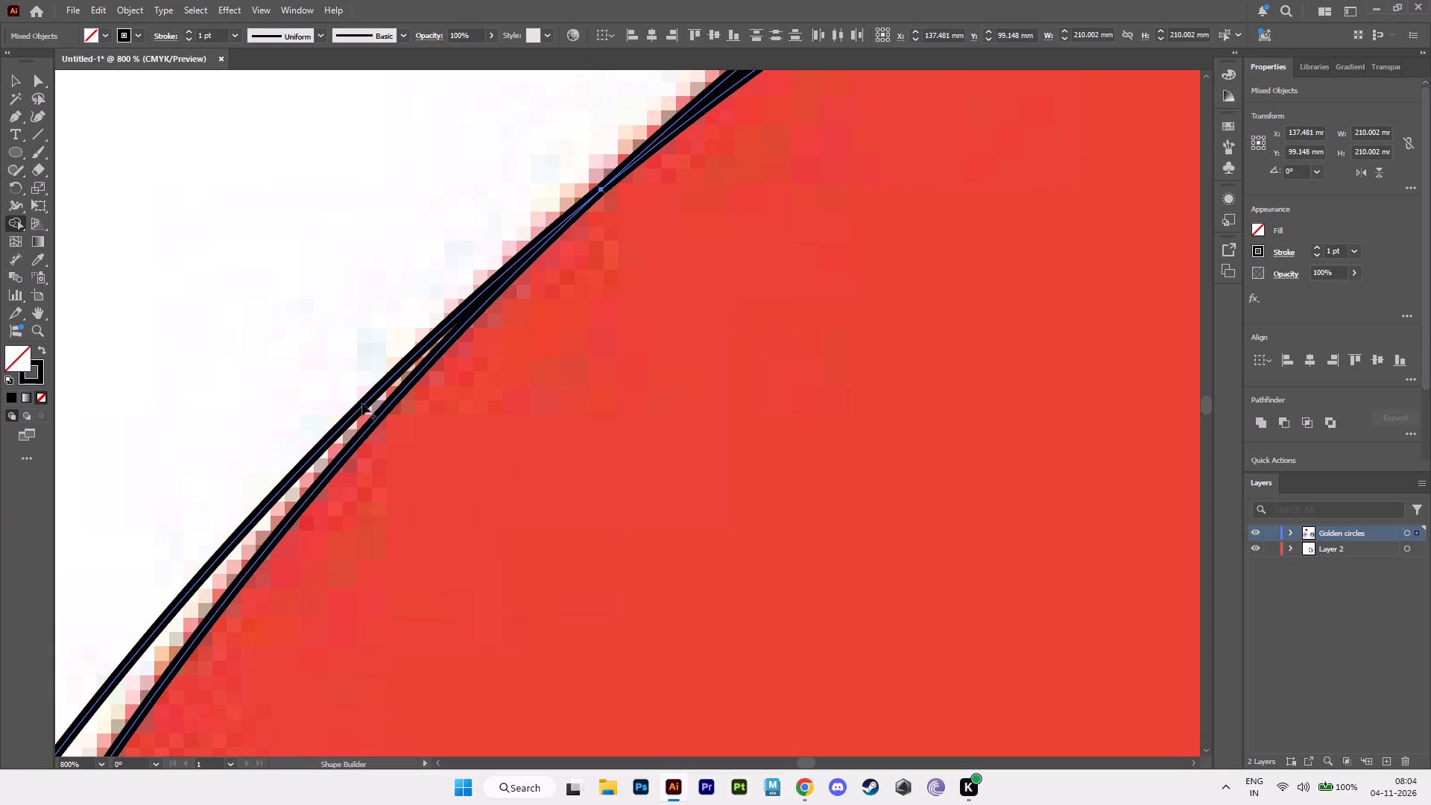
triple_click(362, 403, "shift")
Examine the logo outline for leftover arcs, especially around the outer edges of the red and yellow sections.
scroll(539, 443, "down", 5, "alt")
scroll(645, 476, "up", 1, "alt")
scroll(650, 478, "down", 5, "alt")
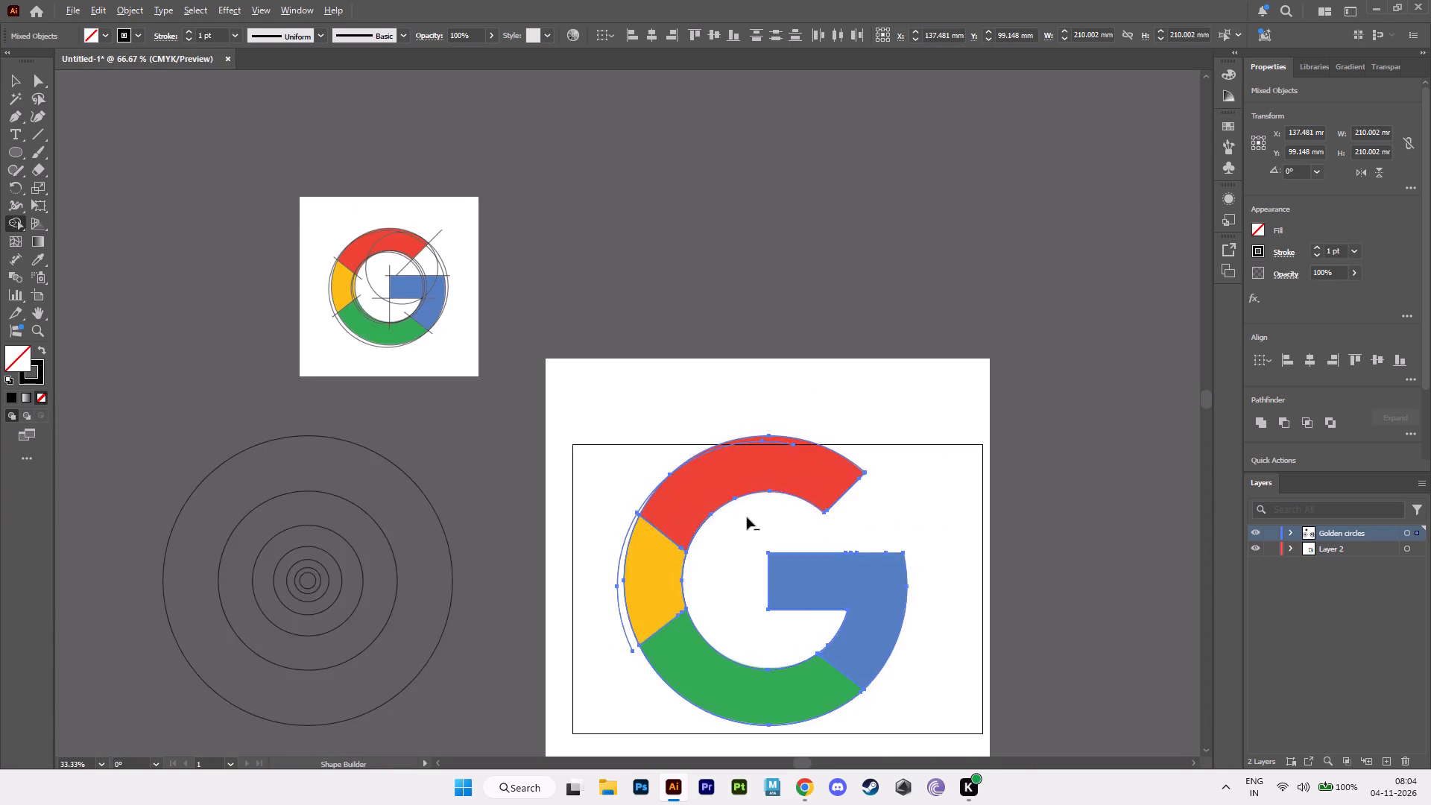
middle_click_drag(753, 519, 636, 401, "alt")
scroll(742, 454, "down", 1, "alt")
scroll(747, 466, "up", 3, "alt")
middle_click_drag(715, 484, 797, 475, "alt")
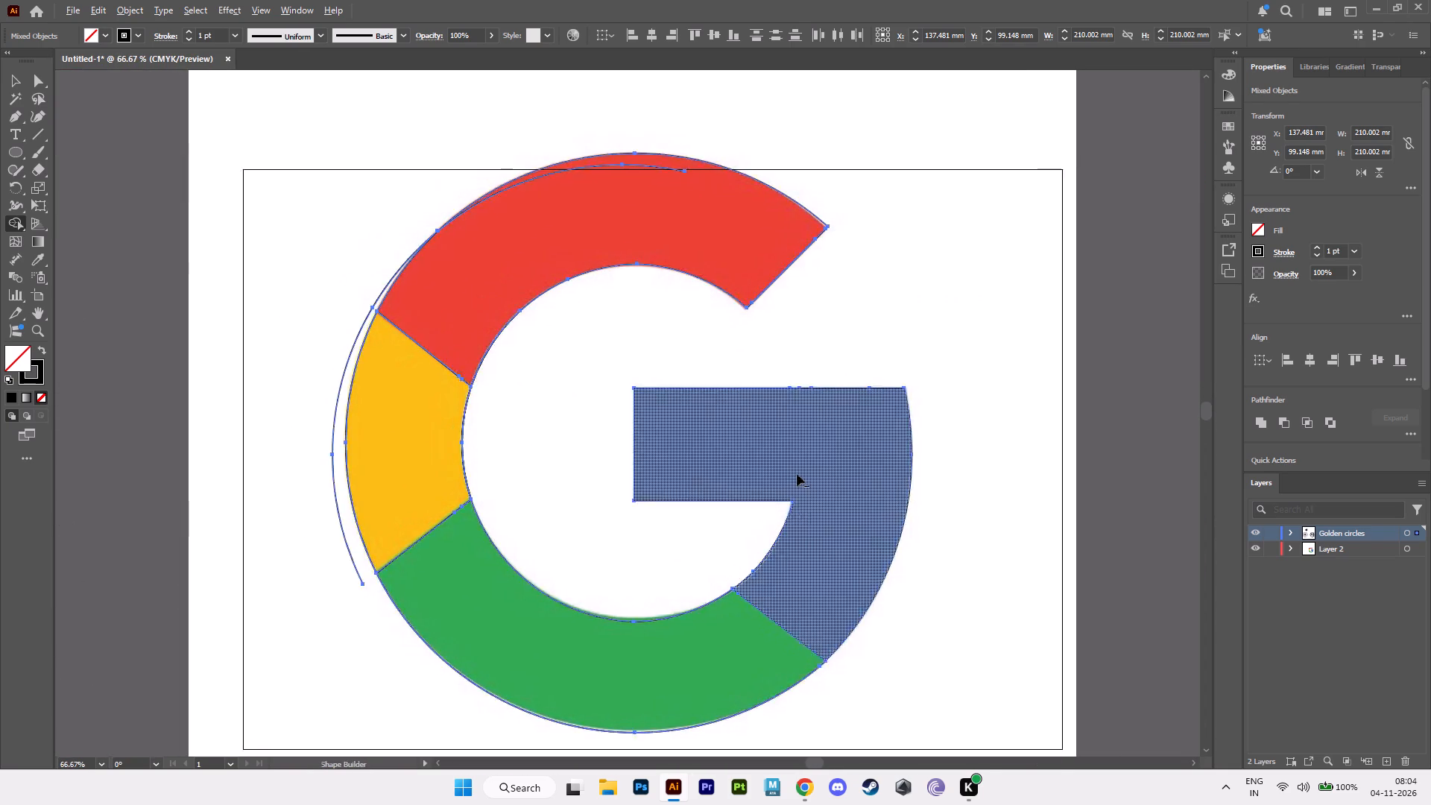
scroll(795, 474, "up", 2, "alt")
scroll(794, 473, "down", 2, "alt")
scroll(774, 491, "up", 1, "alt")
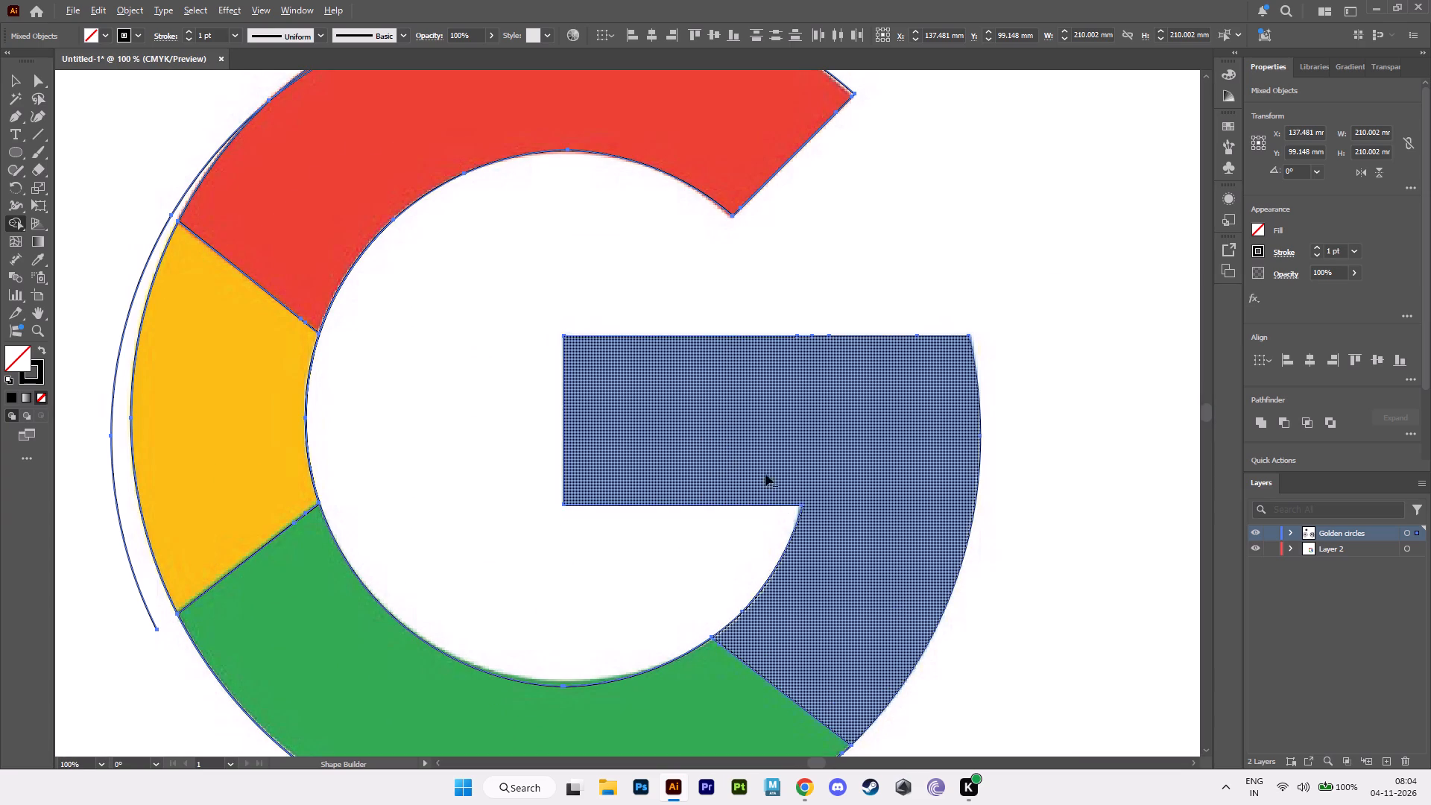
middle_click_drag(775, 359, 823, 541, "alt")
middle_click_drag(663, 246, 851, 461, "alt")
scroll(759, 391, "up", 2, "alt")
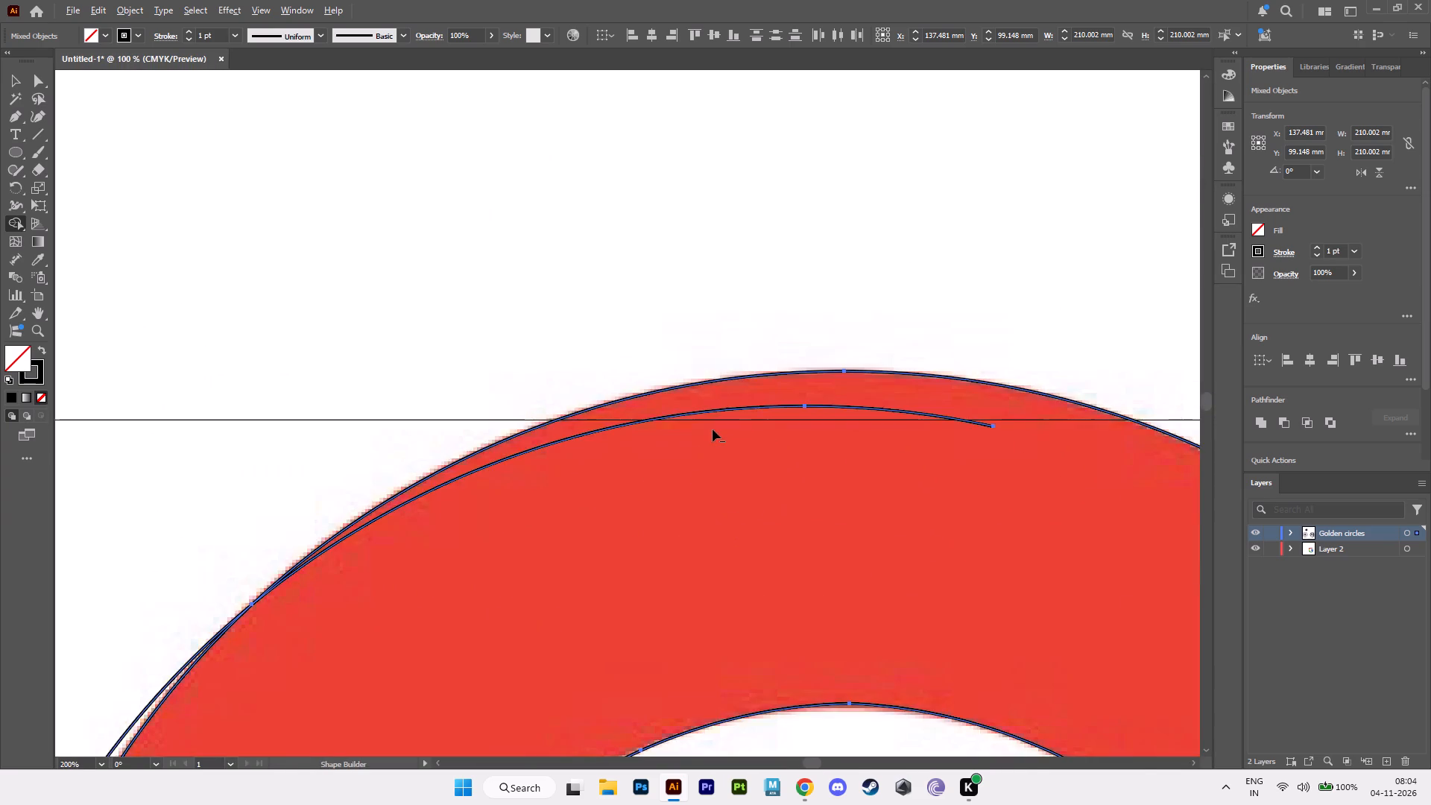
scroll(712, 429, "down", 2, "alt")
middle_click_drag(654, 479, 752, 232, "alt")
middle_click_drag(592, 549, 634, 290, "alt")
scroll(593, 468, "up", 1, "alt")
middle_click_drag(593, 468, 736, 488, "alt")
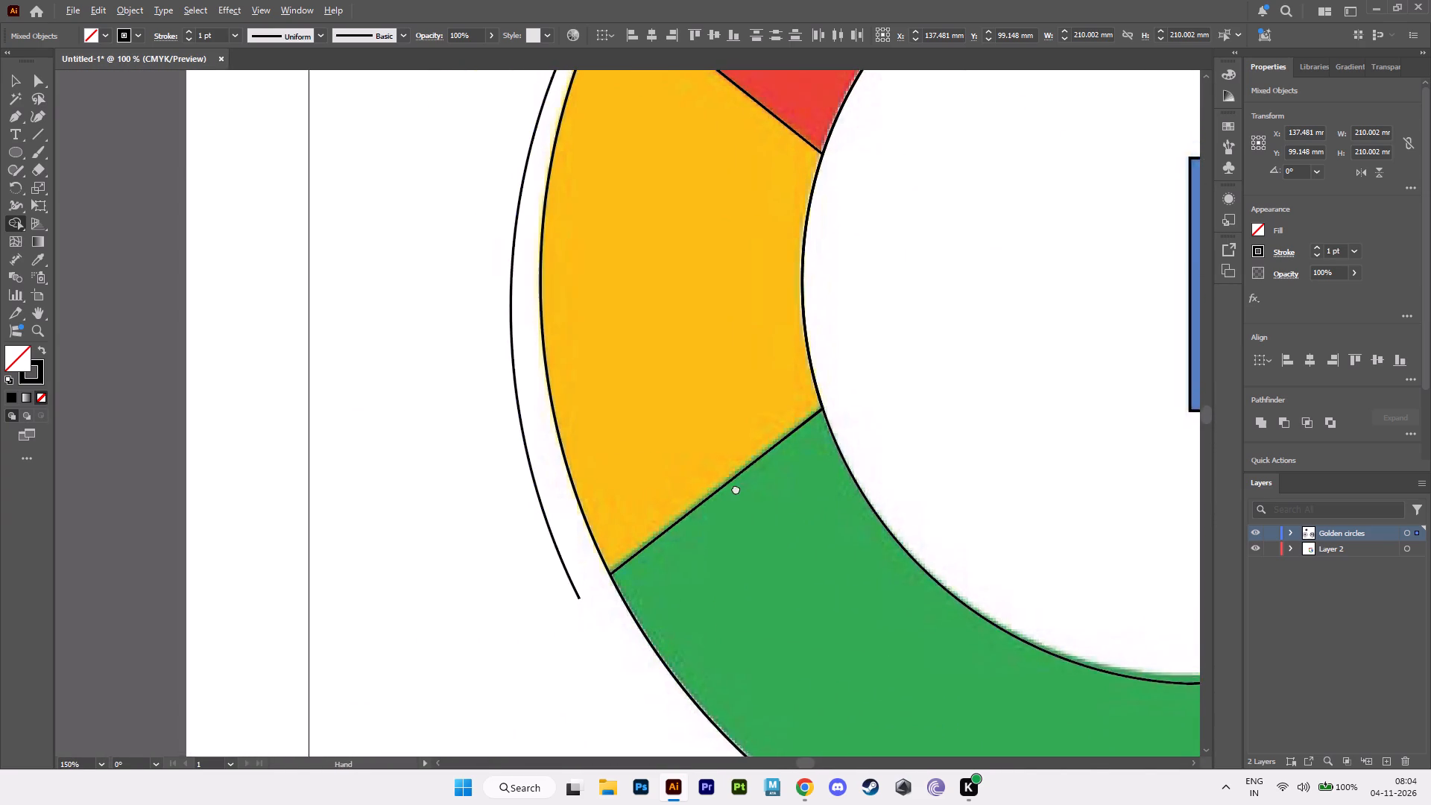
middle_click_drag(736, 488, 805, 491, "alt")
middle_click_drag(657, 359, 644, 705, "alt")
middle_click_drag(677, 391, 547, 587, "alt")
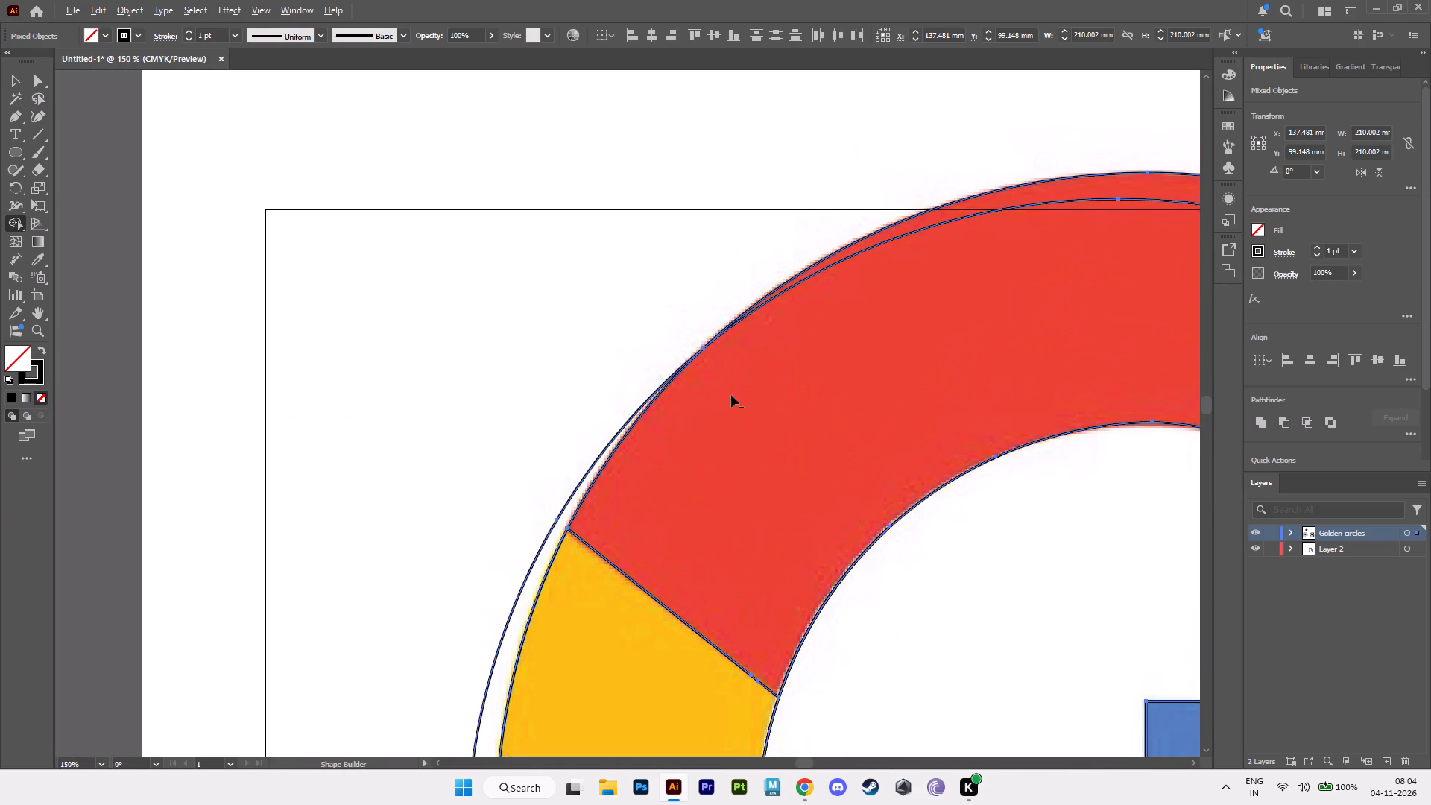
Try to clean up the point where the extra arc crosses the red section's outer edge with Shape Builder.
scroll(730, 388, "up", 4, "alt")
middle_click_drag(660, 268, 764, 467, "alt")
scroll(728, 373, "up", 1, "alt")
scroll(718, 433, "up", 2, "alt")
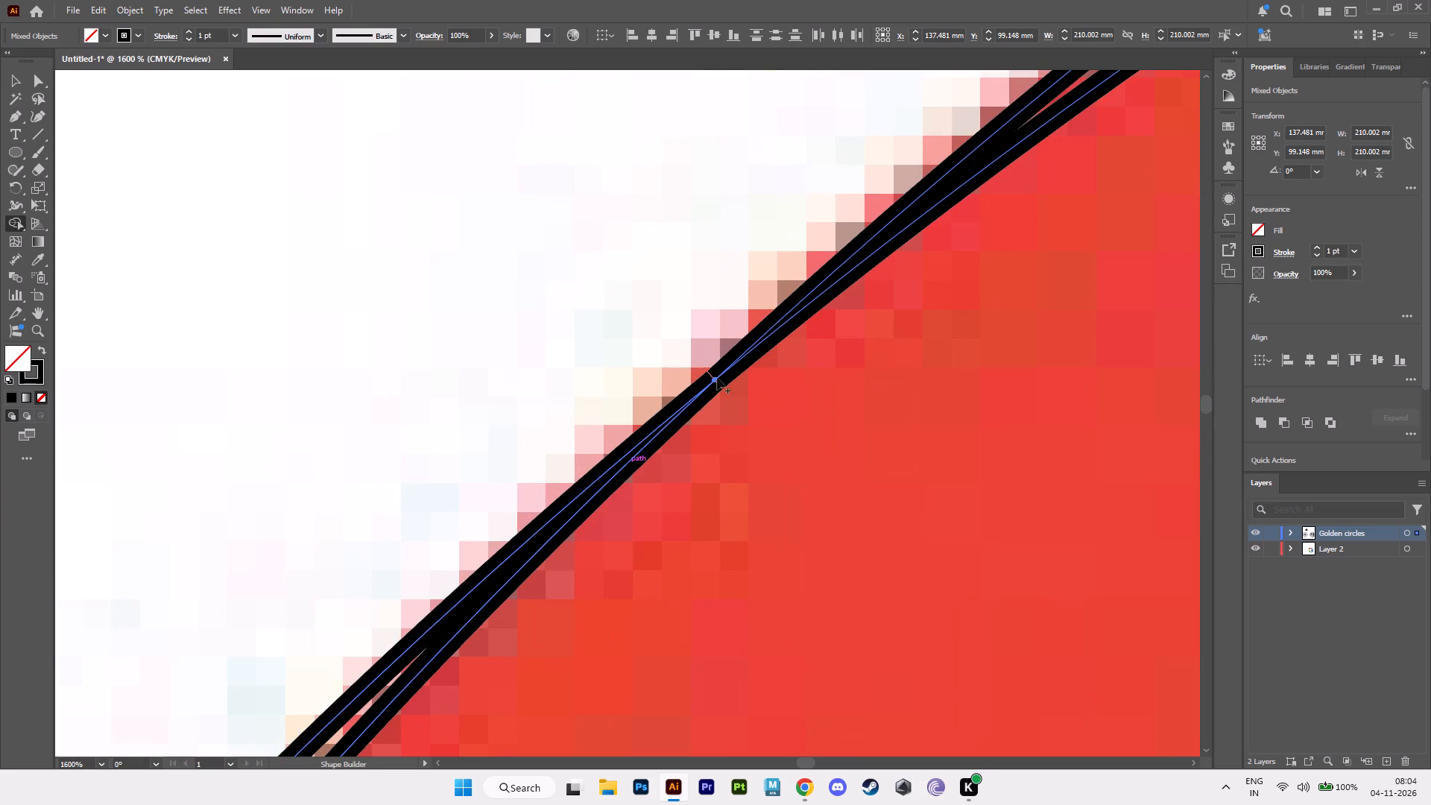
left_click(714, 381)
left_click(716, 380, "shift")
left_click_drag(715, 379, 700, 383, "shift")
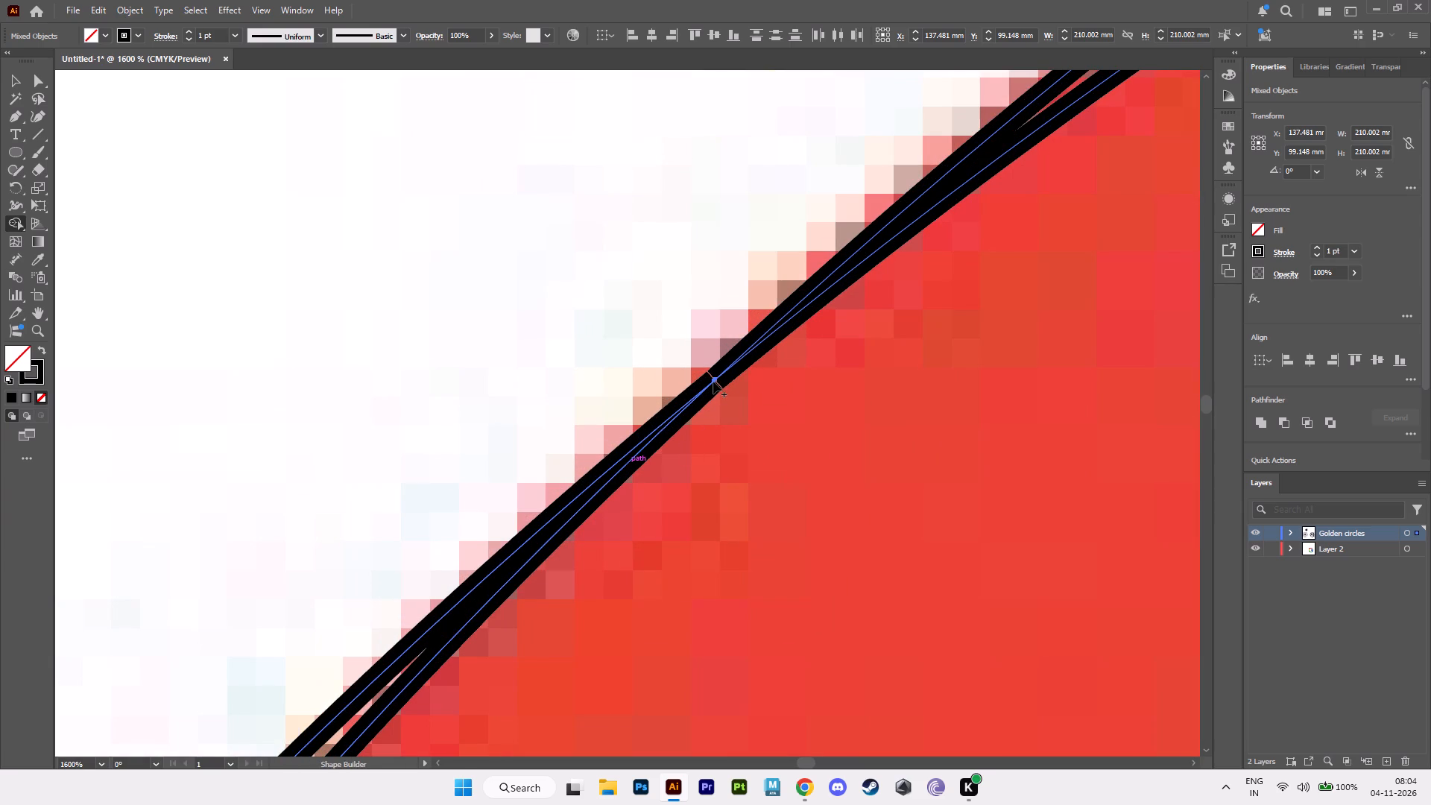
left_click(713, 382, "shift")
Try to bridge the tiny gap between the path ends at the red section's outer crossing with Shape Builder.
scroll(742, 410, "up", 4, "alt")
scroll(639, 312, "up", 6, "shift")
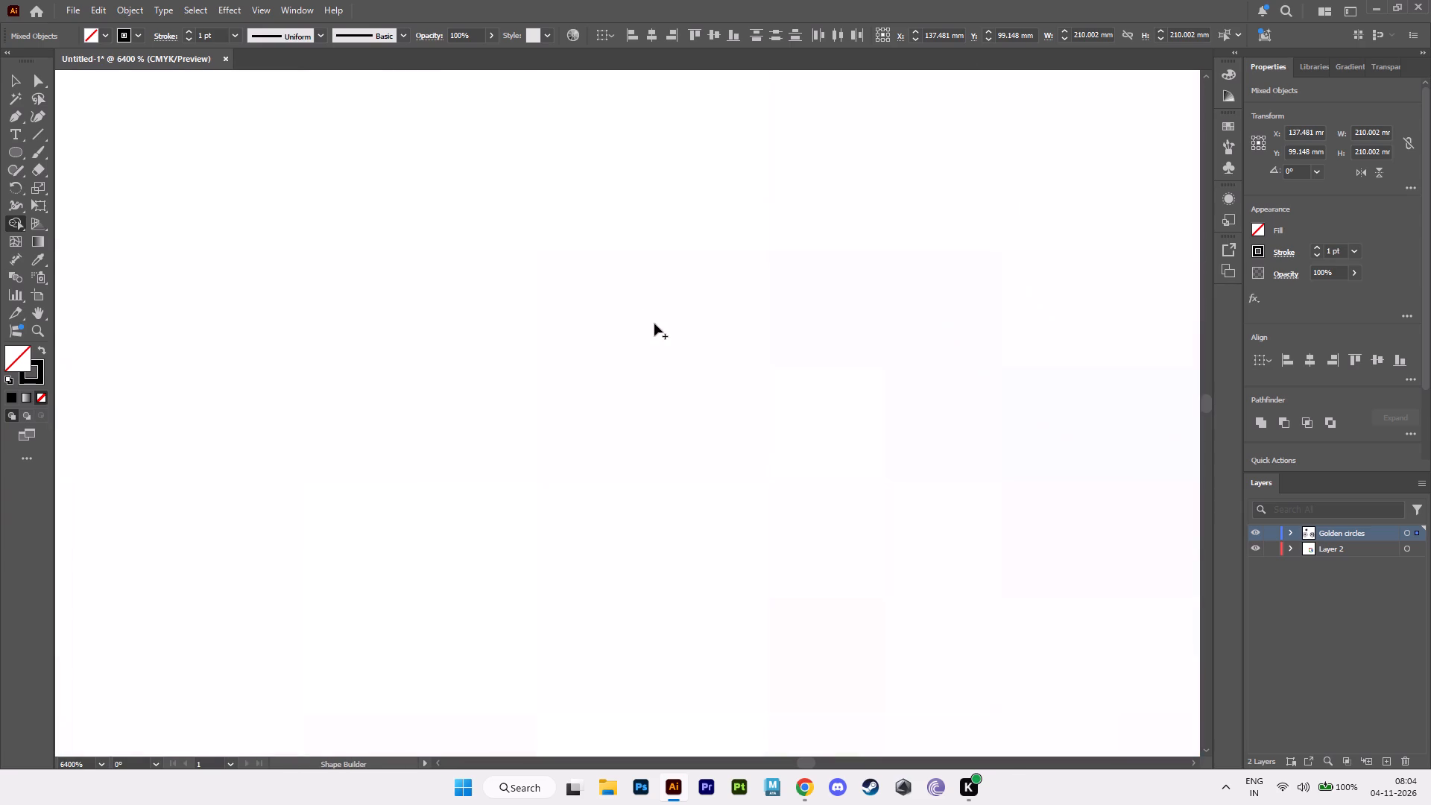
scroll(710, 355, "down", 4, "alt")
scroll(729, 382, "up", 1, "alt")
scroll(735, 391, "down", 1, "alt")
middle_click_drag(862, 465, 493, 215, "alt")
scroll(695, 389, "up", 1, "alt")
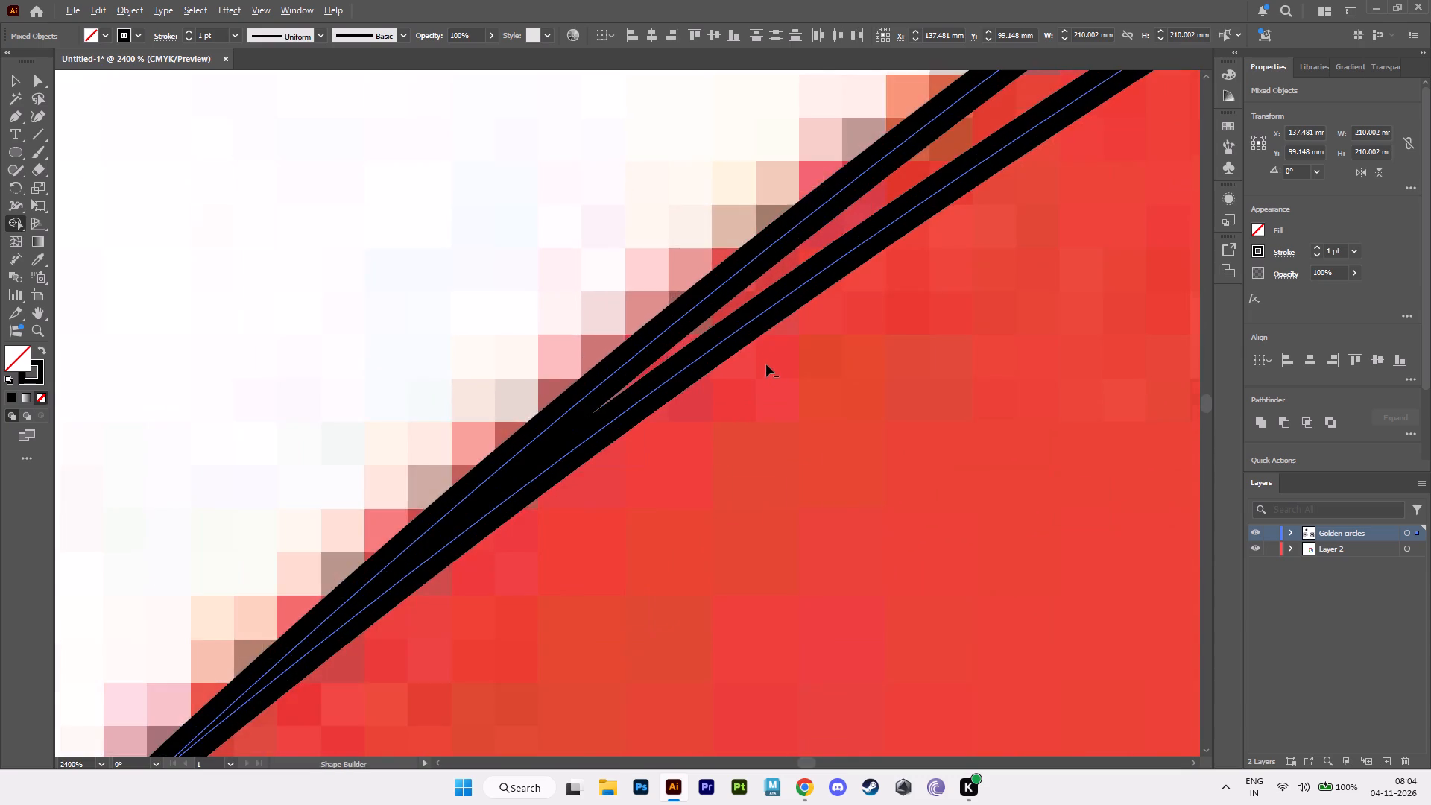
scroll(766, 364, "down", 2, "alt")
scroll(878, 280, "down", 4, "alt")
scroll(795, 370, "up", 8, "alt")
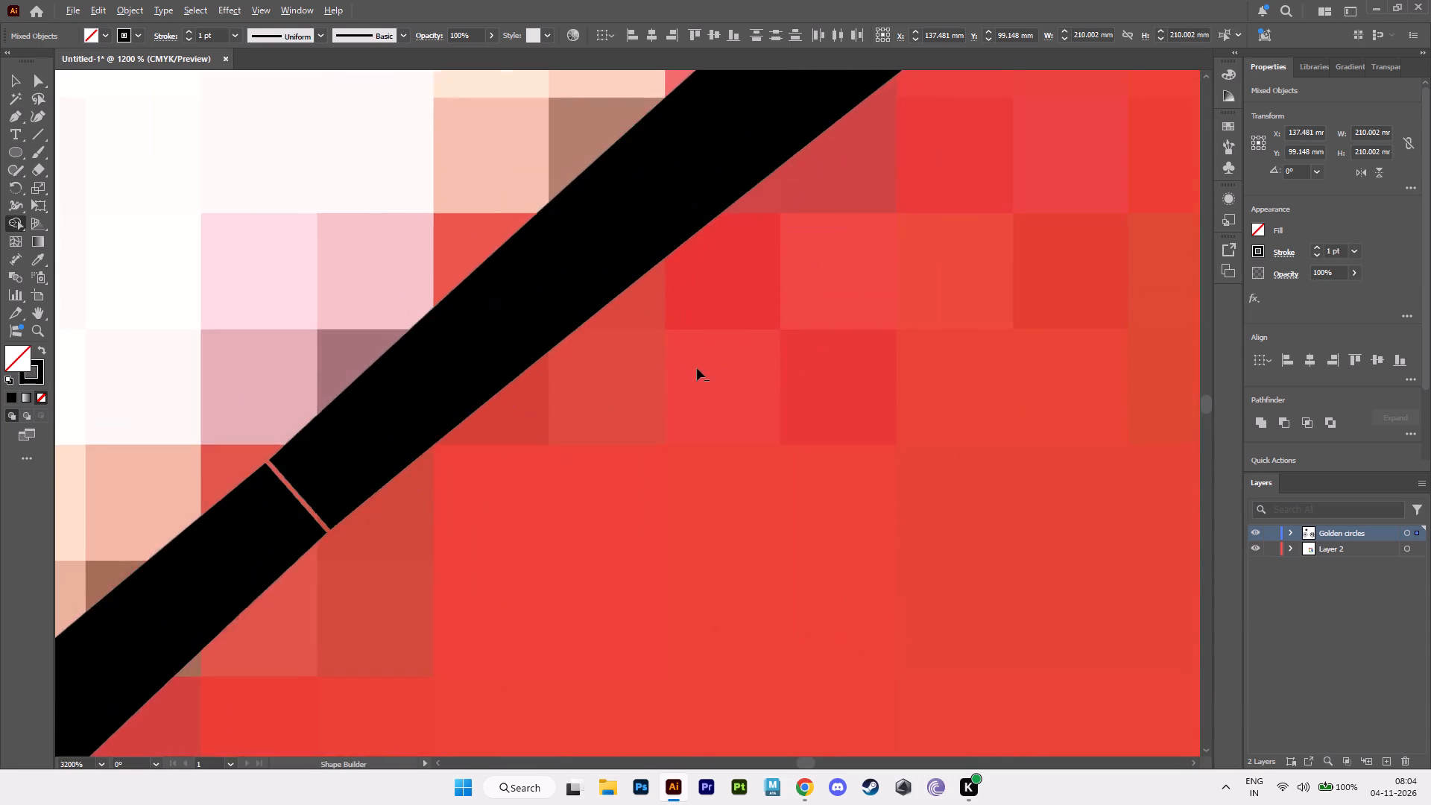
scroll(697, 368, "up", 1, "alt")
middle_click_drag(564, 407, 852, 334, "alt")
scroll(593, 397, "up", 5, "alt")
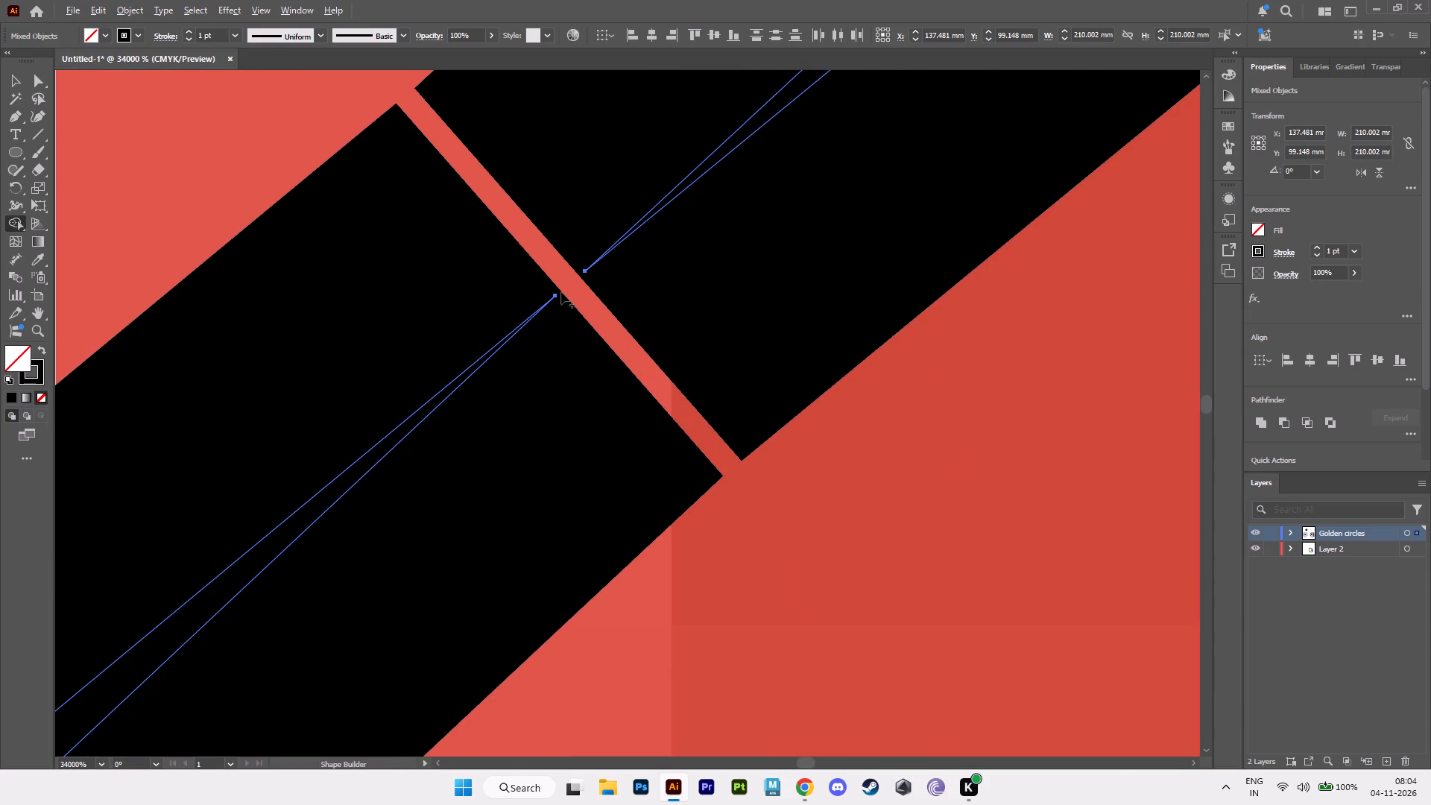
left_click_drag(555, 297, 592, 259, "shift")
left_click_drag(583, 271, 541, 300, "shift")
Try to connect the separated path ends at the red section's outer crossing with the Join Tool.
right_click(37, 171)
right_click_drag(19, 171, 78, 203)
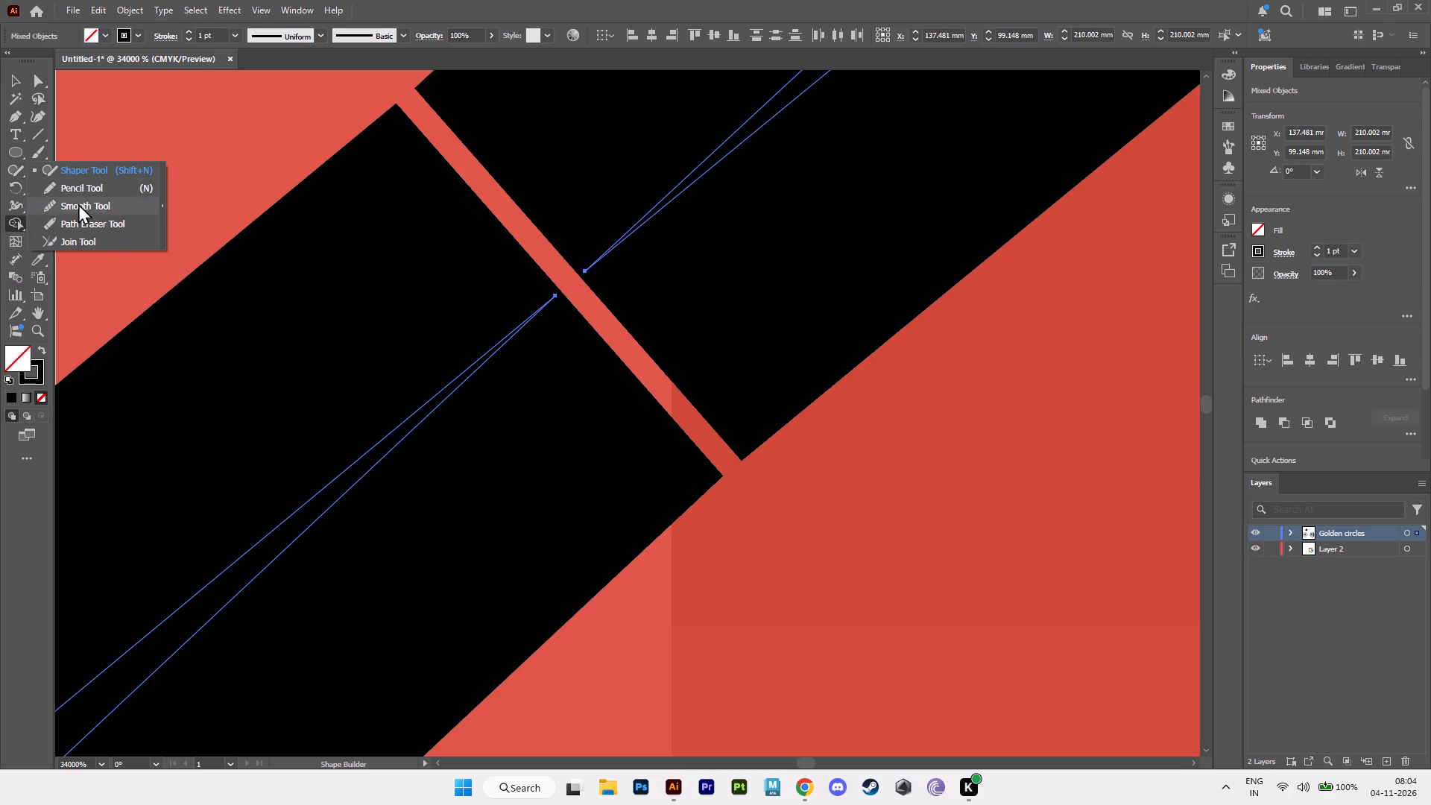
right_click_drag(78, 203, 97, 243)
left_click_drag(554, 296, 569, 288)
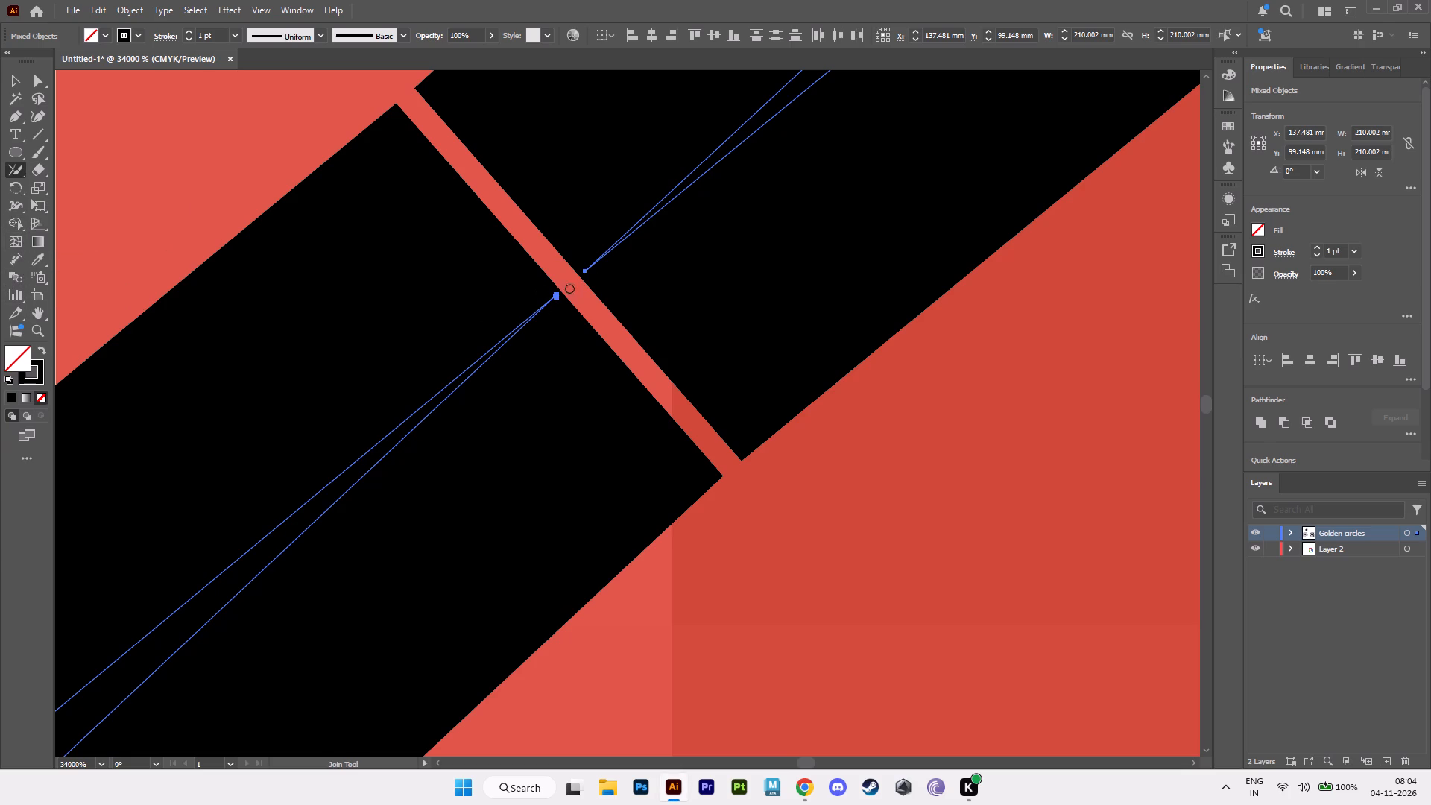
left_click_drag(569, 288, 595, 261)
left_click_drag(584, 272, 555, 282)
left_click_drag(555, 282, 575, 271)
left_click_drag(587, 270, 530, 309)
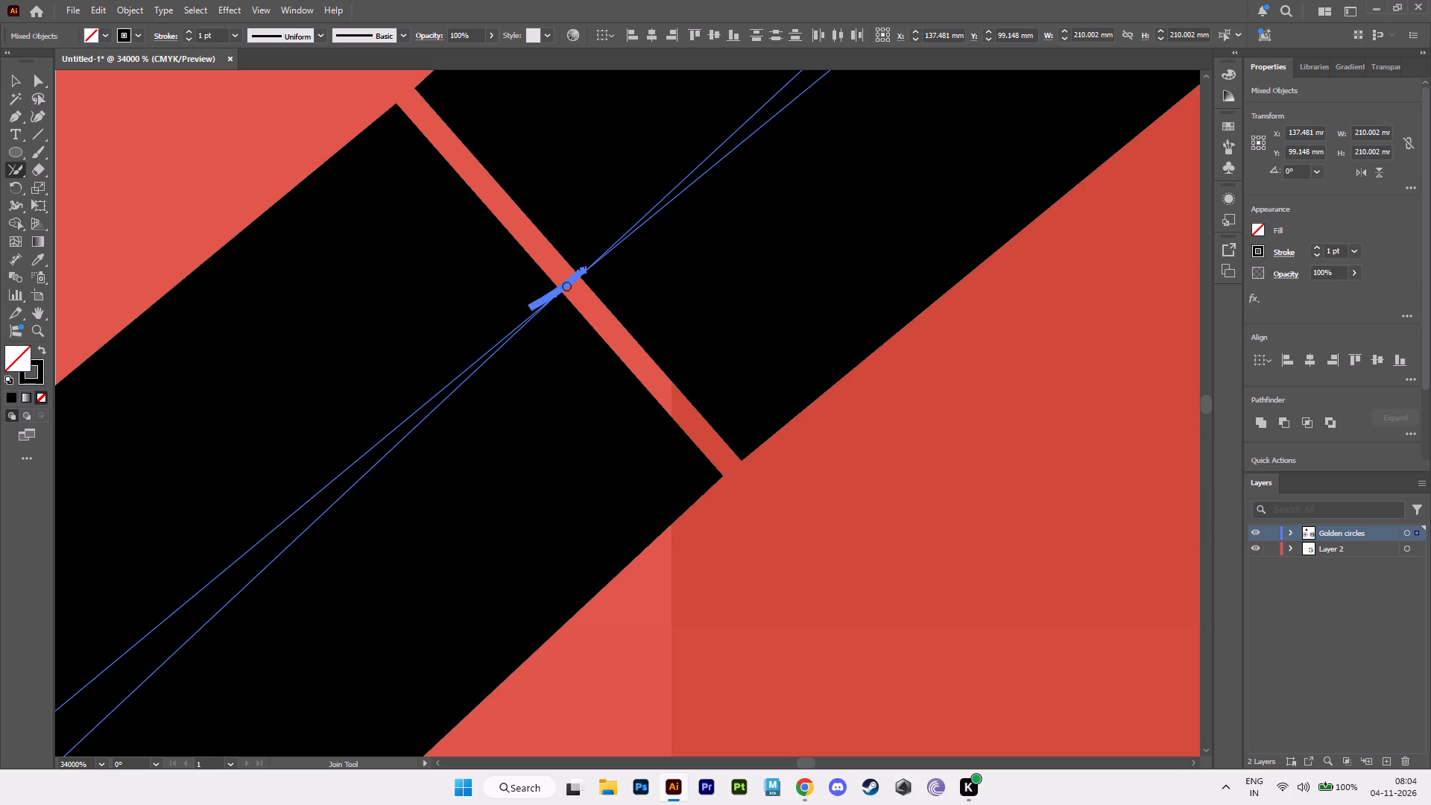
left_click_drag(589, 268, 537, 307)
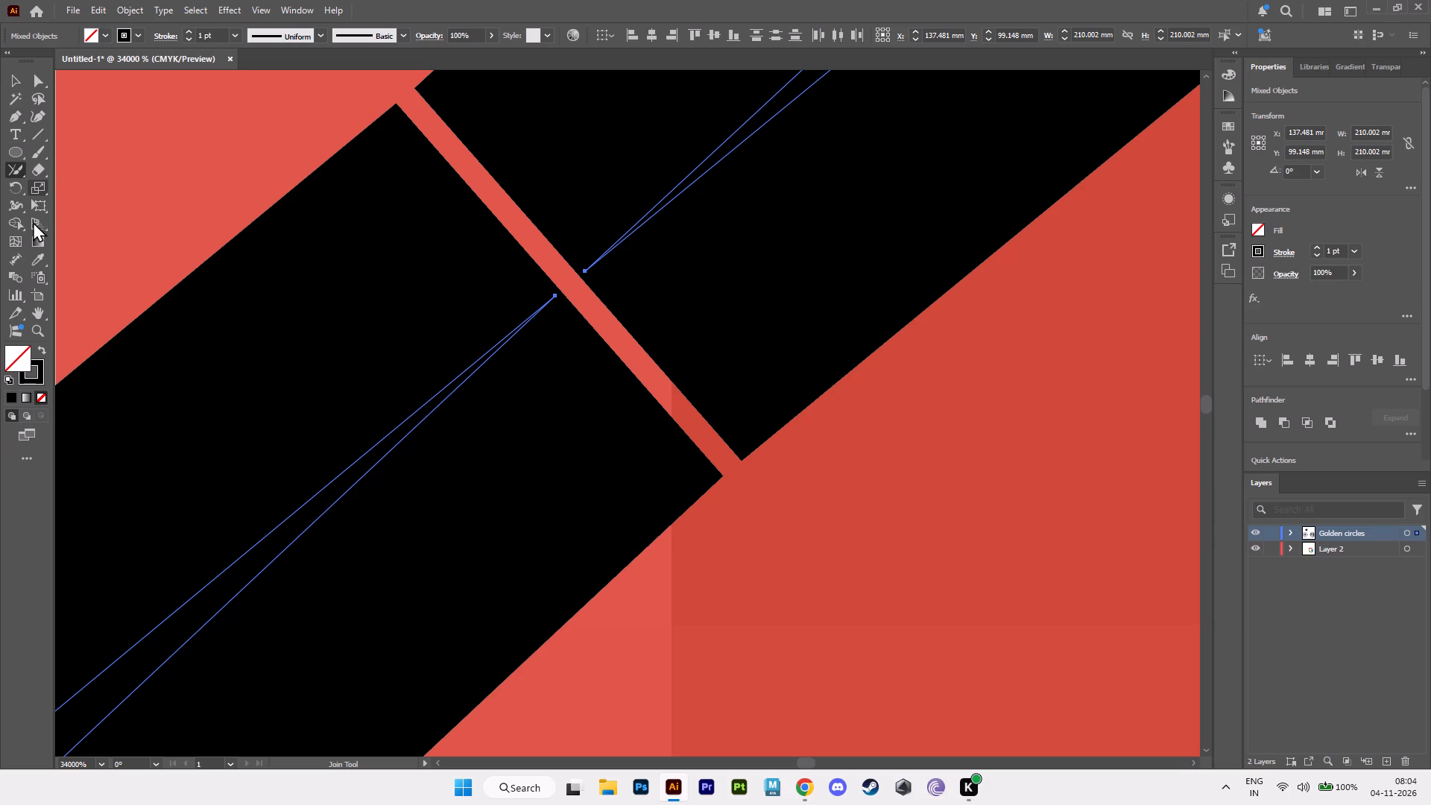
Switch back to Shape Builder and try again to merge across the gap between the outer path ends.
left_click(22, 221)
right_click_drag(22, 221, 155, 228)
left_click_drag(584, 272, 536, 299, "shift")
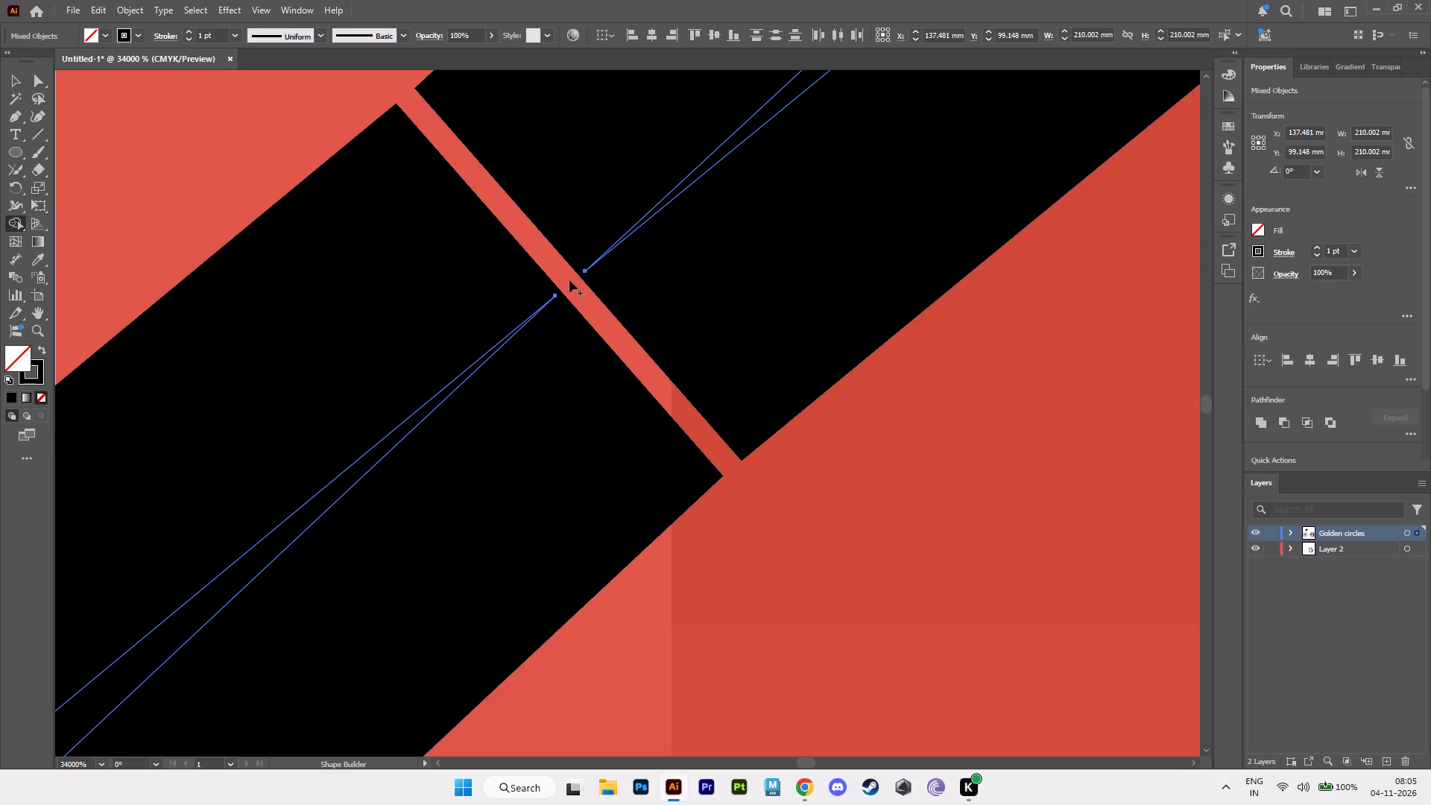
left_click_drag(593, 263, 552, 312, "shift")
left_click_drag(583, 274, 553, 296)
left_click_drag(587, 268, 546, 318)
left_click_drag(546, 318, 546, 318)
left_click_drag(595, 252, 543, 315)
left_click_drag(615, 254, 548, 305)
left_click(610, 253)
Examine the extra arc along the red and yellow outer edges and its crossing, and review the whole logo outline.
scroll(625, 329, "down", 8, "alt")
scroll(660, 420, "down", 3, "alt")
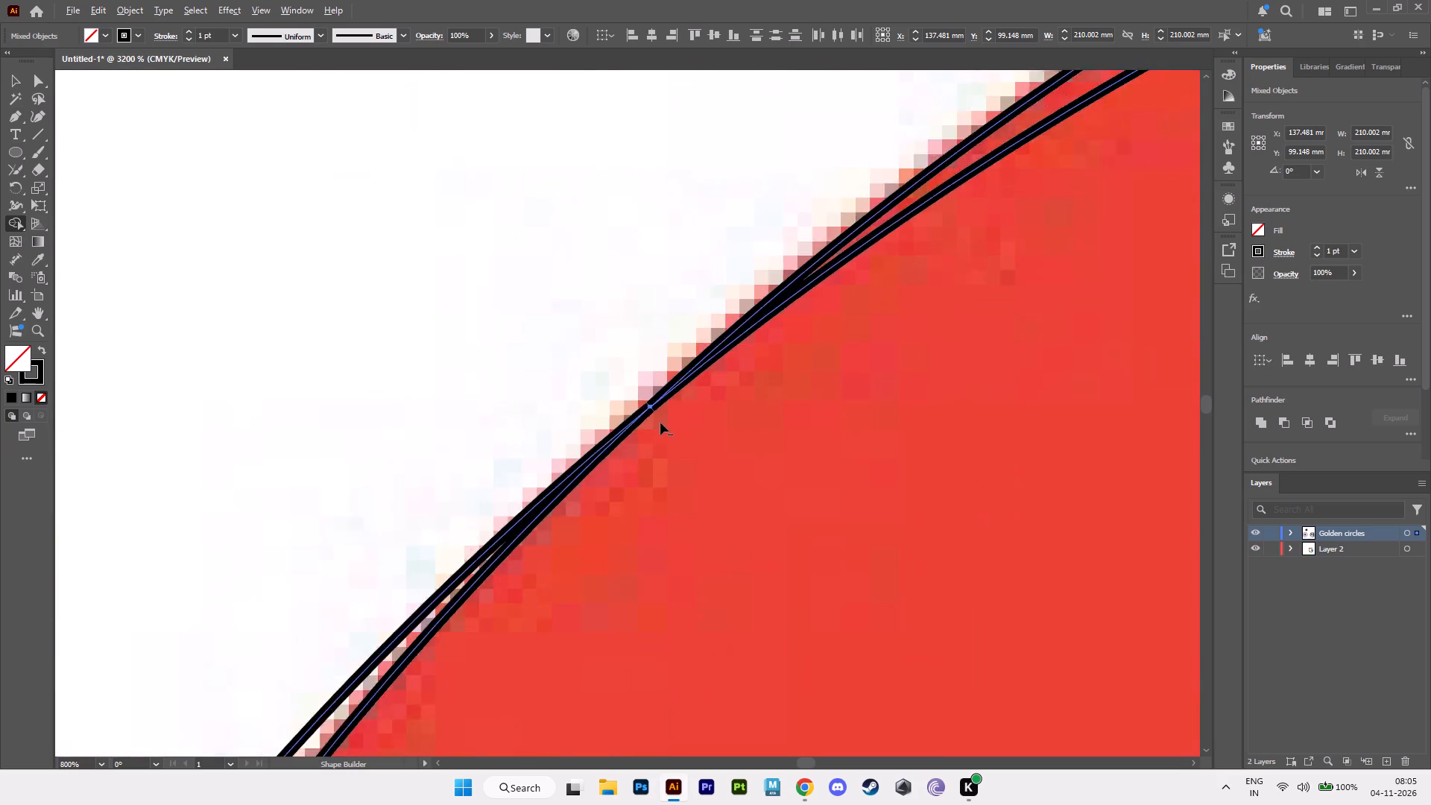
scroll(660, 423, "down", 5, "alt")
middle_click_drag(735, 438, 938, 154, "alt")
scroll(678, 335, "up", 3, "alt")
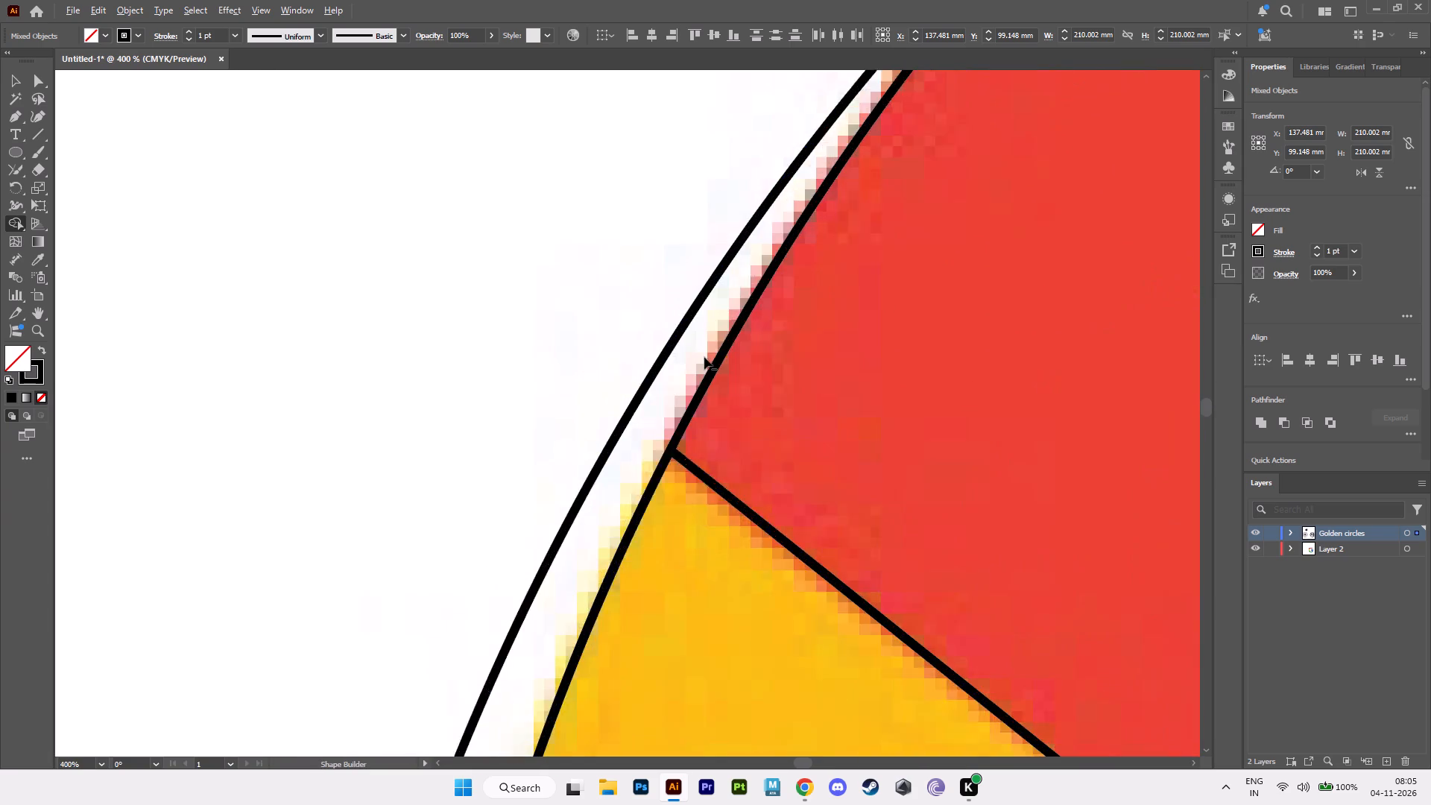
scroll(704, 357, "up", 2, "alt")
middle_click_drag(839, 226, 696, 575, "alt")
middle_click_drag(999, 149, 695, 639, "alt")
middle_click_drag(926, 253, 628, 616, "alt")
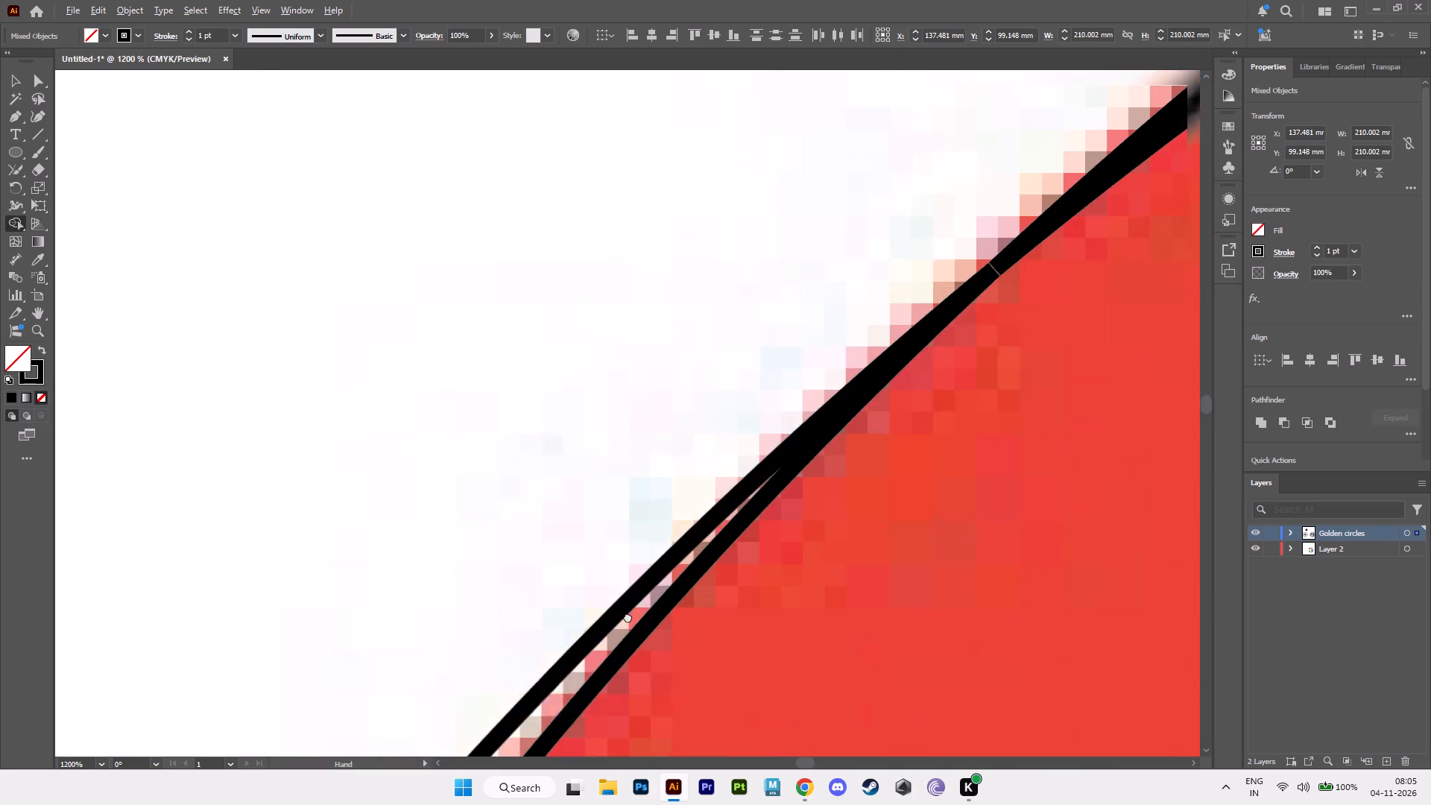
middle_click_drag(628, 616, 613, 635, "alt")
scroll(1002, 285, "up", 5, "alt")
scroll(900, 444, "up", 2, "alt")
scroll(902, 476, "down", 10, "alt")
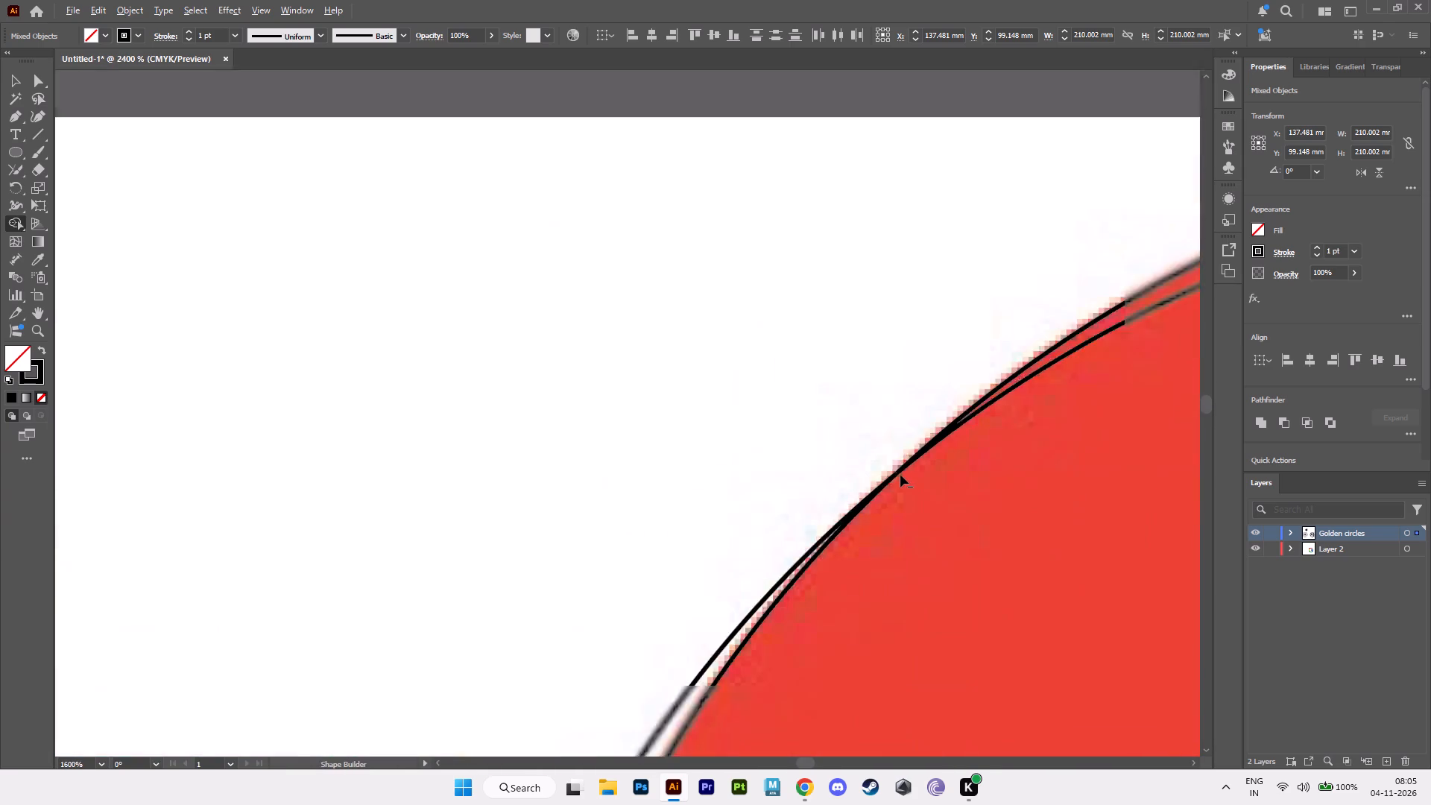
scroll(900, 475, "down", 8, "alt")
middle_click_drag(926, 490, 558, 285, "alt")
scroll(558, 285, "up", 2, "alt")
middle_click(661, 376, "alt")
scroll(662, 376, "down", 2, "alt")
scroll(662, 376, "up", 1, "alt")
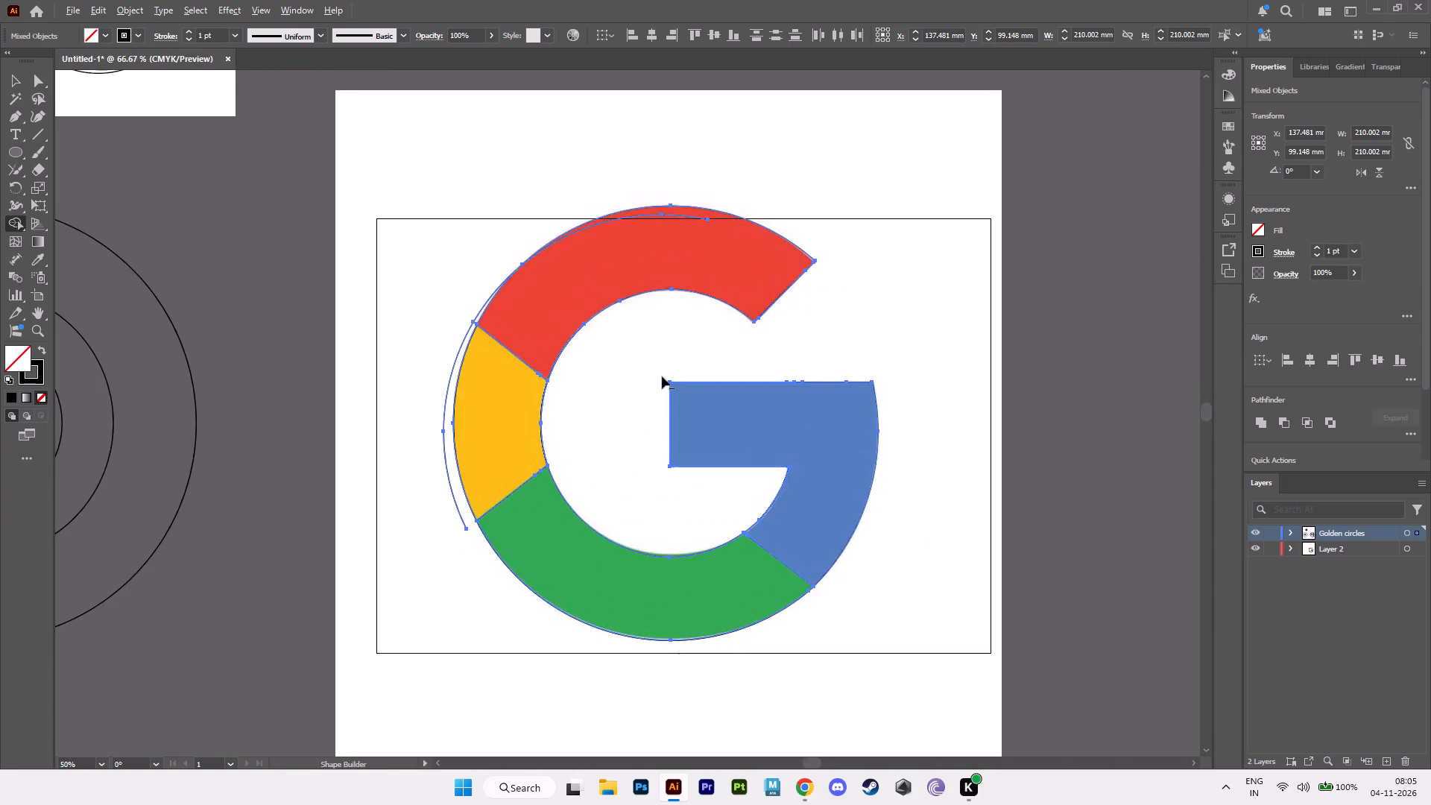
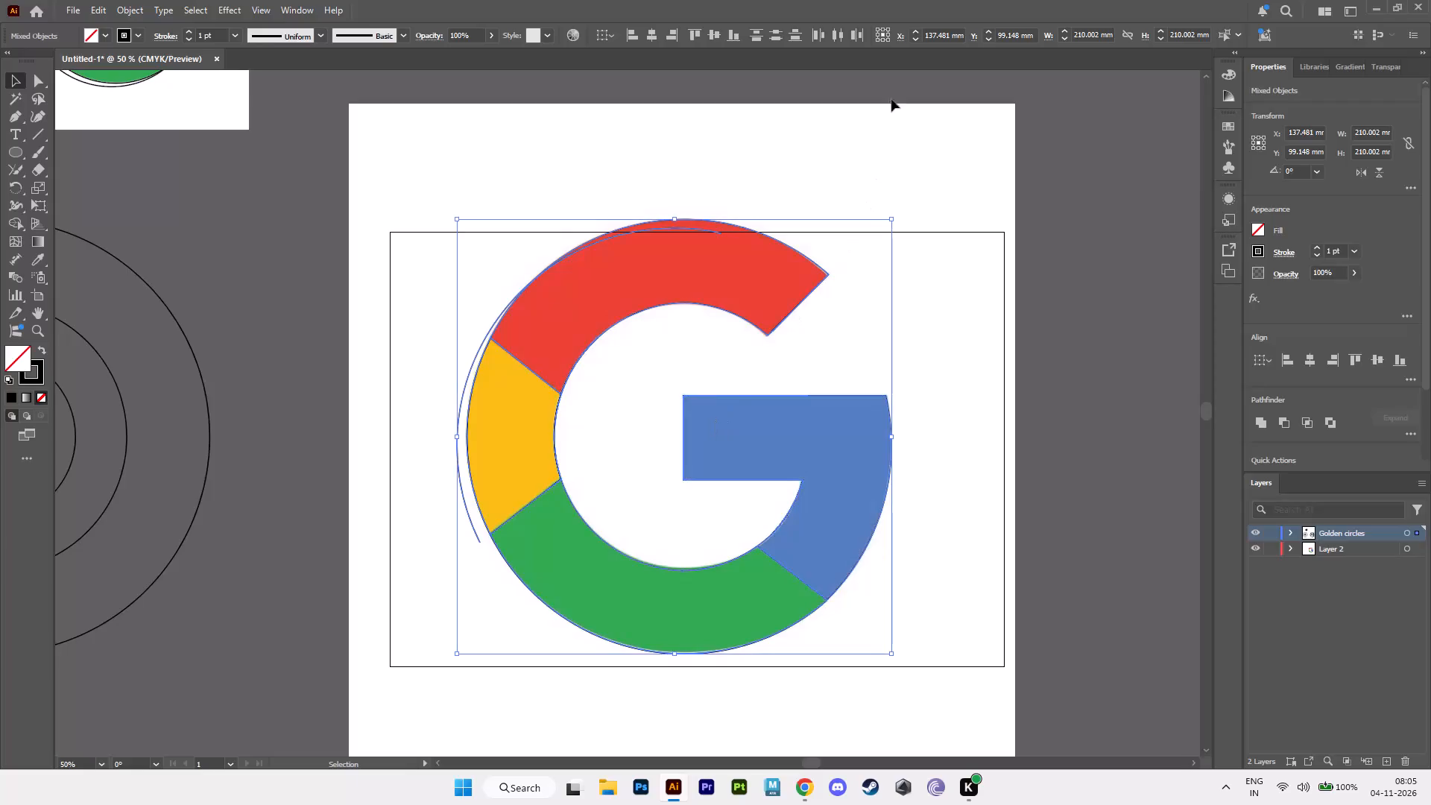
Unlock the locked linked reference image behind the outlined logo in Layer 2.
left_click(888, 151)
scroll(874, 213, "down", 2, "alt")
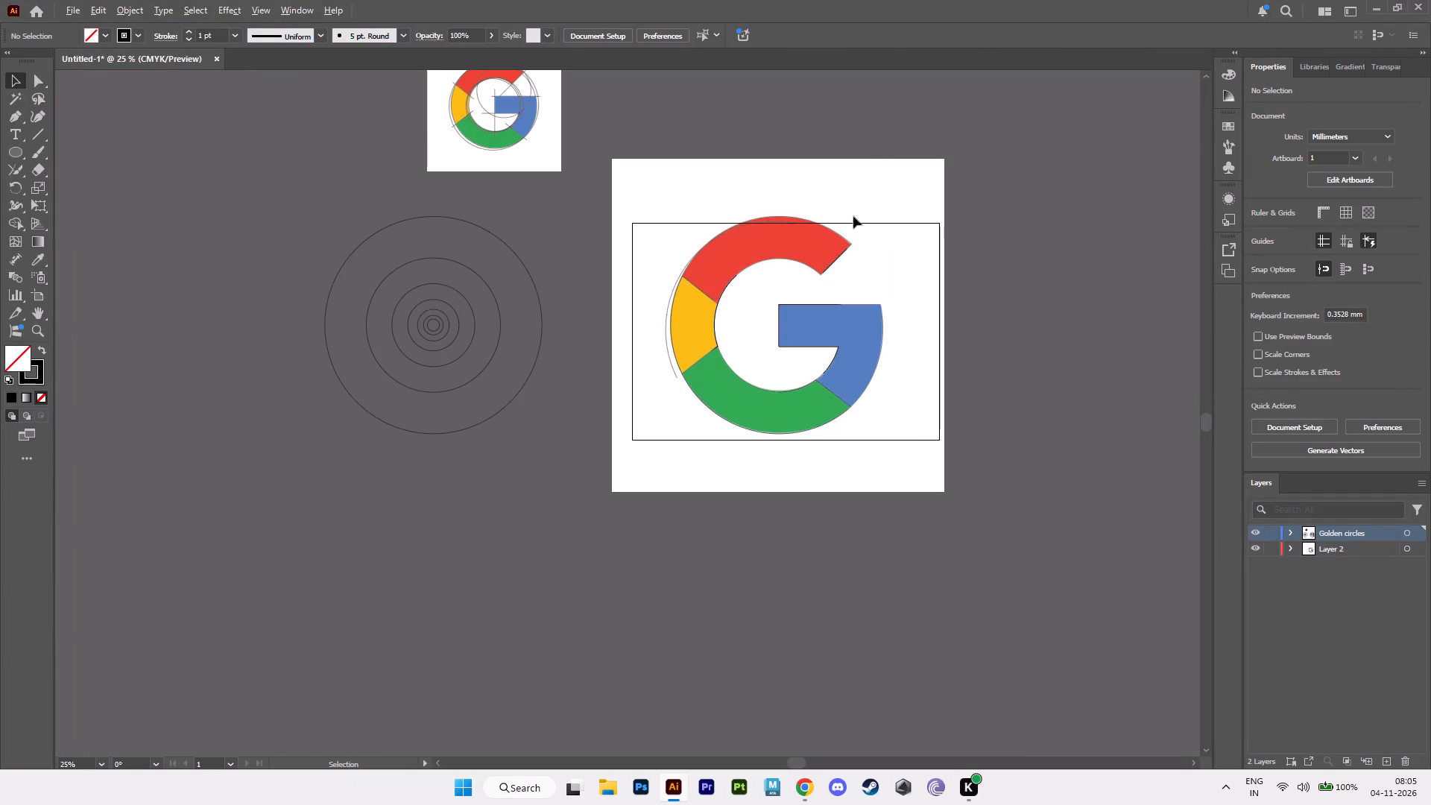
left_click_drag(648, 180, 944, 514)
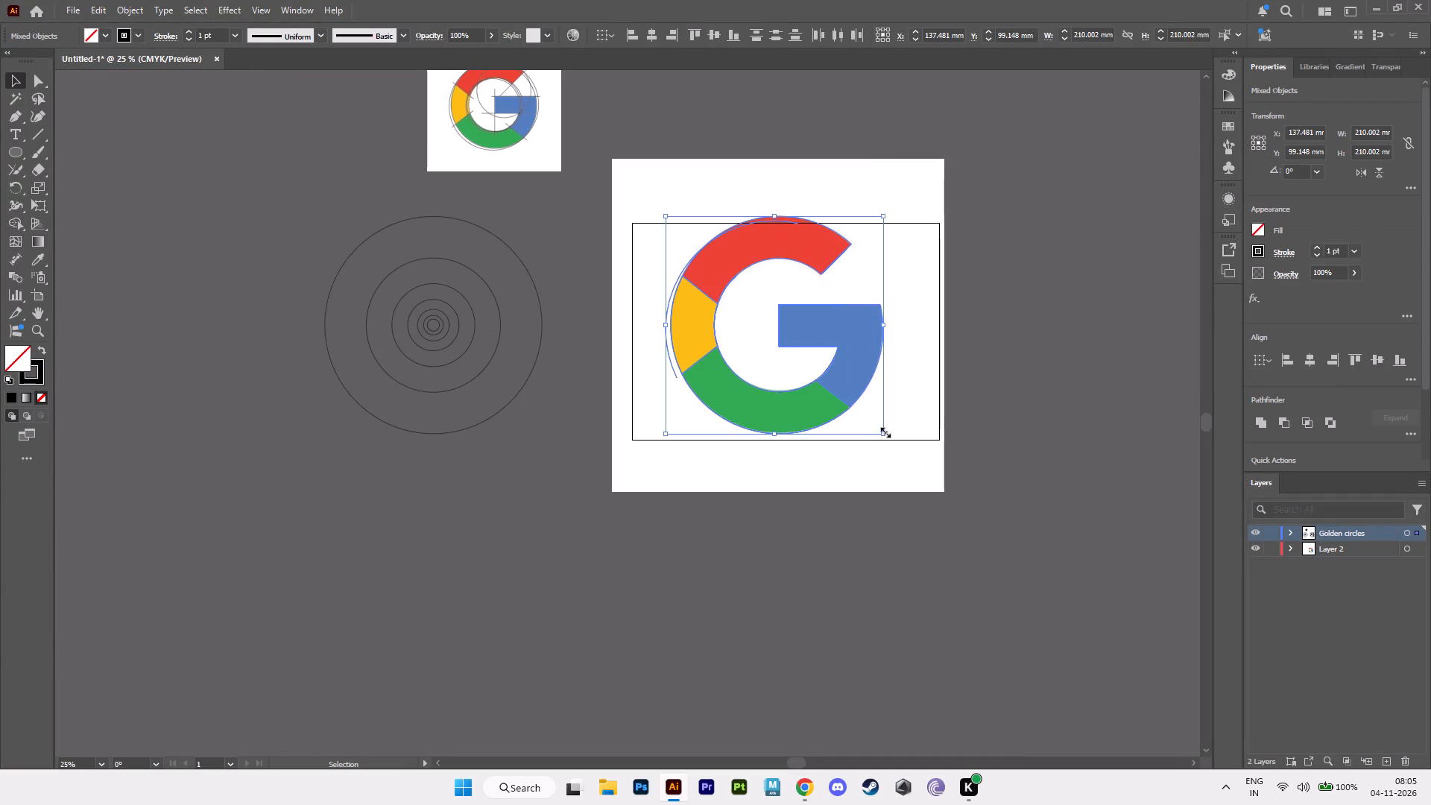
left_click(1293, 546)
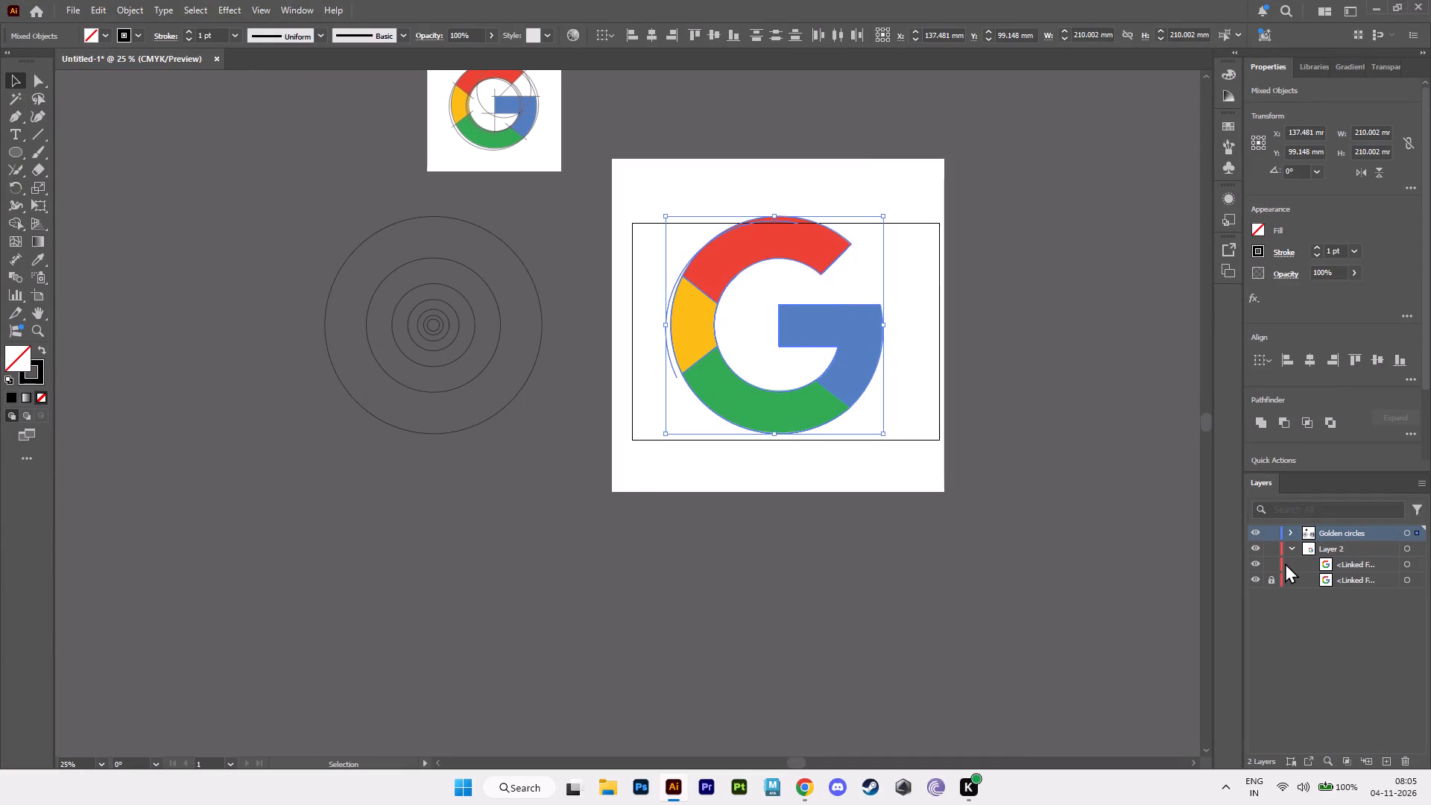
left_click(1274, 578)
Scale the outlined logo together with its reference image to about 118 mm square and place it in the artboard's right half.
left_click(1033, 209)
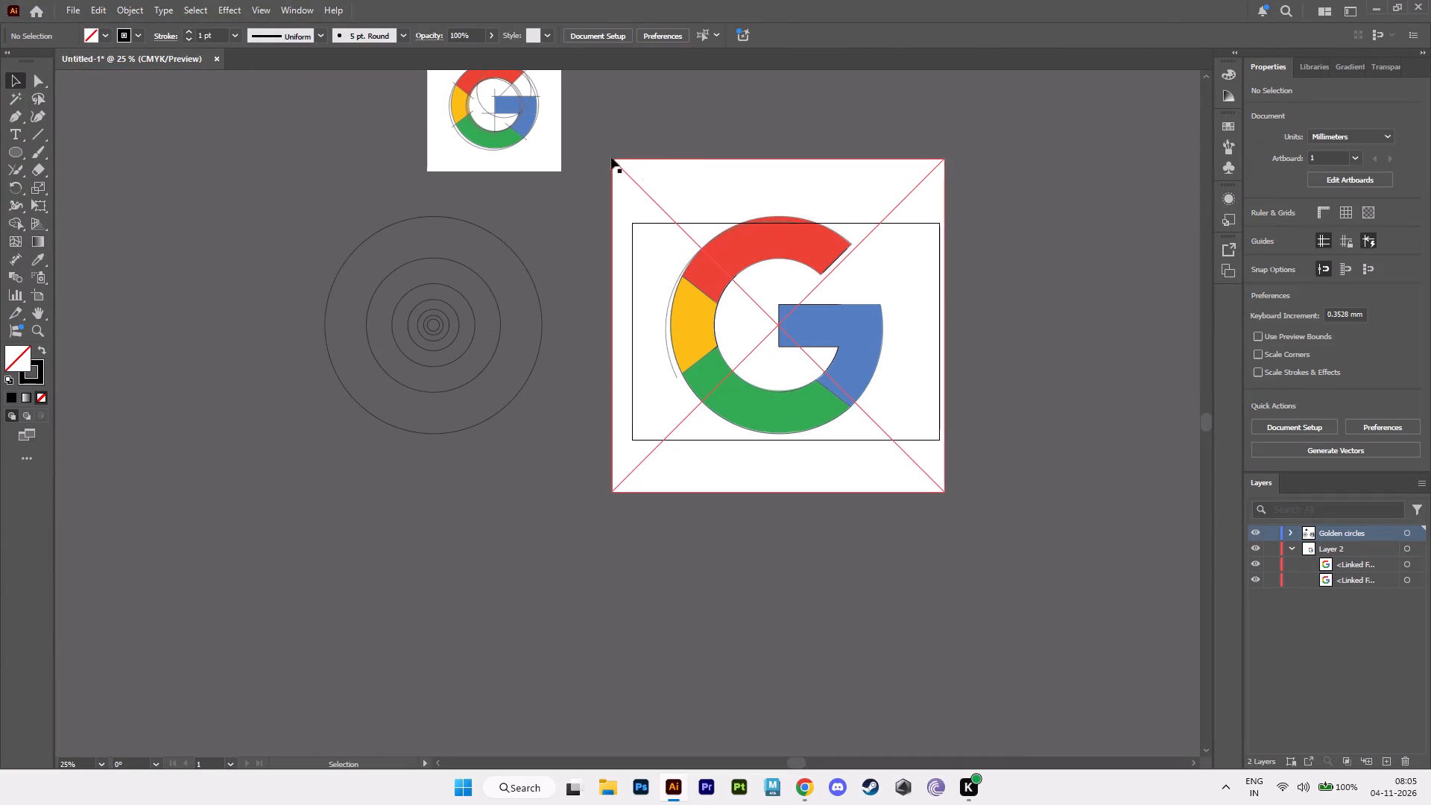
left_click_drag(591, 209, 988, 527)
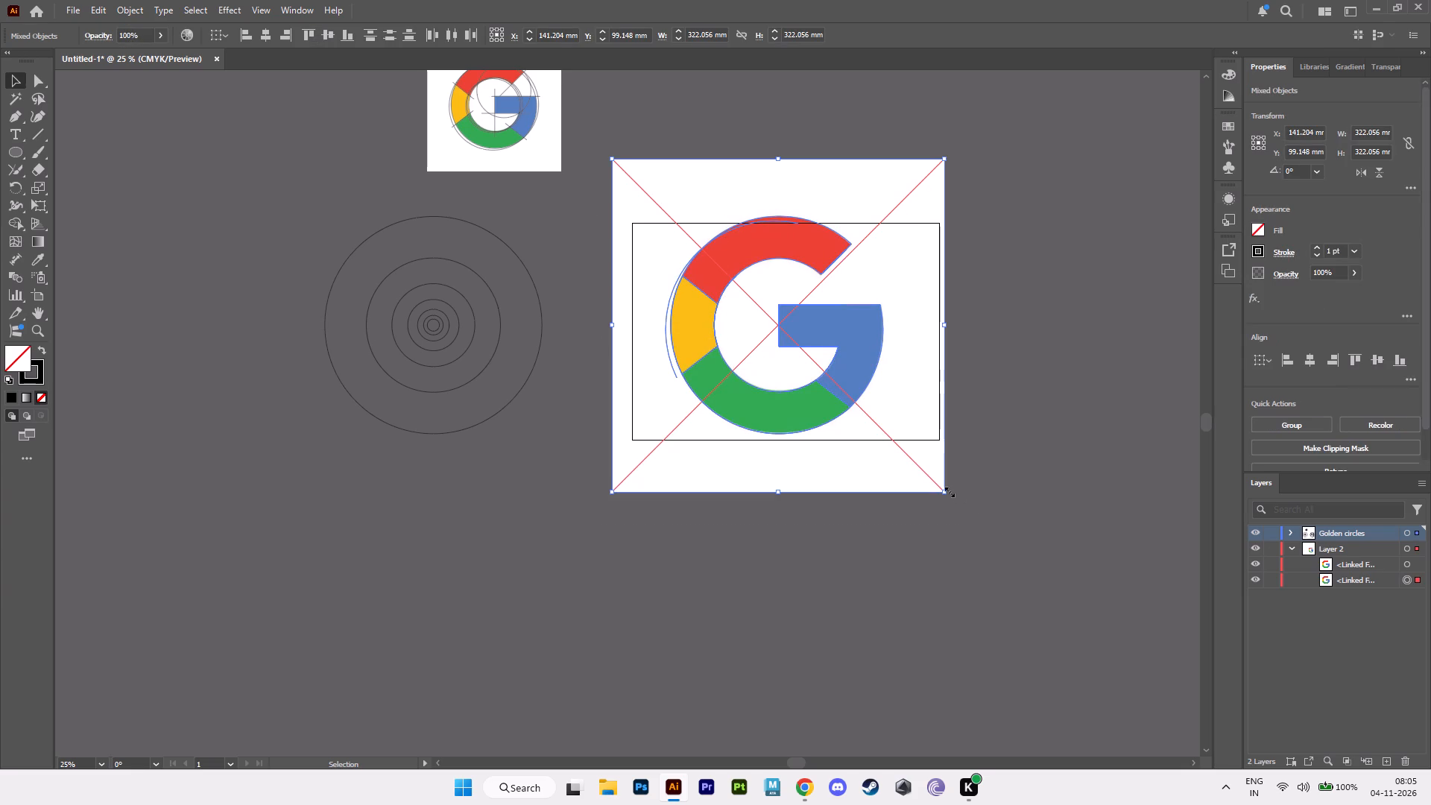
left_click_drag(944, 488, 862, 386, "alt+shift")
left_click_drag(811, 333, 824, 336)
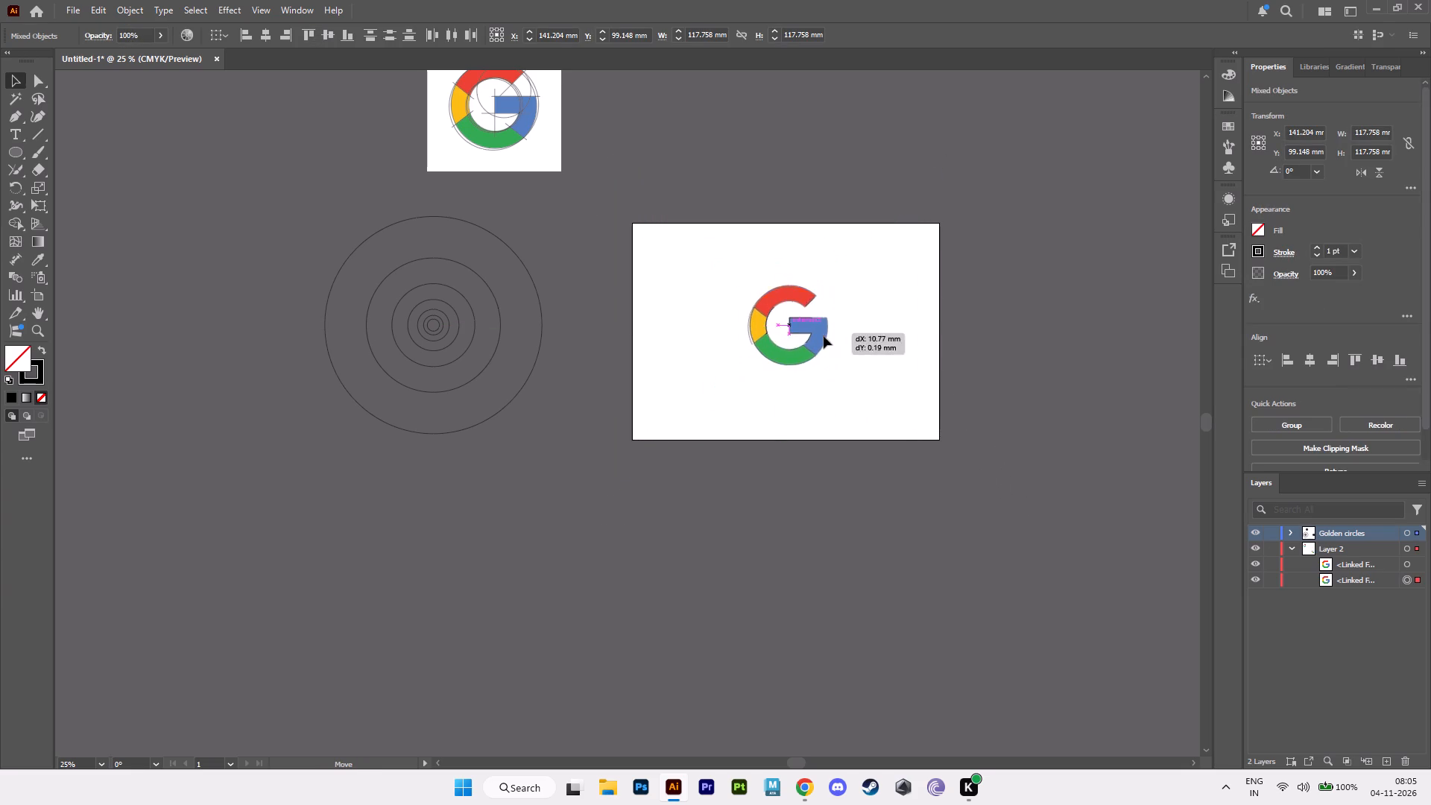
left_click_drag(824, 336, 904, 338)
left_click(992, 262)
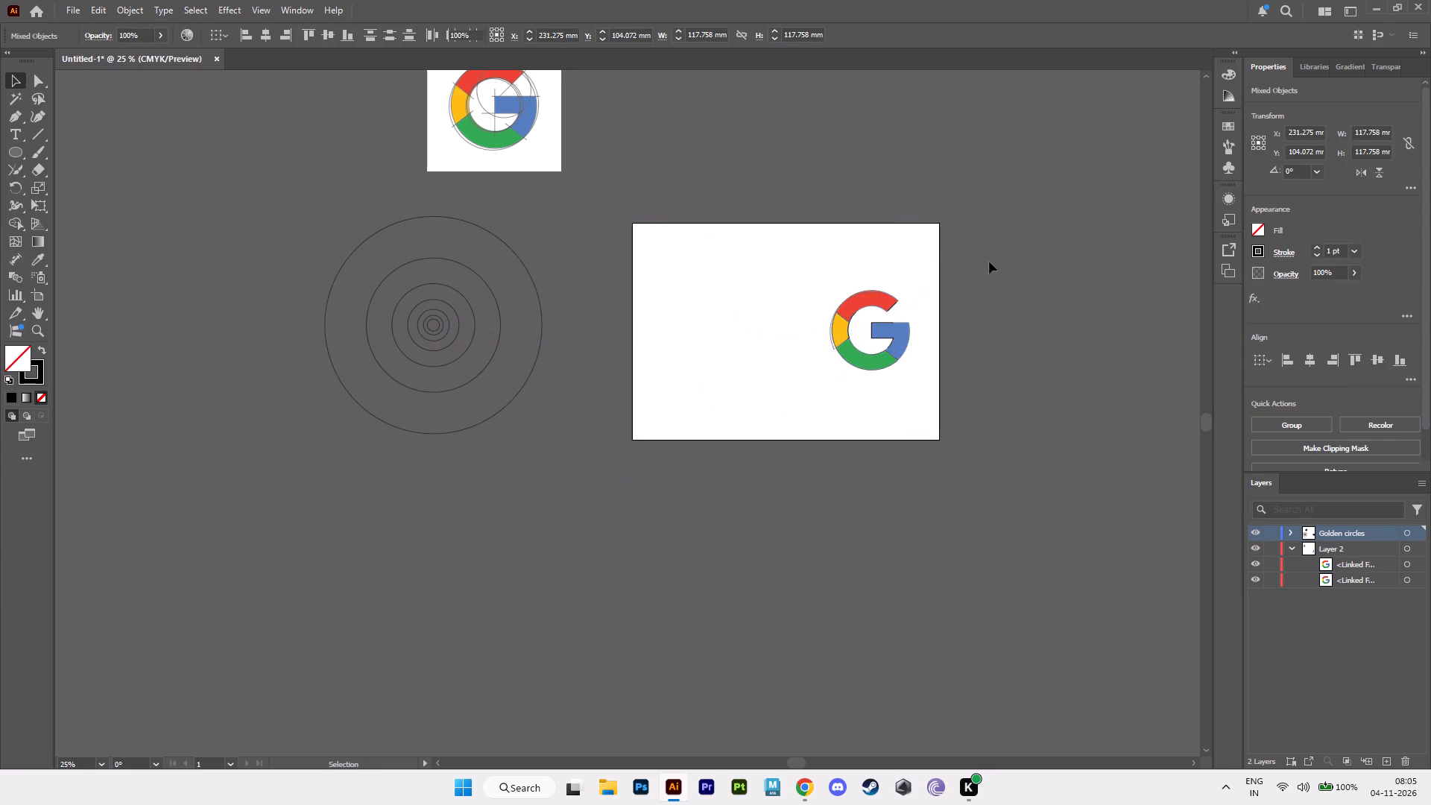
Move the logo copy with the construction circles and lines, including its linked image, into the artboard's left half.
scroll(964, 341, "up", 2, "alt")
middle_click_drag(930, 337, 1011, 492, "alt")
scroll(830, 423, "down", 1, "alt")
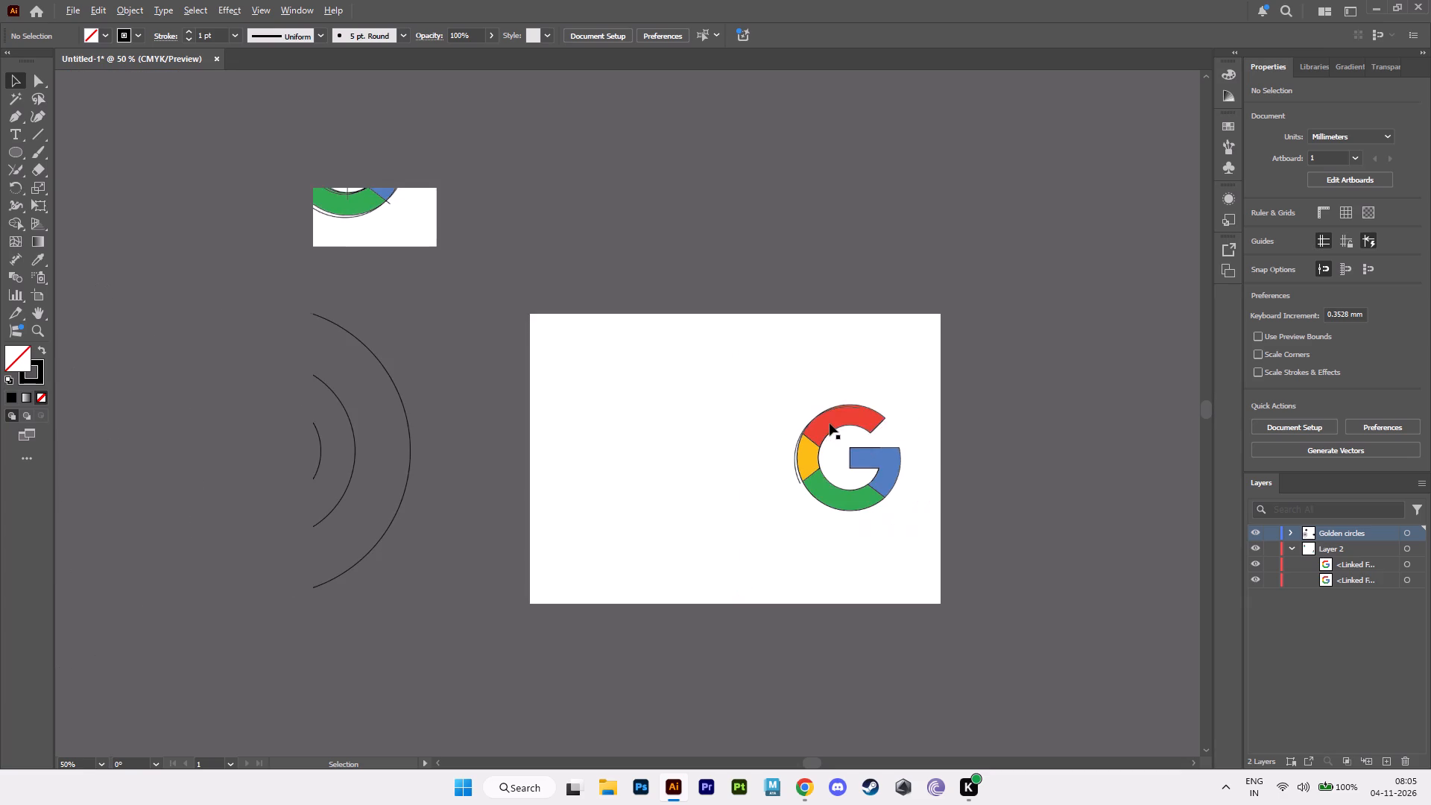
scroll(531, 306, "down", 1, "alt")
middle_click_drag(531, 306, 571, 383, "alt")
scroll(571, 383, "up", 1, "alt")
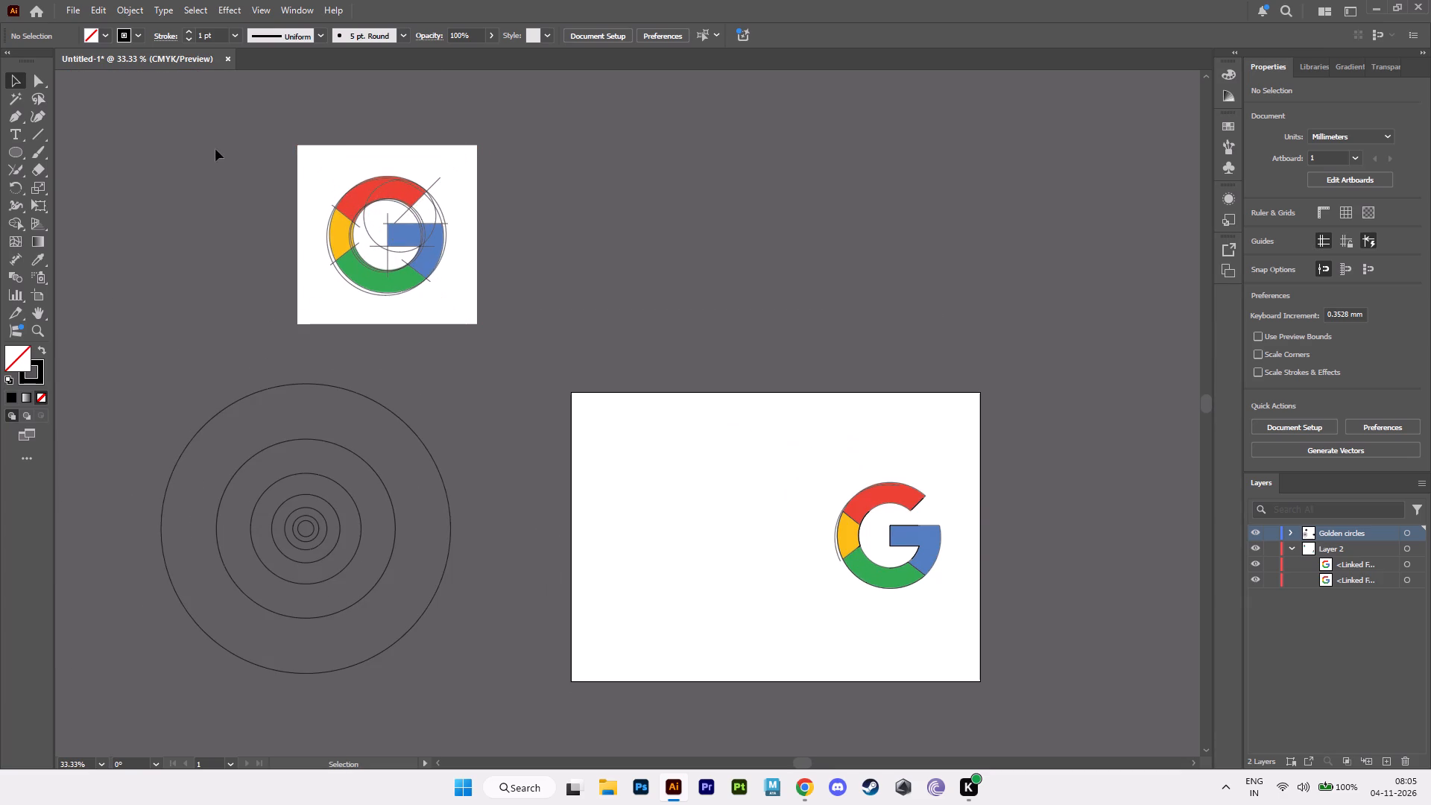
left_click_drag(215, 149, 557, 300)
left_click_drag(405, 243, 668, 231, "alt")
key("ctrl+z")
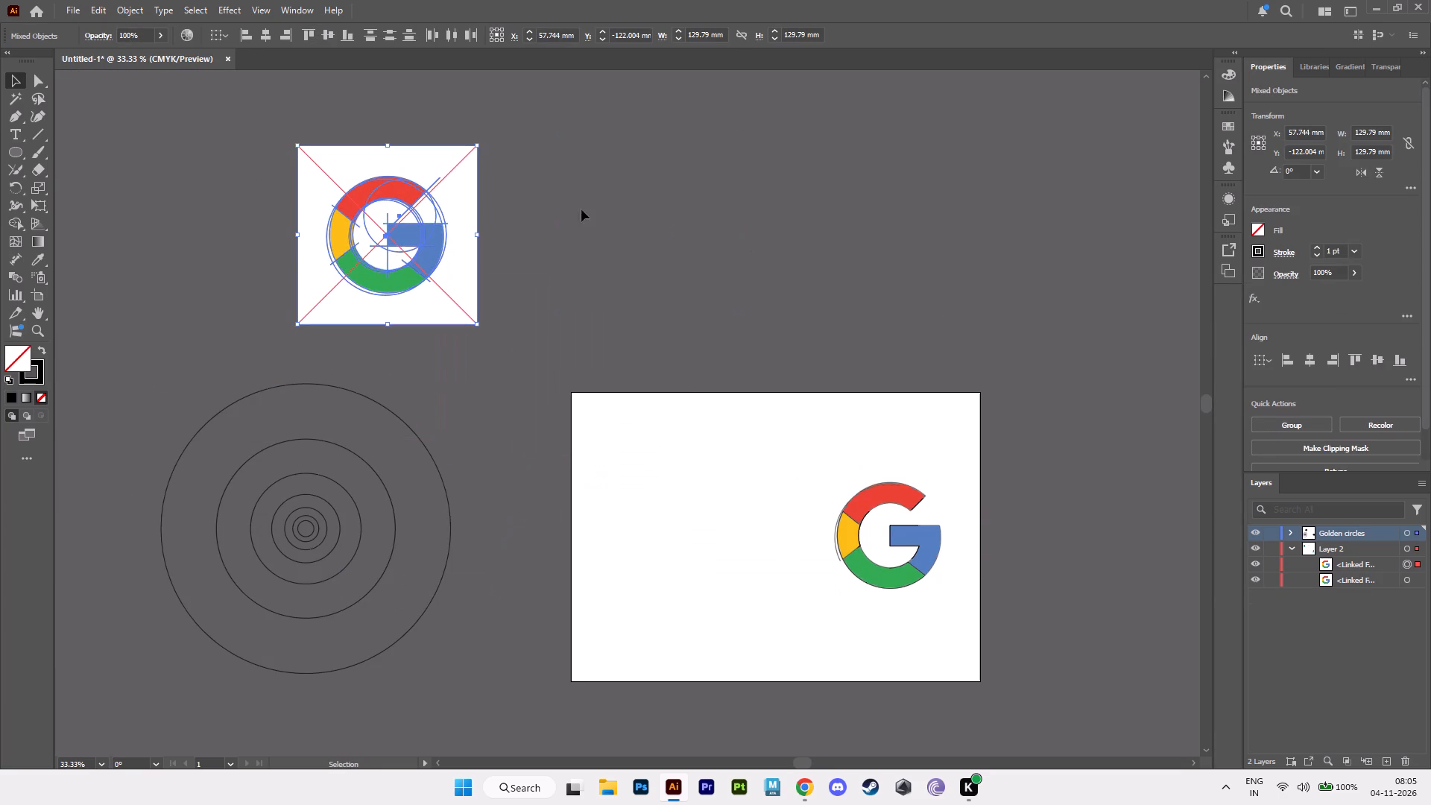
left_click_drag(392, 233, 692, 543)
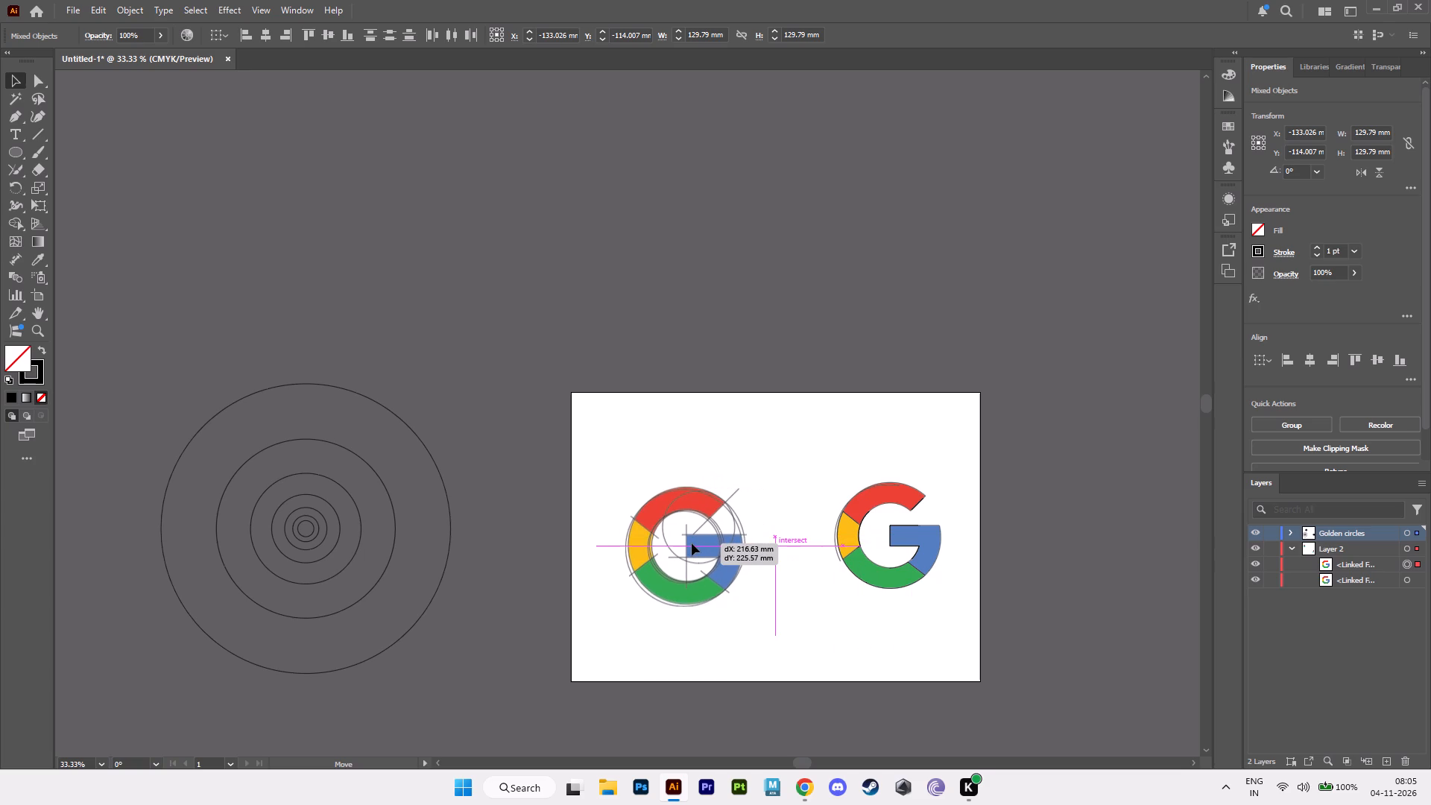
left_click_drag(692, 543, 692, 539)
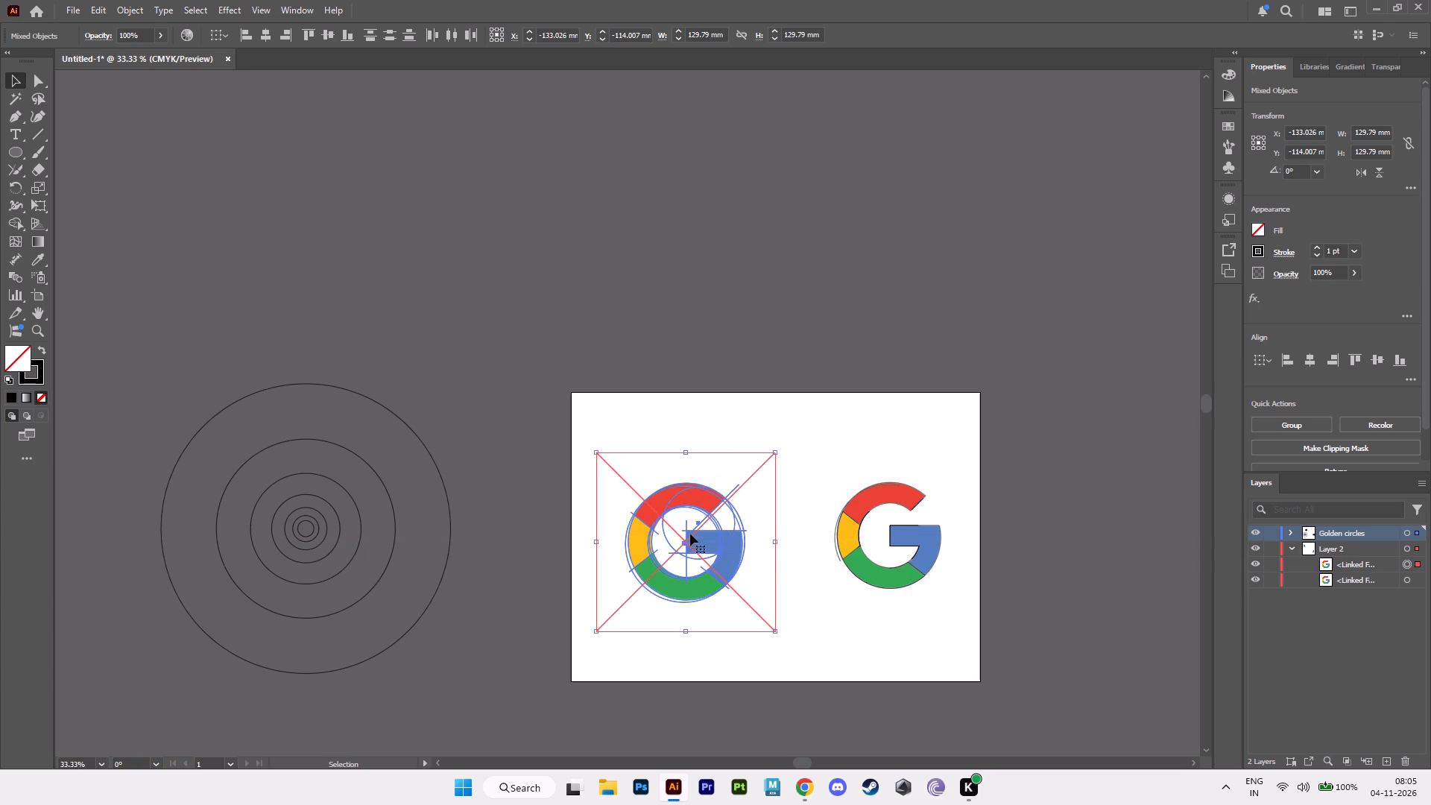
left_click(717, 269)
Examine the two logos side by side and inspect the outer corner where the green and blue sections meet.
scroll(857, 606, "up", 3, "alt")
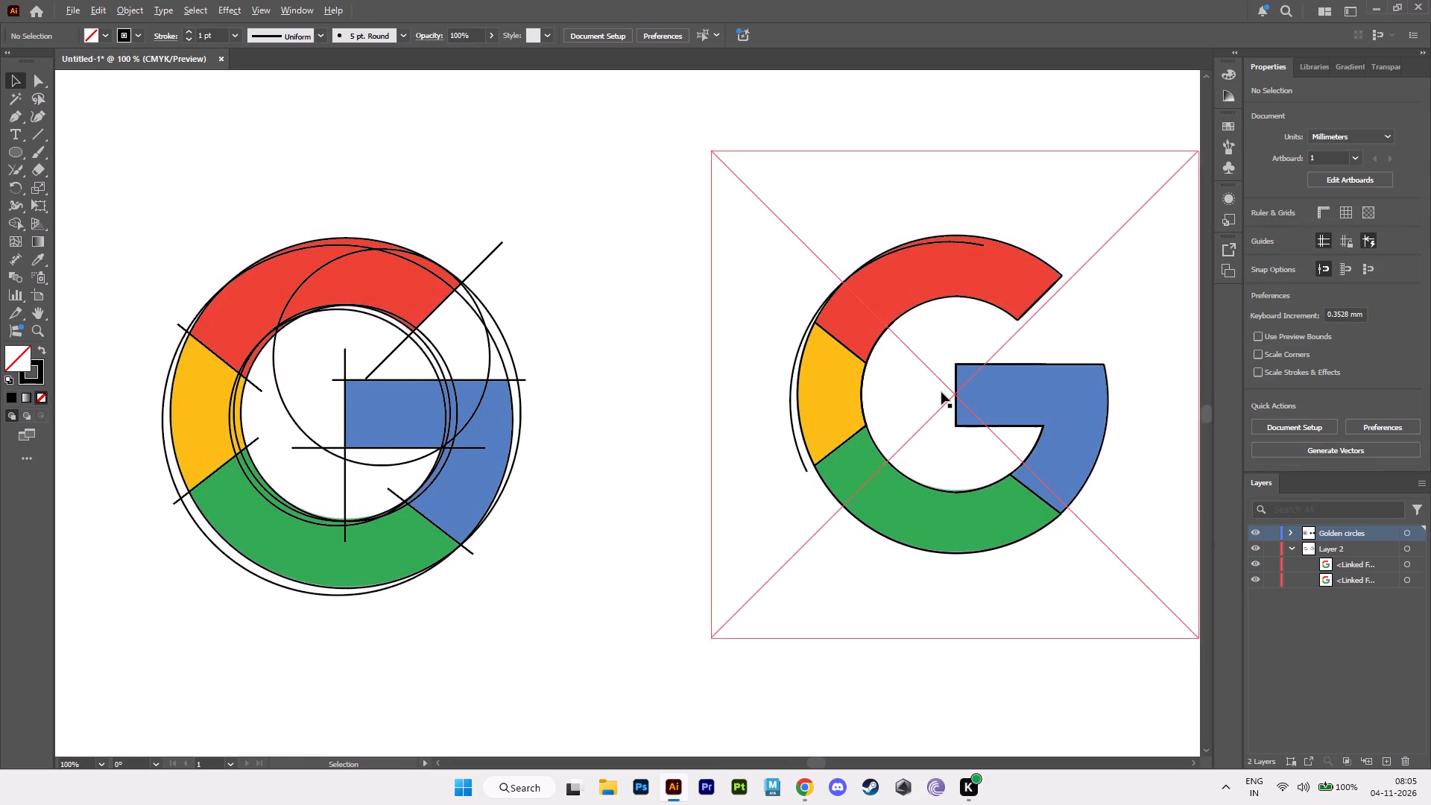
scroll(941, 391, "down", 2, "alt")
middle_click_drag(935, 388, 823, 379, "alt")
left_click(1110, 285)
scroll(1014, 334, "up", 1, "alt")
middle_click_drag(1026, 338, 1076, 357, "alt")
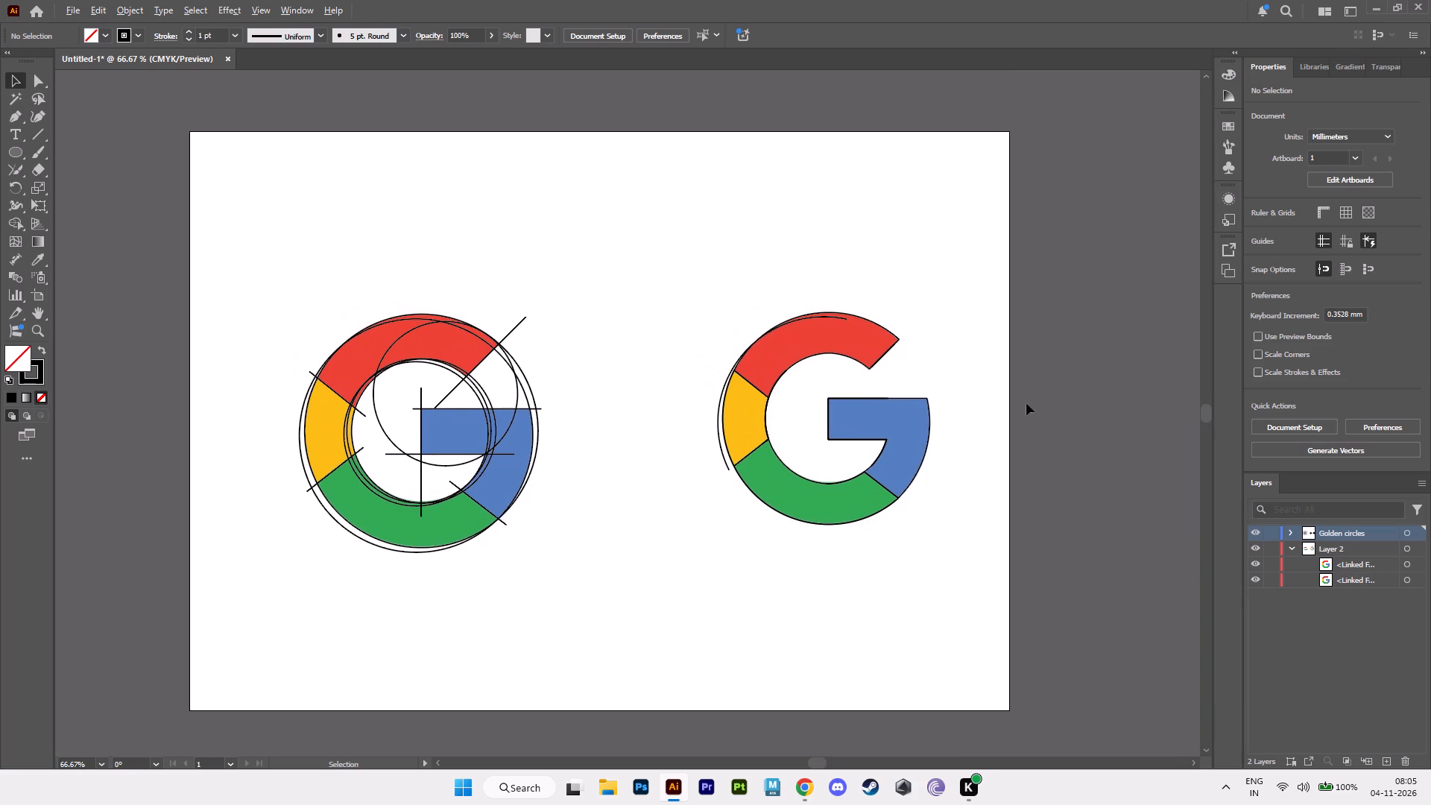
scroll(984, 474, "up", 3, "alt")
scroll(791, 545, "up", 2, "alt")
scroll(687, 562, "up", 5, "alt")
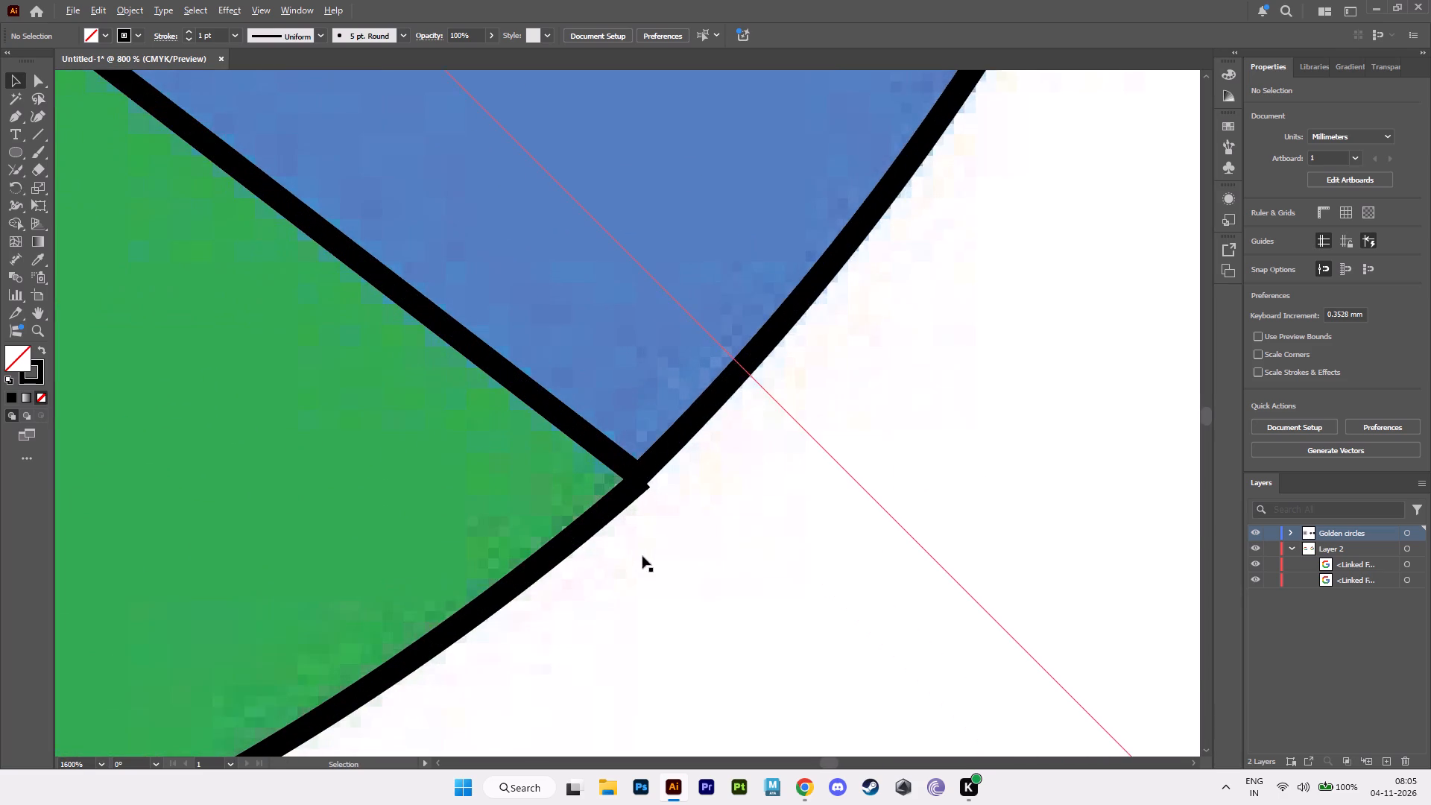
scroll(642, 556, "up", 1, "alt")
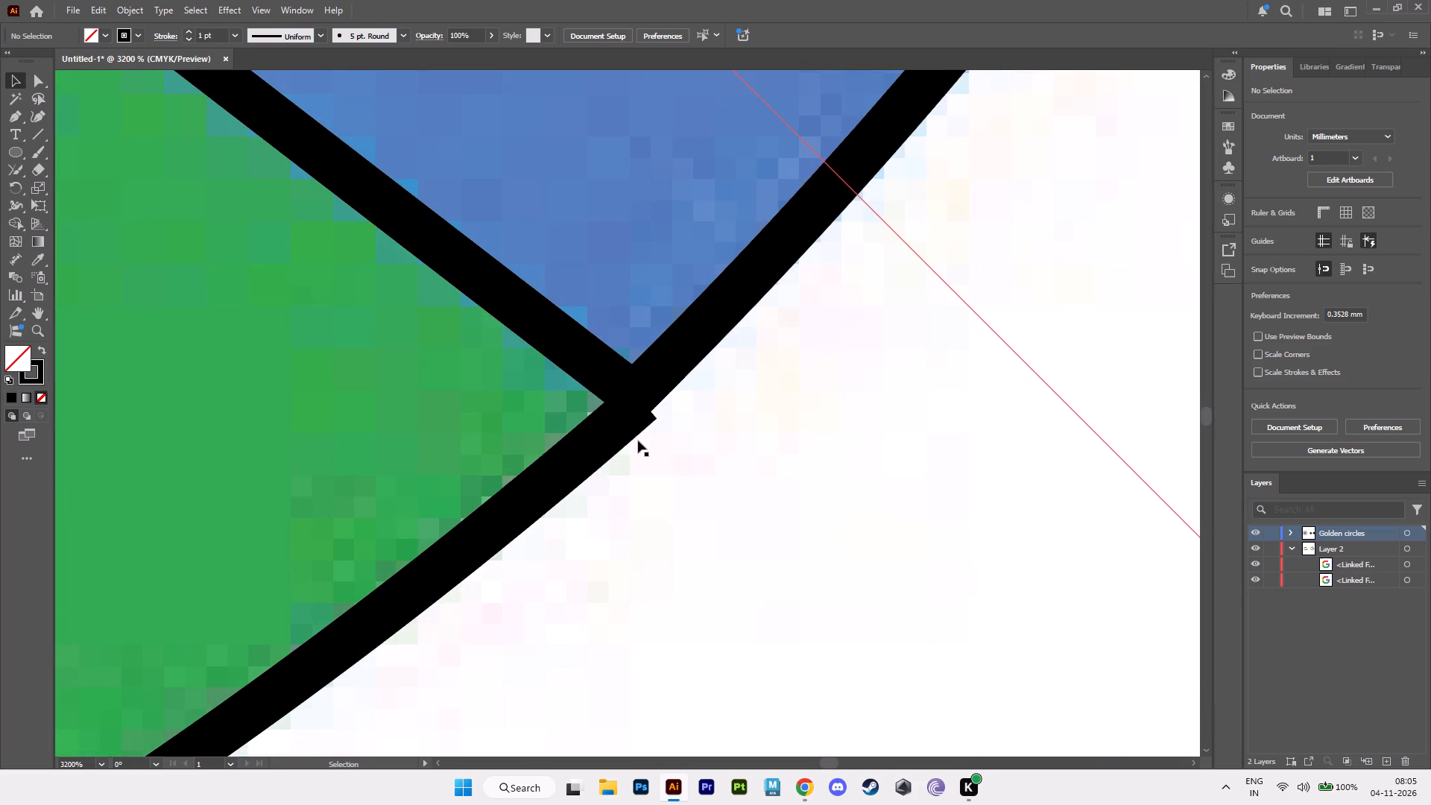
scroll(666, 424, "down", 7, "alt")
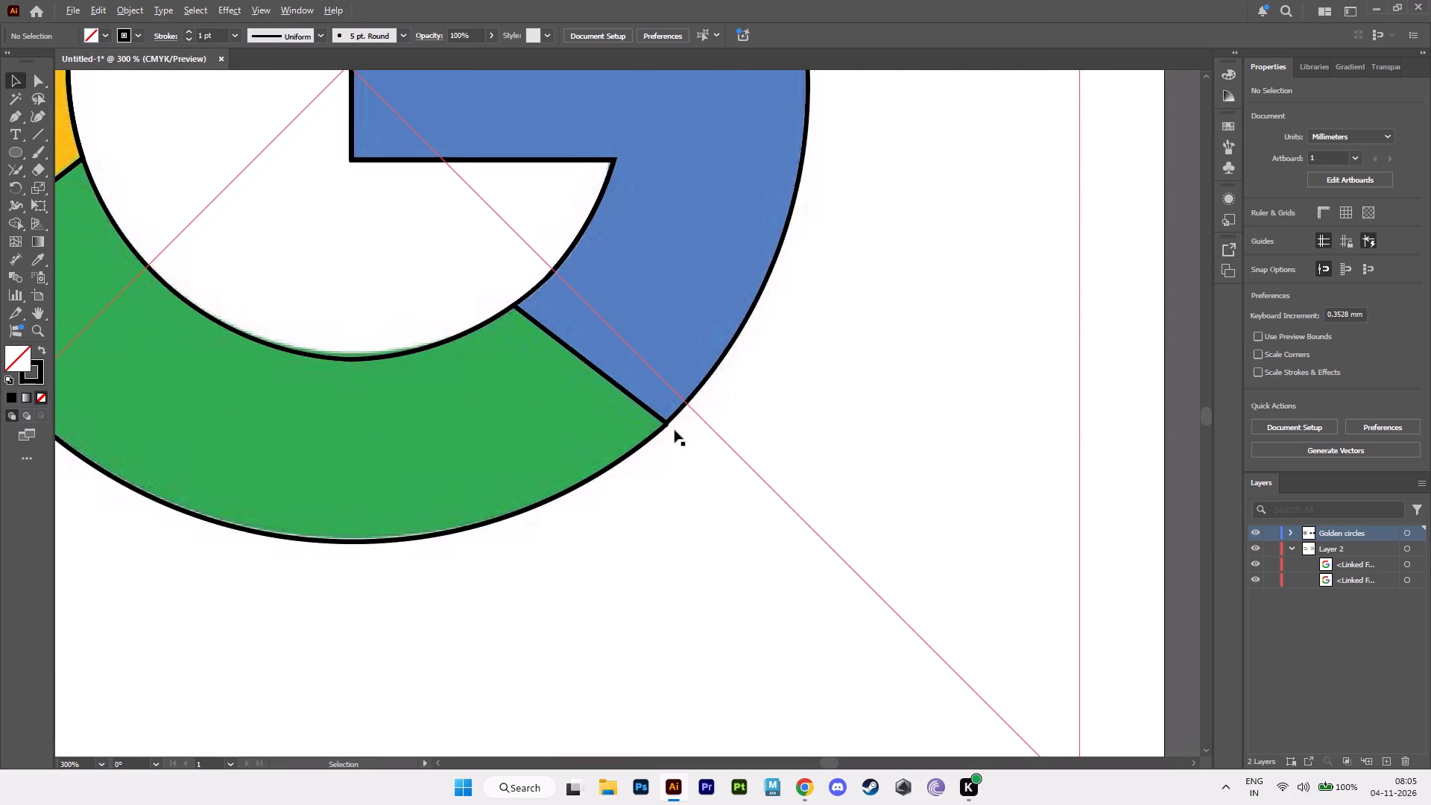
scroll(675, 430, "up", 3, "alt")
scroll(675, 430, "down", 7, "alt")
middle_click_drag(681, 430, 712, 482, "alt")
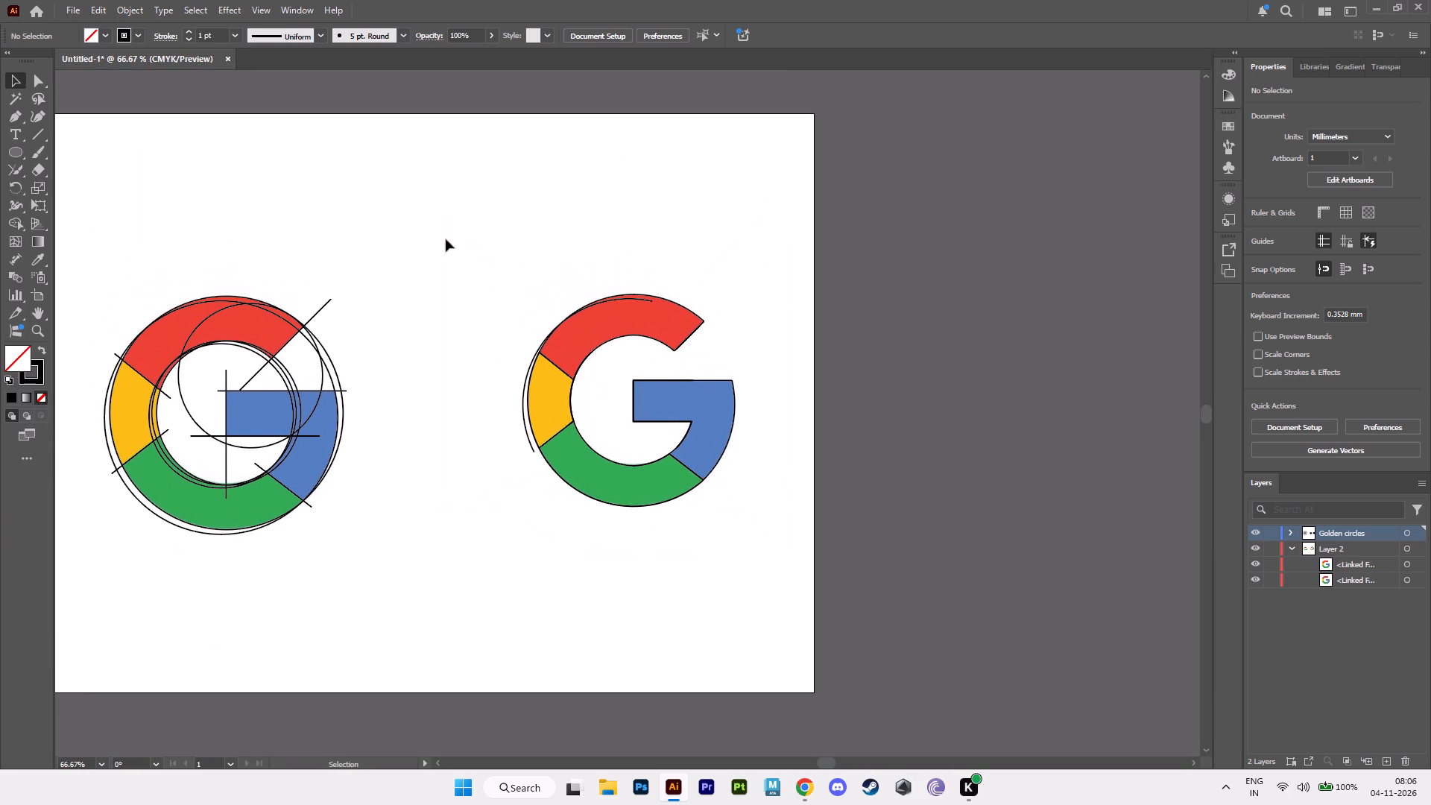
Lock both linked reference images in Layer 2.
left_click(1272, 579)
left_click(1272, 557)
left_click(1272, 570)
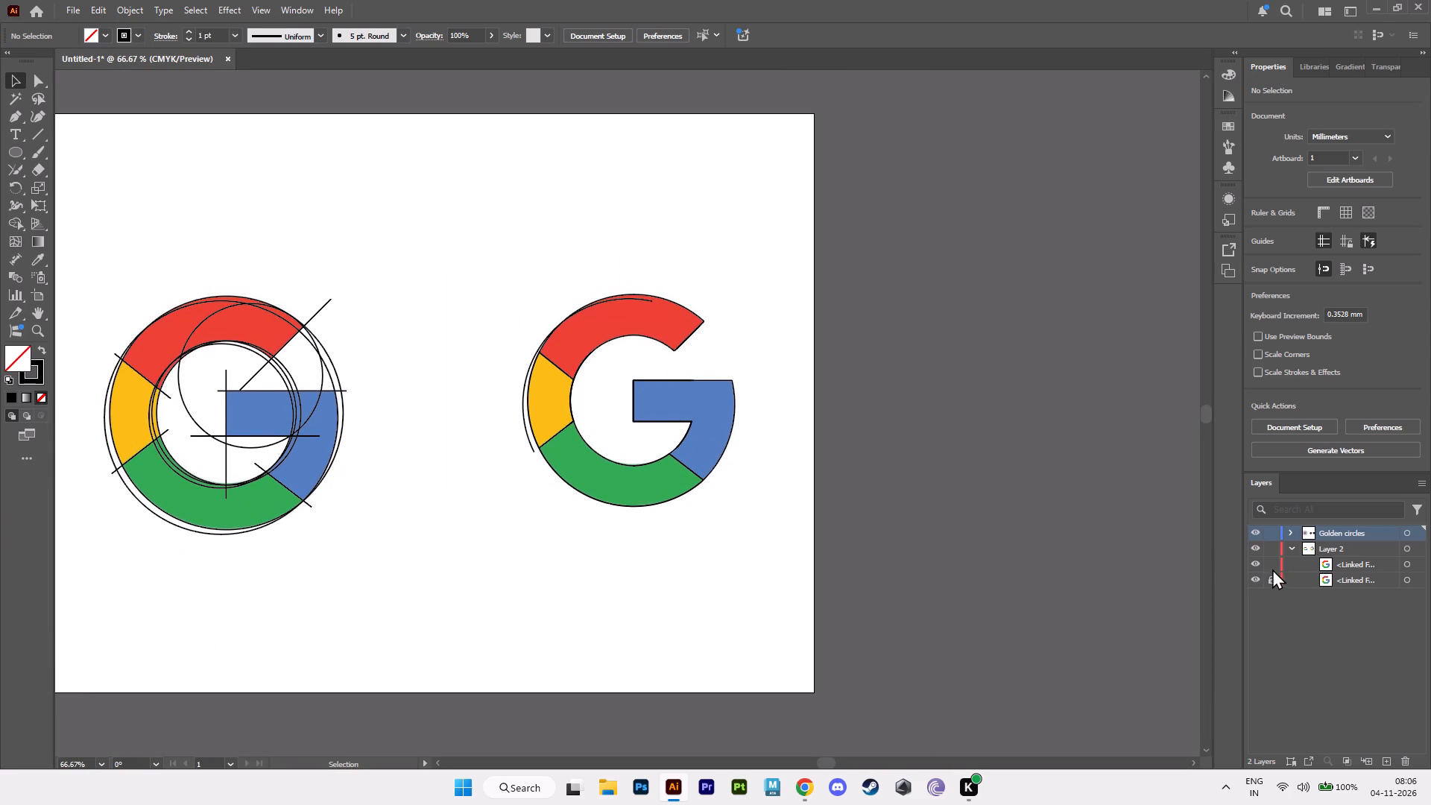
left_click(1272, 566)
left_click(1042, 381)
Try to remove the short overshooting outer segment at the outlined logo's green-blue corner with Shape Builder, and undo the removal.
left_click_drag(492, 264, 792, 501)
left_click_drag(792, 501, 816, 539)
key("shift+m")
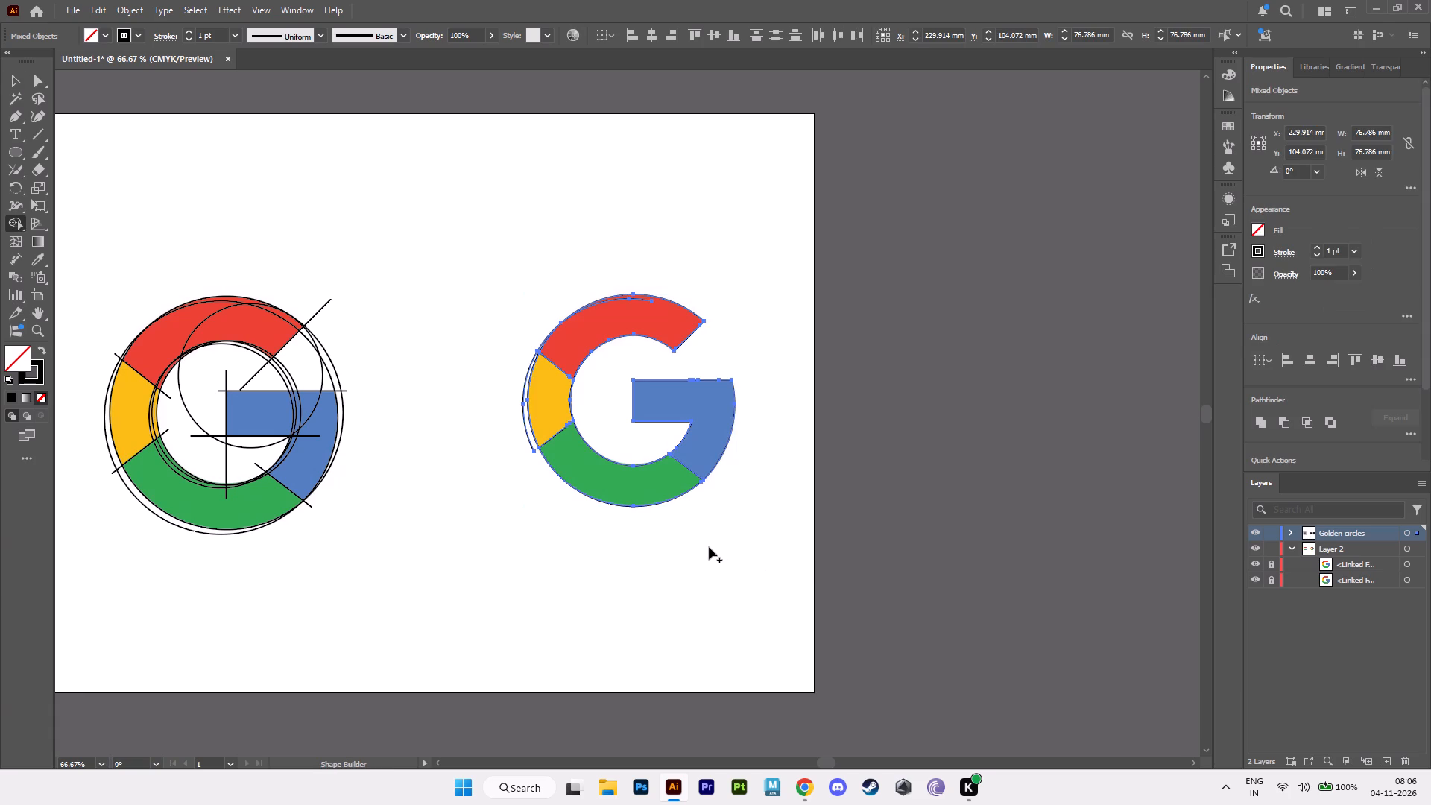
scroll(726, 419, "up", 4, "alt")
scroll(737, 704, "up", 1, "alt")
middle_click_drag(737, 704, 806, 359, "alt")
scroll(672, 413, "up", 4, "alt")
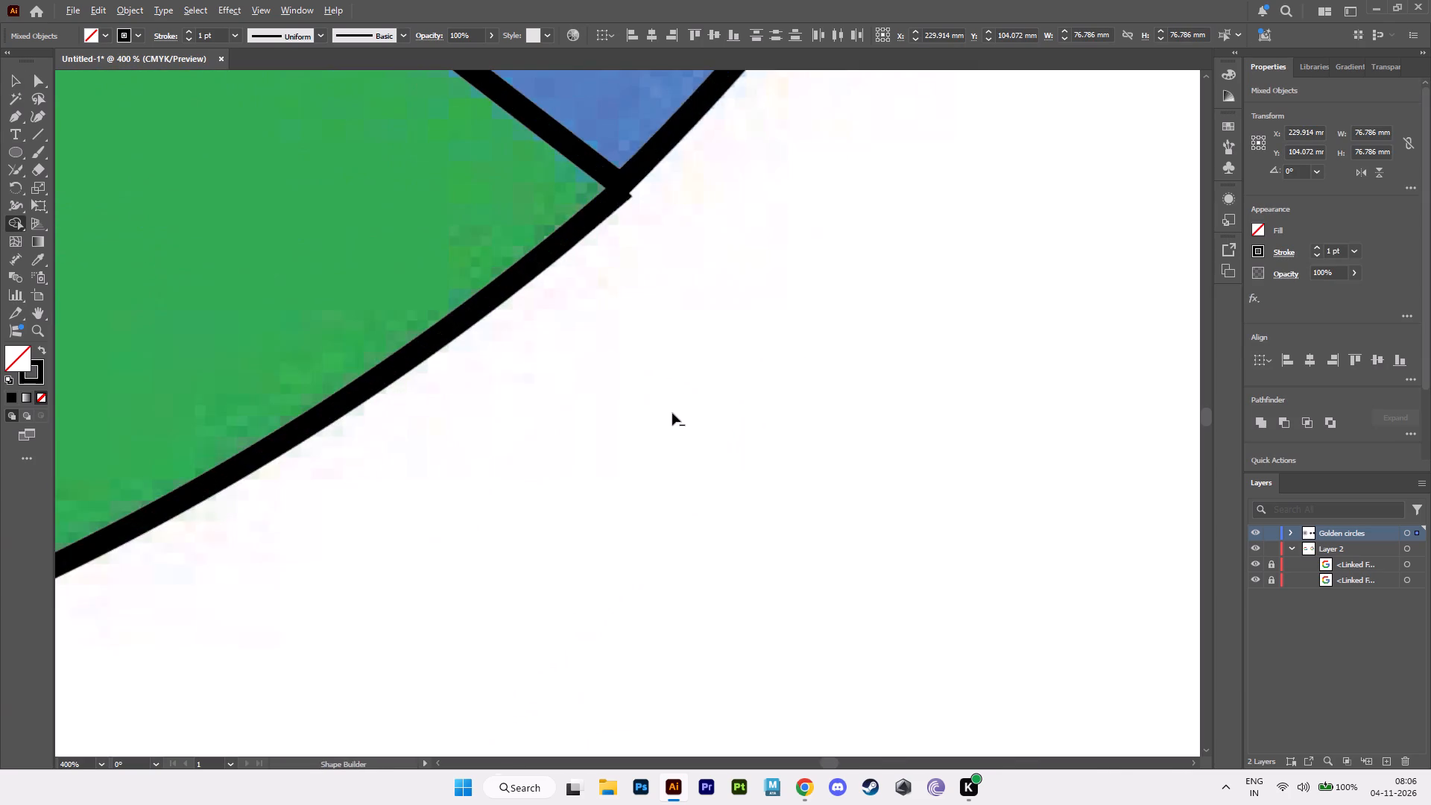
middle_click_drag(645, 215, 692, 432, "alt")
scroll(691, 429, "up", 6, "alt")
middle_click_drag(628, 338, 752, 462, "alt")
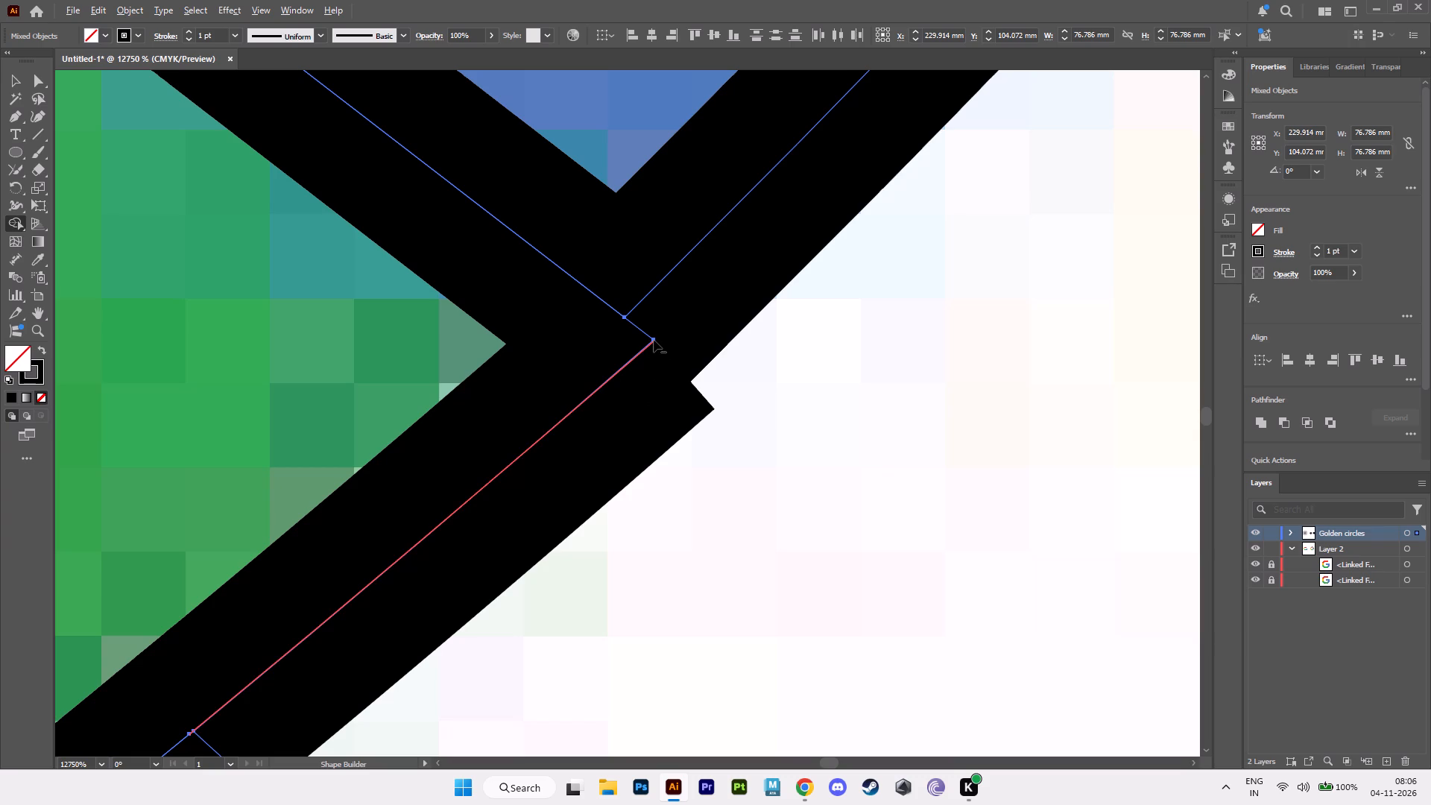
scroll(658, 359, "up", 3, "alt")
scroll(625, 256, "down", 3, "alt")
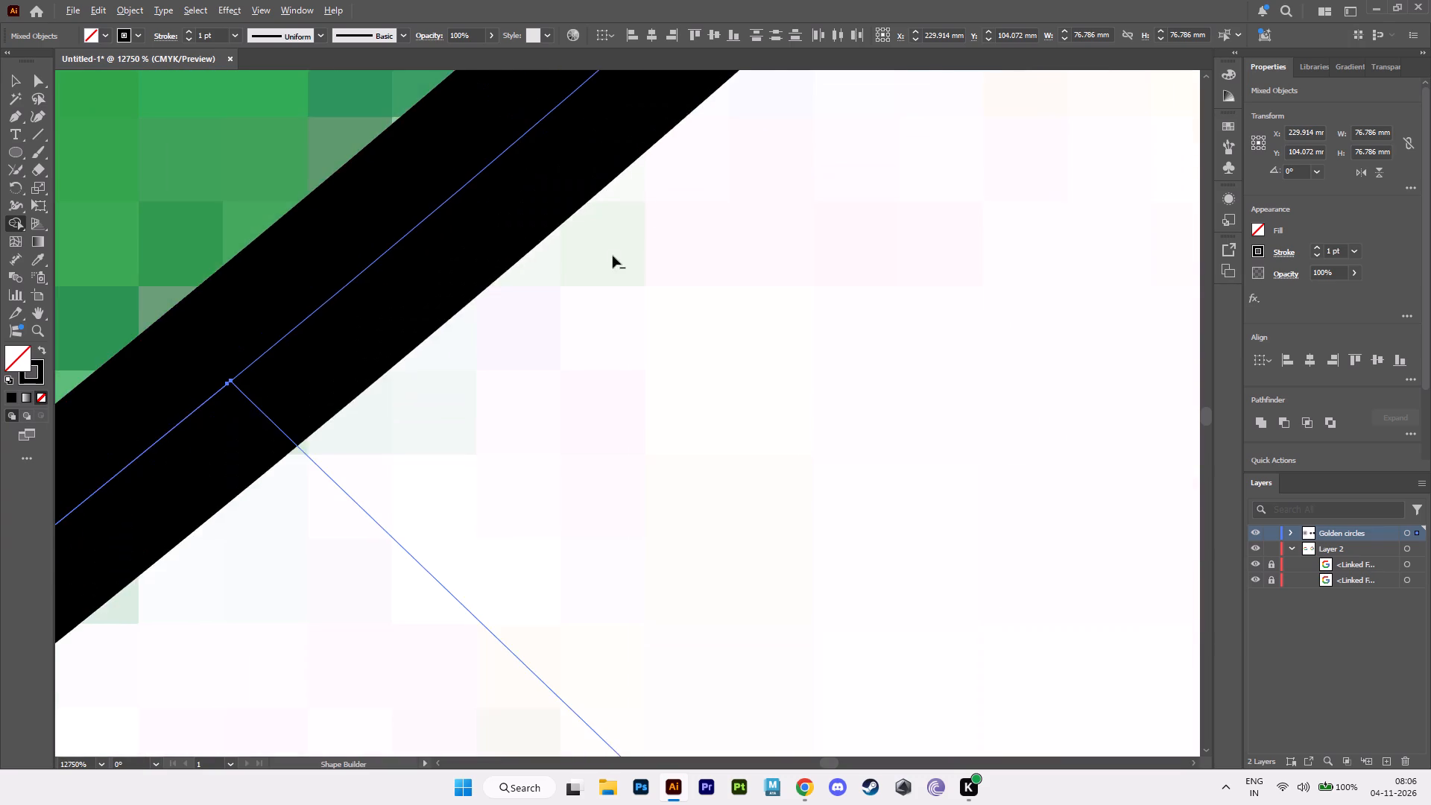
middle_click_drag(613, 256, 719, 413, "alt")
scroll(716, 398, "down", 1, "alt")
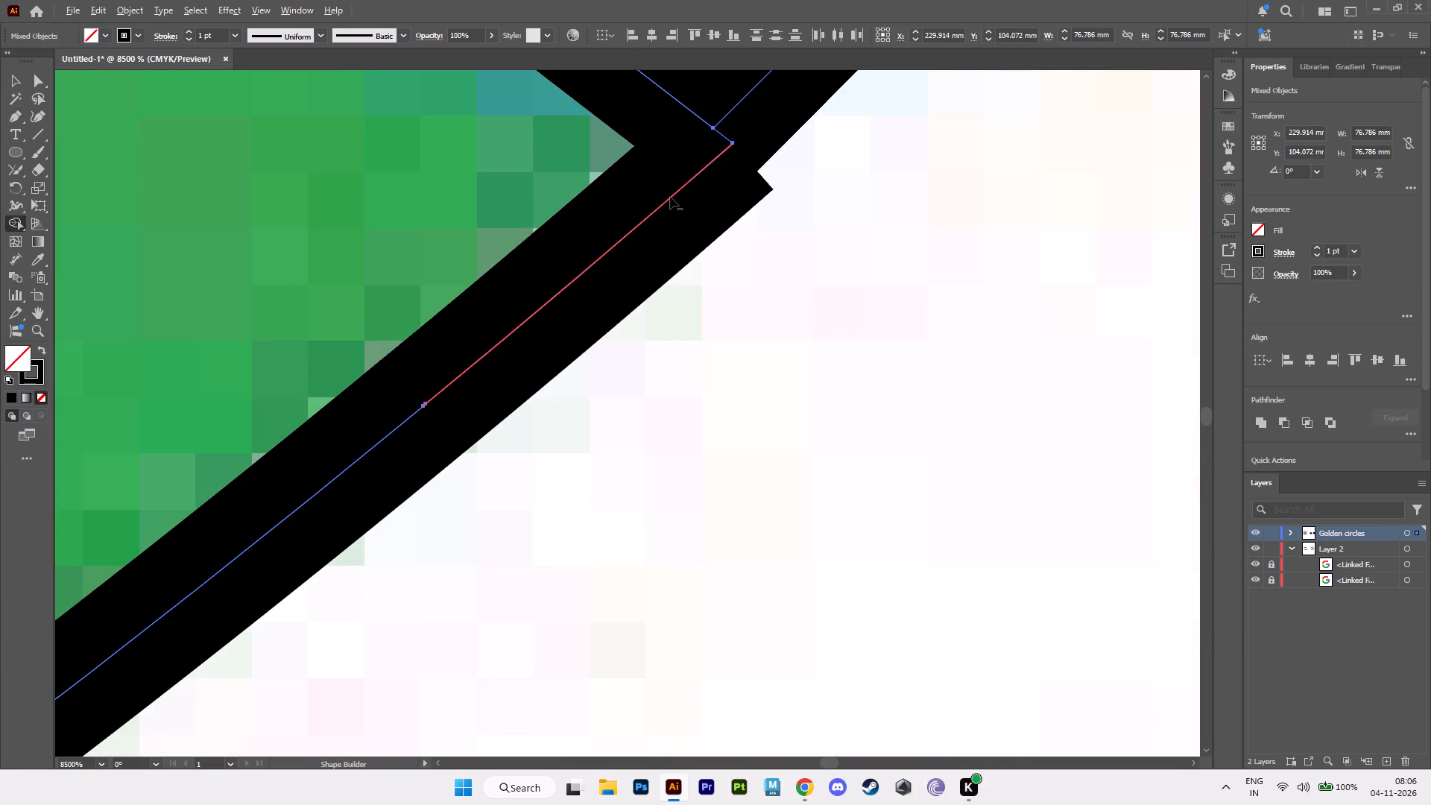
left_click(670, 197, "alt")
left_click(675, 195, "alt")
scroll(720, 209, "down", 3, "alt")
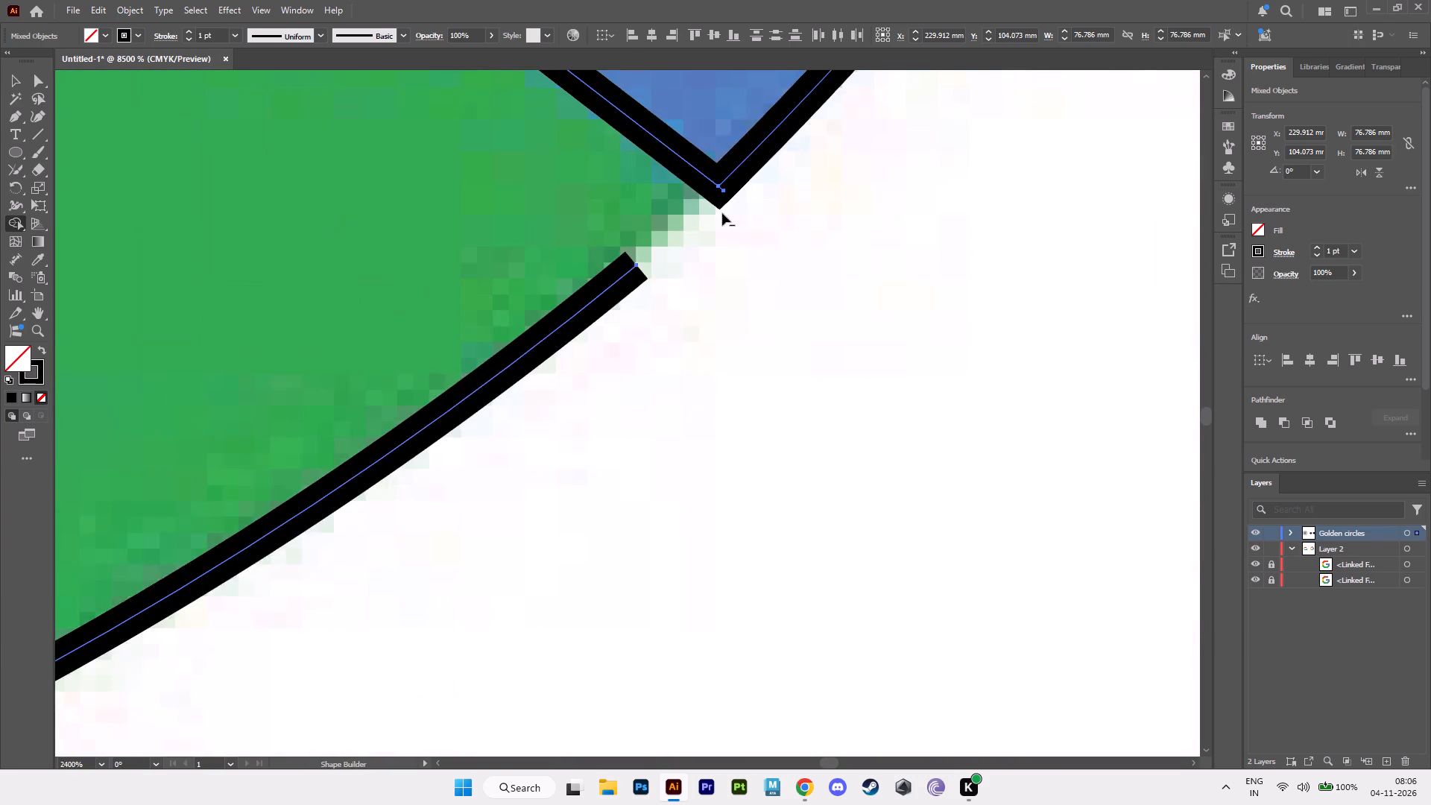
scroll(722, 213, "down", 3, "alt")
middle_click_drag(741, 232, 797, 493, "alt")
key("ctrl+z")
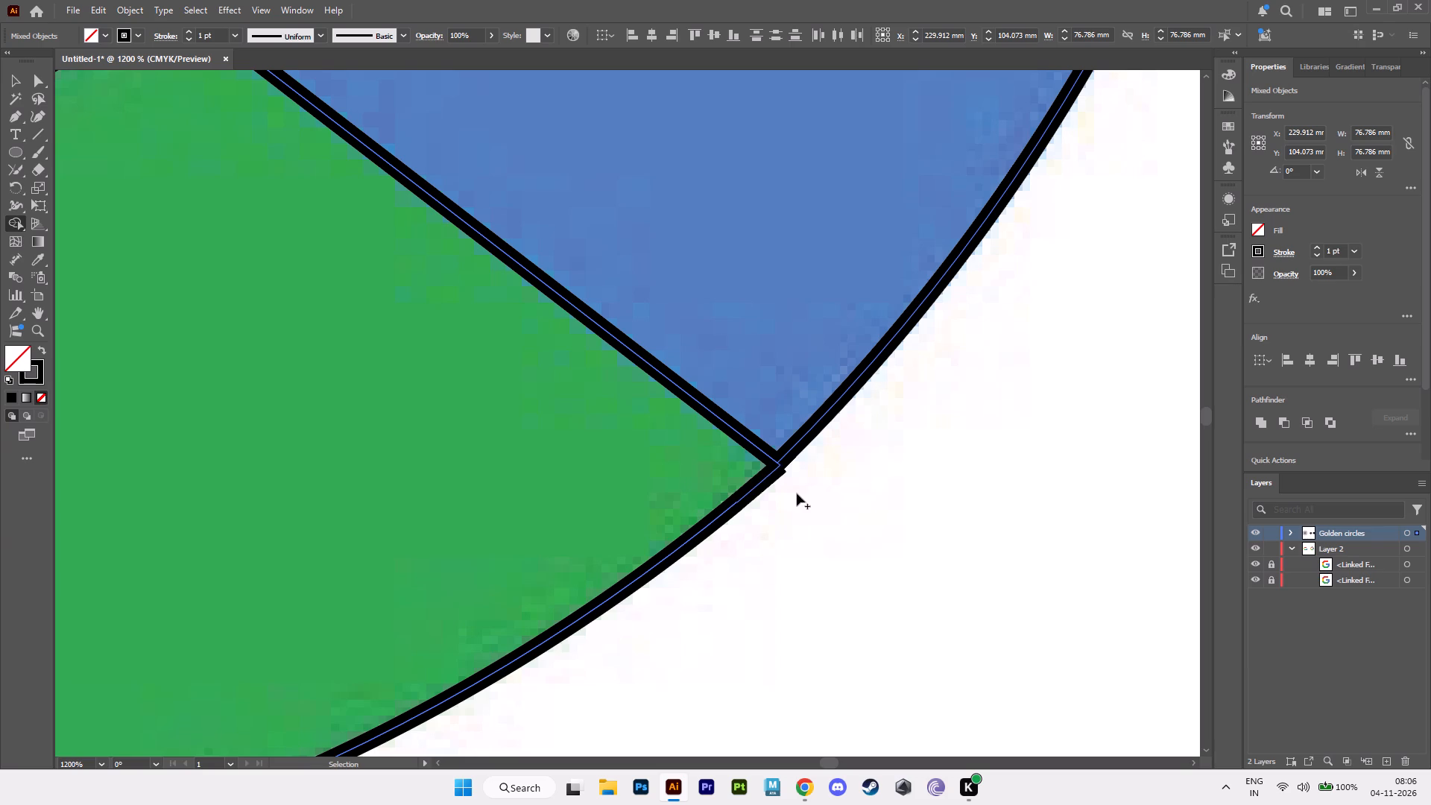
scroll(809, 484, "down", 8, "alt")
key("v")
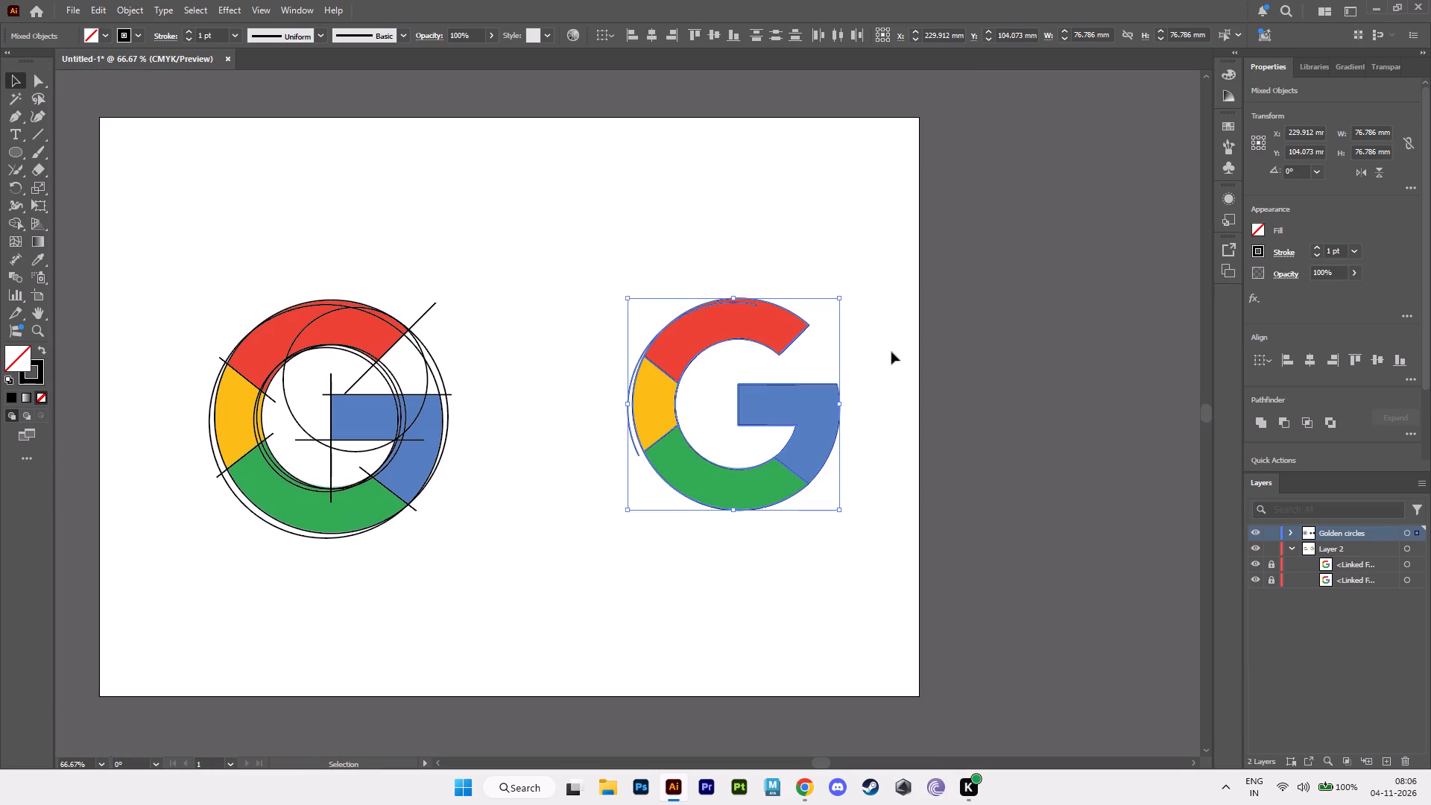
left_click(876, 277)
Collapse the contents of Layer 2 and leave no layer highlighted.
scroll(809, 371, "down", 1, "alt")
middle_click_drag(779, 355, 923, 417, "alt")
scroll(923, 417, "up", 2, "alt")
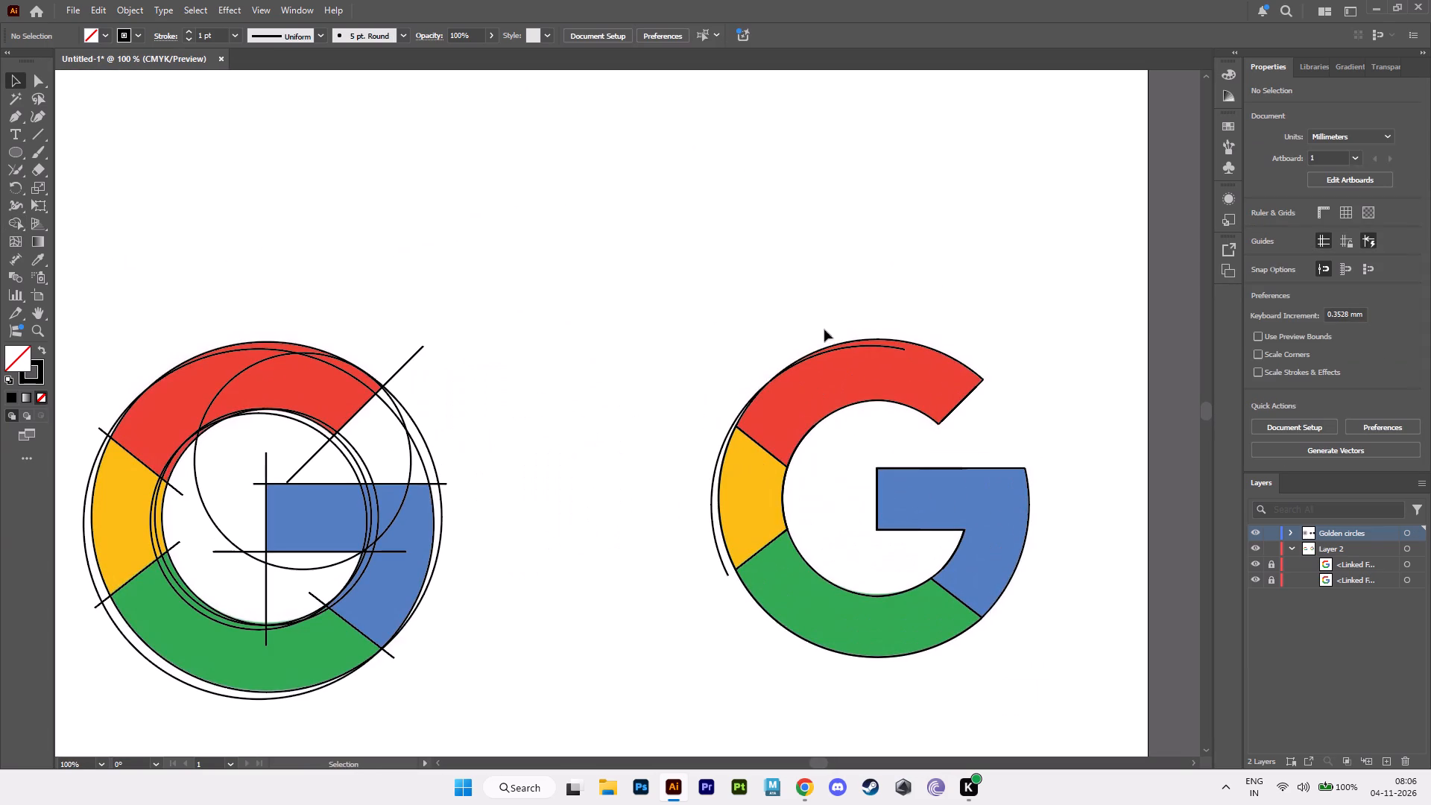
scroll(824, 442, "down", 2, "alt")
middle_click_drag(840, 444, 908, 400, "alt")
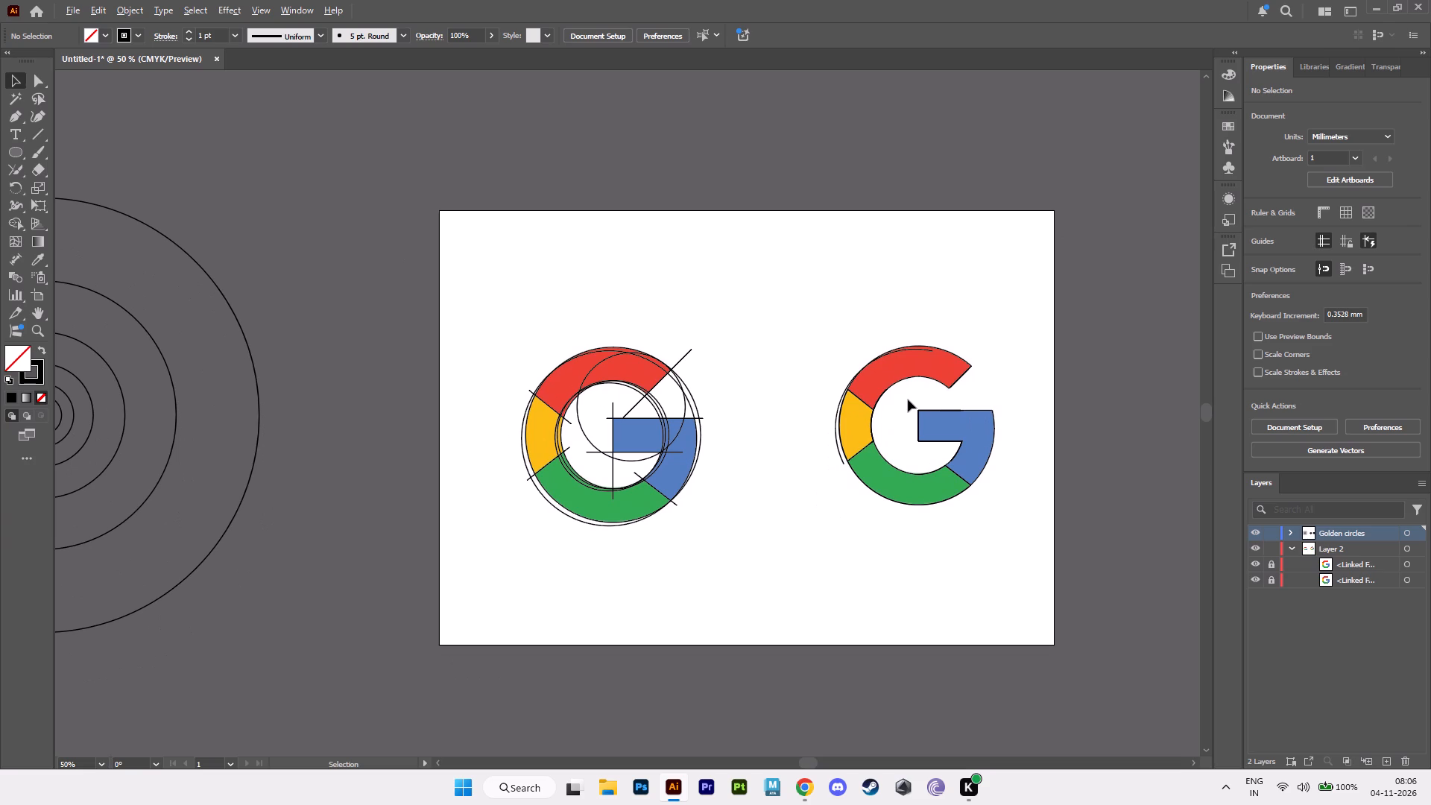
left_click(1290, 545)
left_click(1301, 631)
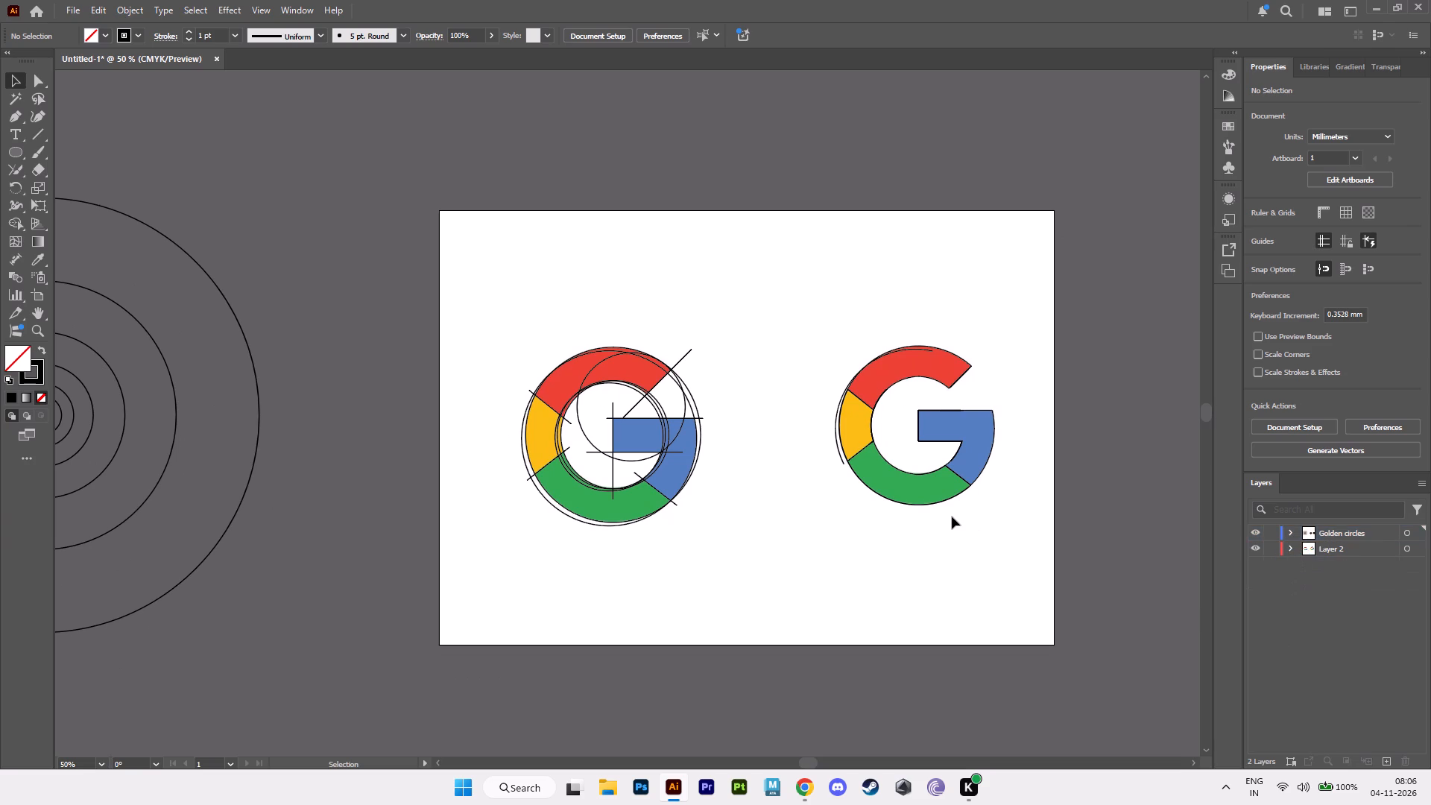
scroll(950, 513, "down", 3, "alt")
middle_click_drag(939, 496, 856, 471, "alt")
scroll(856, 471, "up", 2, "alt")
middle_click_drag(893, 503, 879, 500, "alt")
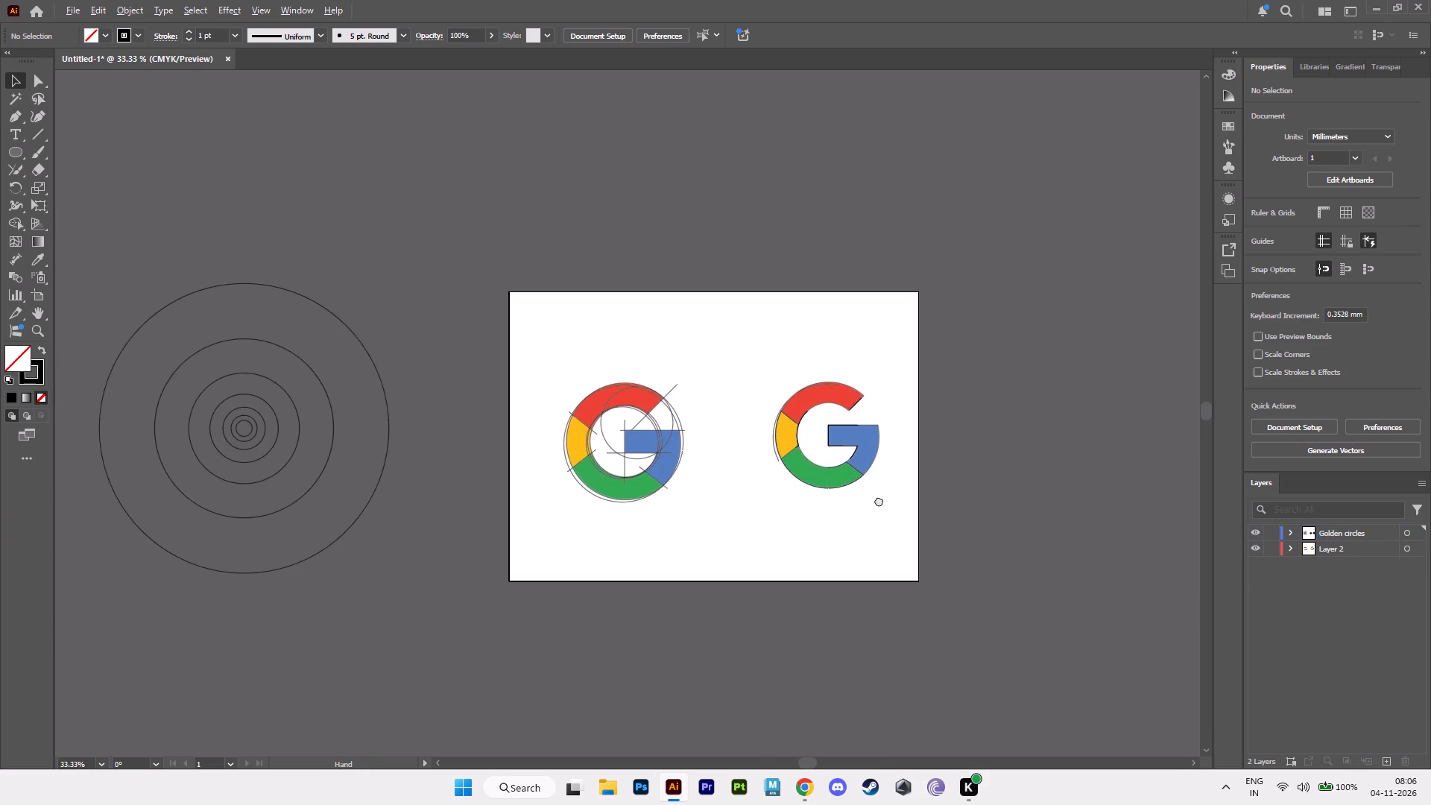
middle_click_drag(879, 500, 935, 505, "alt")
Save the document to the Desktop as Golden Rule1 in Adobe Illustrator (AI) format, accepting the Illustrator 2020 version and default save options.
key("ctrl+shift+s")
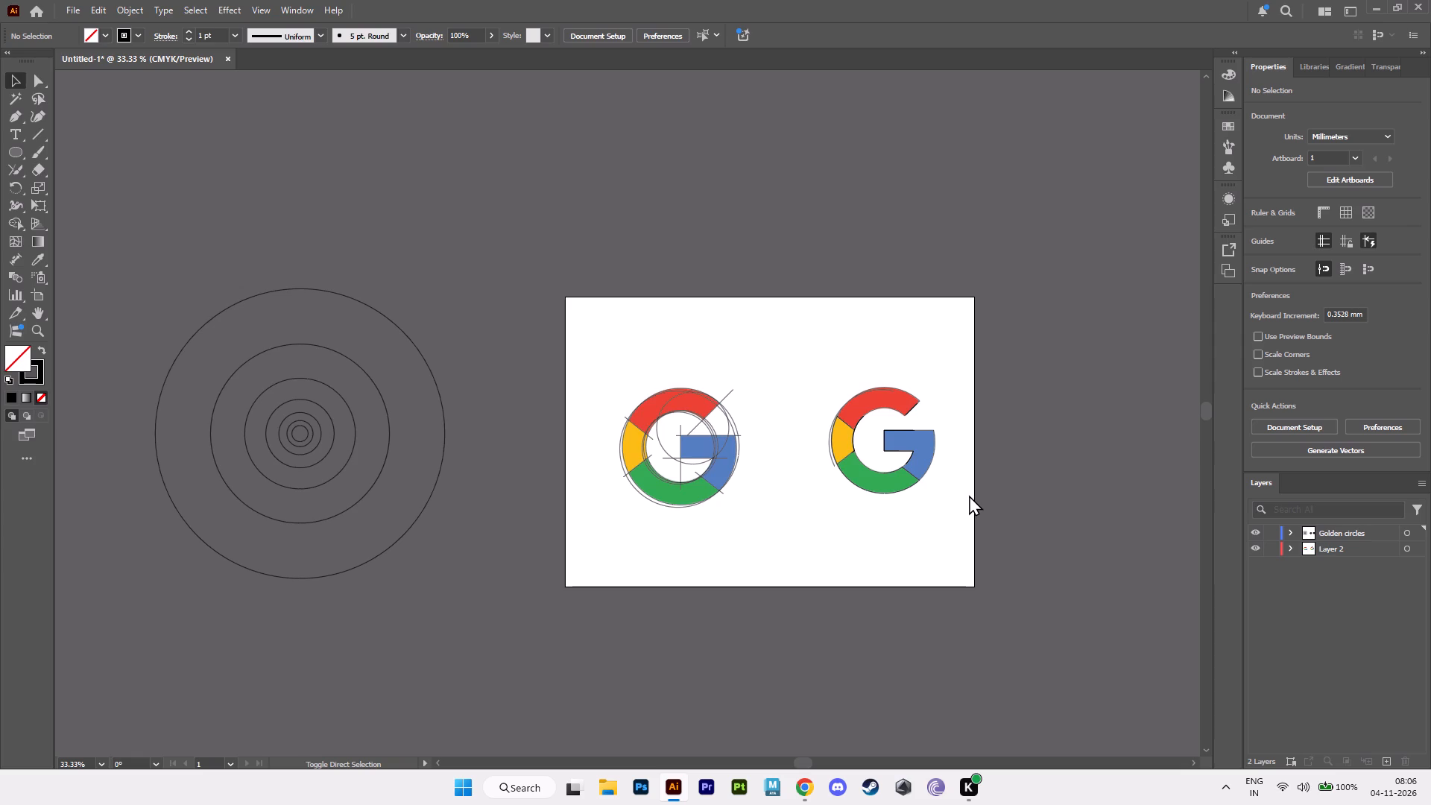
left_click(72, 274)
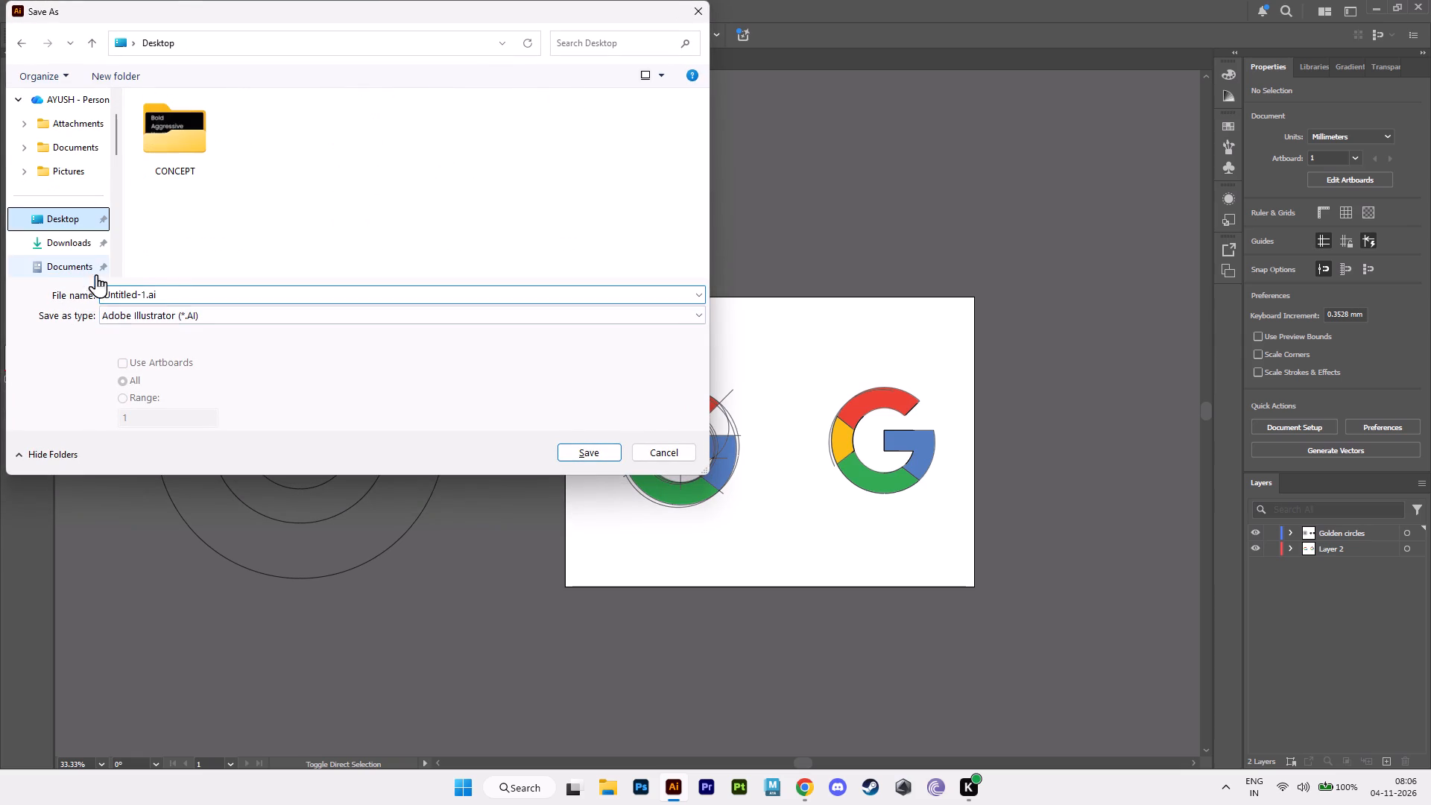
left_click(174, 292)
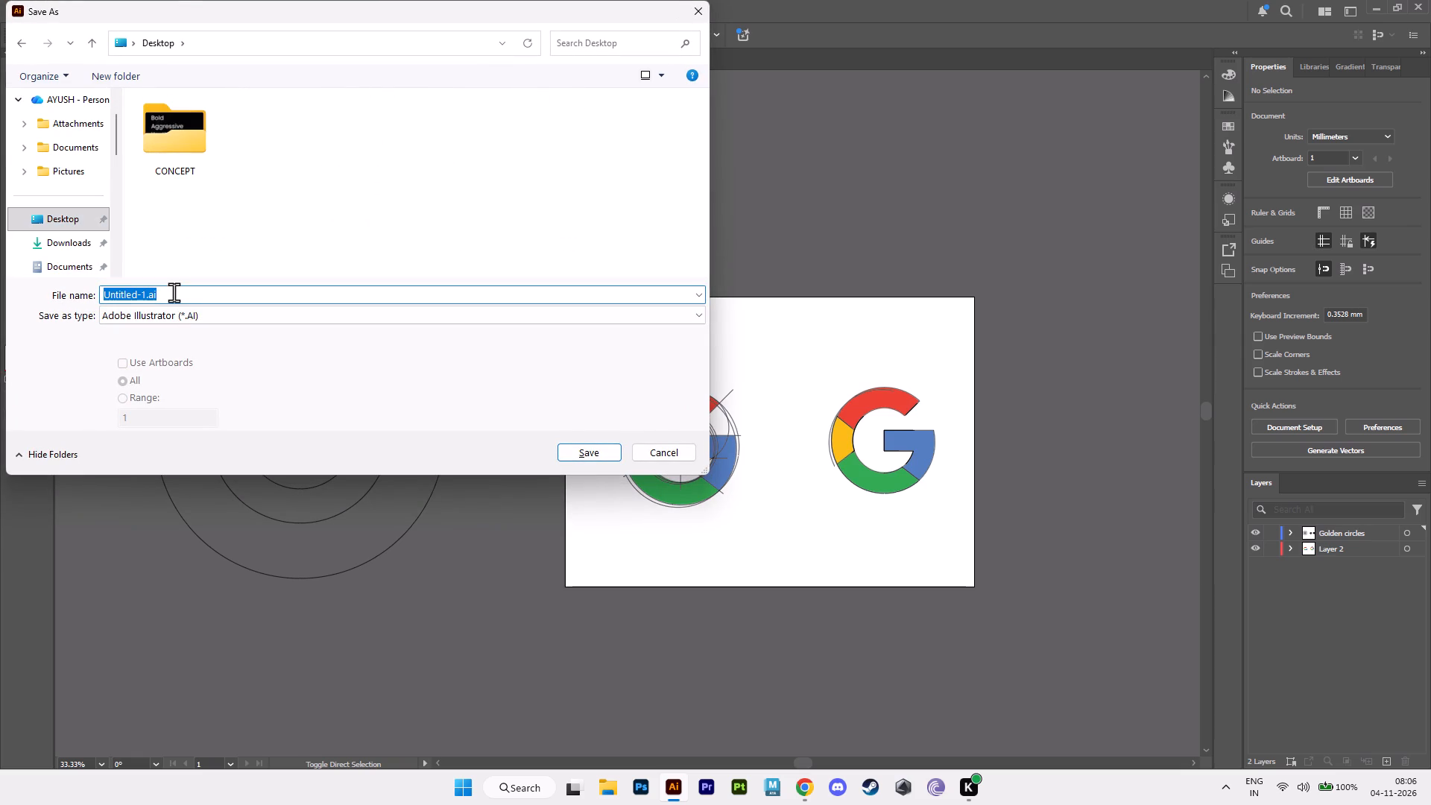
key("shift+g")
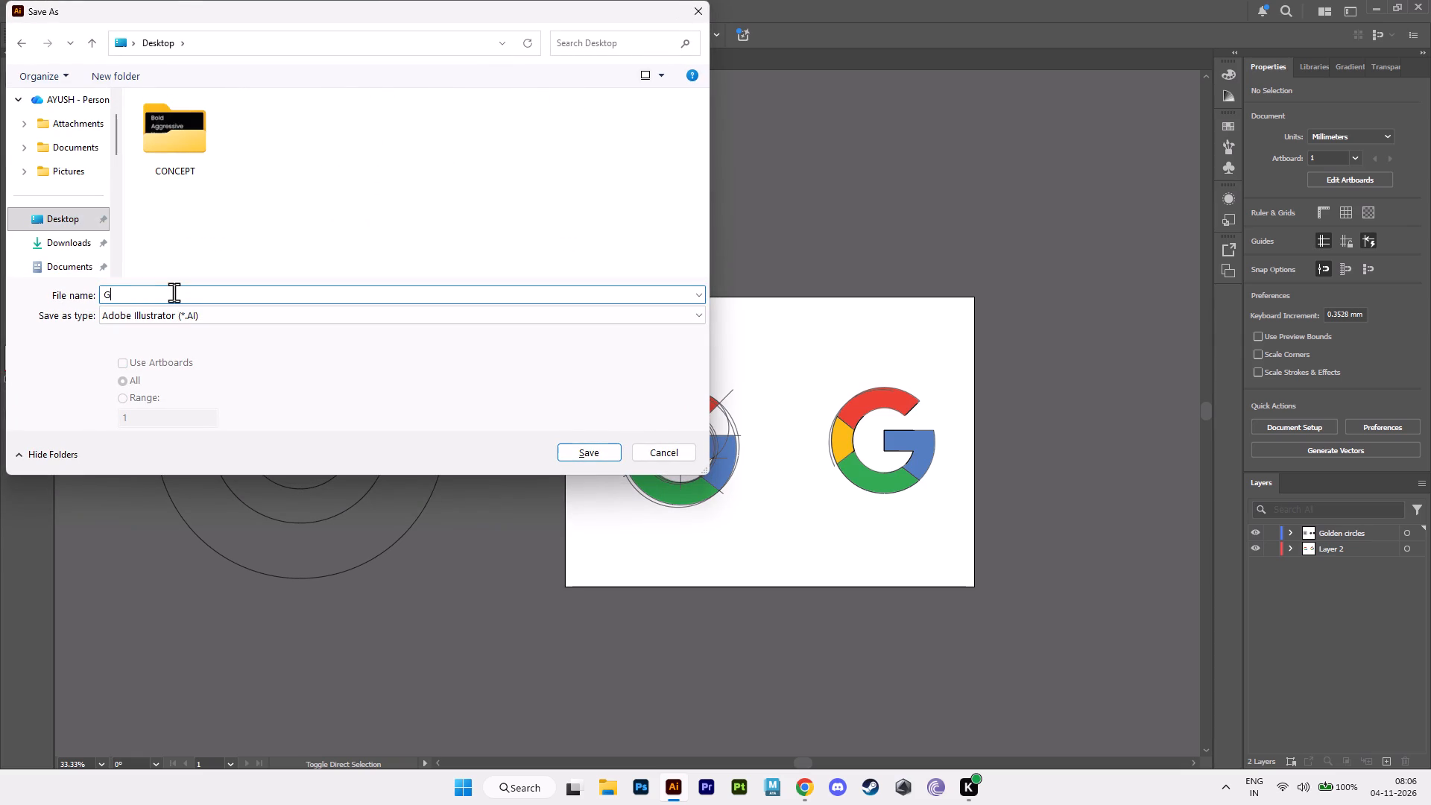
key("BackSpace")
type("Gol")
type("den")
key("space")
type("Ru")
type("le")
key("1")
left_click(610, 454)
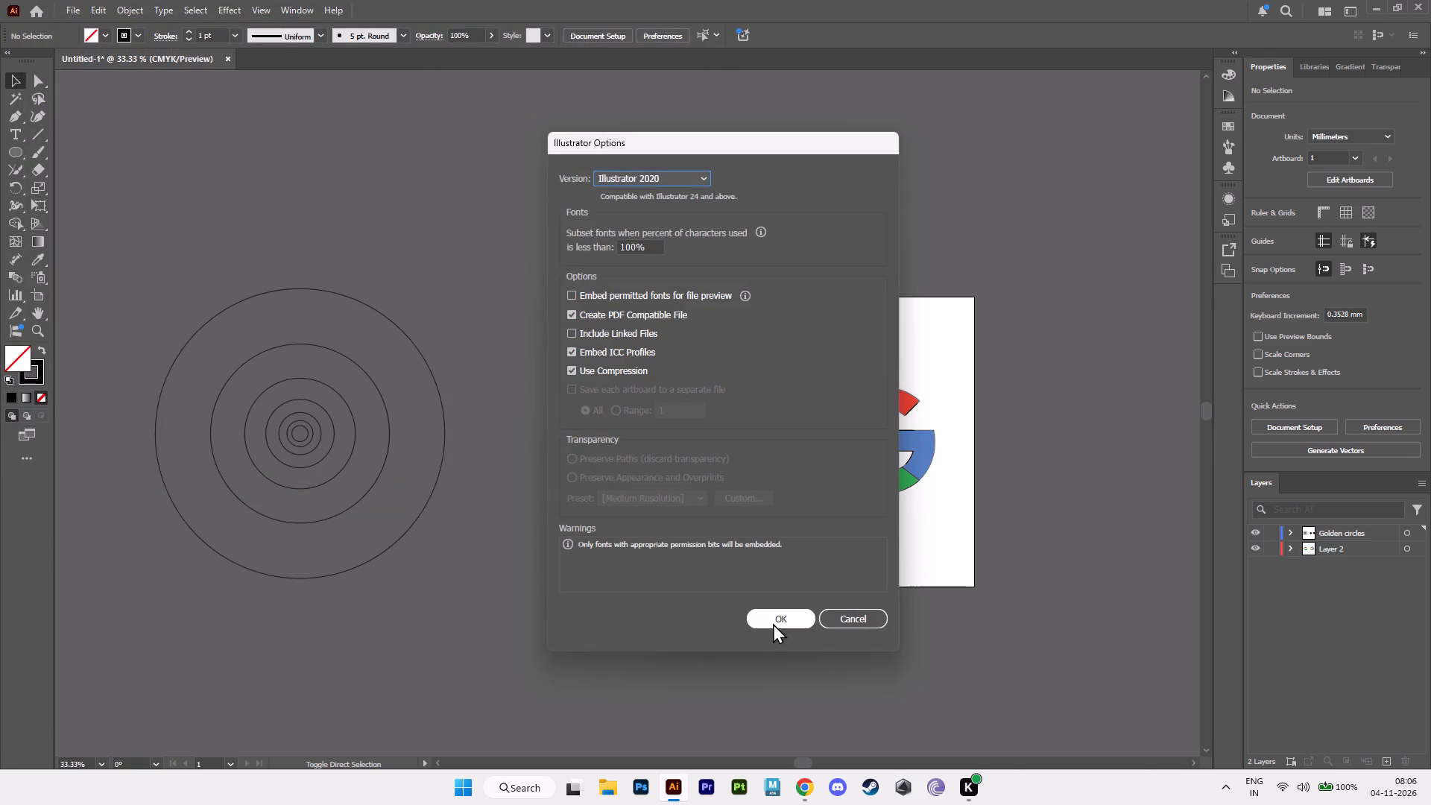
left_click(773, 620)
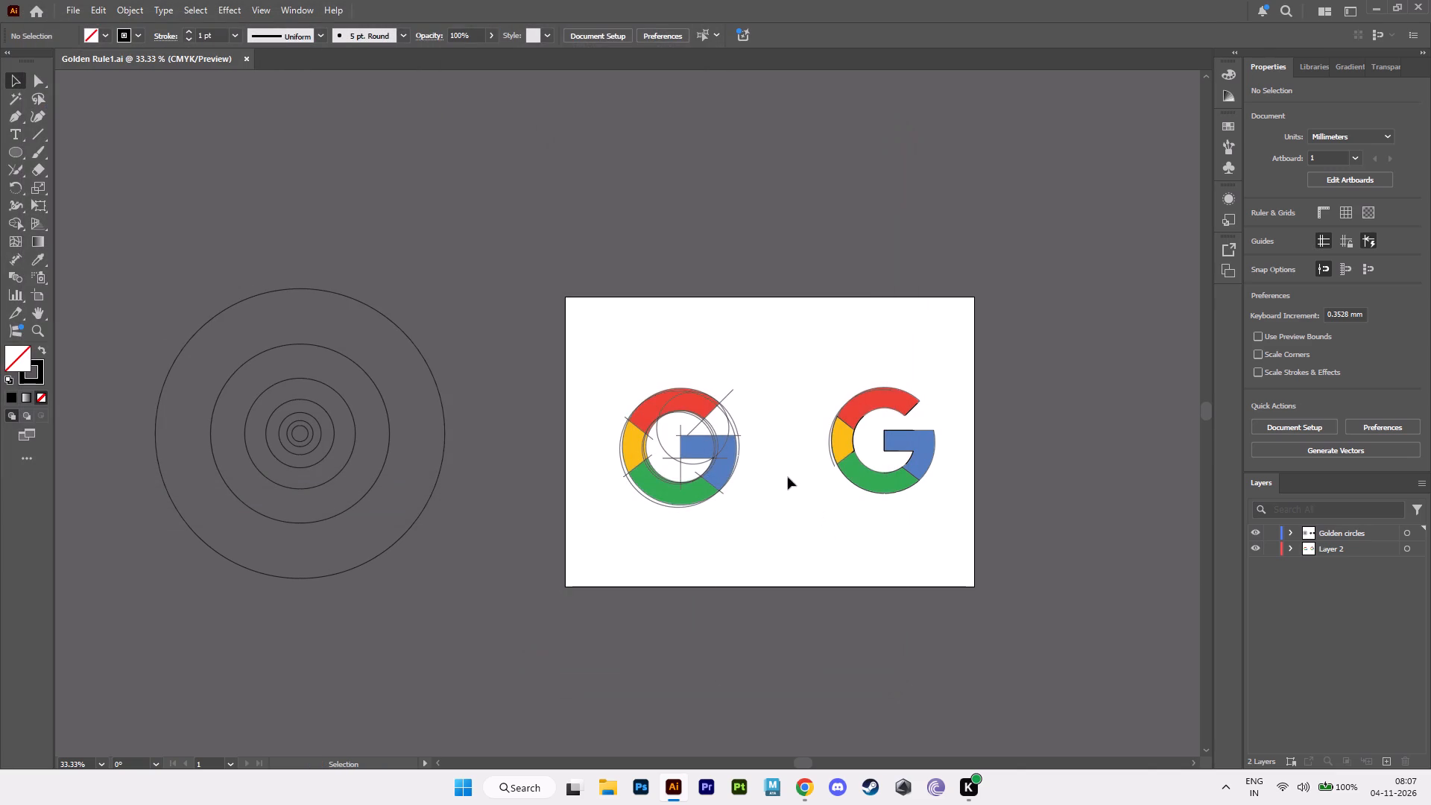
Close Illustrator with the saved Golden Rule1 document.
left_click(1419, 3)
left_click(1420, 10)
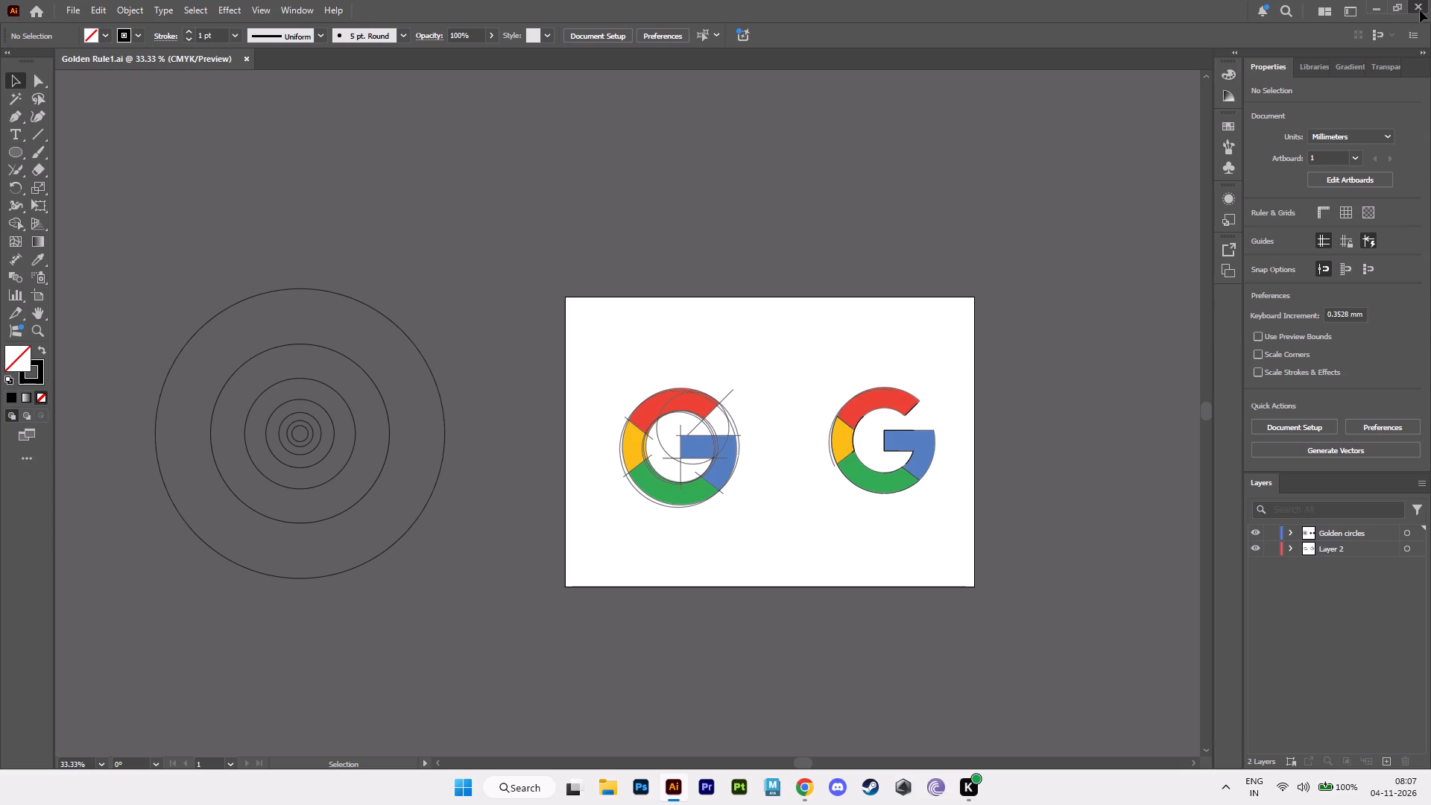
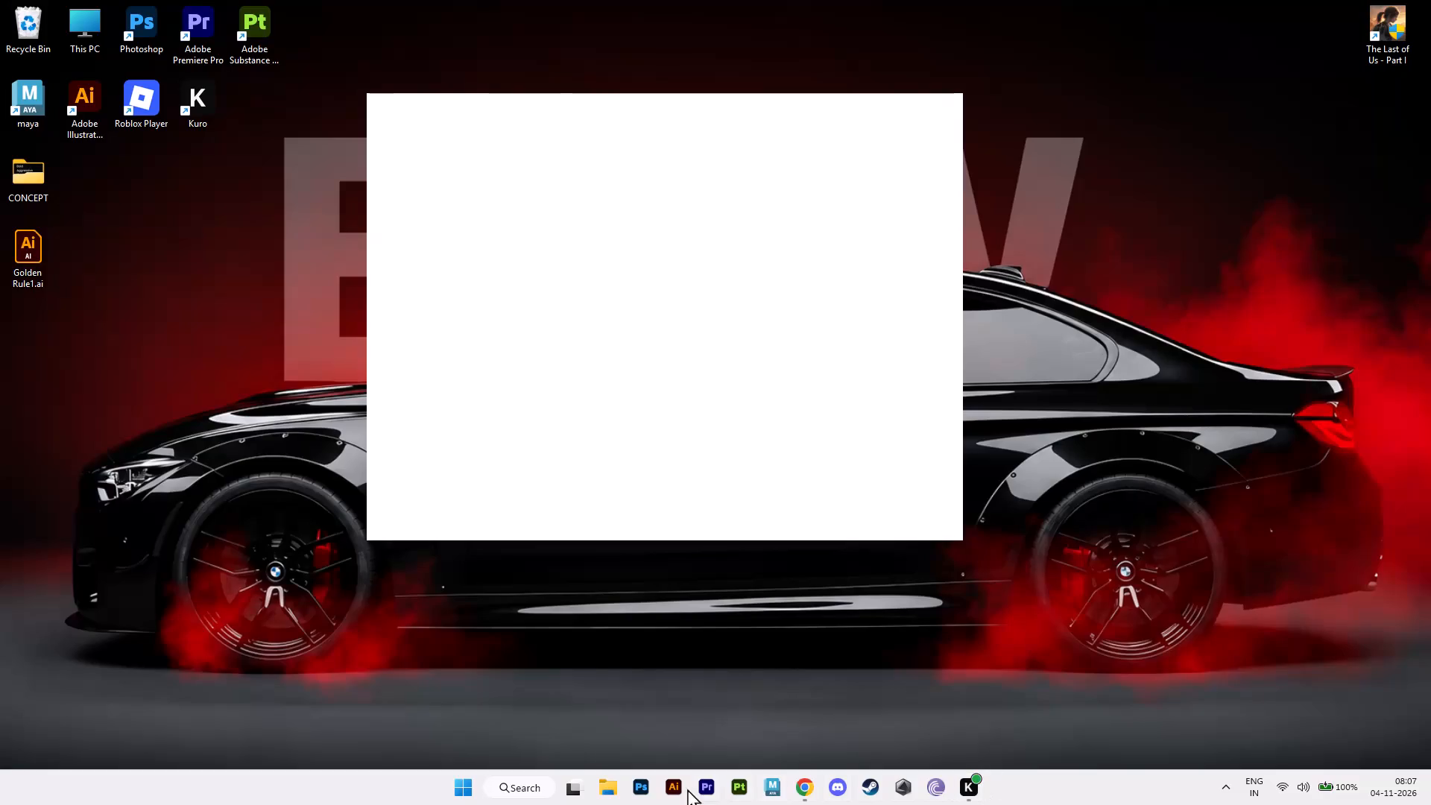
Relaunch Adobe Illustrator.
left_click(674, 789)
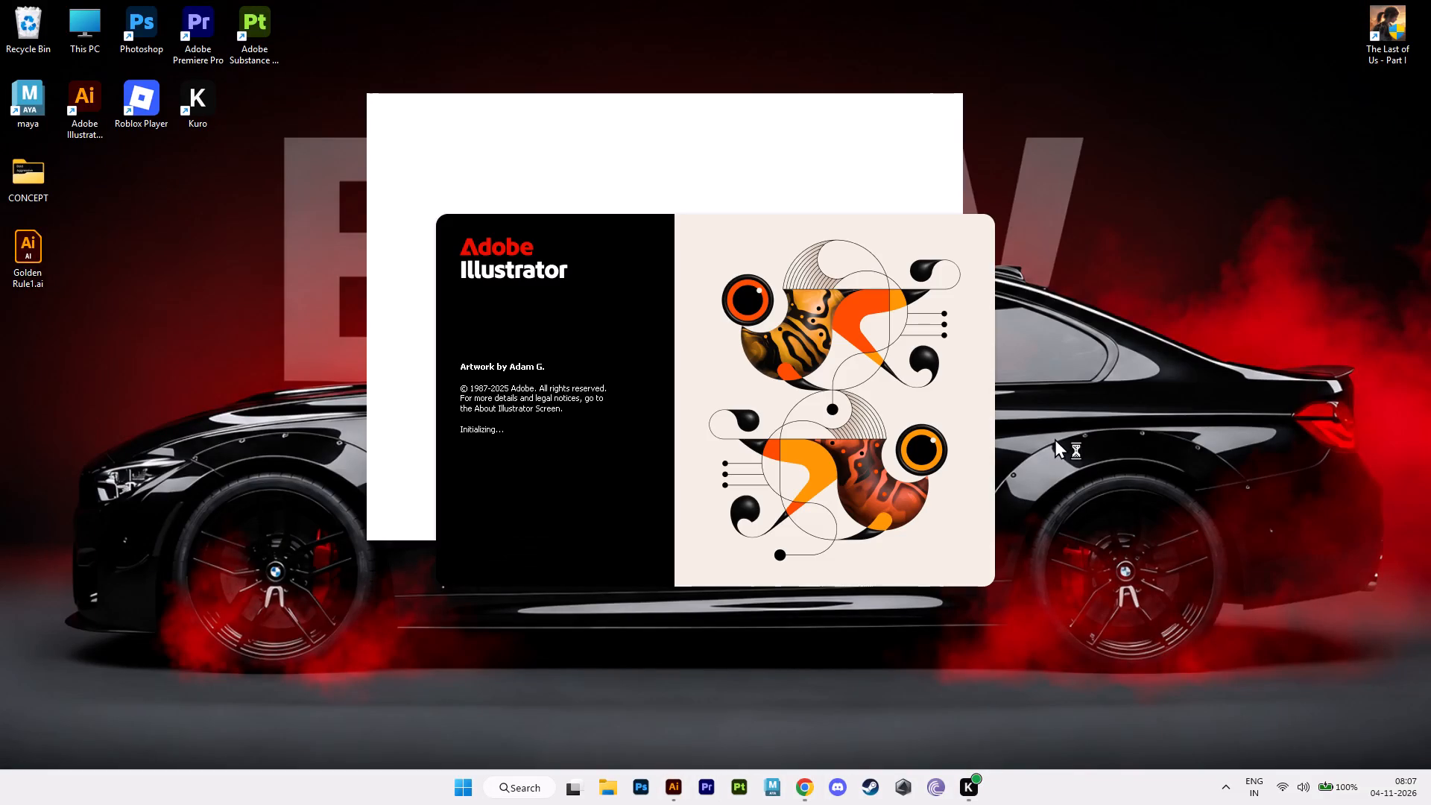
Switch to Windows Task Manager and bring up its list of running processes.
right_click(1075, 779)
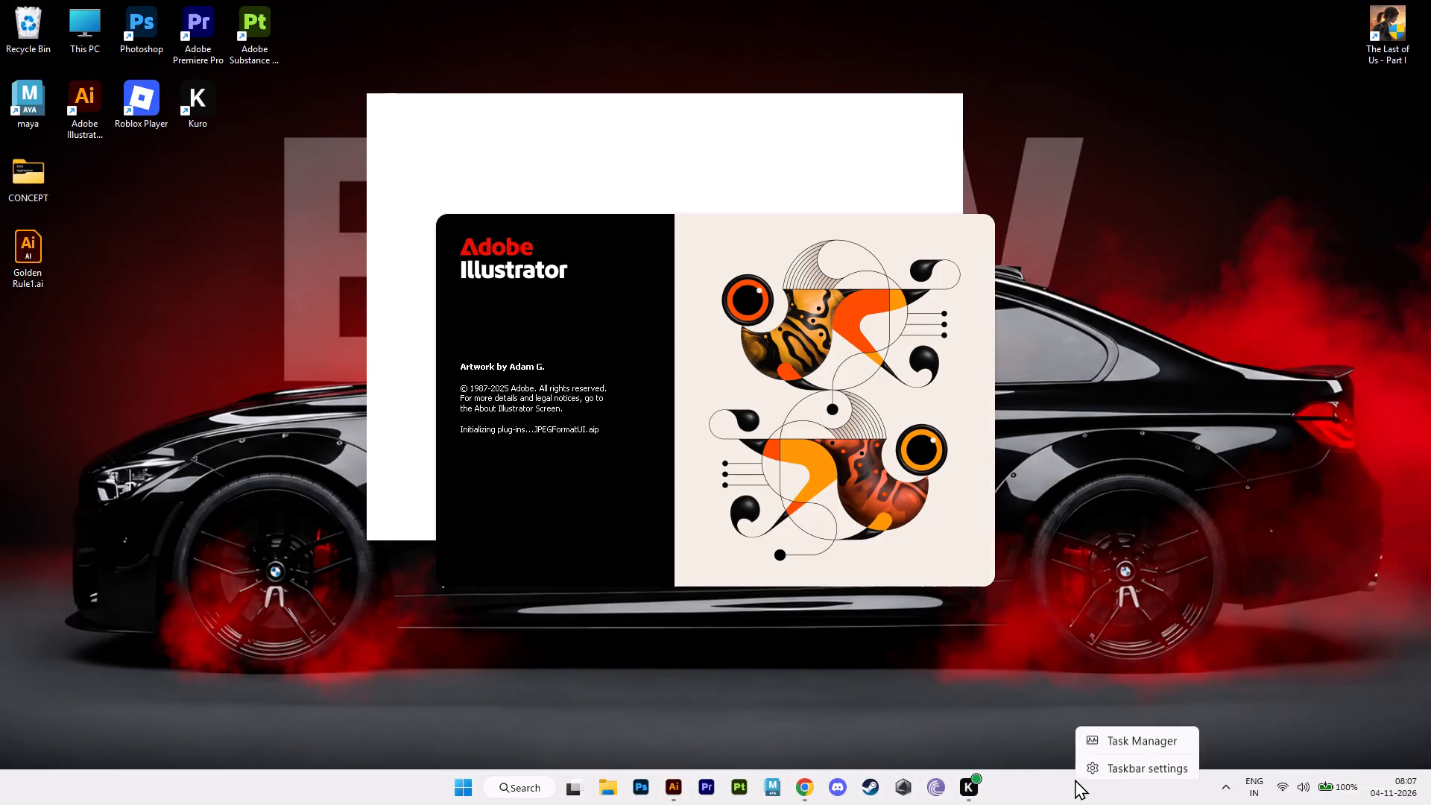
left_click(1106, 739)
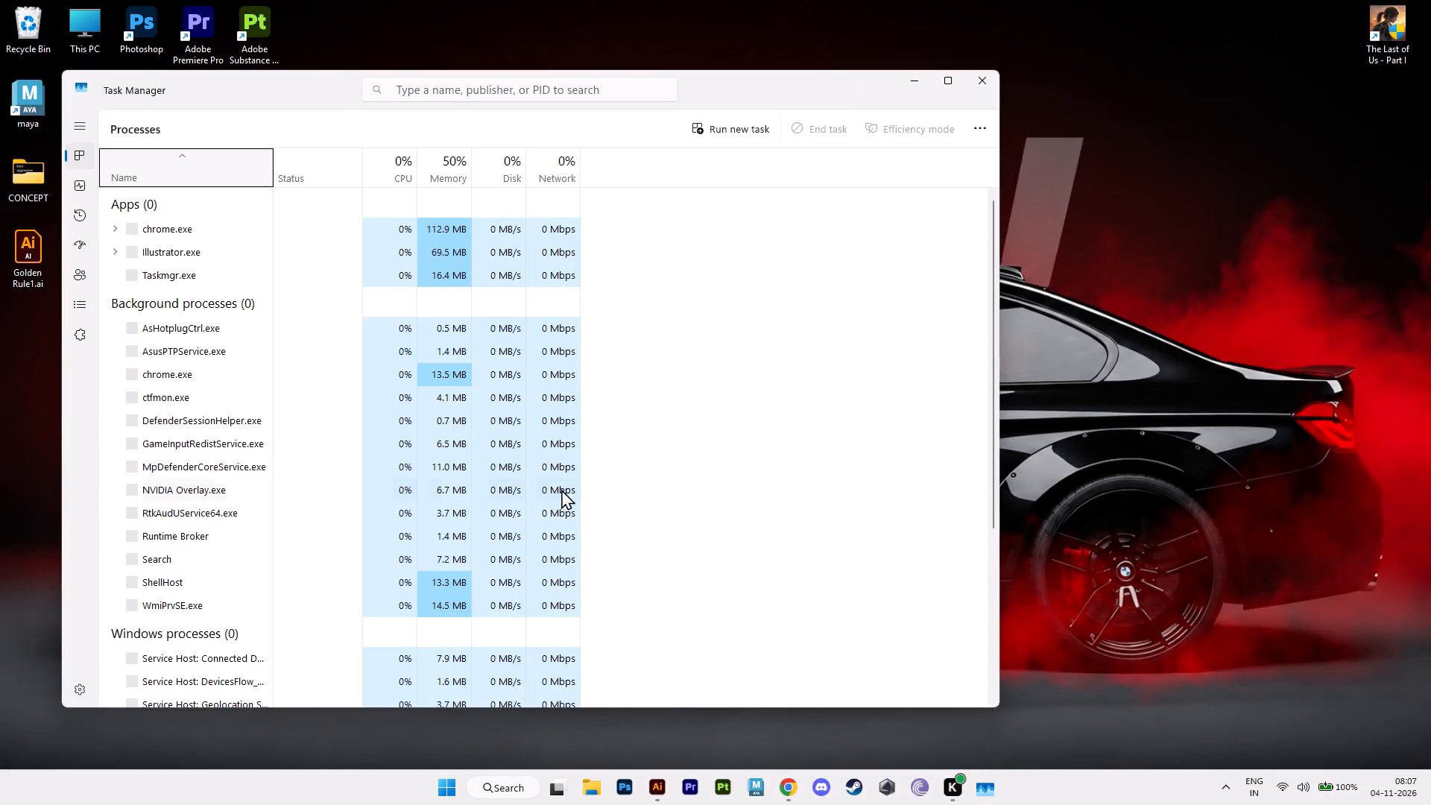